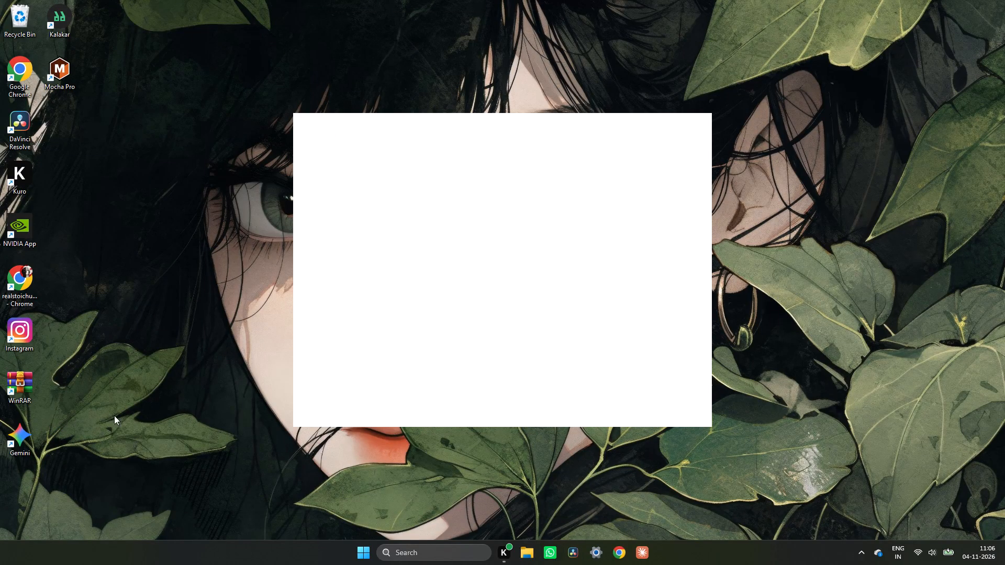
# Launch DaVinci Resolve.
pyautogui.click(575, 550)
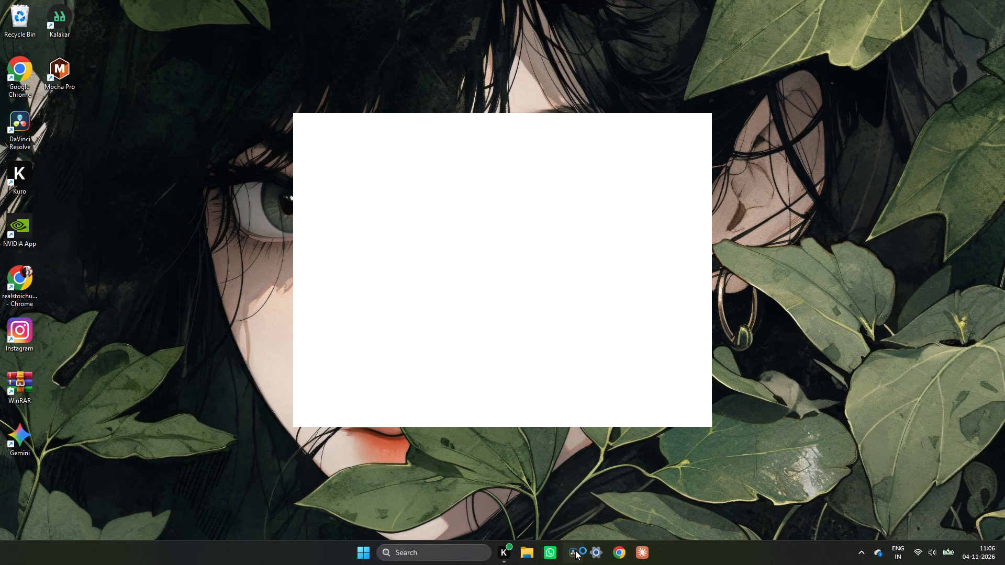
pyautogui.click(575, 550)
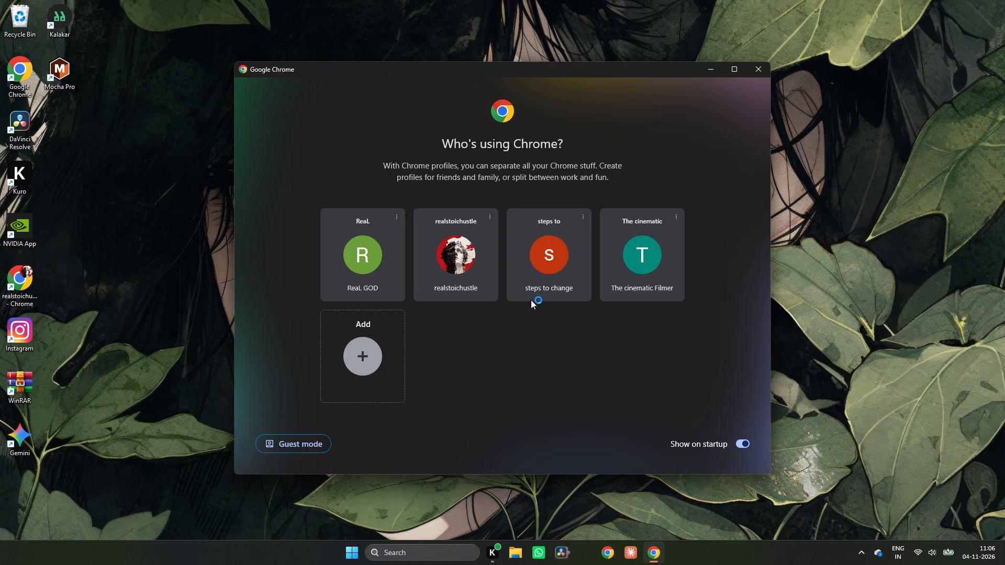
# Start Chrome with the realstoichustle profile and open a new blank tab.
pyautogui.click(455, 268)
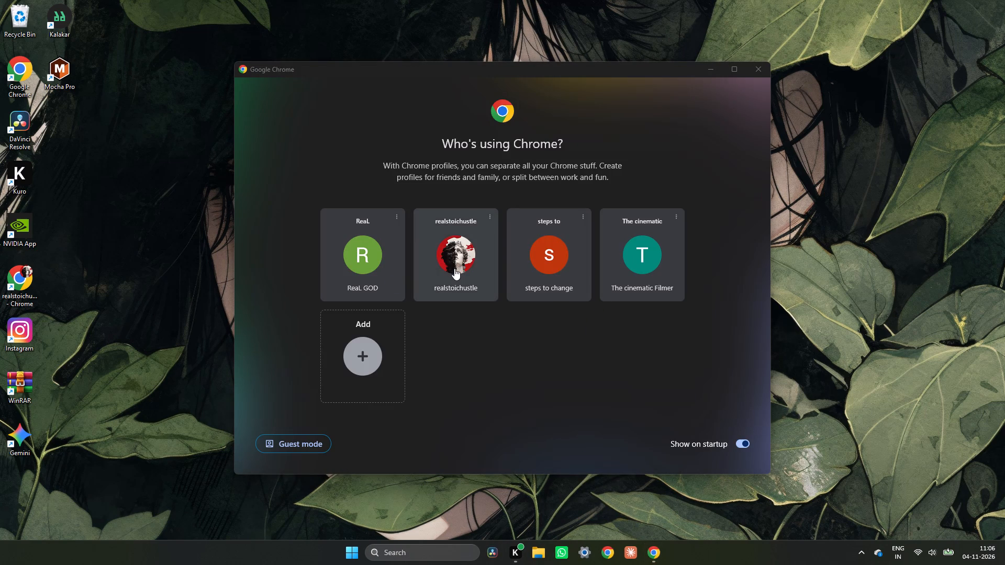
pyautogui.click(454, 268)
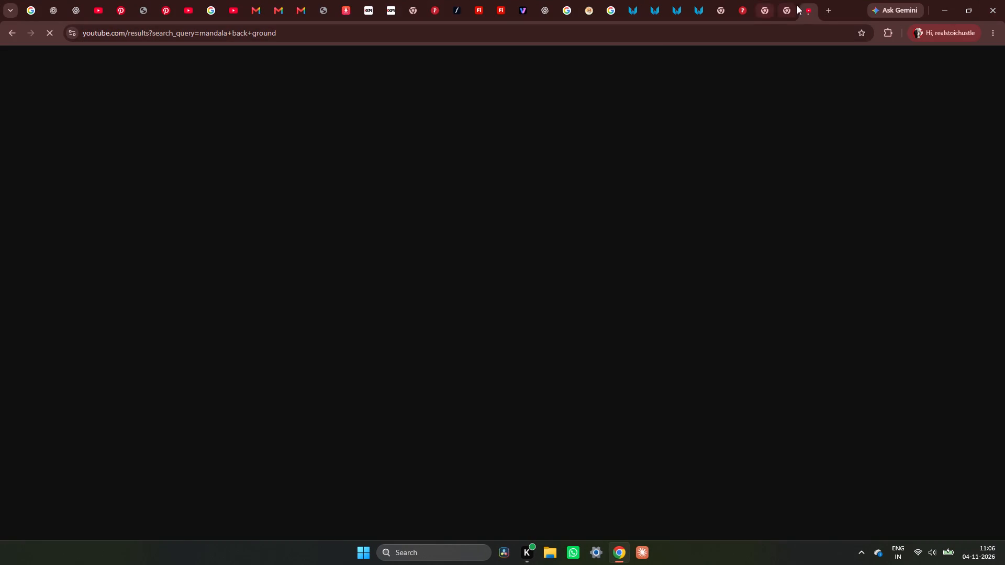
pyautogui.click(829, 10)
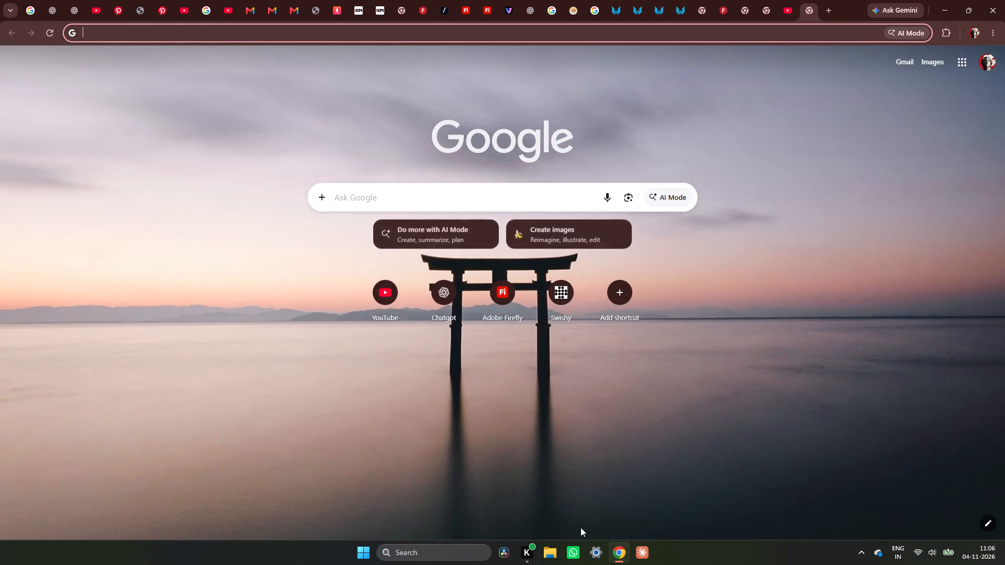
# Switch to DaVinci Resolve.
pyautogui.tripleClick(500, 553)
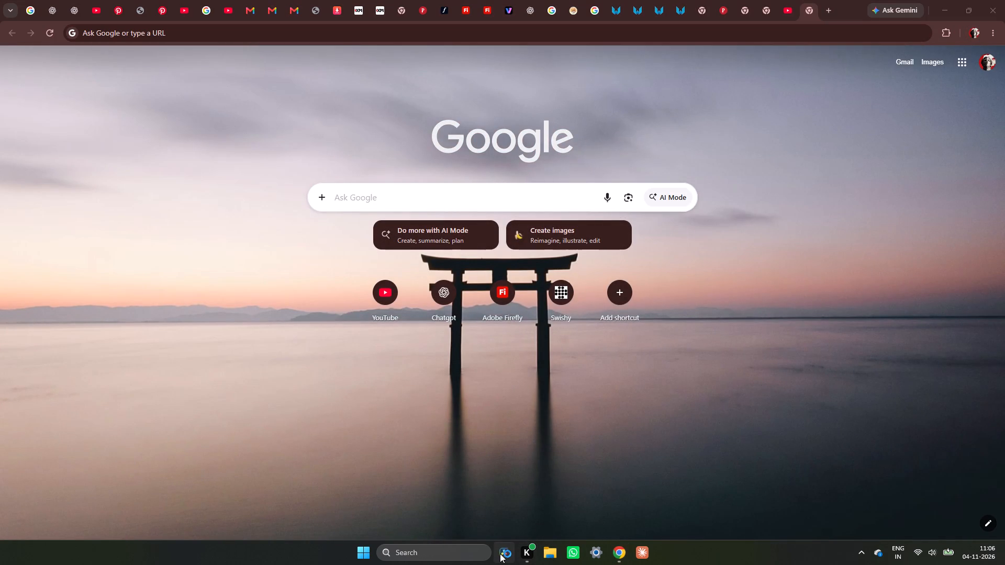
pyautogui.click(500, 553)
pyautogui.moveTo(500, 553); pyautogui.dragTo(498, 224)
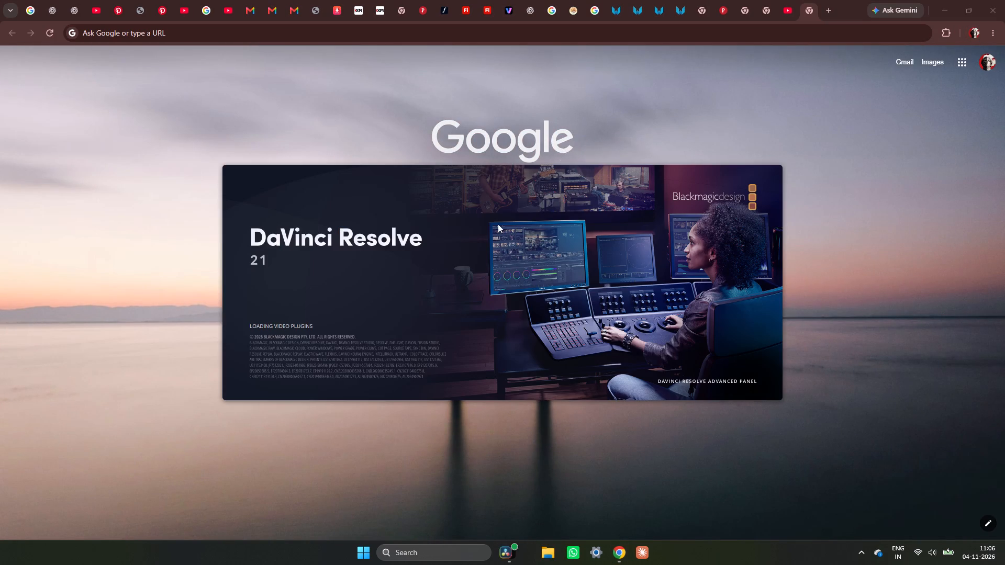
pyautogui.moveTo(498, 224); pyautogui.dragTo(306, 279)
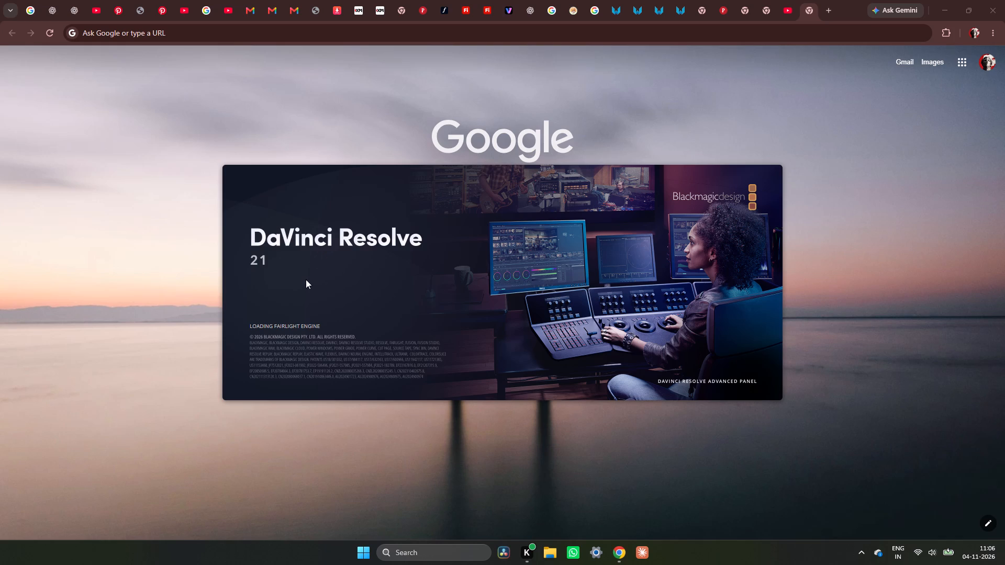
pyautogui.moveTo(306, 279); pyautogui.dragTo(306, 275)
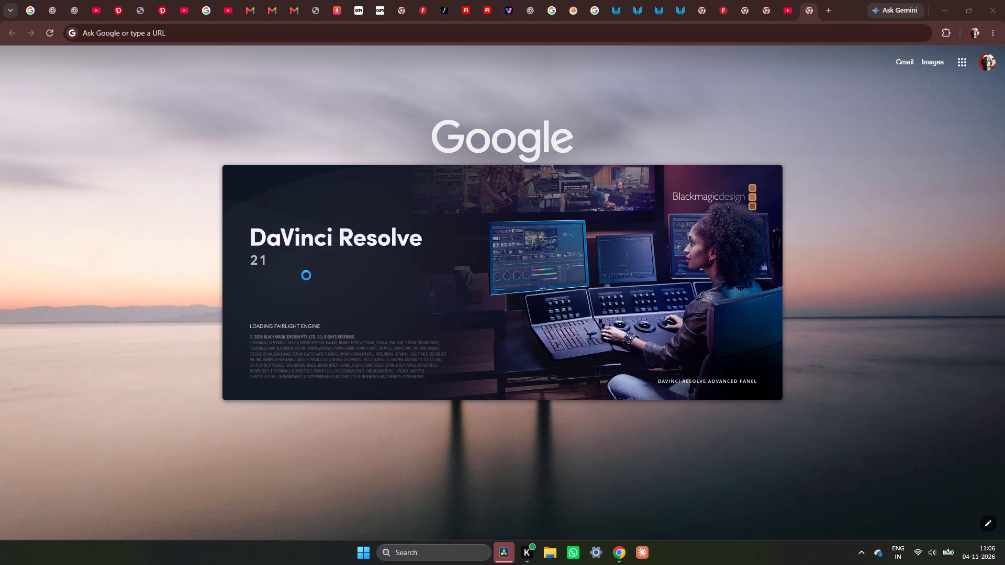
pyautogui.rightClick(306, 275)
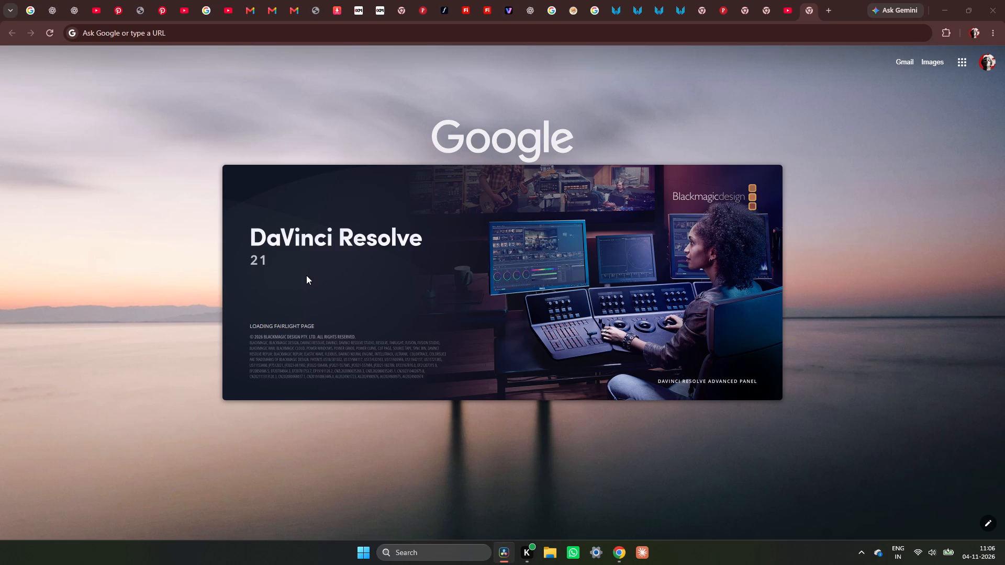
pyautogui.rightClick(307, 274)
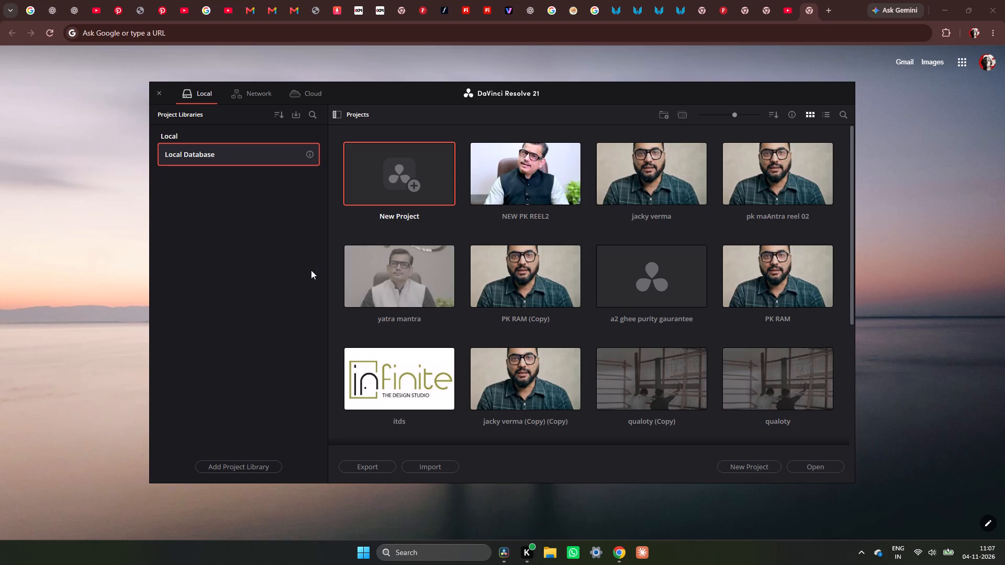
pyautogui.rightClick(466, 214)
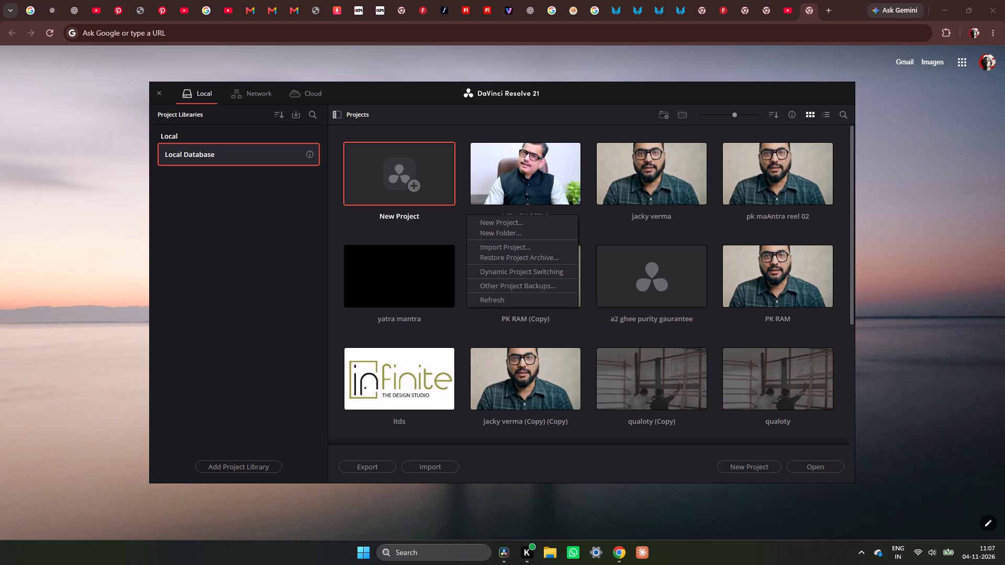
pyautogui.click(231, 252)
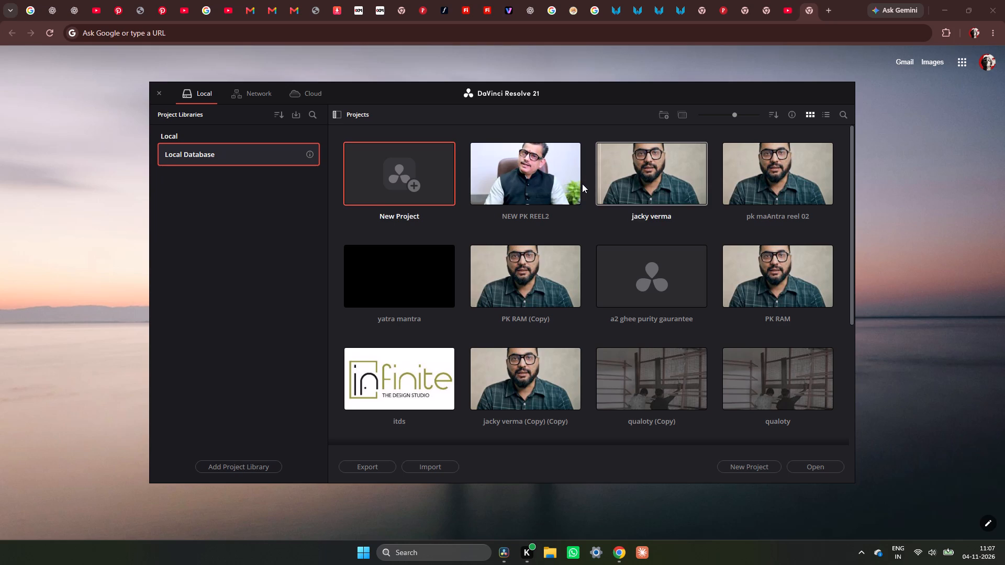
# Open the NEW PK REEL2 project from the local database.
pyautogui.doubleClick(550, 174)
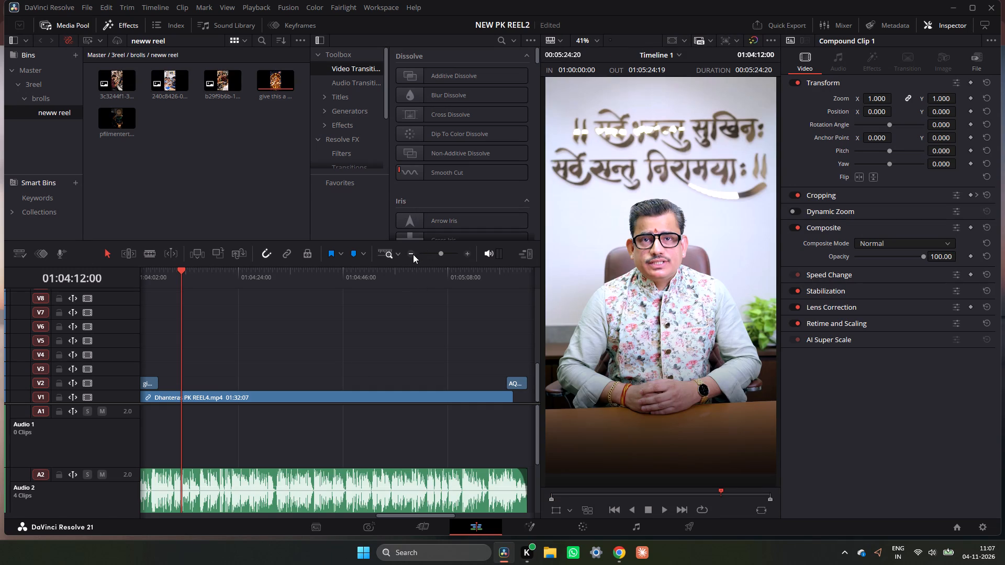
# Play Timeline 1 from 01:03:59:15, near the start of the Dhanteras PK REEL4.mp4 clip, to review the reel.
pyautogui.doubleClick(413, 254)
pyautogui.moveTo(281, 287); pyautogui.dragTo(189, 291)
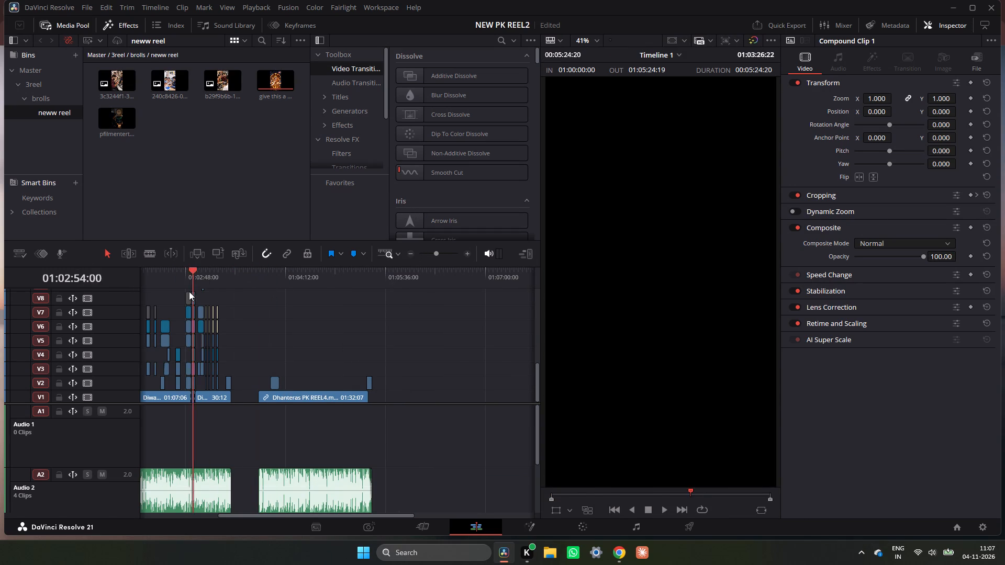
pyautogui.moveTo(189, 291); pyautogui.dragTo(273, 301)
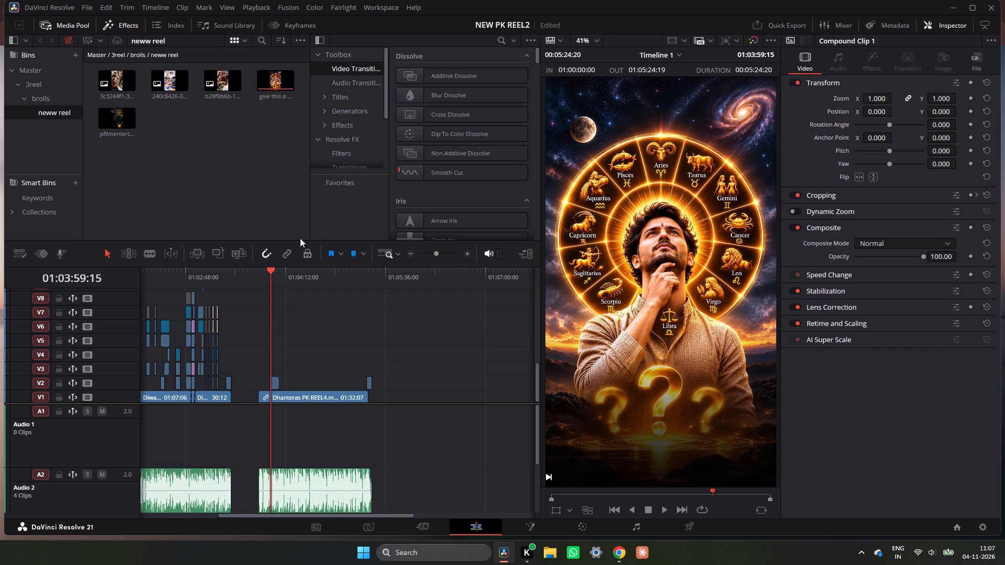
pyautogui.press('space')
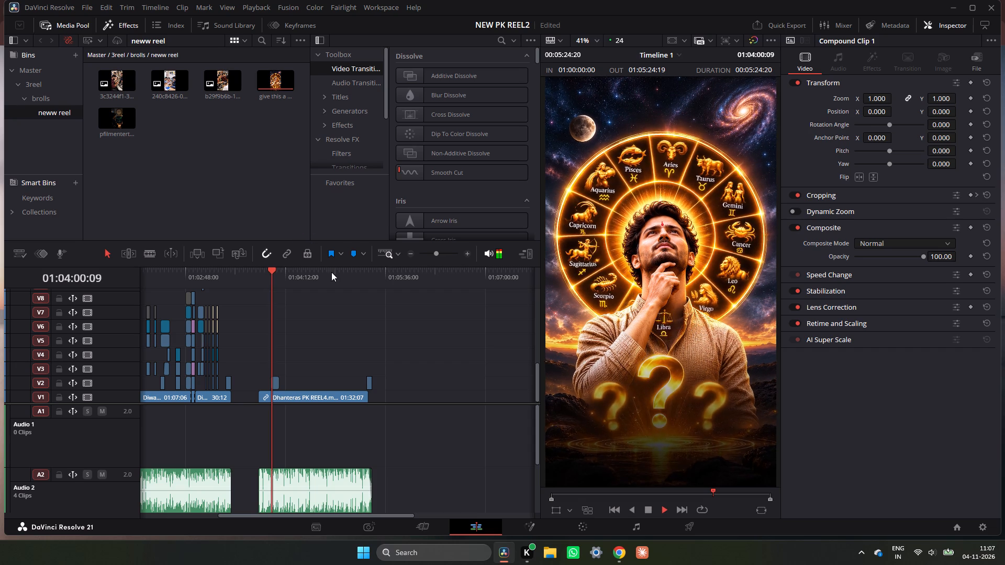
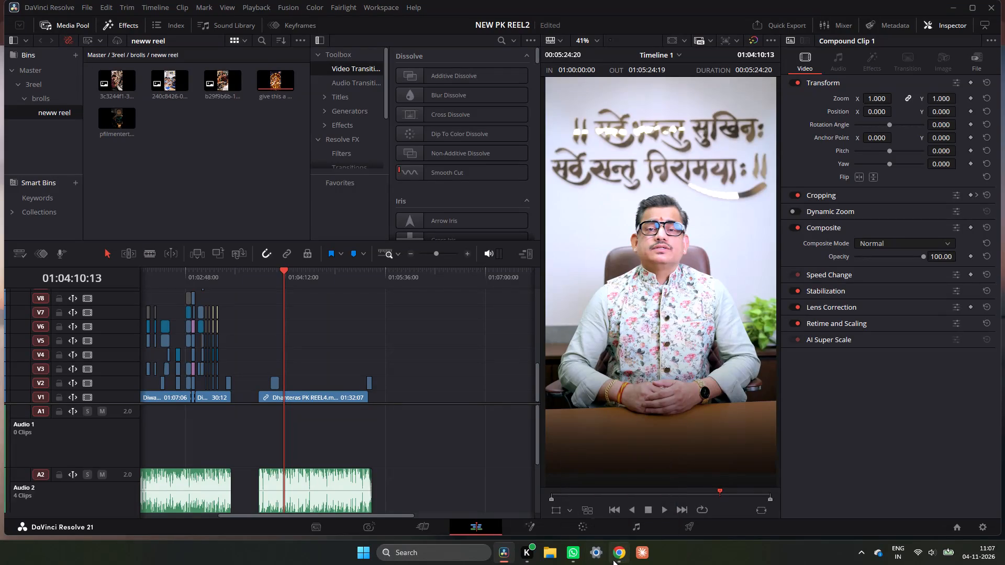
# Switch to Chrome's open Pinterest pin page and search Pinterest for "backgrod lines".
pyautogui.click(613, 558)
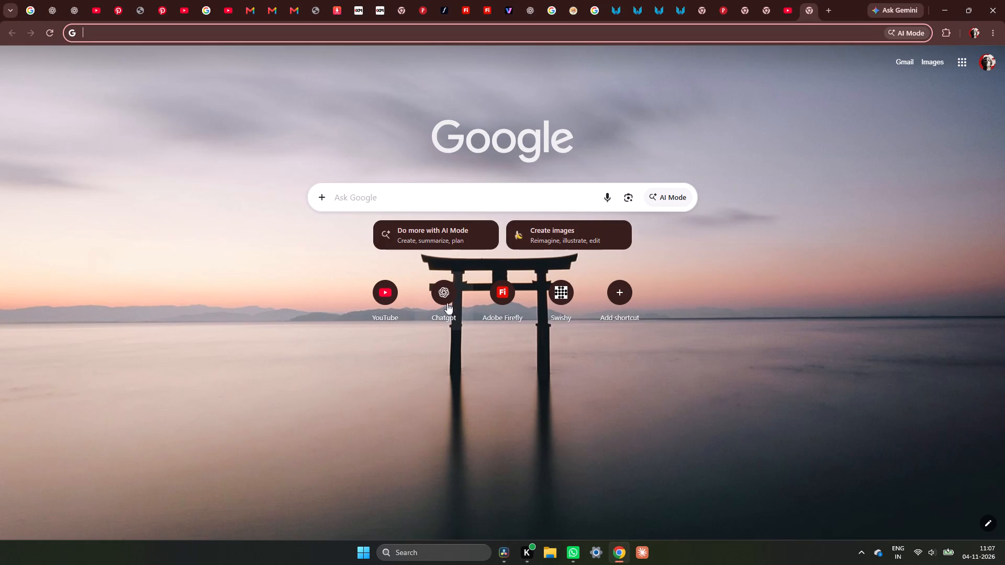
pyautogui.click(113, 6)
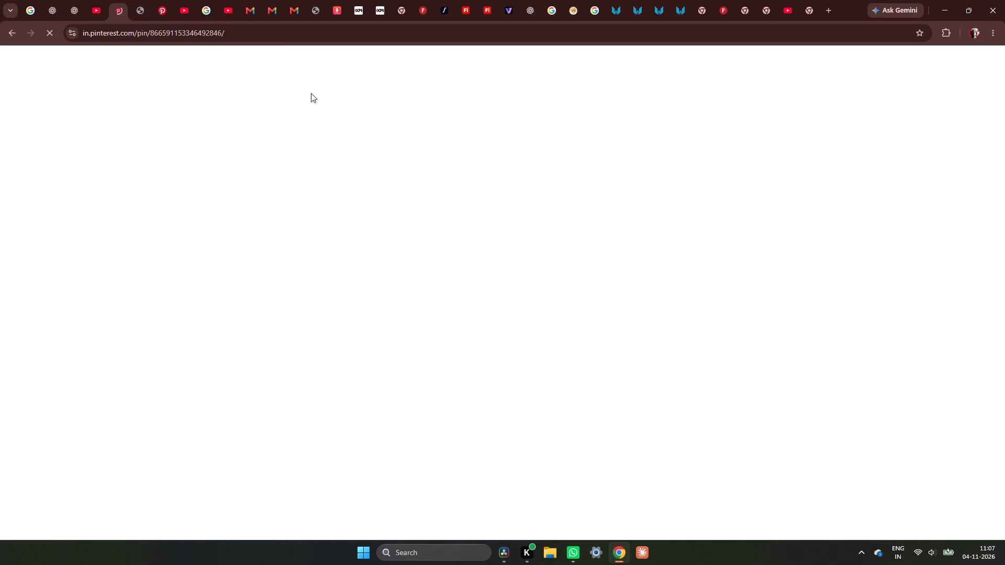
pyautogui.click(280, 63)
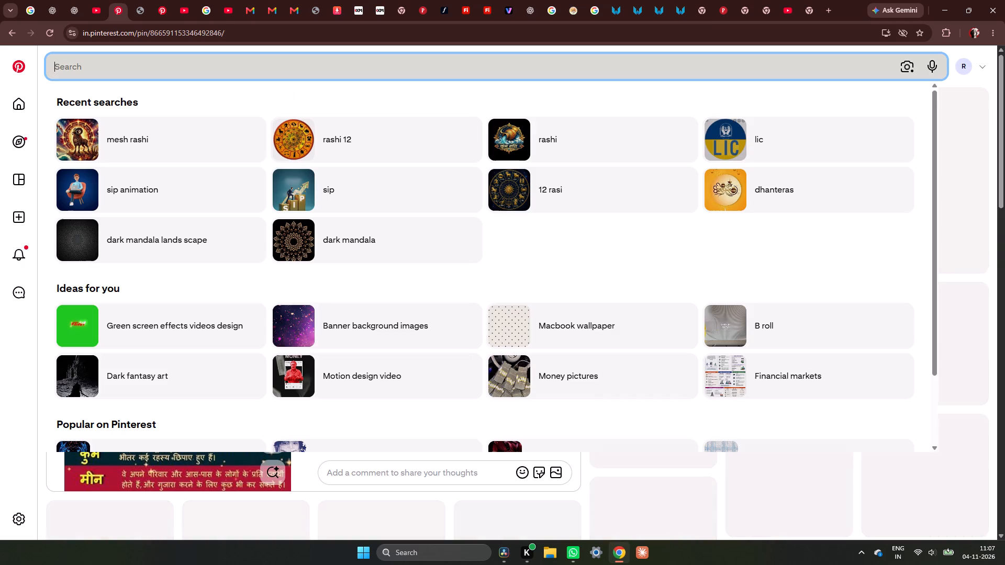
pyautogui.press('p')
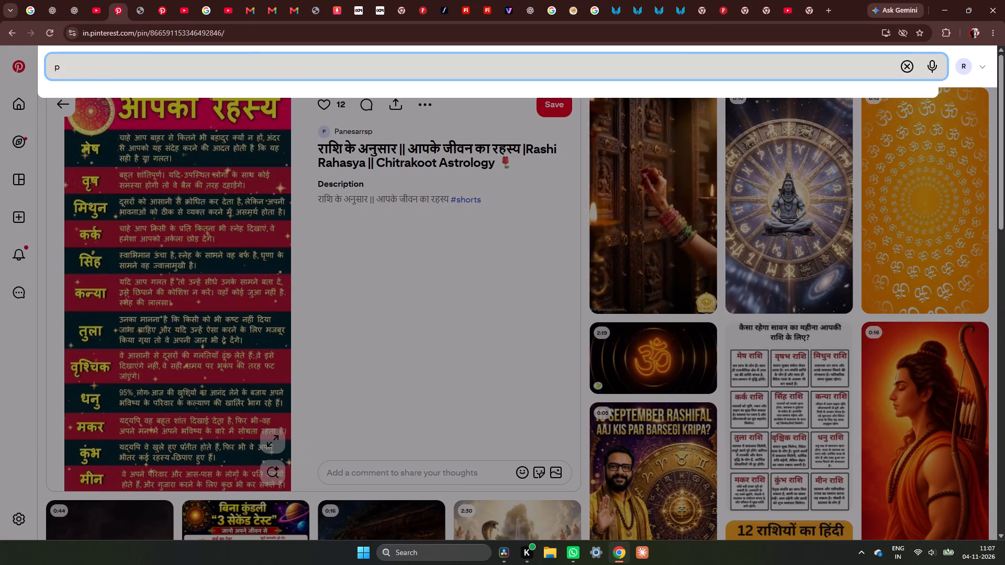
pyautogui.press('BackSpace')
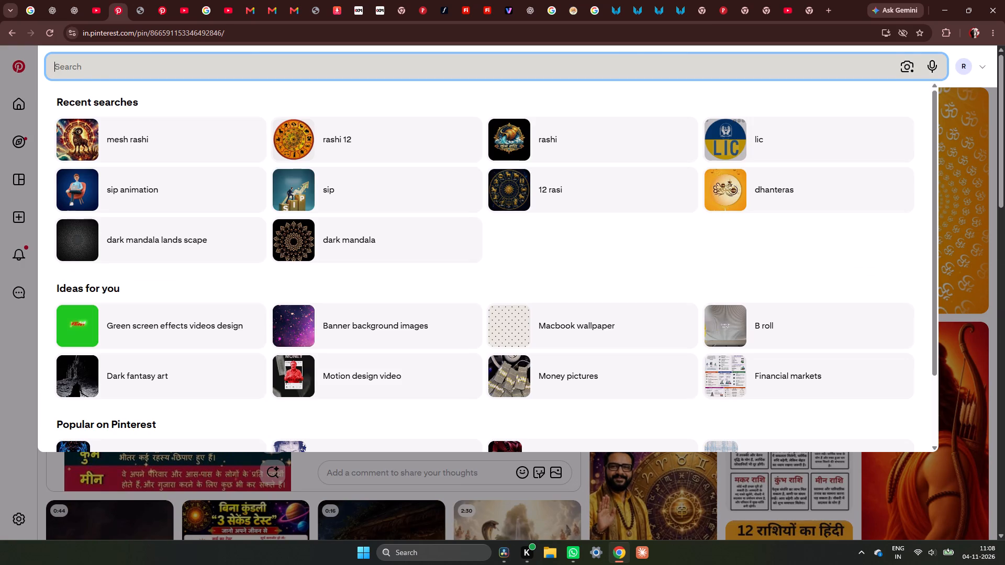
pyautogui.write('backgro')
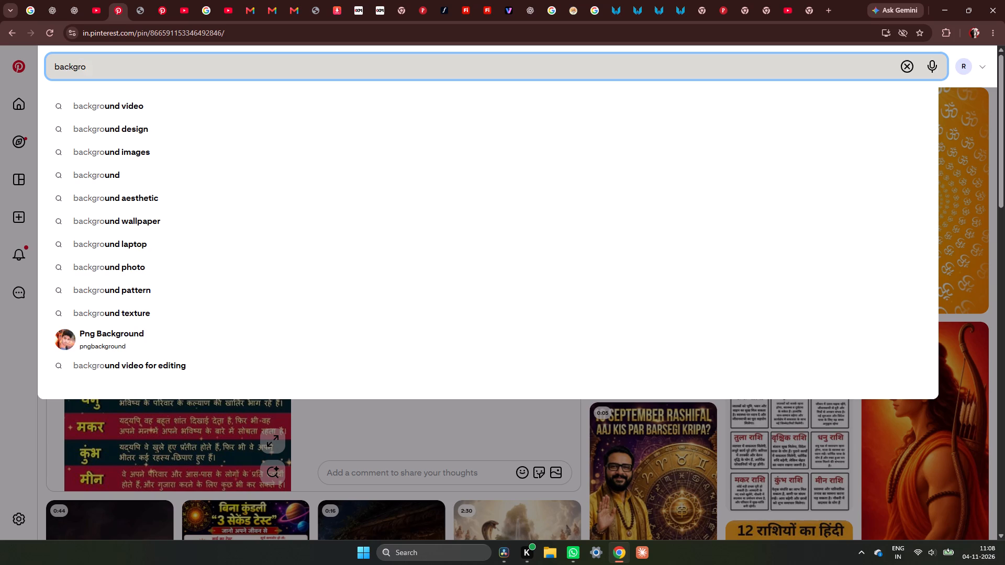
pyautogui.write('d lines')
pyautogui.press('space')
pyautogui.press('Return')
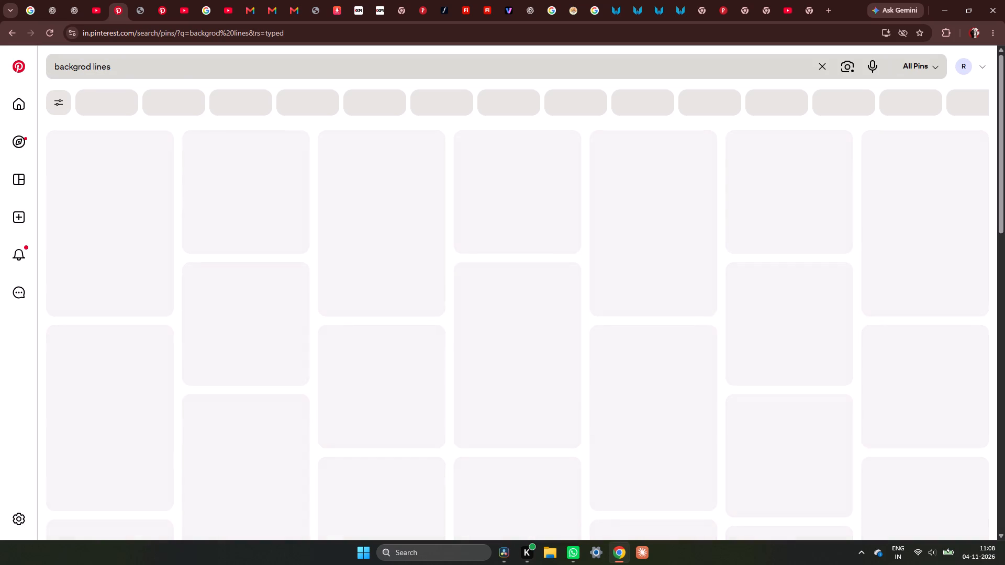
# Browse the line background search results for a grid or line design suitable for the reel.
pyautogui.scroll(-2, 322, 299)
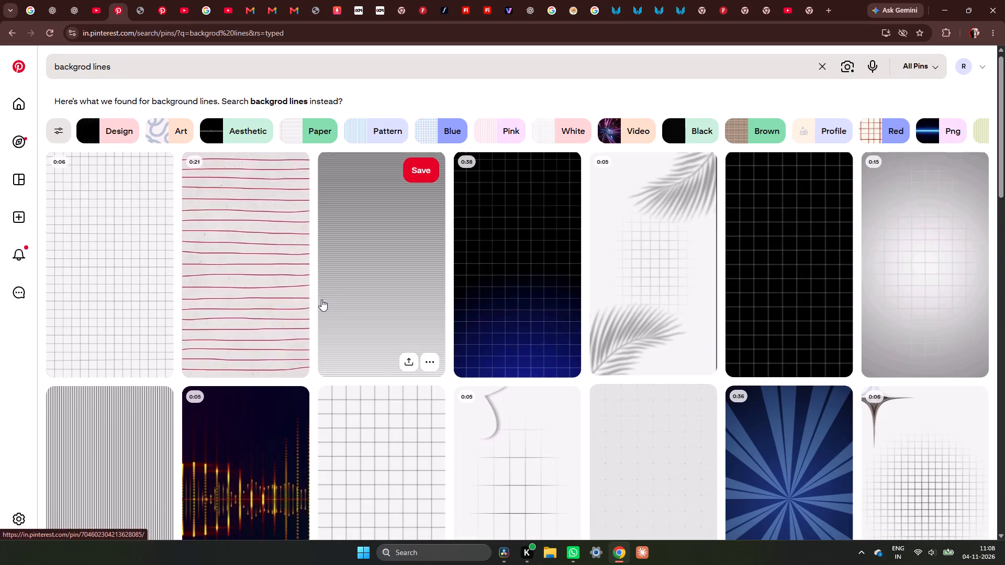
pyautogui.scroll(-2, 321, 299)
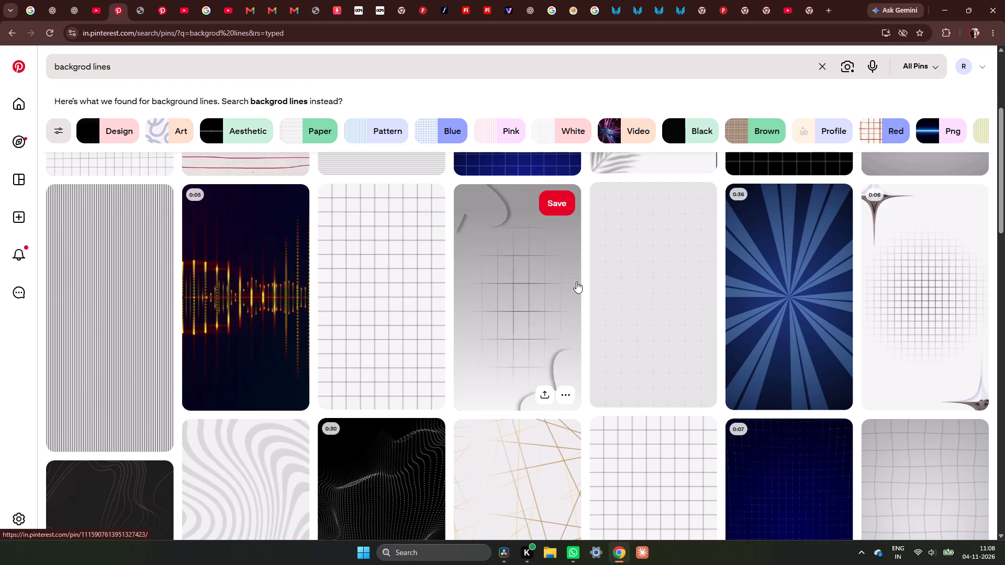
pyautogui.scroll(-14, 551, 285)
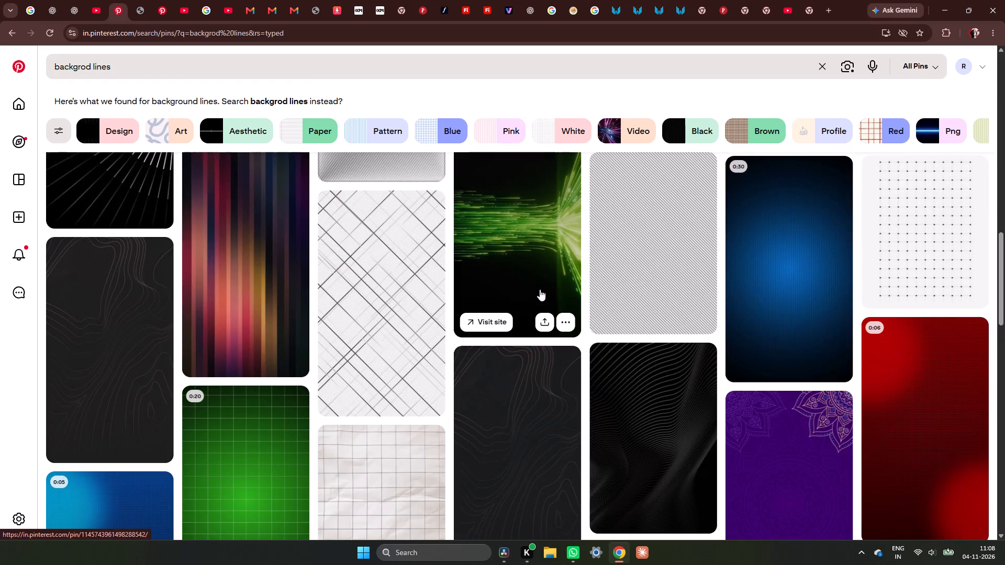
pyautogui.scroll(-16, 540, 289)
pyautogui.scroll(2, 540, 289)
pyautogui.scroll(-2, 540, 289)
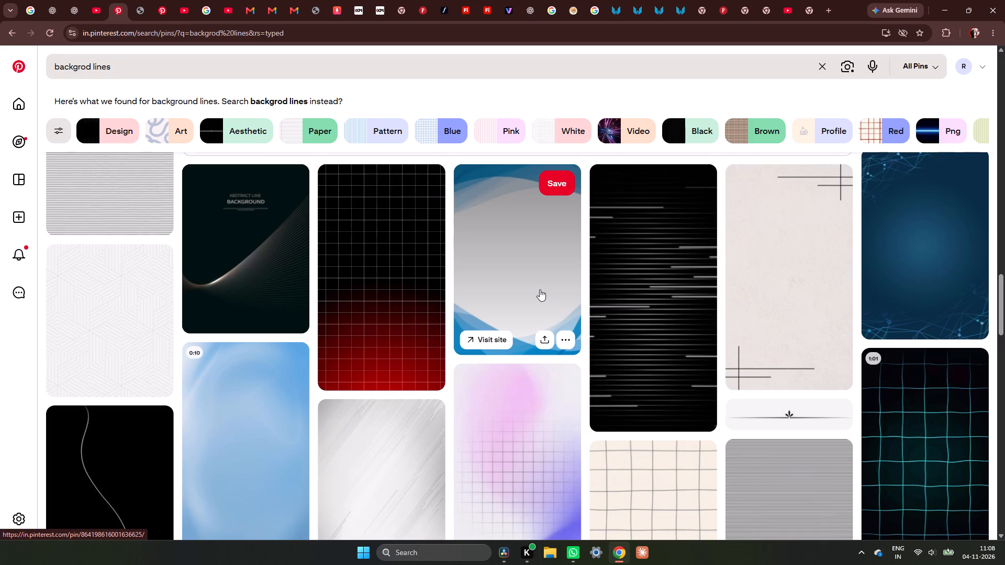
pyautogui.scroll(-6, 789, 326)
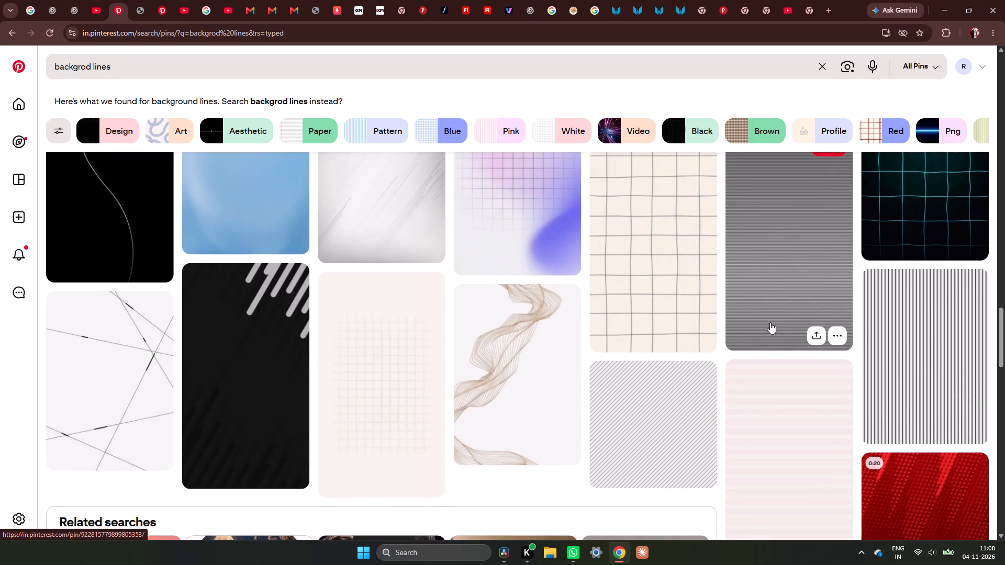
pyautogui.scroll(-7, 584, 303)
pyautogui.scroll(-7, 494, 297)
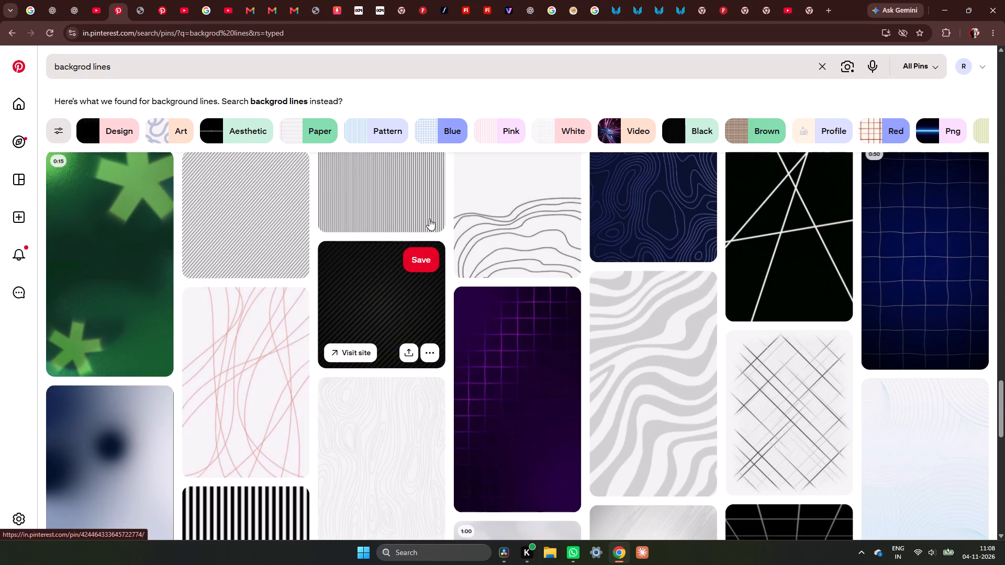
pyautogui.scroll(-13, 444, 213)
pyautogui.scroll(3, 440, 225)
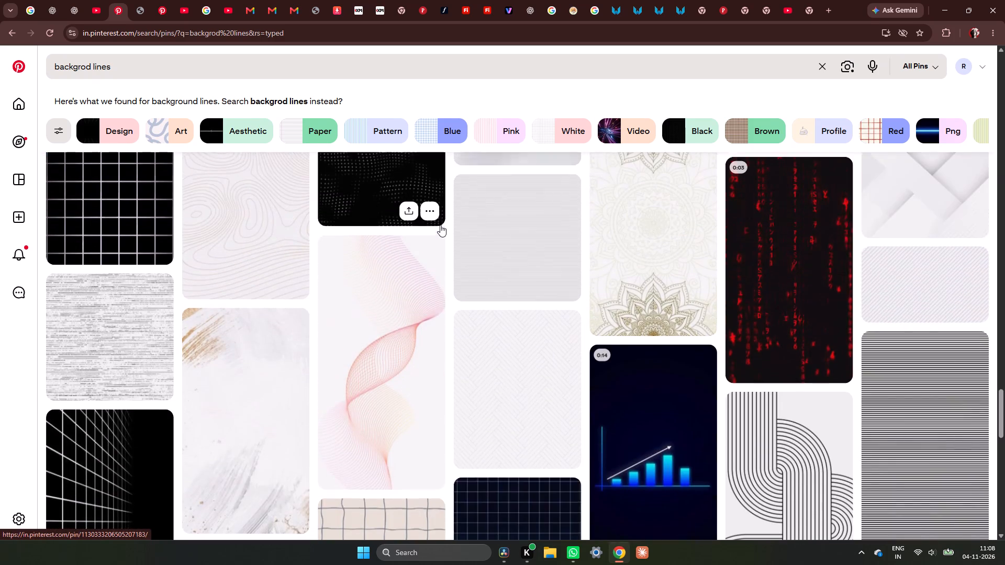
pyautogui.scroll(-16, 440, 227)
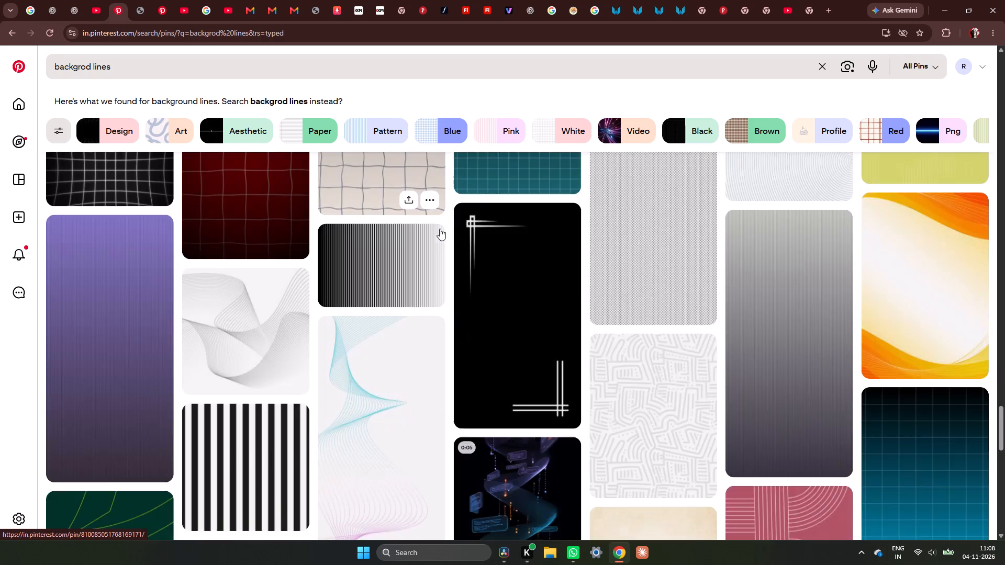
pyautogui.scroll(-12, 439, 229)
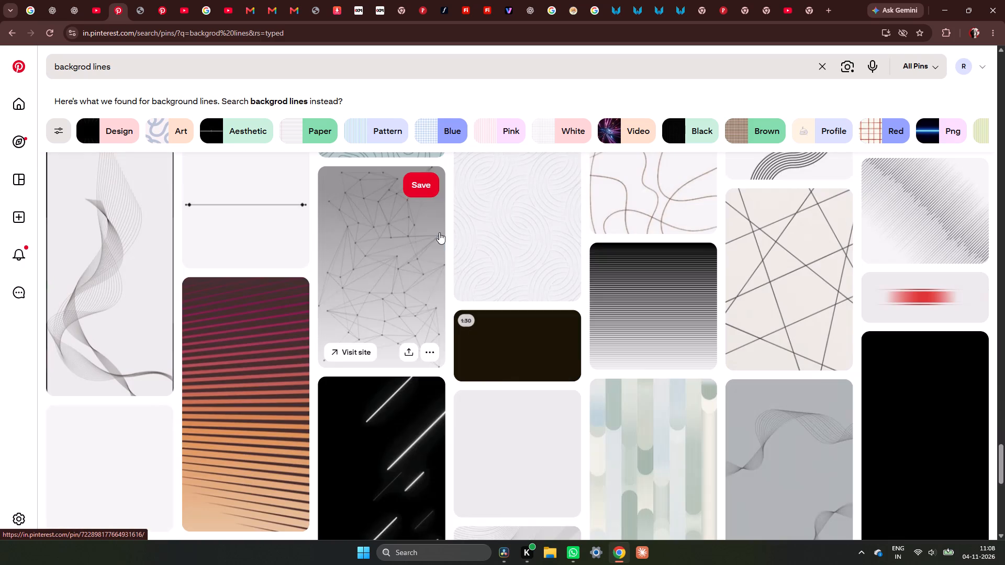
pyautogui.scroll(17, 439, 232)
pyautogui.scroll(18, 439, 232)
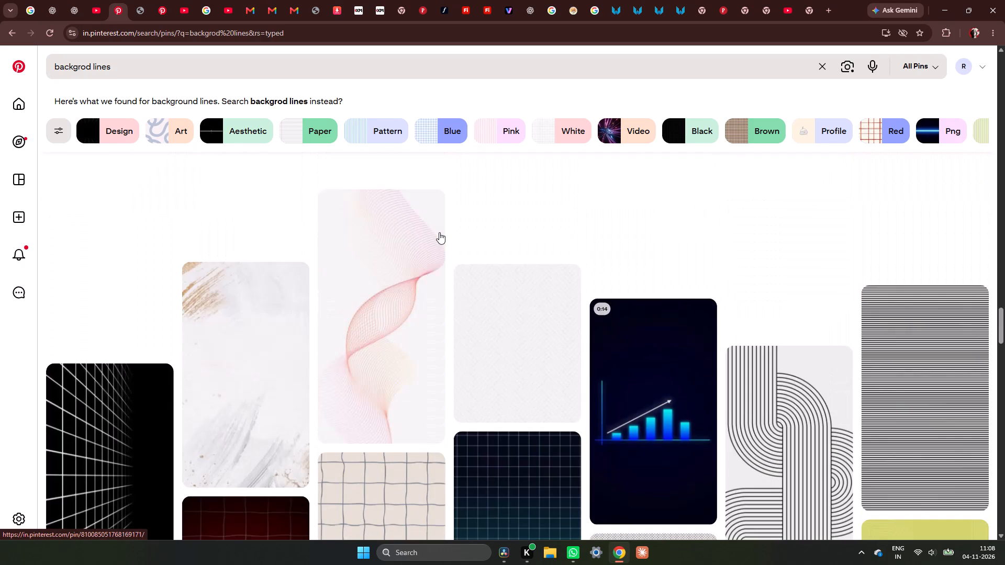
pyautogui.scroll(7, 439, 232)
pyautogui.scroll(3, 678, 319)
pyautogui.scroll(-9, 675, 319)
pyautogui.scroll(9, 650, 327)
pyautogui.scroll(-9, 441, 303)
pyautogui.scroll(14, 454, 302)
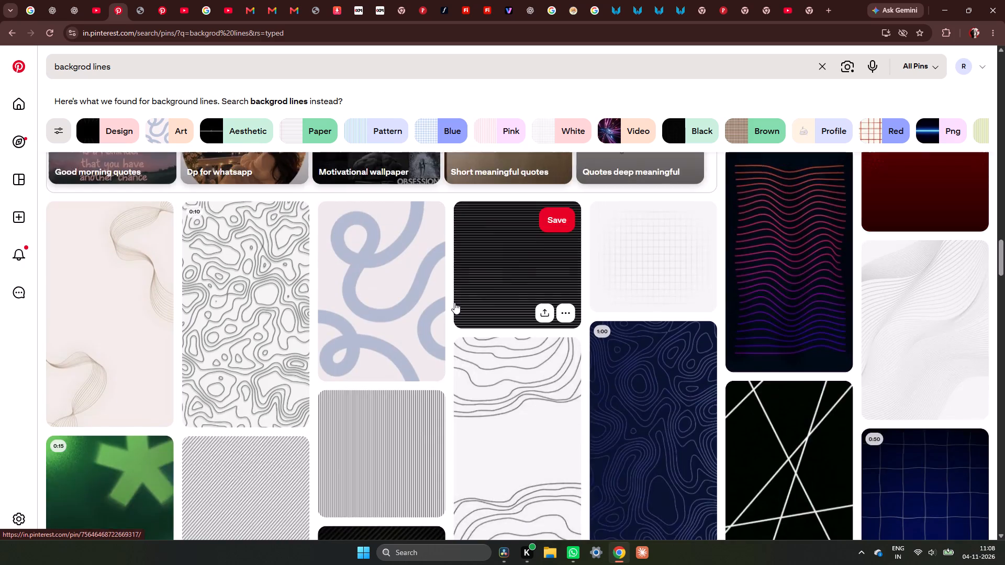
pyautogui.scroll(16, 454, 302)
pyautogui.scroll(7, 454, 302)
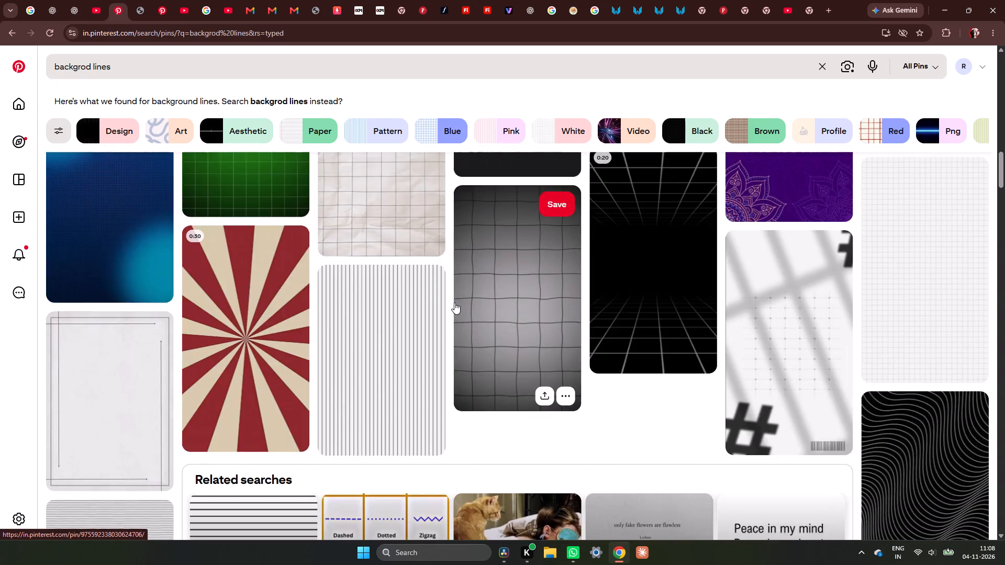
pyautogui.scroll(14, 454, 302)
pyautogui.scroll(10, 454, 302)
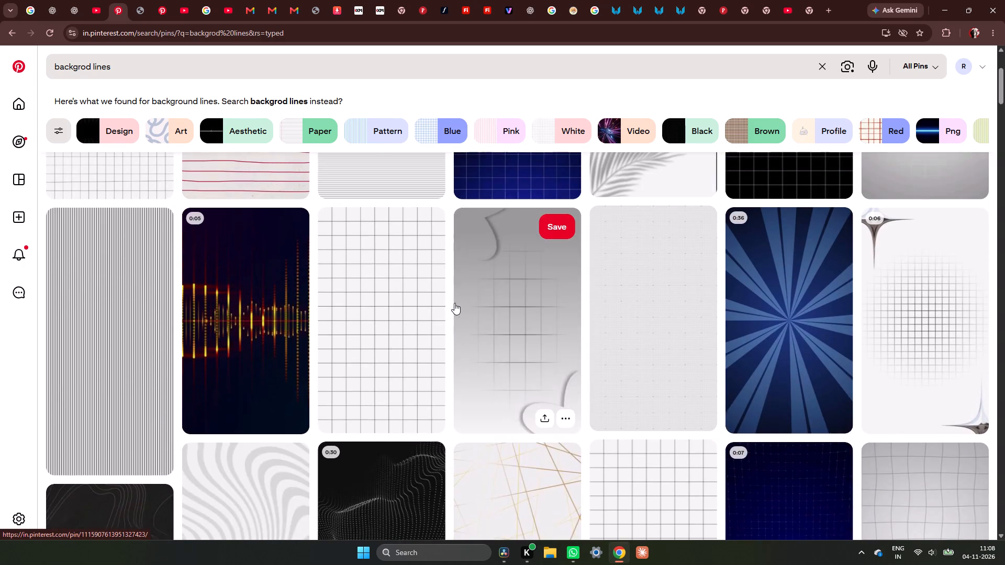
pyautogui.scroll(3, 454, 303)
pyautogui.scroll(-5, 459, 284)
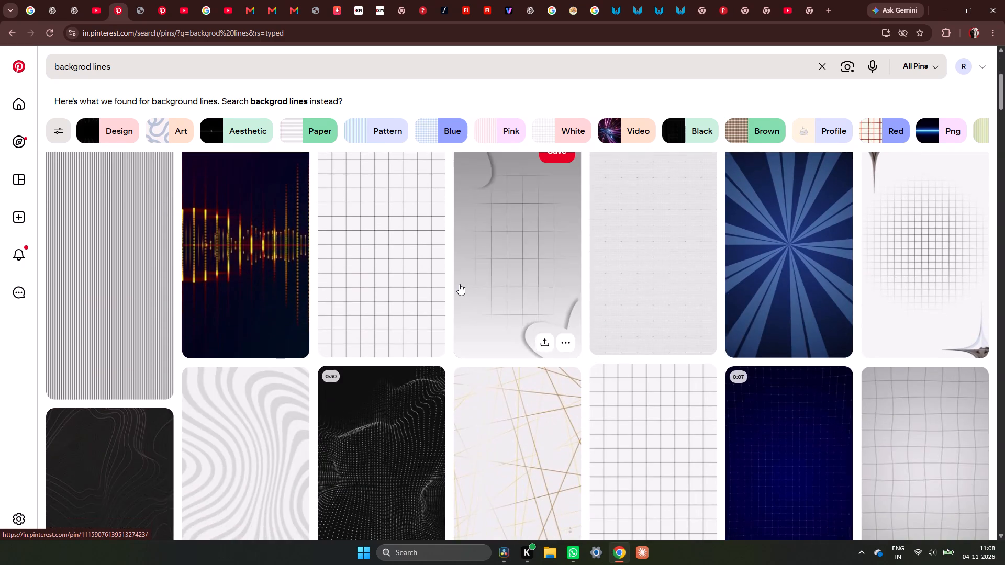
pyautogui.scroll(11, 459, 284)
pyautogui.scroll(-9, 459, 284)
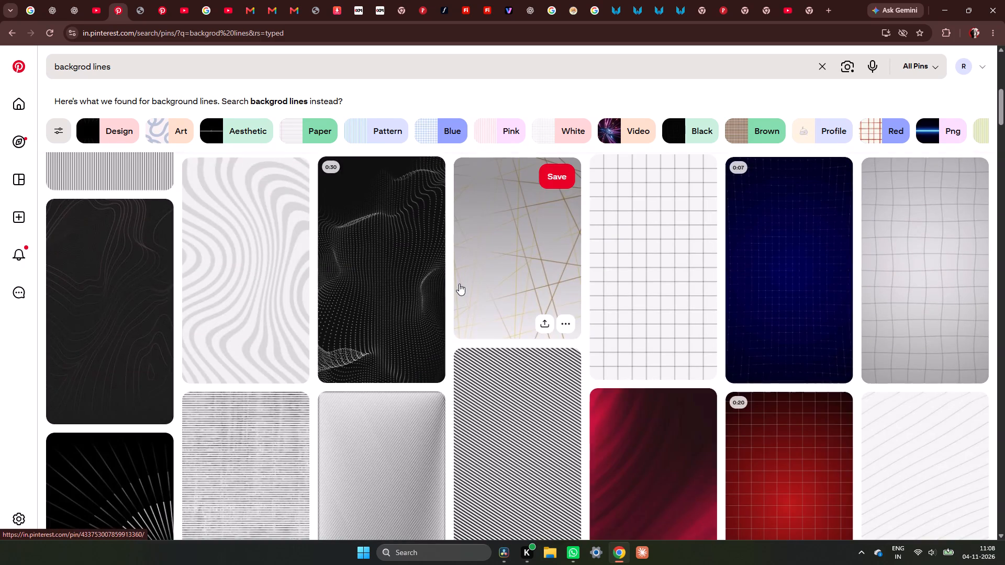
pyautogui.scroll(-5, 459, 284)
pyautogui.scroll(12, 459, 284)
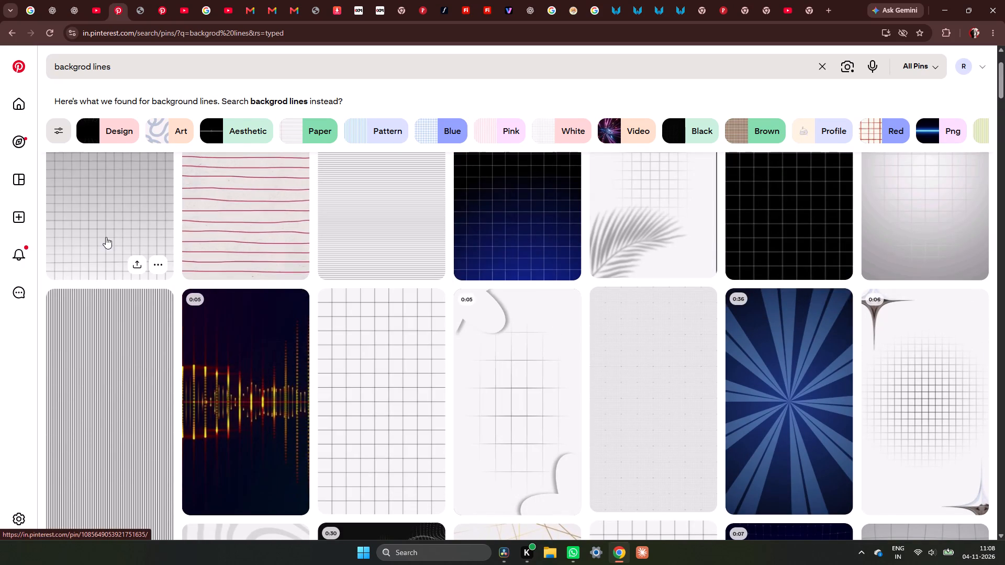
pyautogui.scroll(4, 107, 236)
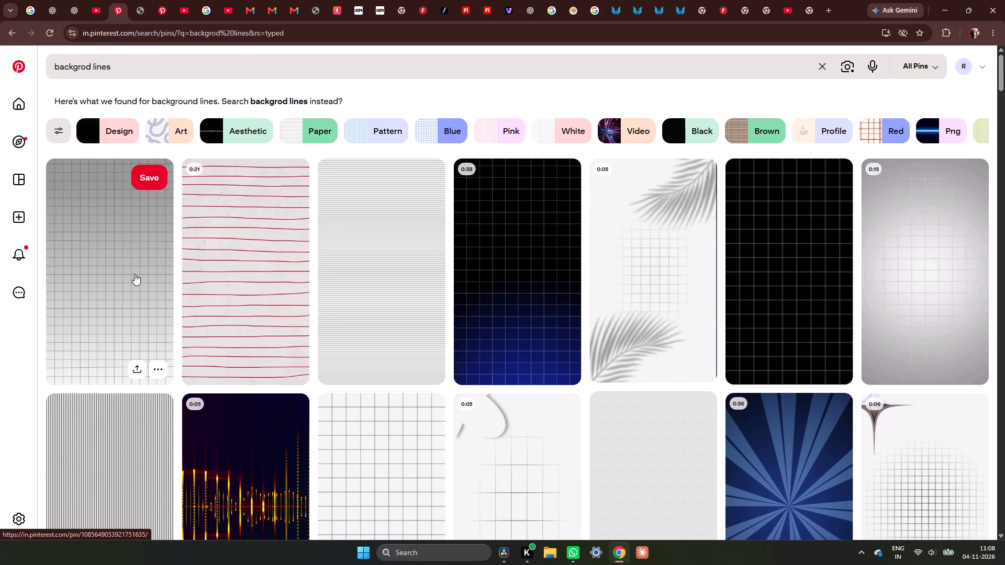
# Open the white pin with the black square grid, and from its related pins open the faint centred grid background.
pyautogui.click(389, 469)
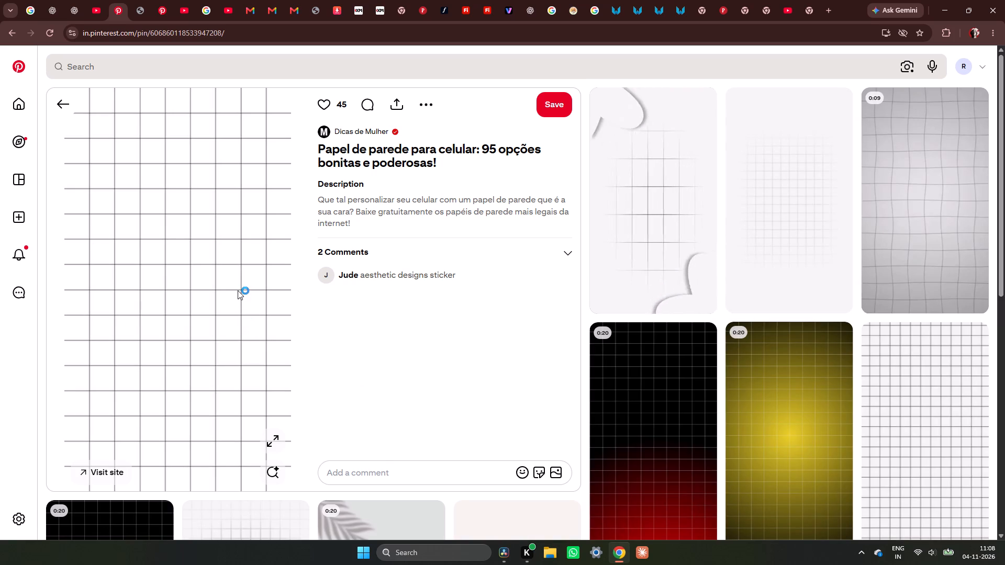
pyautogui.click(752, 189)
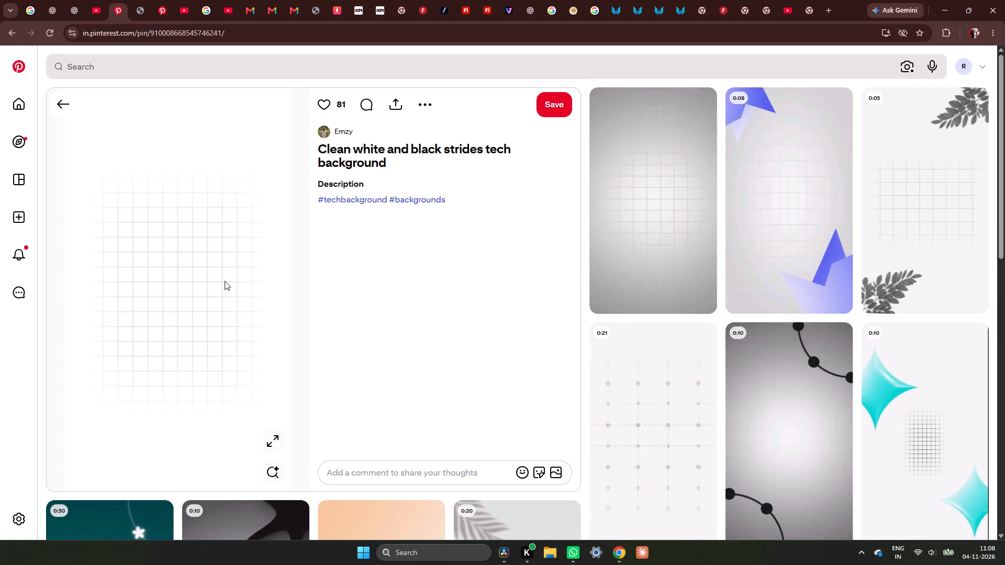
# Browse the related pins beneath the "Clean white and black strides tech background" pin for a suitable grid or line background.
pyautogui.scroll(-2, 225, 281)
pyautogui.scroll(3, 225, 281)
pyautogui.scroll(-3, 225, 281)
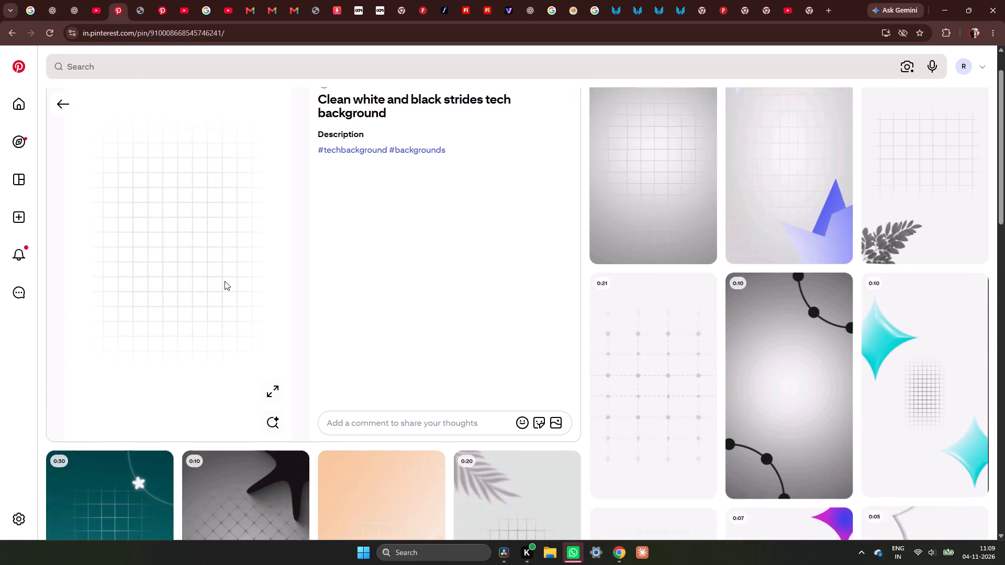
pyautogui.scroll(-4, 225, 281)
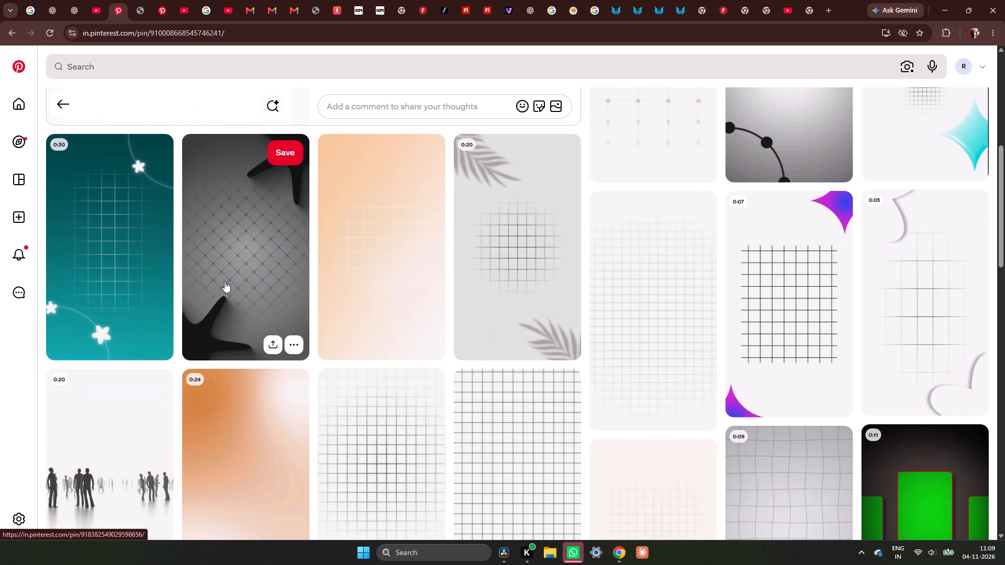
pyautogui.scroll(-4, 467, 292)
pyautogui.scroll(-3, 234, 304)
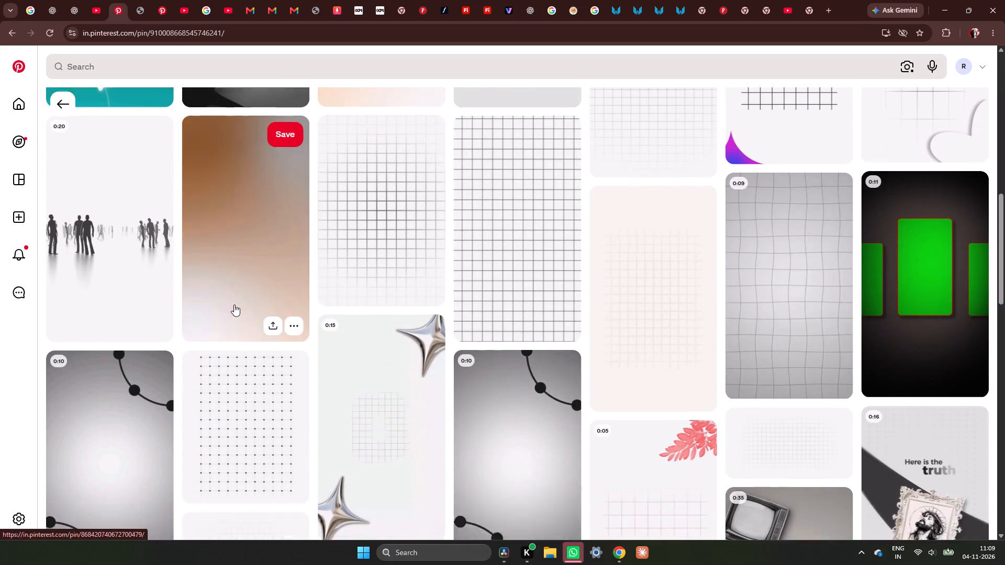
pyautogui.scroll(-11, 234, 304)
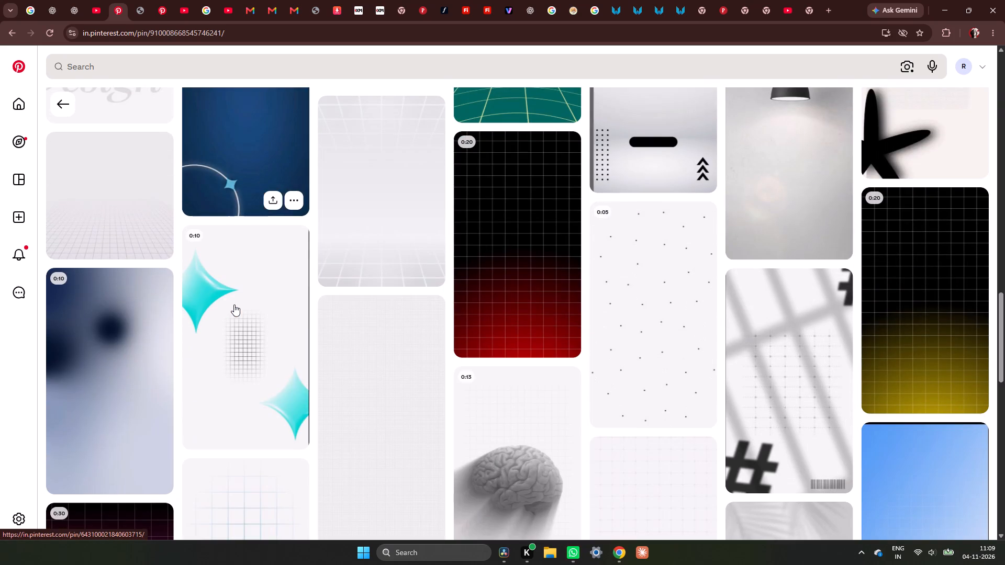
pyautogui.scroll(-14, 234, 304)
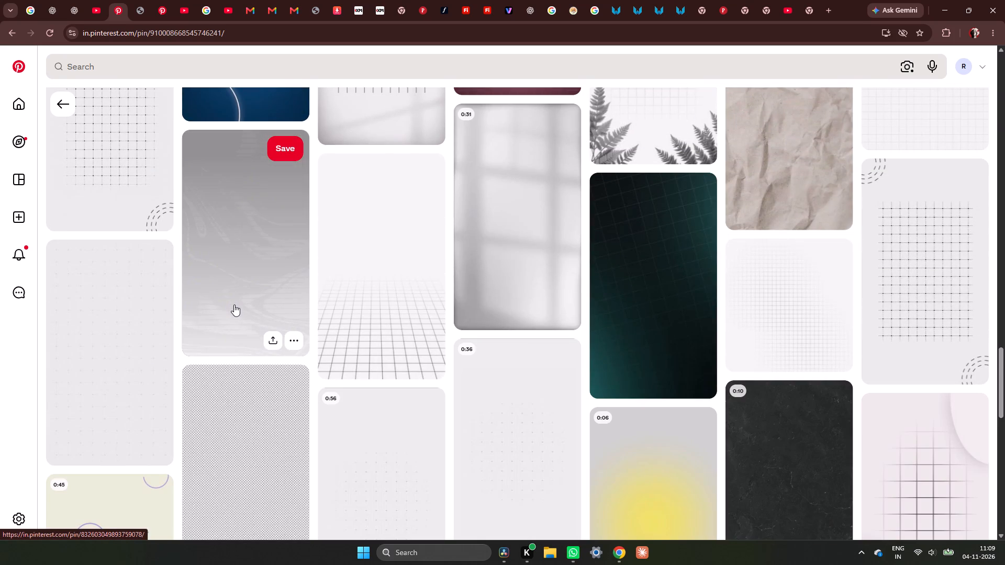
pyautogui.scroll(-11, 234, 304)
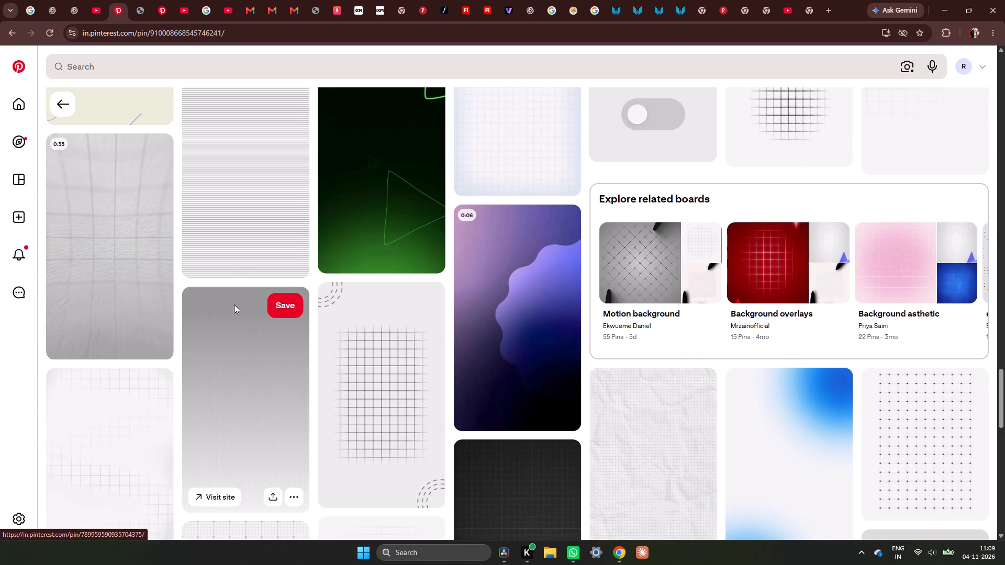
pyautogui.scroll(-7, 234, 304)
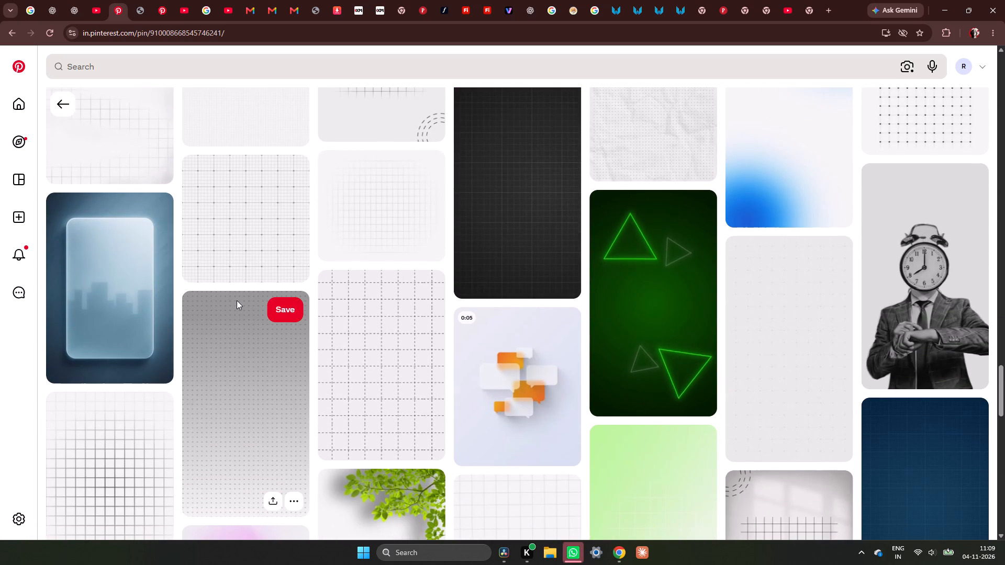
pyautogui.scroll(-5, 290, 279)
pyautogui.scroll(2, 290, 279)
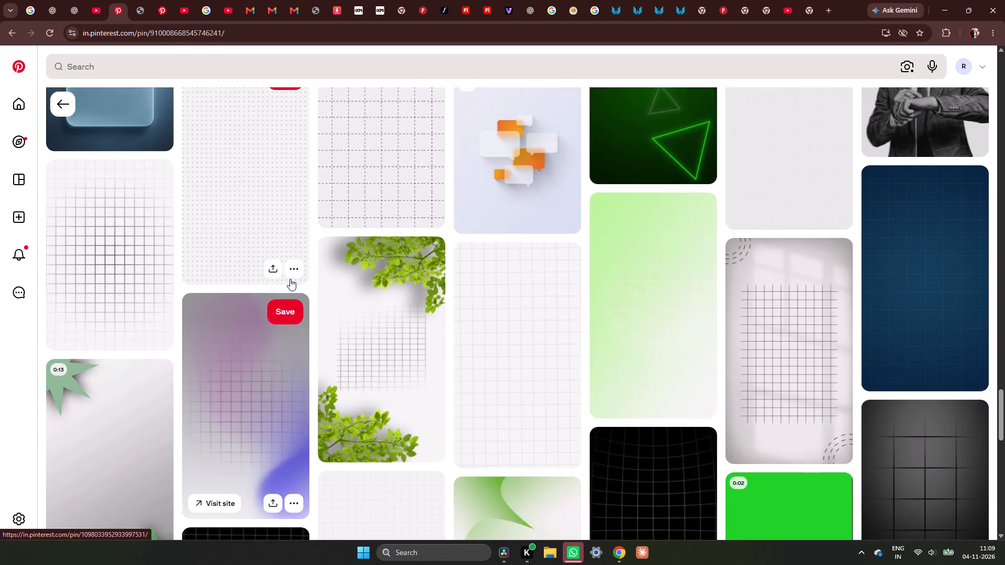
pyautogui.scroll(1, 290, 279)
pyautogui.scroll(-4, 294, 271)
pyautogui.scroll(1, 294, 271)
pyautogui.scroll(-4, 294, 271)
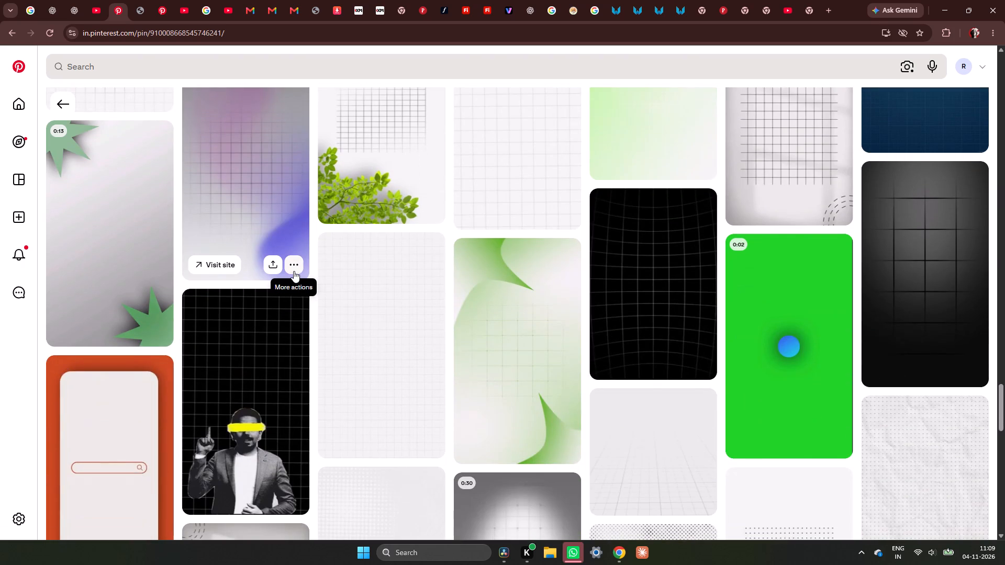
pyautogui.scroll(-8, 294, 271)
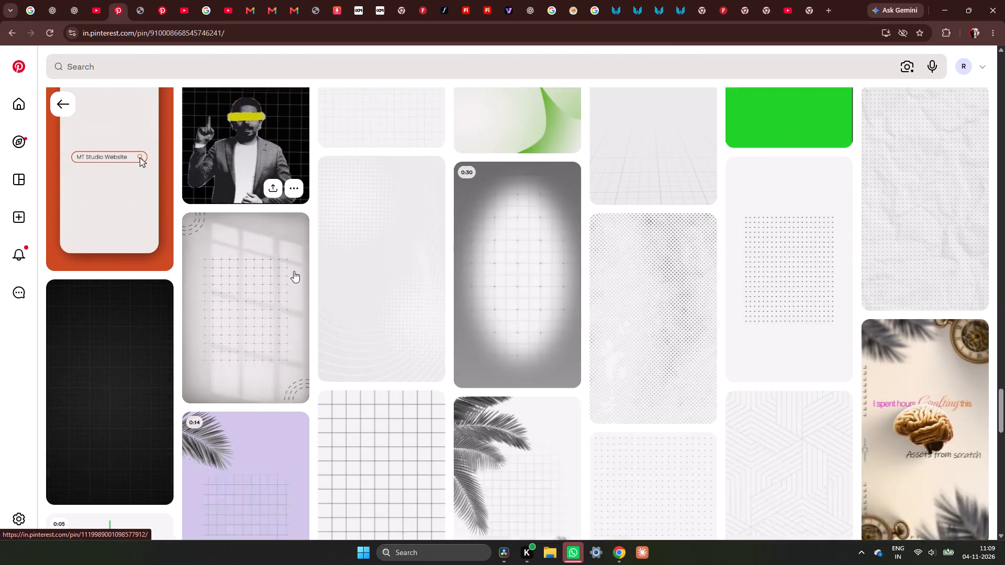
pyautogui.scroll(-7, 294, 271)
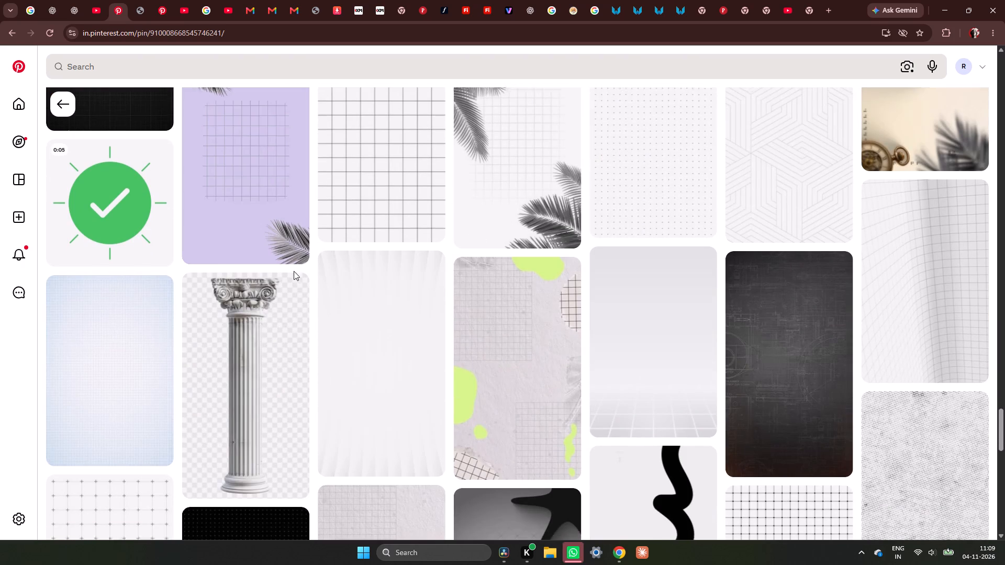
pyautogui.scroll(-3, 294, 271)
pyautogui.scroll(2, 294, 271)
pyautogui.scroll(-5, 294, 271)
pyautogui.scroll(1, 294, 271)
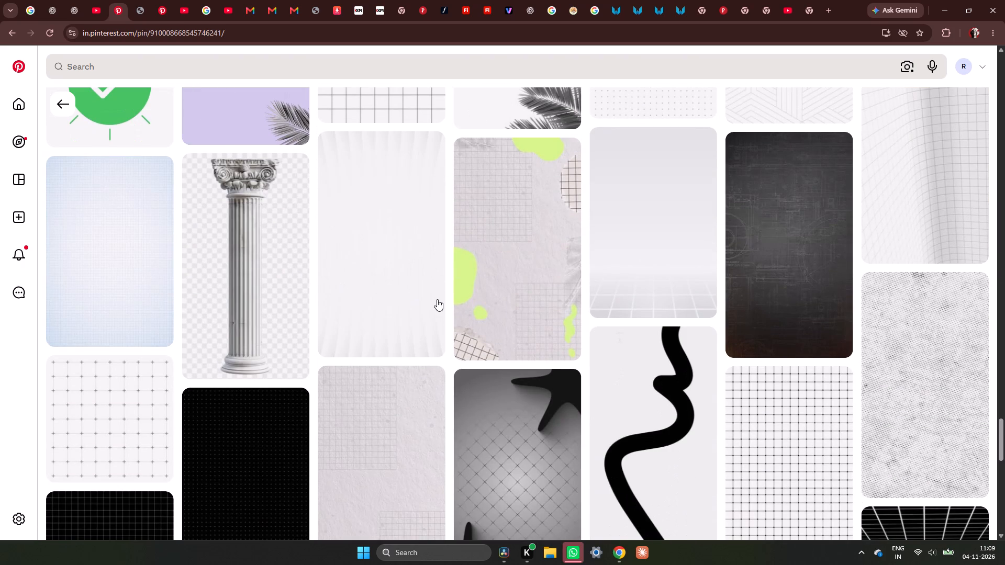
pyautogui.scroll(1, 294, 271)
pyautogui.scroll(-8, 437, 302)
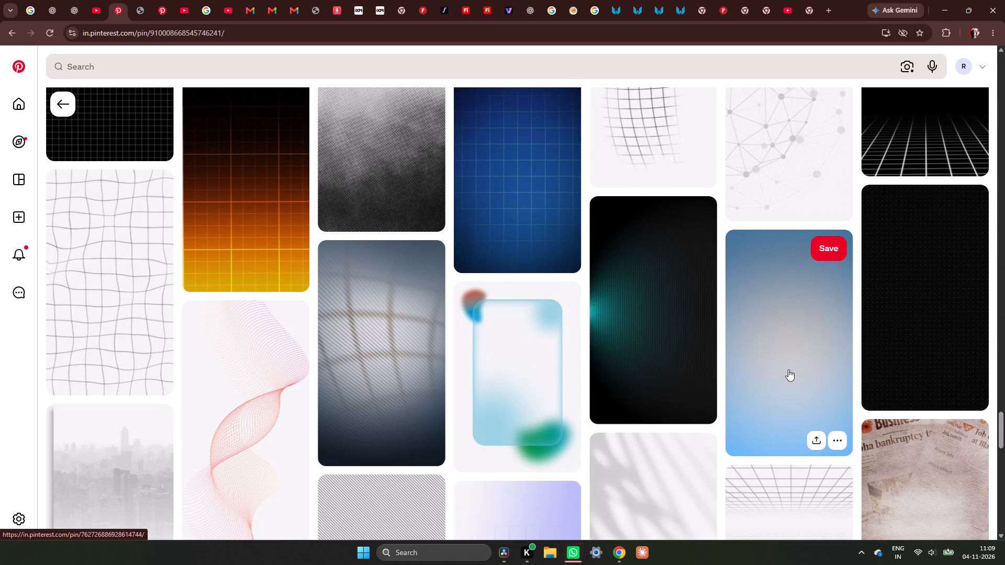
pyautogui.scroll(-12, 781, 368)
pyautogui.scroll(3, 780, 368)
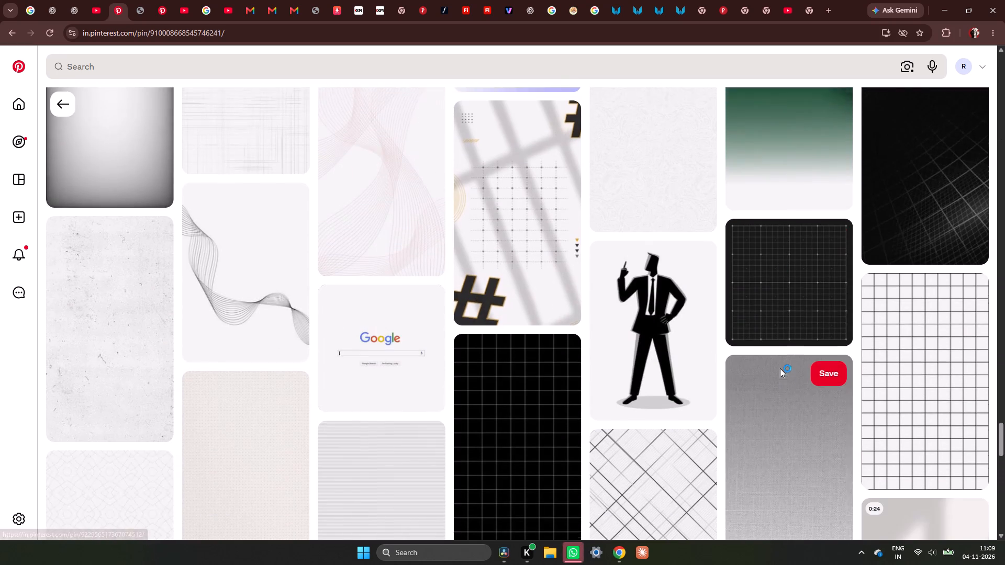
pyautogui.scroll(4, 780, 368)
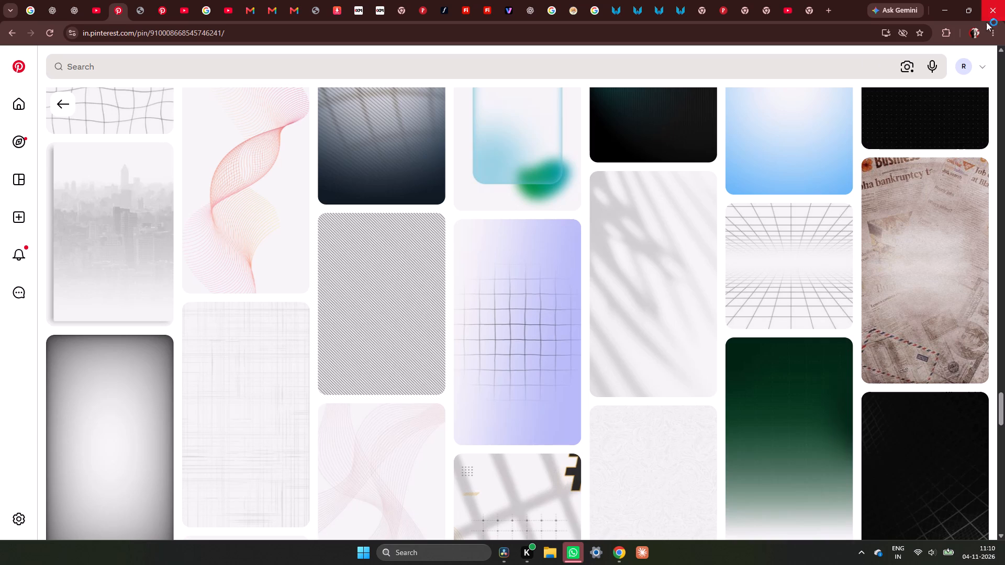
pyautogui.scroll(-7, 521, 106)
pyautogui.scroll(-7, 574, 148)
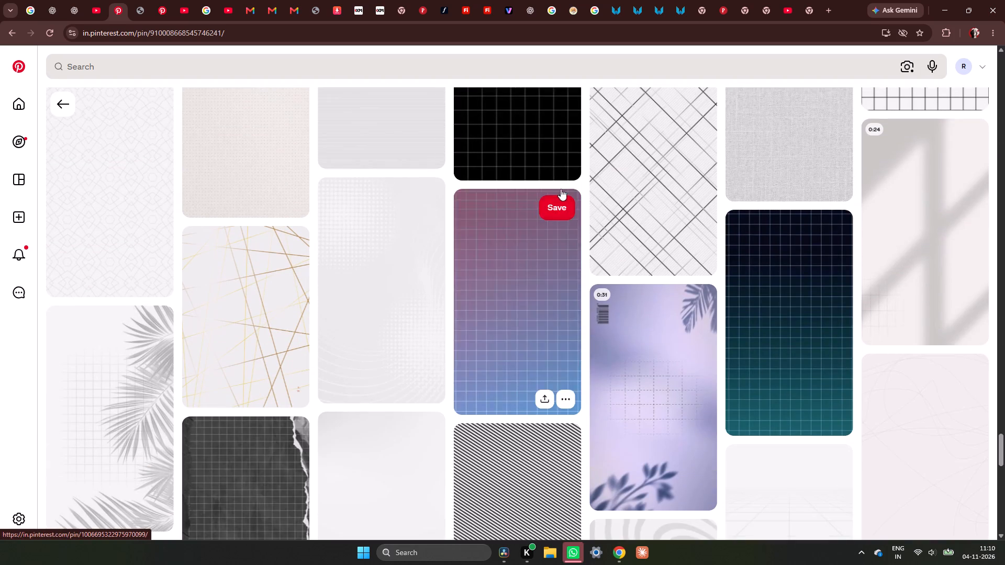
pyautogui.scroll(-20, 494, 222)
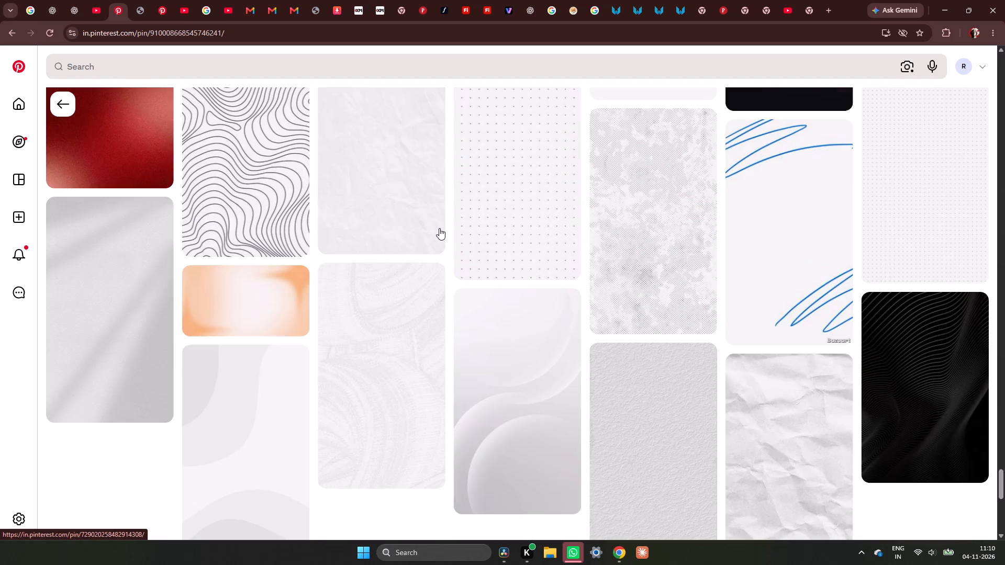
pyautogui.scroll(-5, 661, 155)
pyautogui.scroll(2, 390, 177)
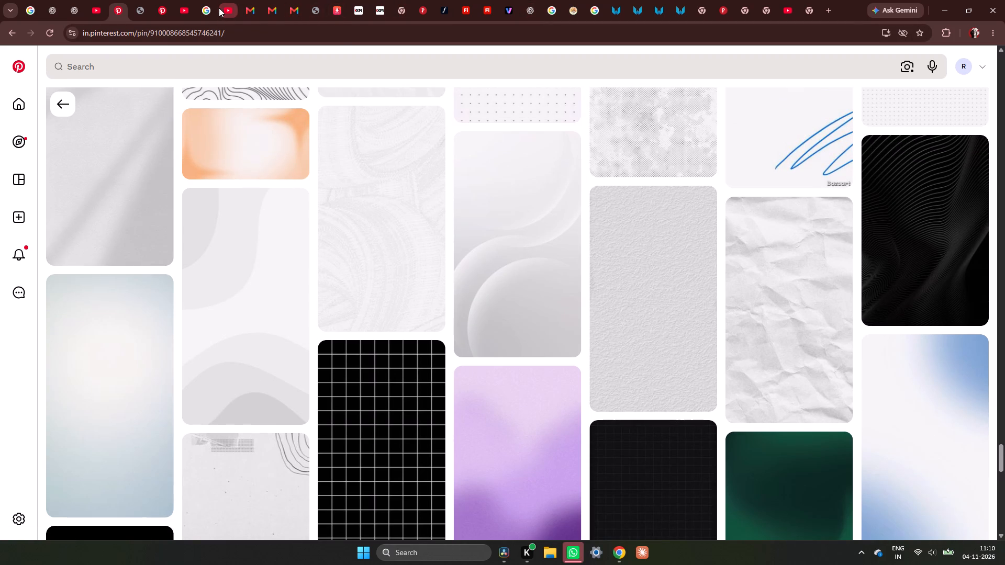
# Switch to the open "Heartbeats & Horoscopes: The Ultimate Love Zodiac" Pinterest pin and look through its related astrology background pins.
pyautogui.click(161, 9)
pyautogui.scroll(1, 756, 245)
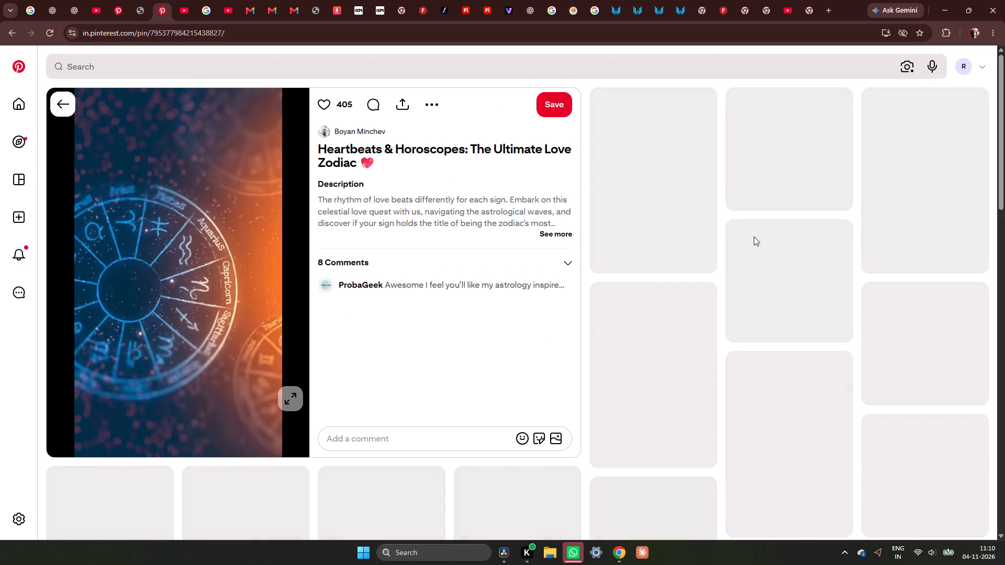
pyautogui.scroll(-6, 545, 201)
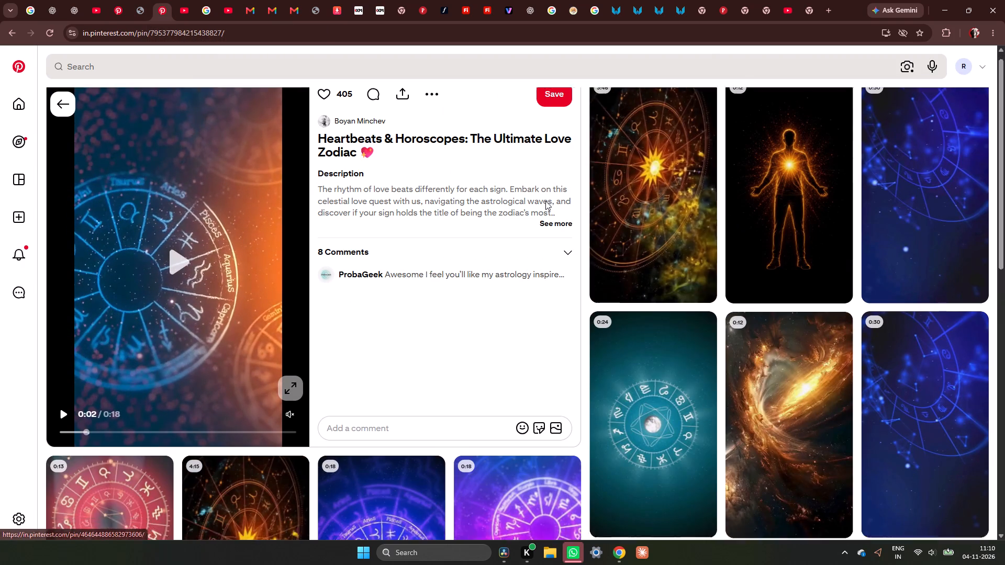
pyautogui.scroll(-15, 545, 201)
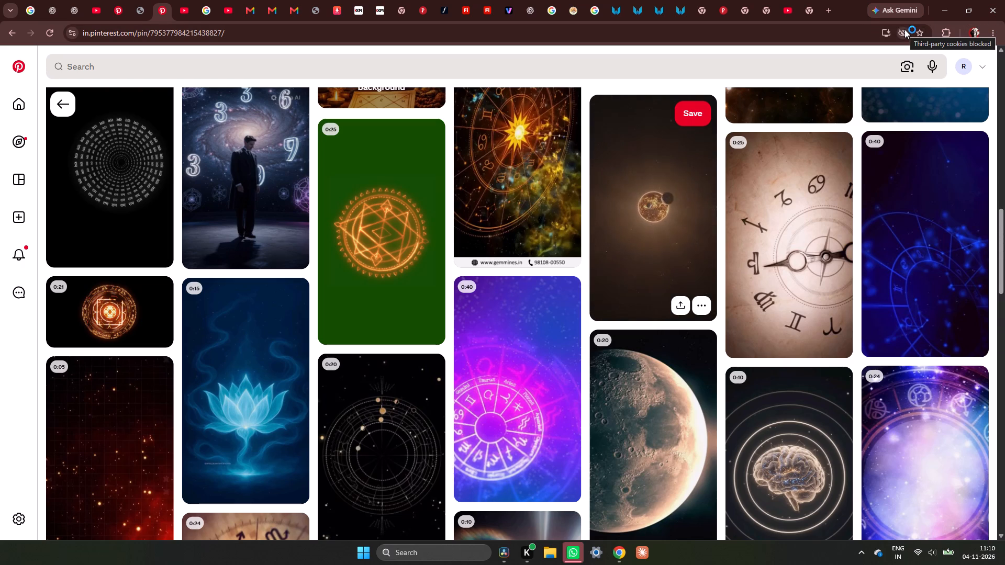
pyautogui.scroll(-7, 370, 436)
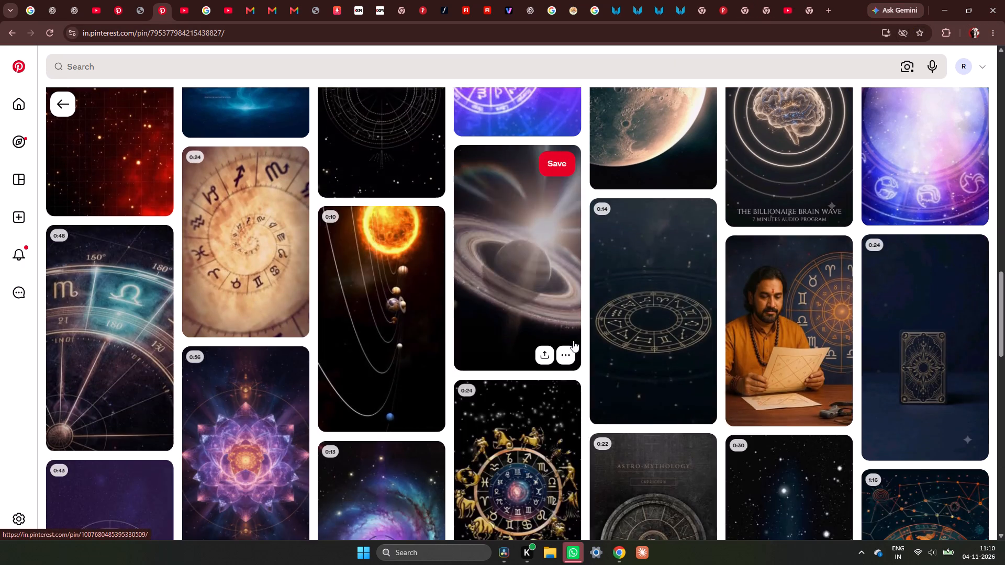
pyautogui.scroll(-8, 573, 338)
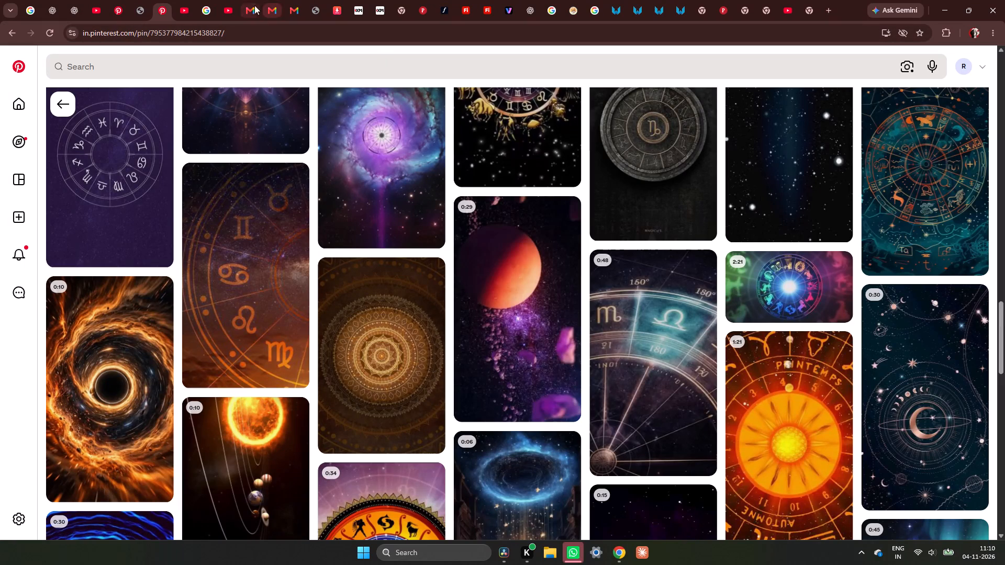
# Return to the open "Clean white and black strides tech background" pin and look back through its related grid and line backgrounds.
pyautogui.click(123, 7)
pyautogui.scroll(6, 312, 369)
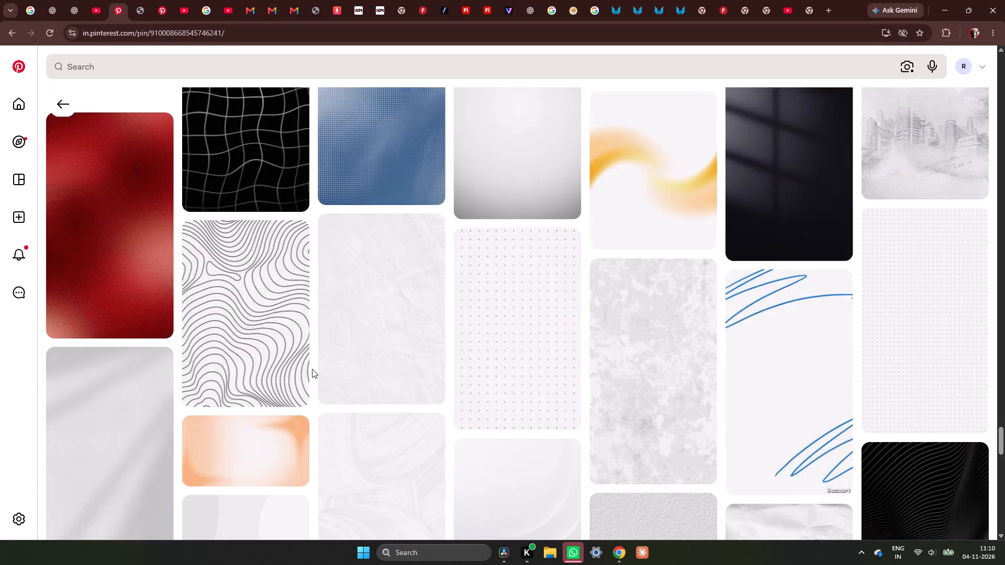
pyautogui.scroll(6, 312, 369)
pyautogui.scroll(5, 299, 309)
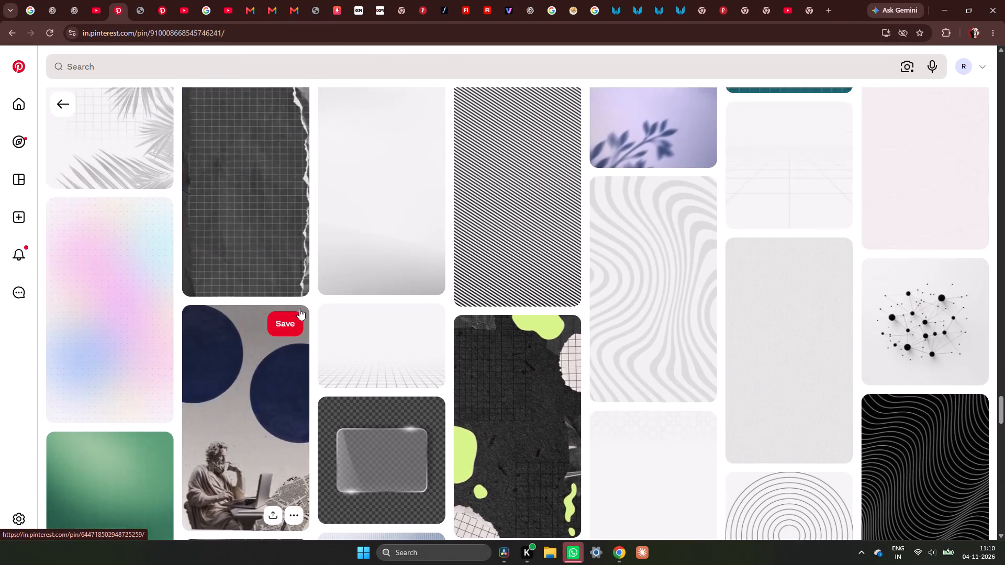
pyautogui.scroll(6, 299, 309)
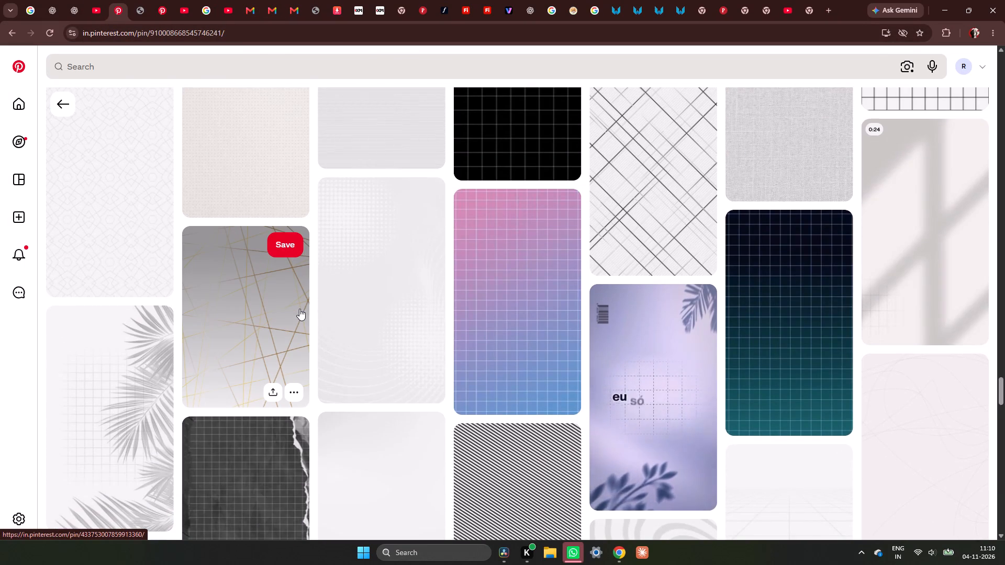
pyautogui.scroll(12, 299, 309)
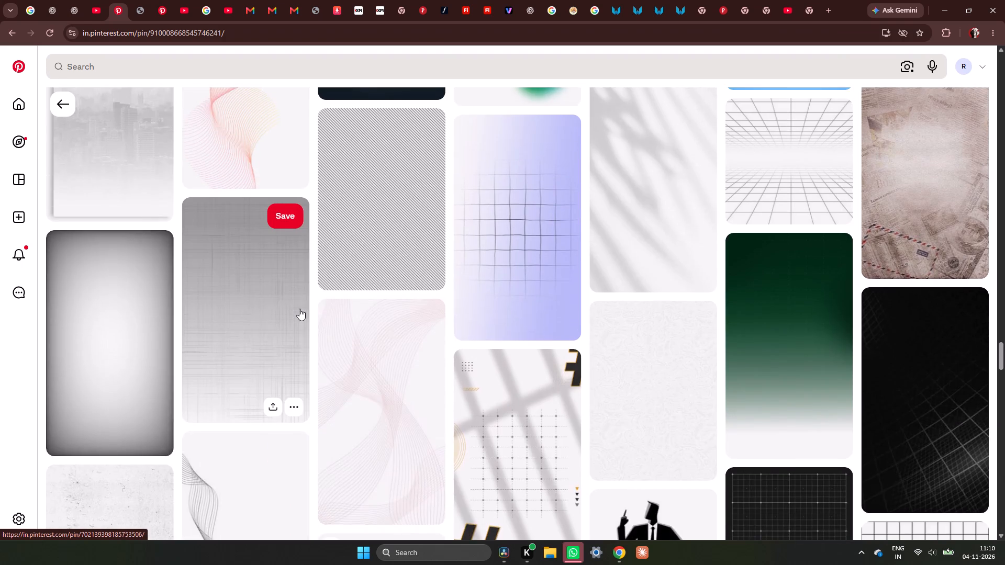
pyautogui.scroll(17, 299, 309)
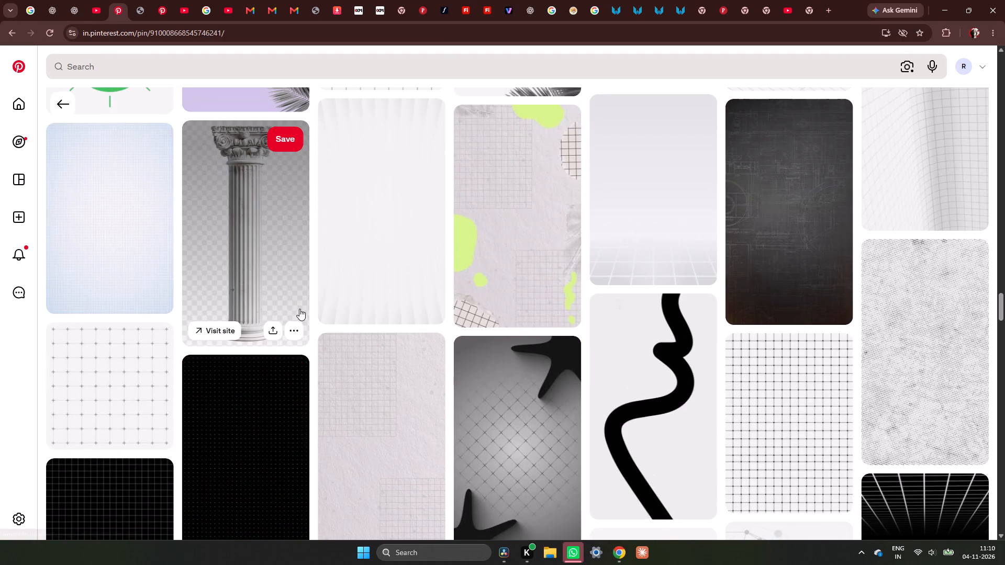
pyautogui.scroll(8, 299, 309)
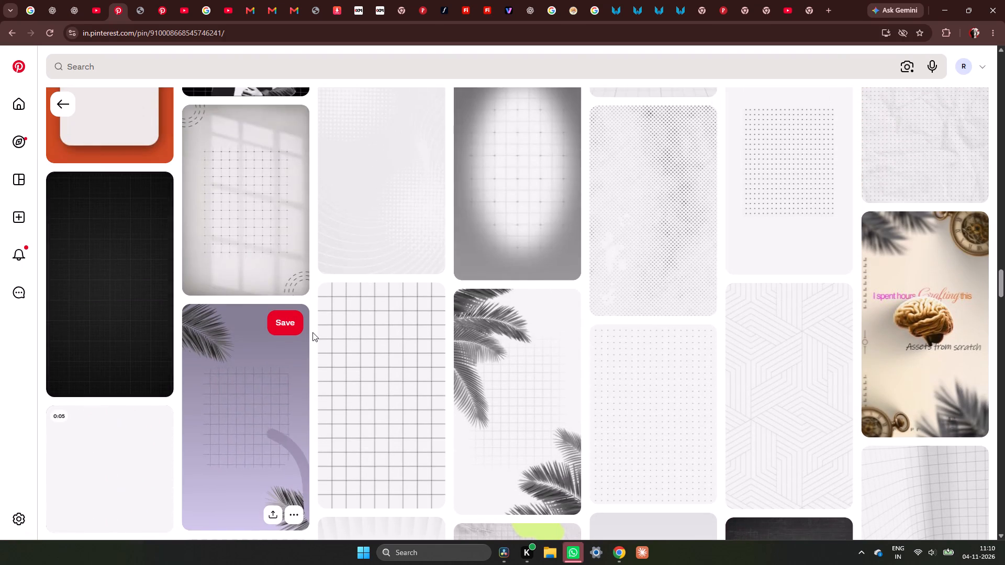
pyautogui.scroll(12, 312, 332)
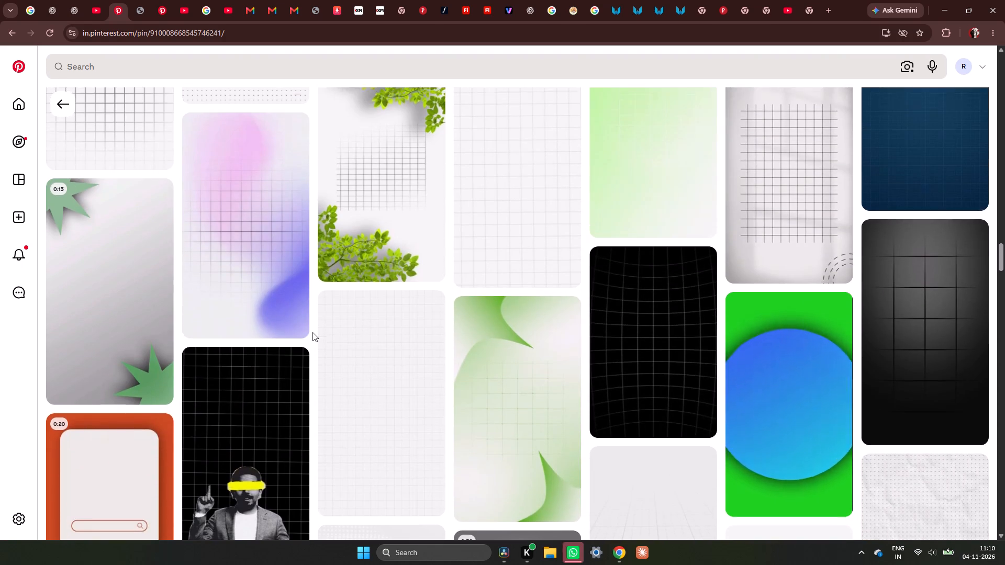
pyautogui.scroll(9, 312, 332)
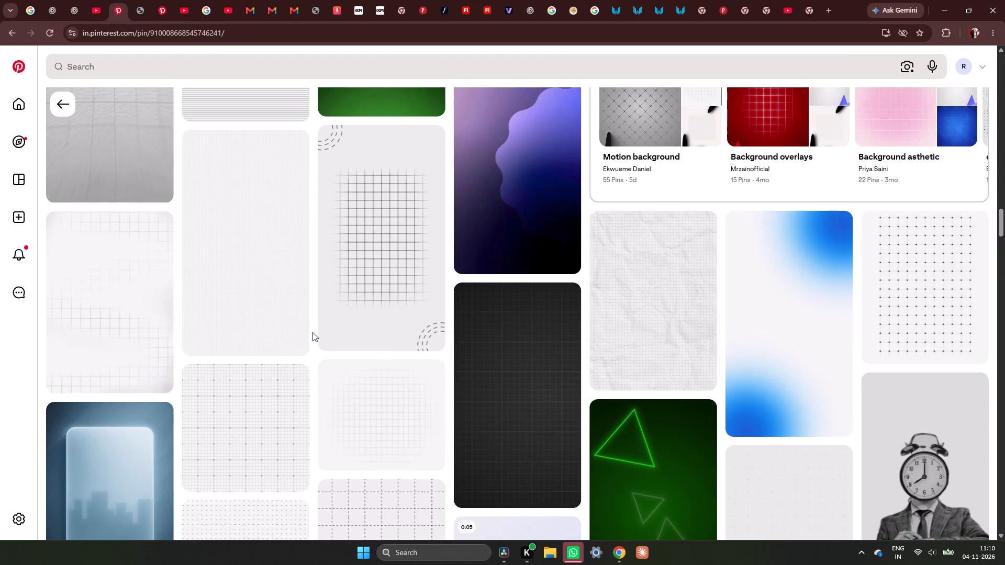
pyautogui.scroll(5, 312, 332)
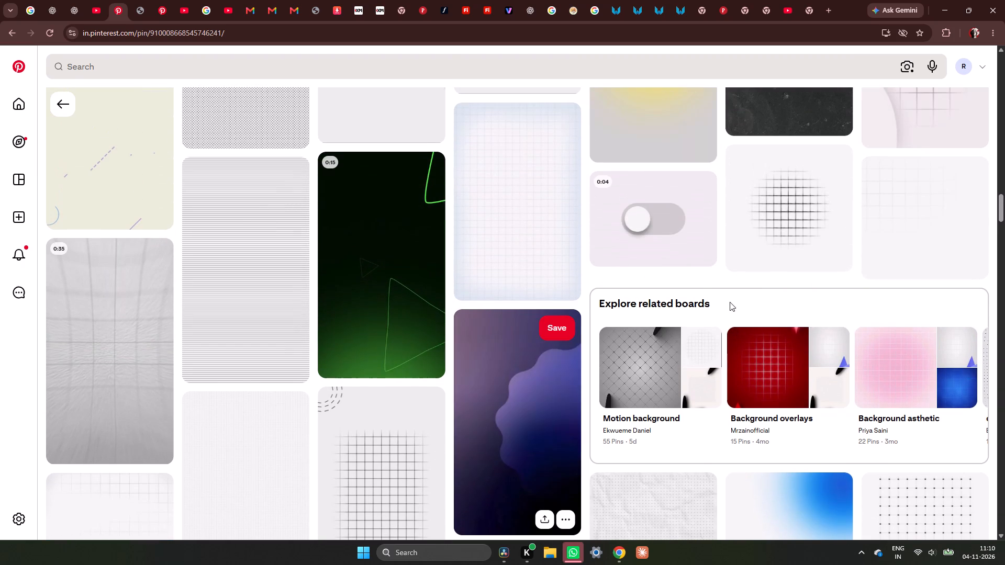
pyautogui.scroll(3, 748, 278)
pyautogui.scroll(9, 699, 284)
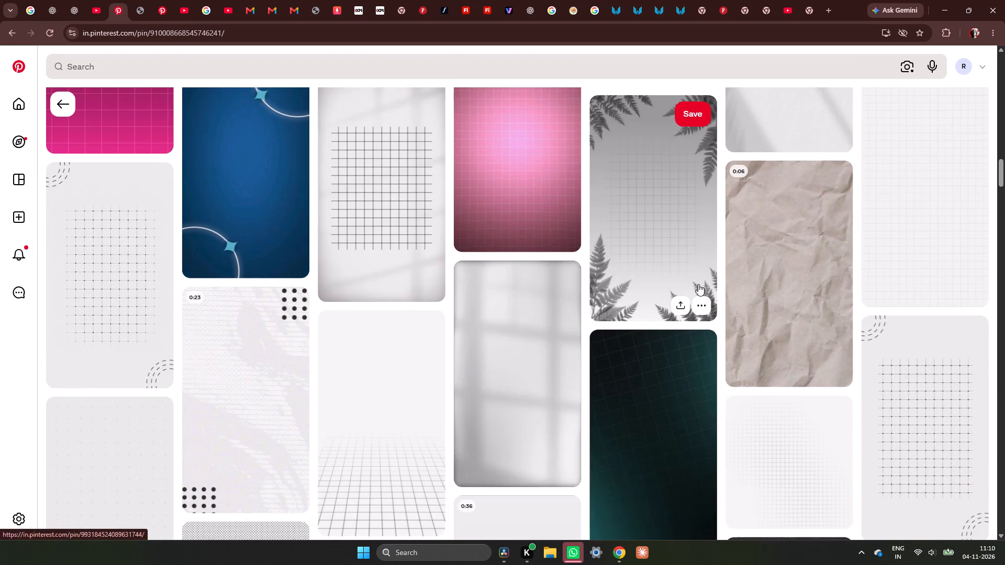
pyautogui.scroll(-1, 769, 373)
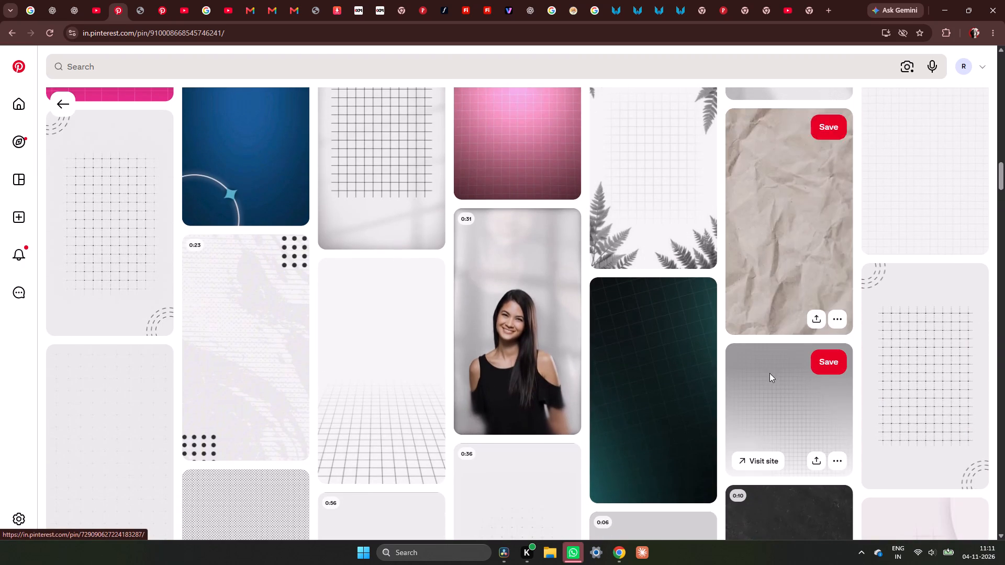
pyautogui.scroll(3, 824, 272)
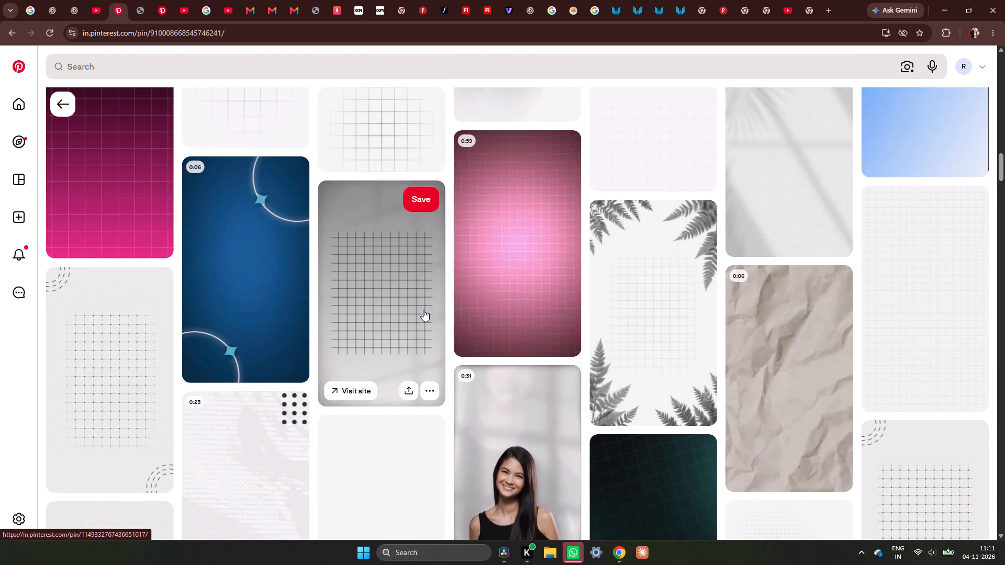
pyautogui.scroll(4, 560, 302)
pyautogui.scroll(4, 378, 291)
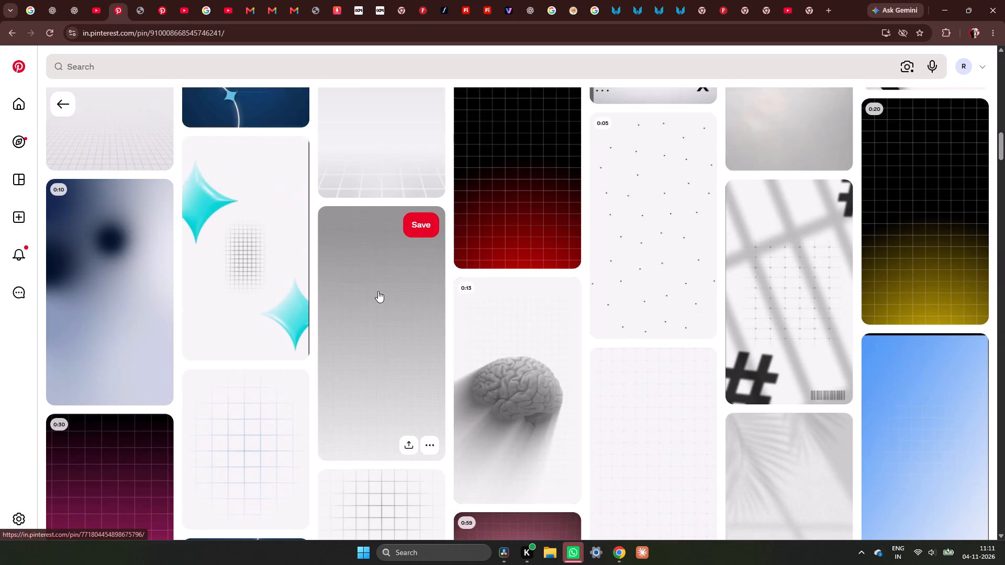
pyautogui.scroll(14, 378, 291)
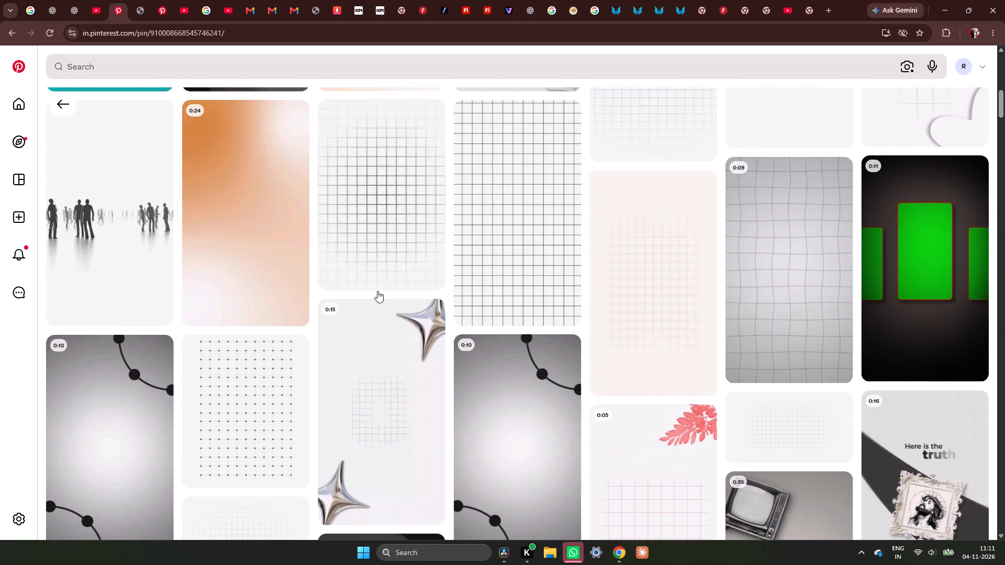
pyautogui.scroll(14, 377, 291)
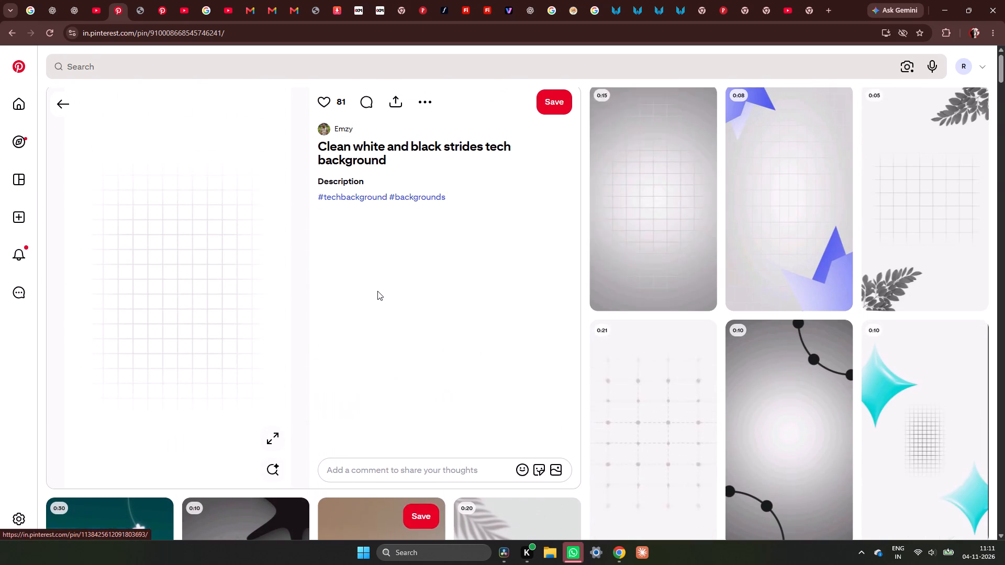
pyautogui.scroll(4, 377, 291)
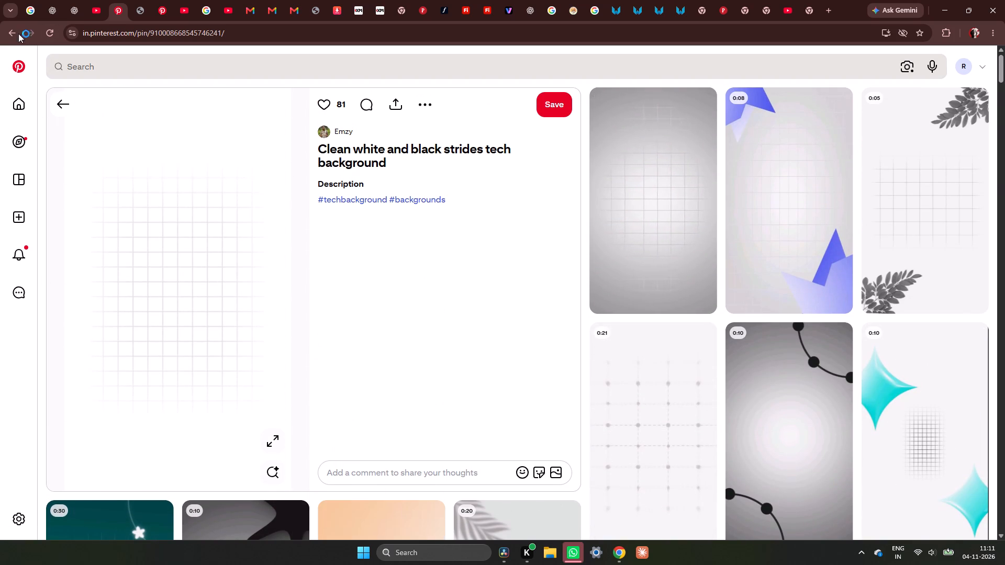
# Go back to the black square grid pin, open the related "Aesthetic minimal white grid pattern" pin and save its JPEG image to the New ai pic folder.
pyautogui.click(13, 33)
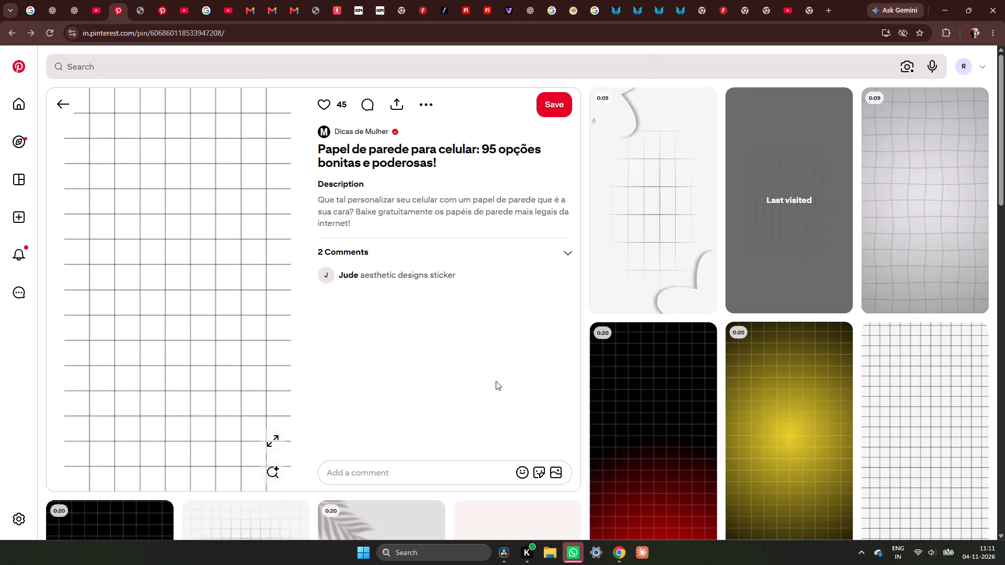
pyautogui.scroll(-5, 450, 404)
pyautogui.click(235, 329)
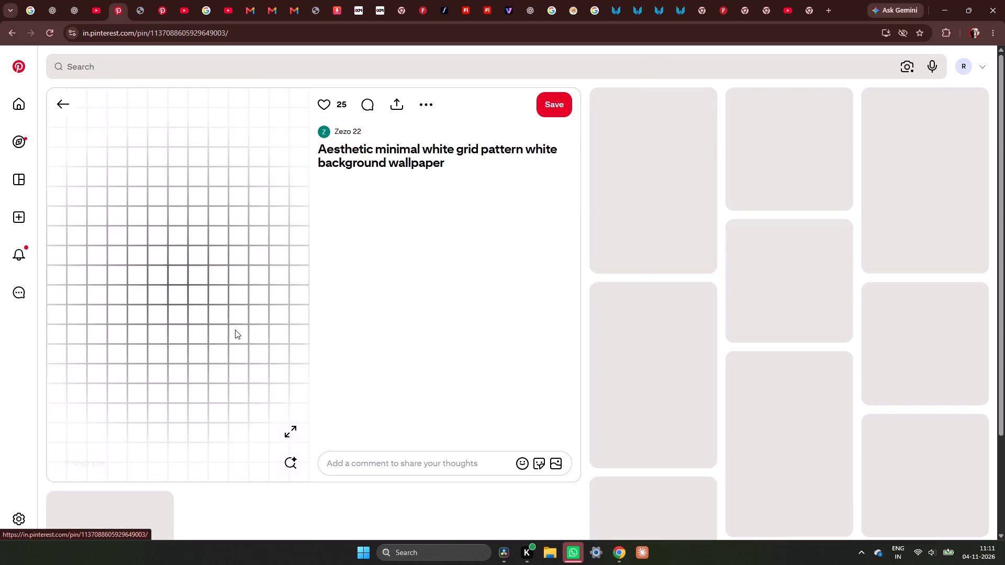
pyautogui.scroll(-3, 250, 321)
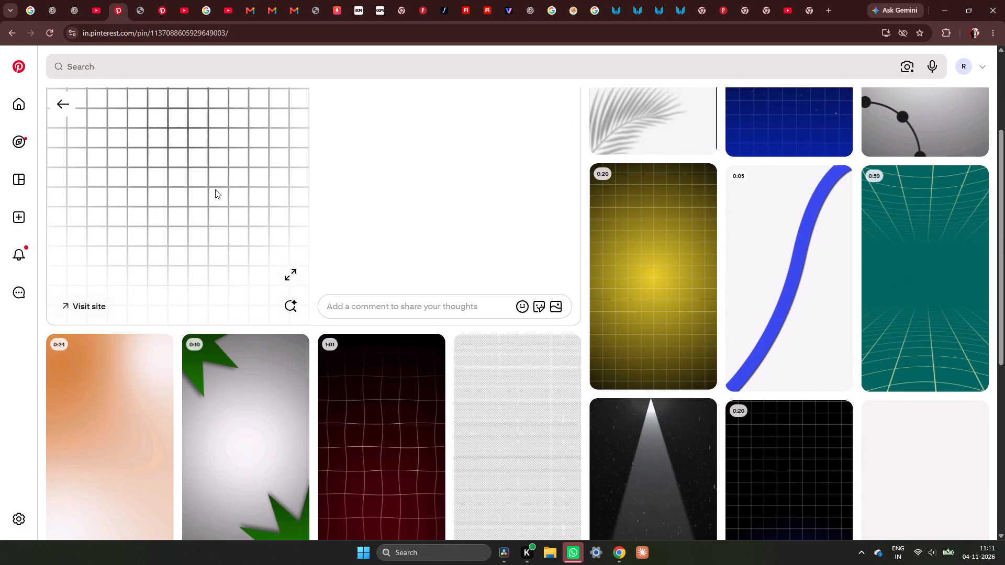
pyautogui.rightClick(215, 189)
pyautogui.click(276, 220)
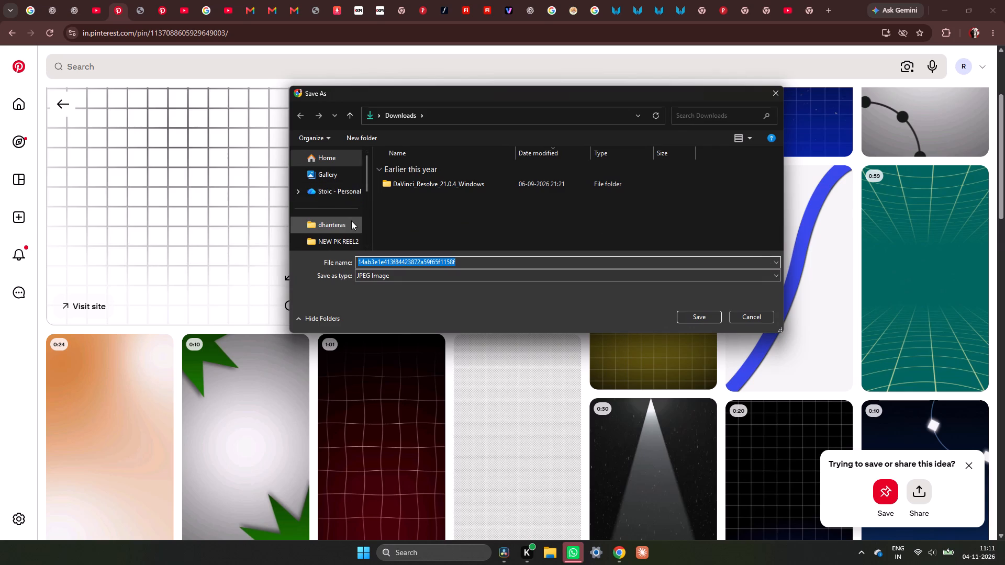
pyautogui.scroll(-2, 351, 221)
pyautogui.scroll(1, 339, 153)
pyautogui.click(338, 208)
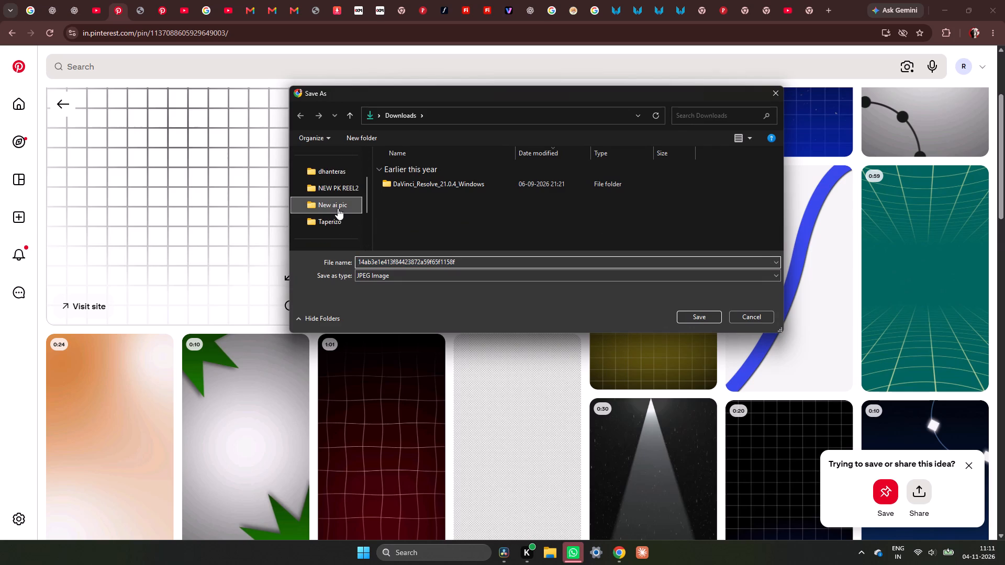
pyautogui.click(707, 314)
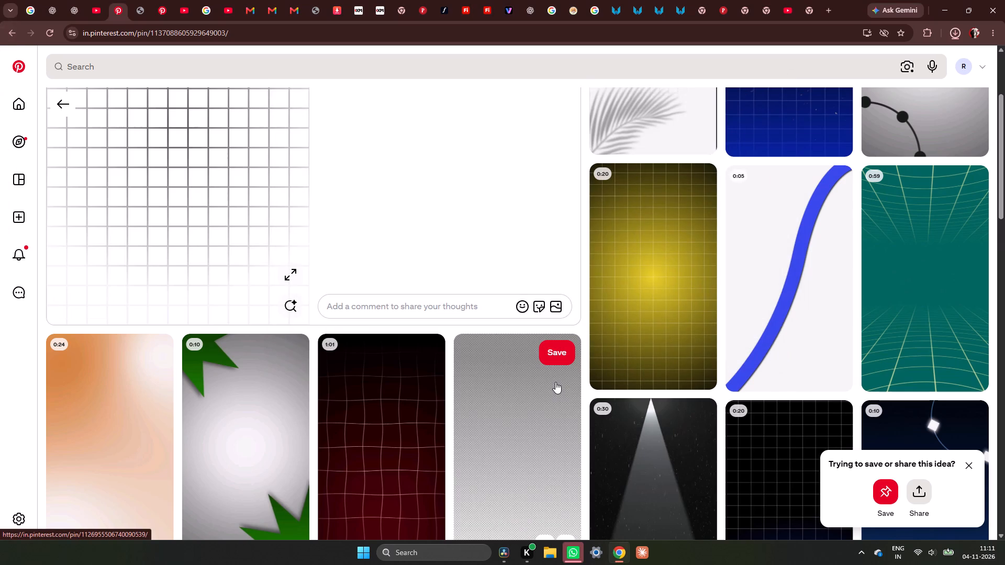
# Browse the related pins beneath the saved white grid and open the 20-second "Background Halloween" grid video pin.
pyautogui.scroll(-12, 555, 382)
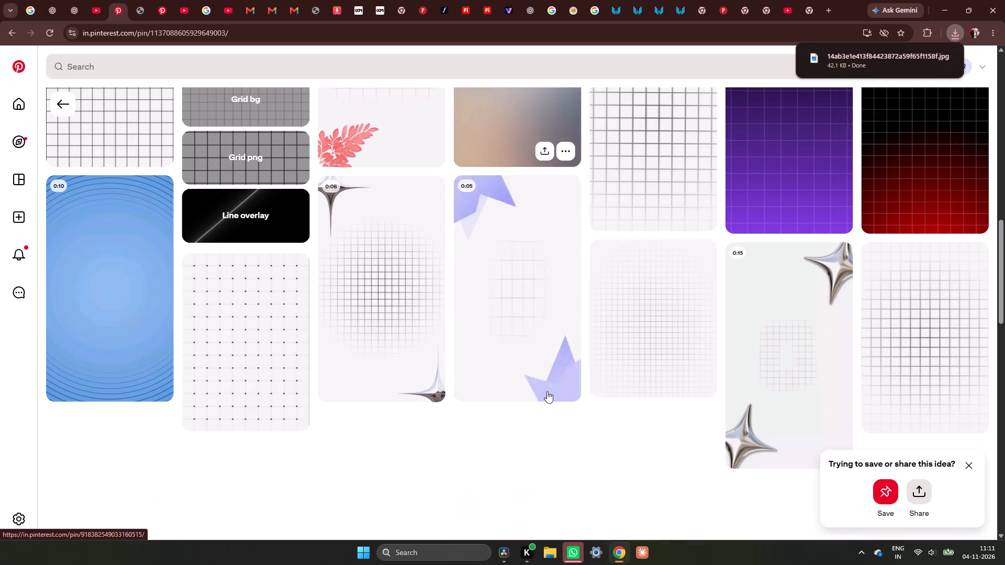
pyautogui.scroll(1, 547, 391)
pyautogui.scroll(-6, 547, 391)
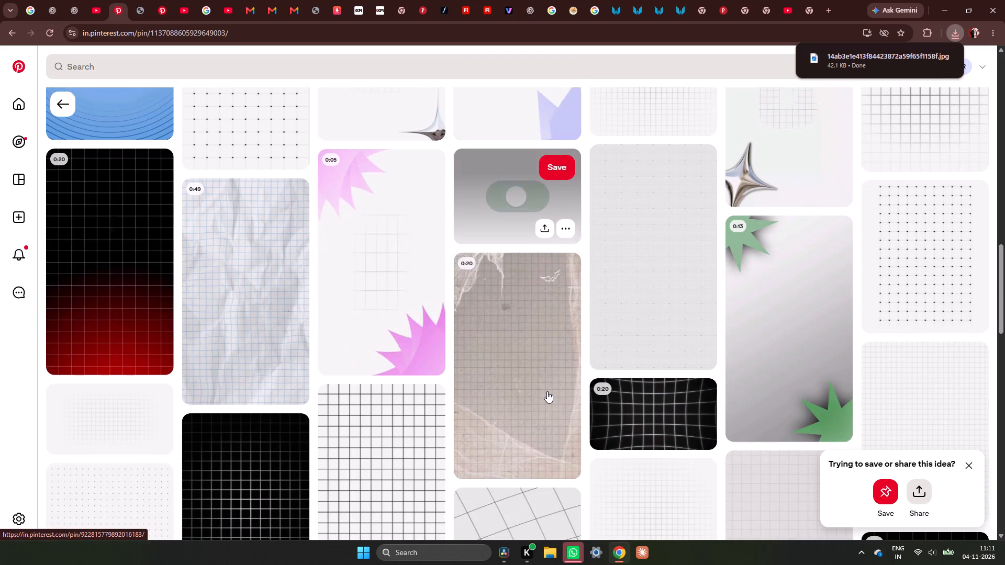
pyautogui.scroll(-4, 547, 391)
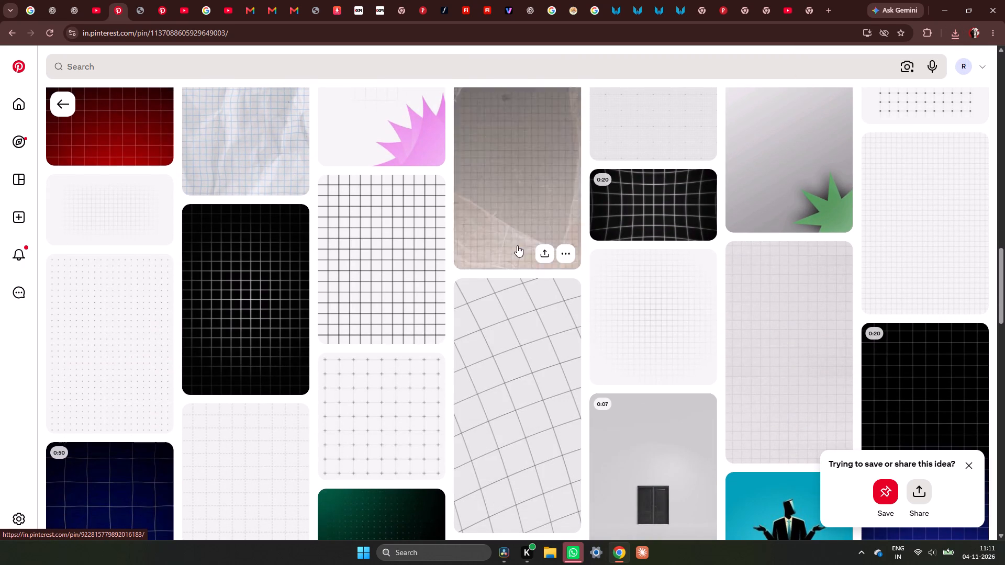
pyautogui.click(517, 230)
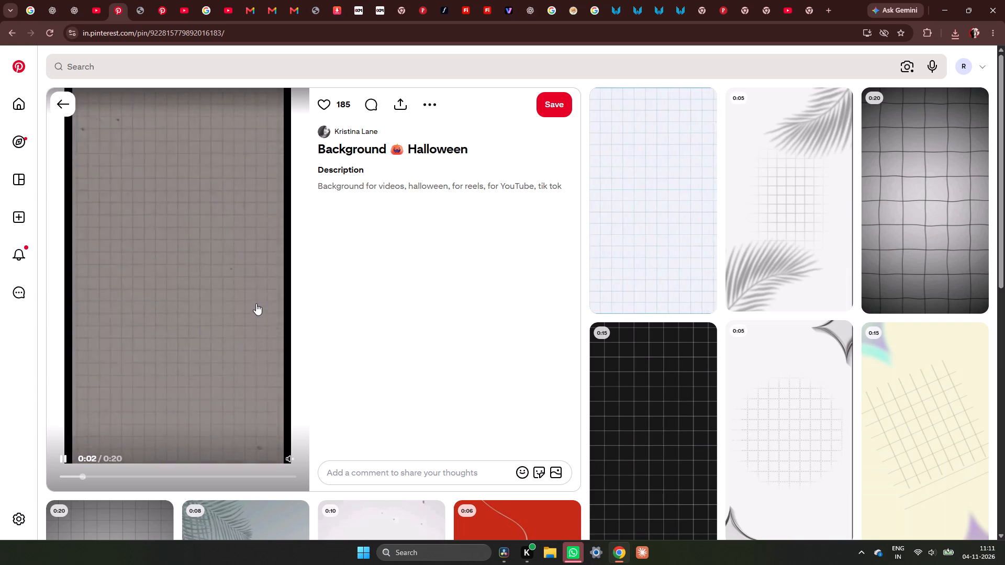
# Look through the related motion backgrounds beneath the "Background Halloween" pin for a suitable grid or texture design.
pyautogui.scroll(-3, 814, 355)
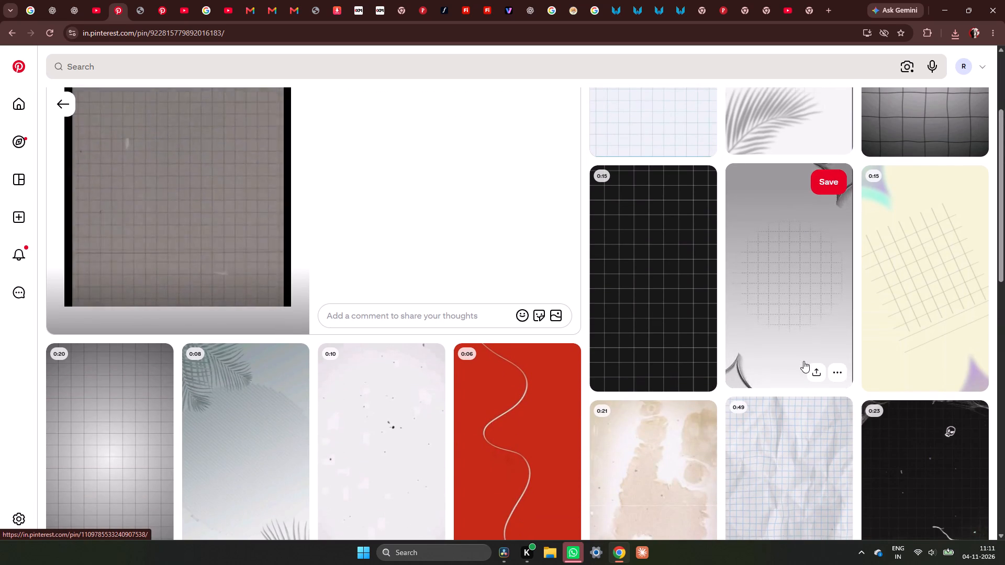
pyautogui.scroll(3, 803, 361)
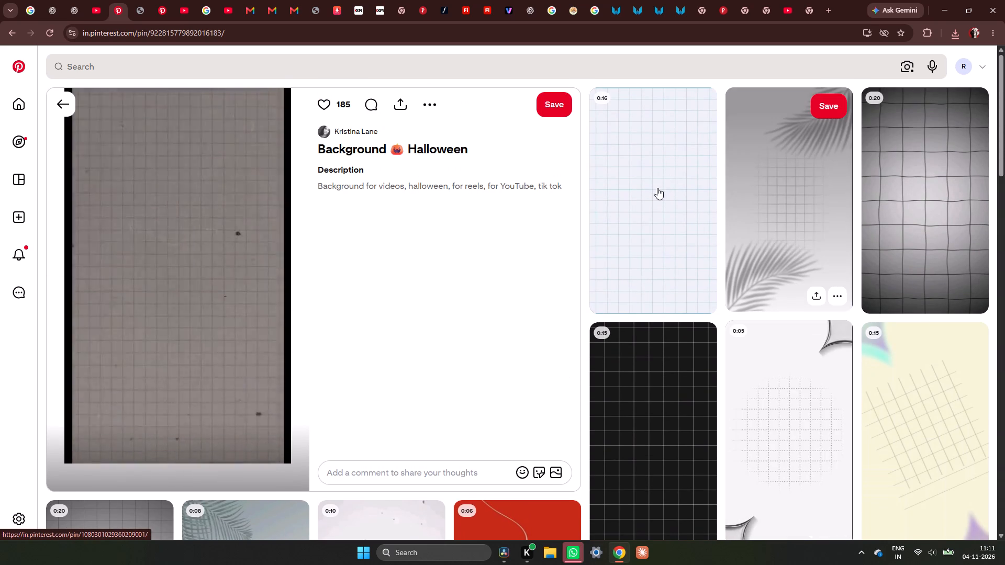
pyautogui.scroll(-11, 656, 207)
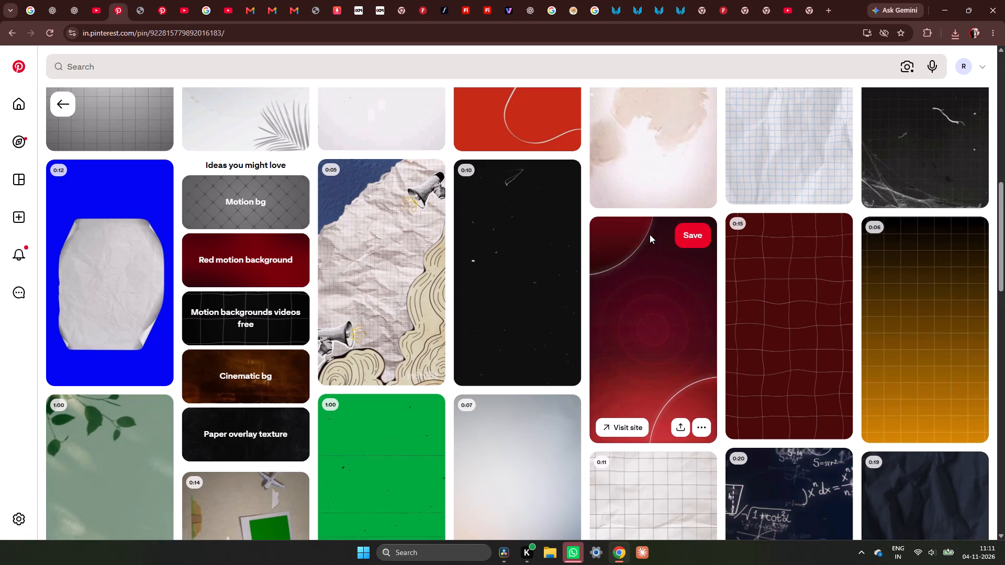
pyautogui.scroll(-7, 650, 234)
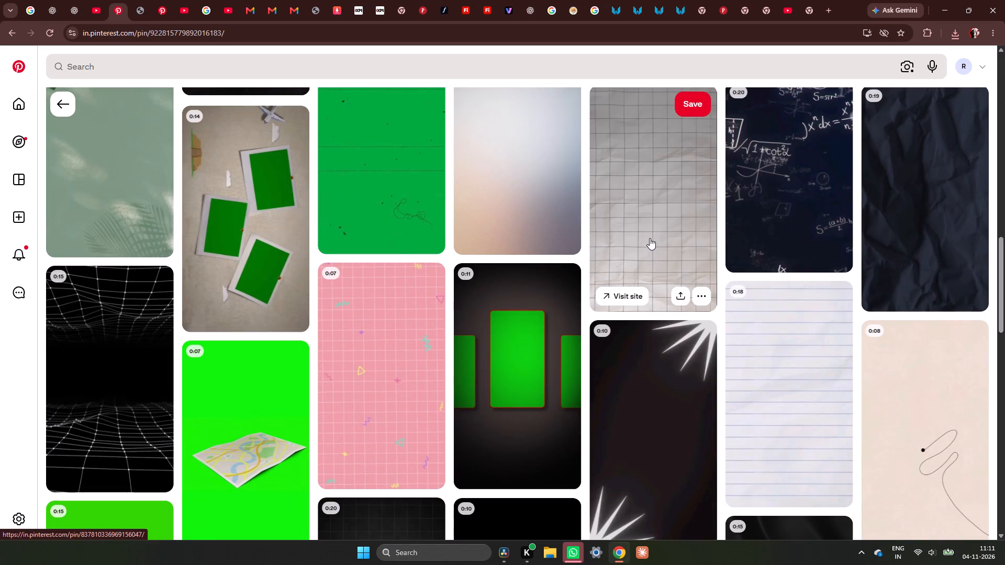
pyautogui.scroll(-3, 650, 238)
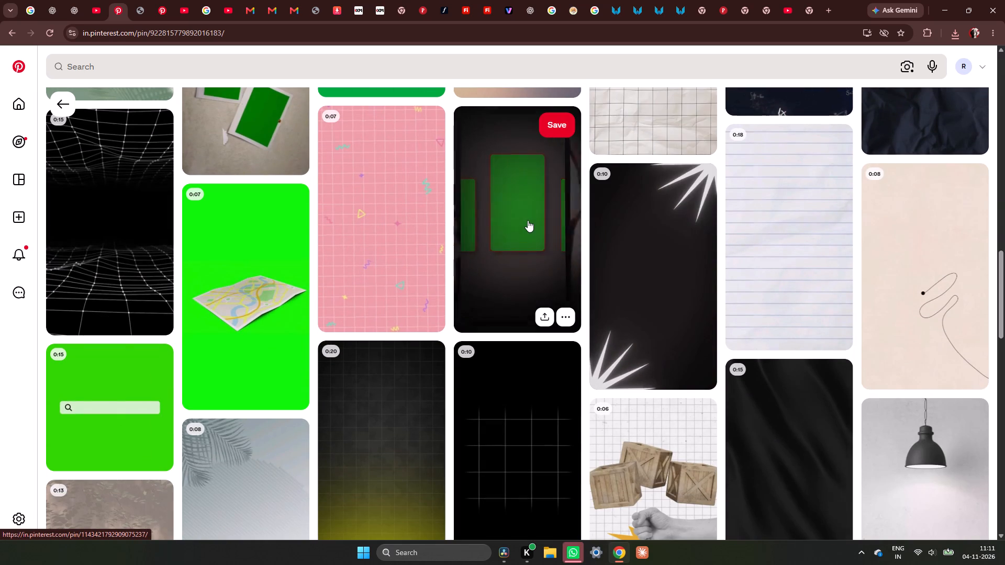
pyautogui.scroll(-3, 528, 220)
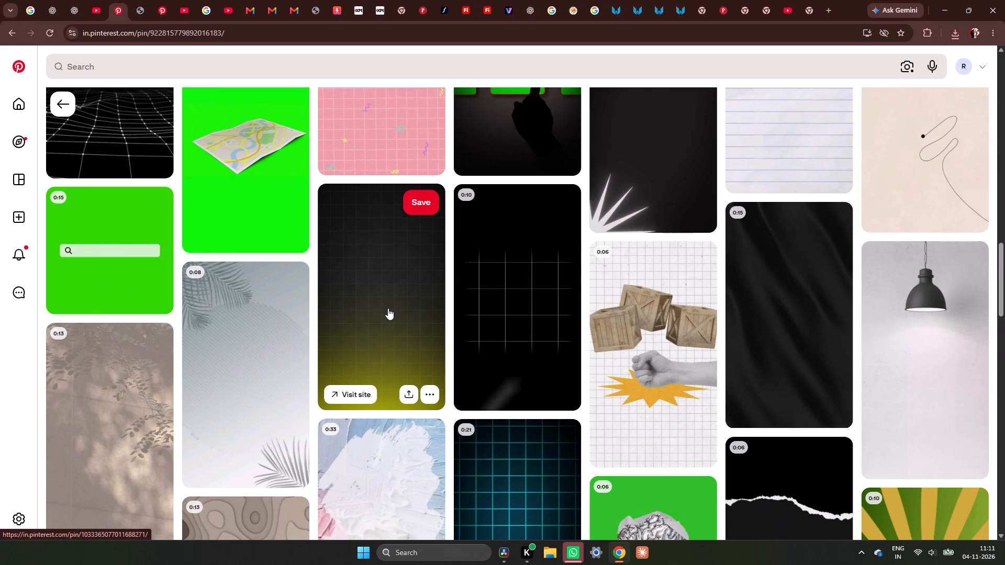
pyautogui.scroll(-5, 388, 308)
# Search Pinterest for "mandal background".
pyautogui.click(330, 58)
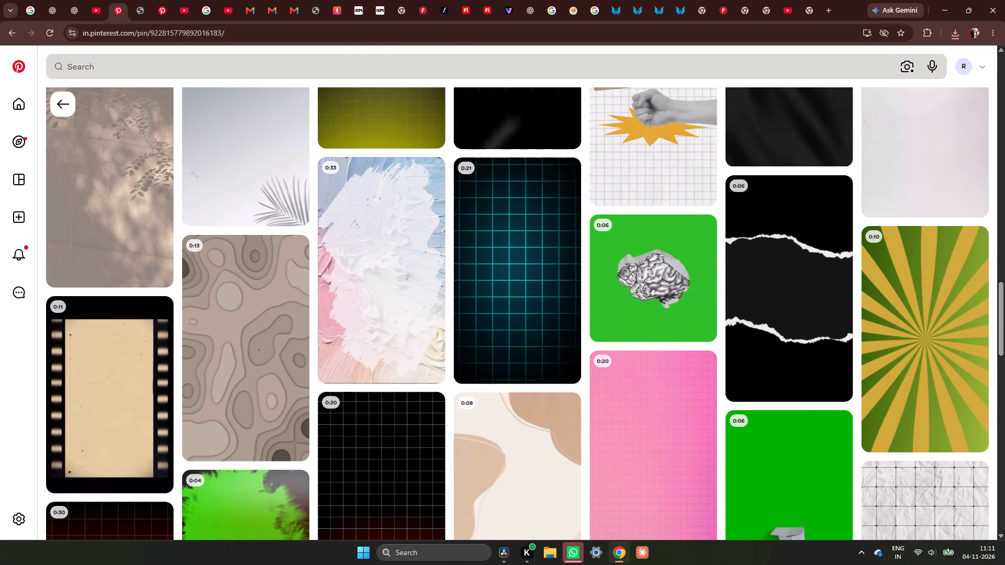
pyautogui.write('mandal backgroy')
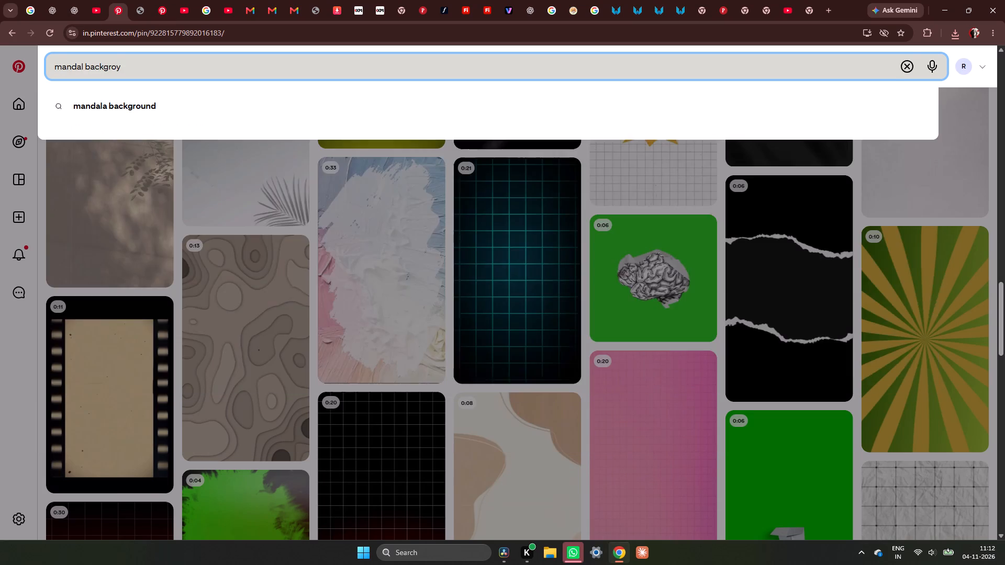
pyautogui.press('BackSpace')
pyautogui.write('und')
pyautogui.press('space')
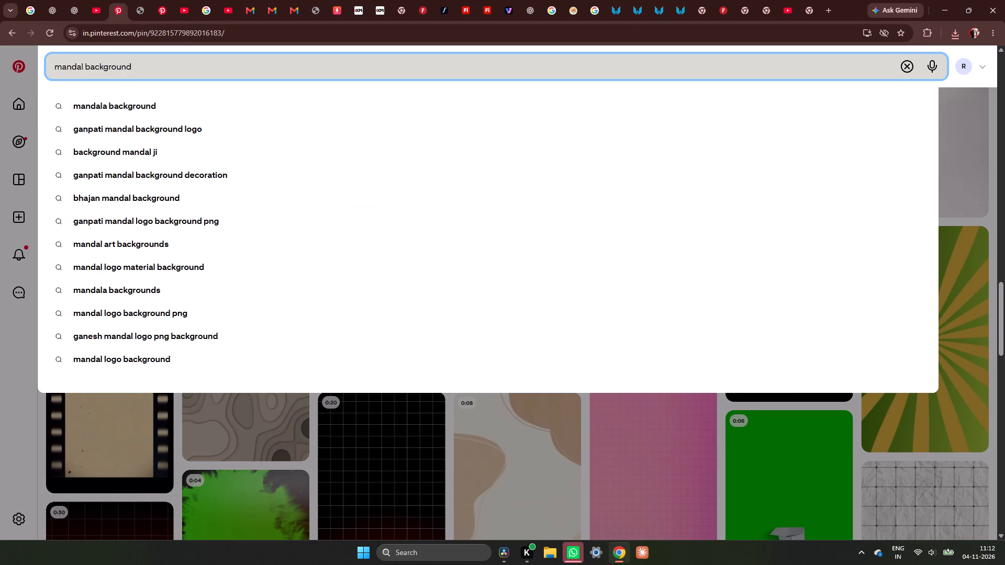
pyautogui.press('Return')
pyautogui.press('space')
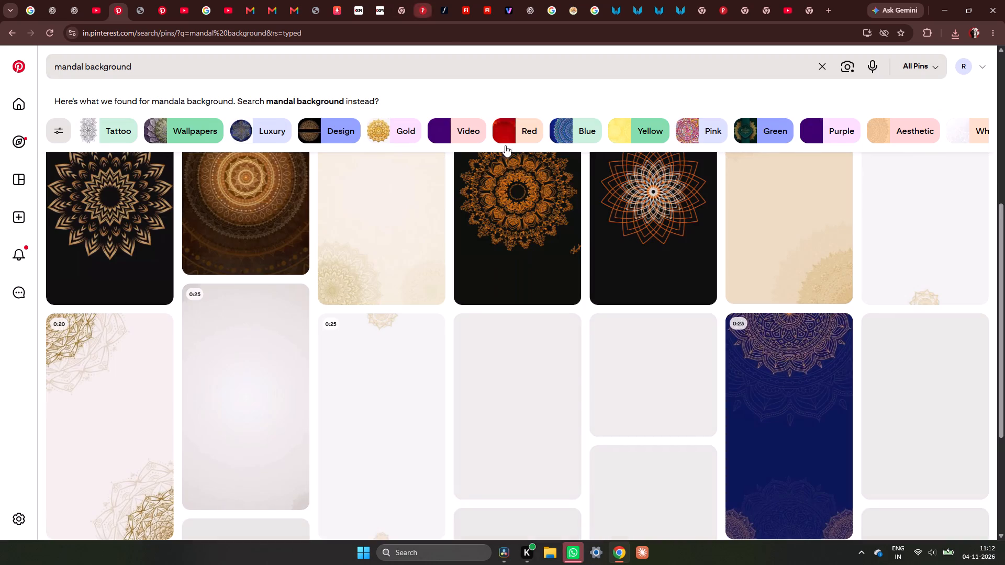
# Open the "Elegant White Mandala Motion | 4K Download Available" pin from the results and copy its link.
pyautogui.scroll(4, 461, 270)
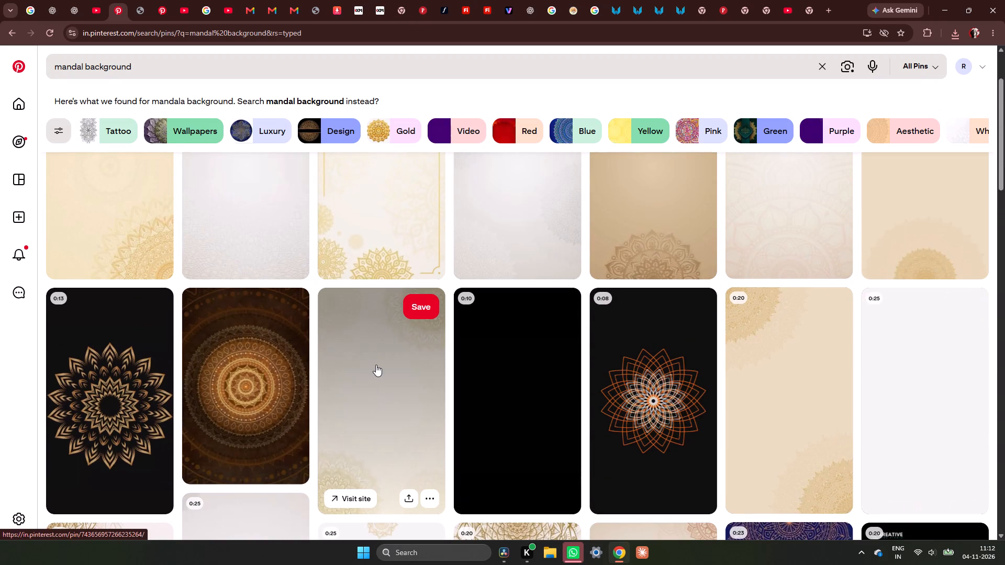
pyautogui.scroll(6, 376, 365)
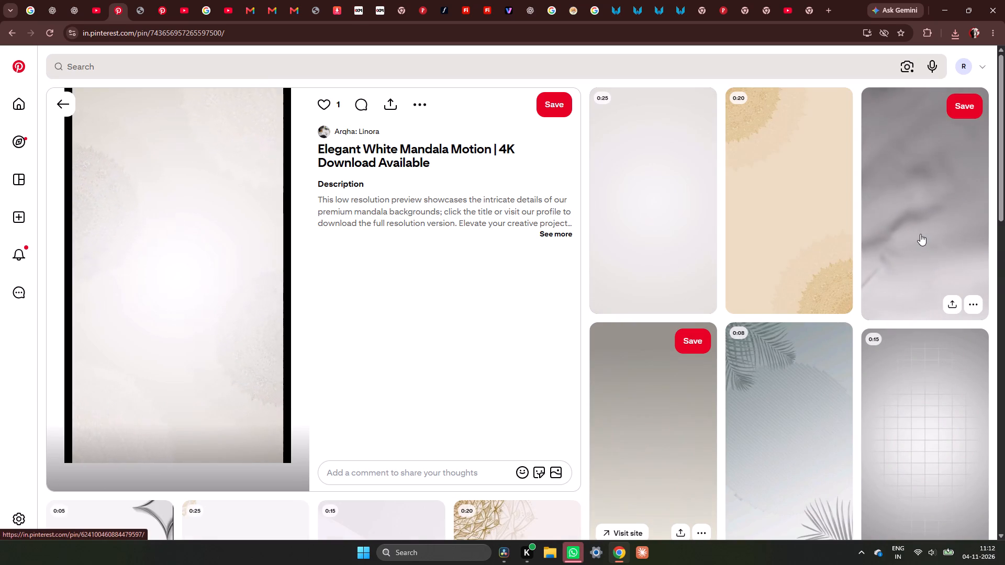
pyautogui.click(390, 98)
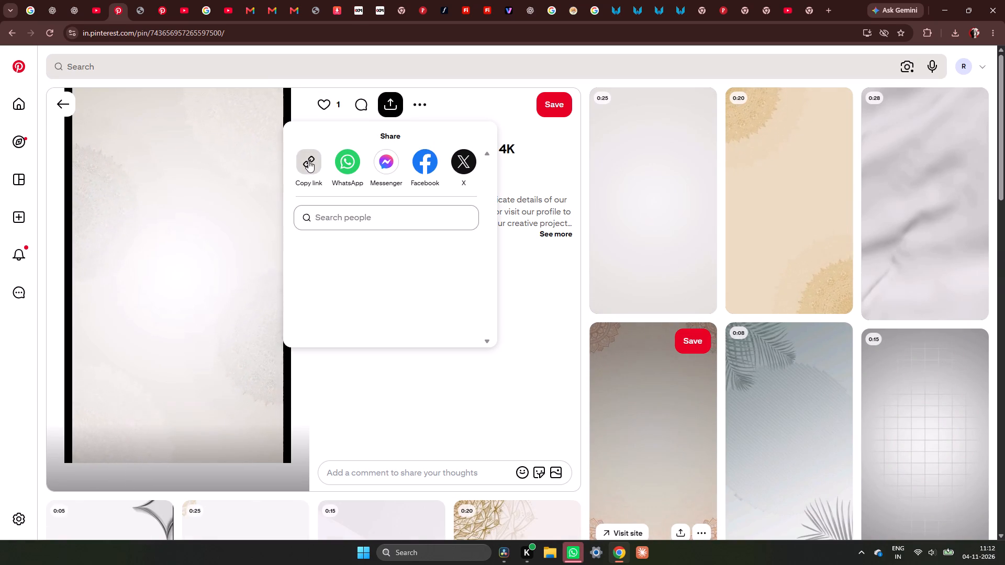
pyautogui.click(308, 161)
pyautogui.click(489, 436)
# Open the related "Simple Detailed Mandala Border Pattern Animation" pin and look through the backgrounds beneath it for a suitable design.
pyautogui.scroll(-7, 486, 427)
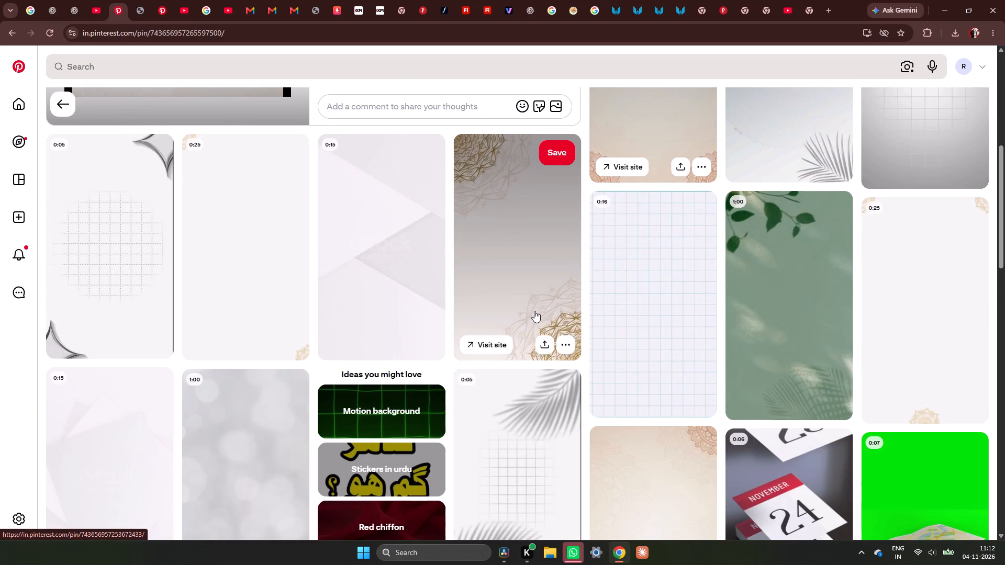
pyautogui.scroll(3, 534, 311)
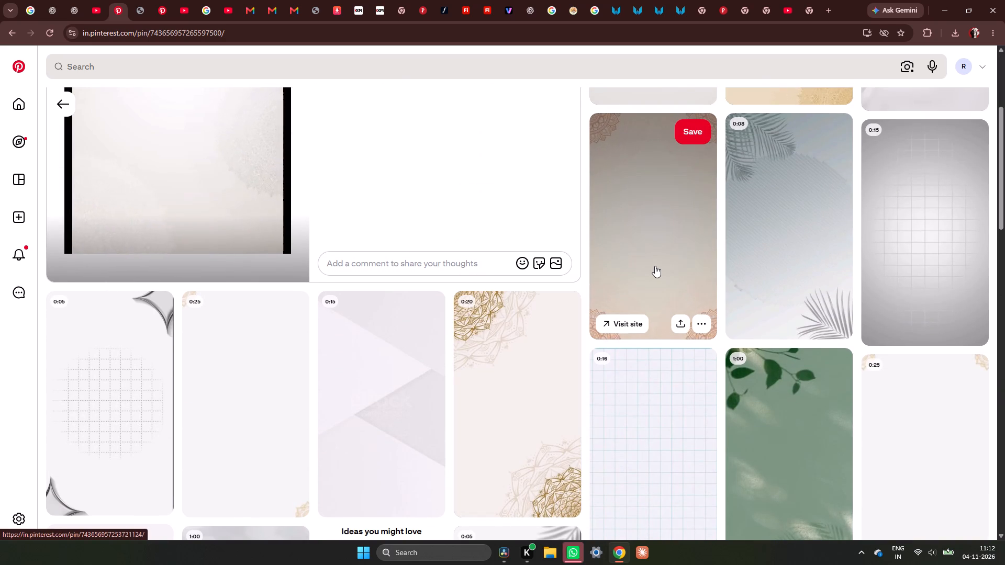
pyautogui.click(655, 266)
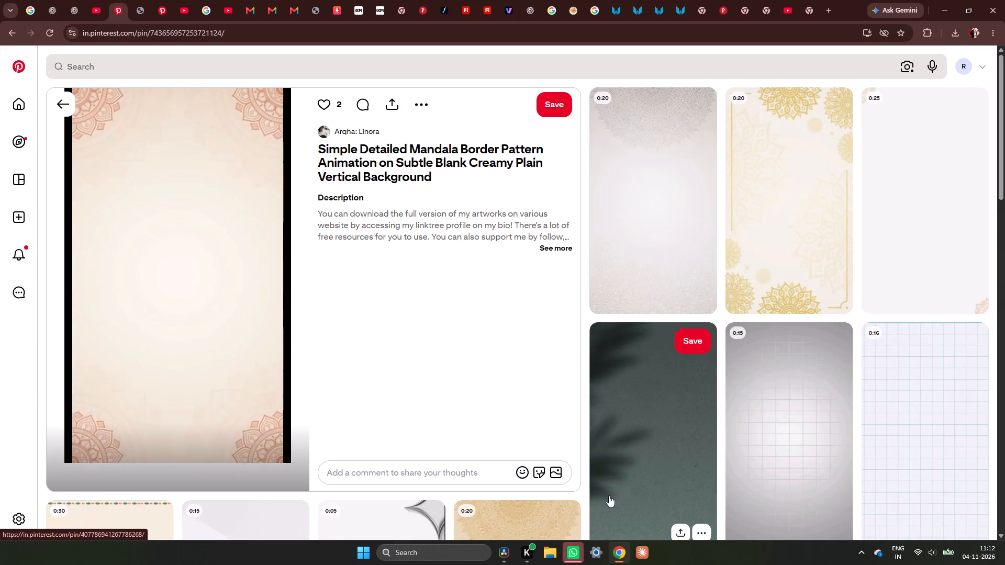
pyautogui.scroll(-5, 609, 495)
pyautogui.scroll(-6, 301, 424)
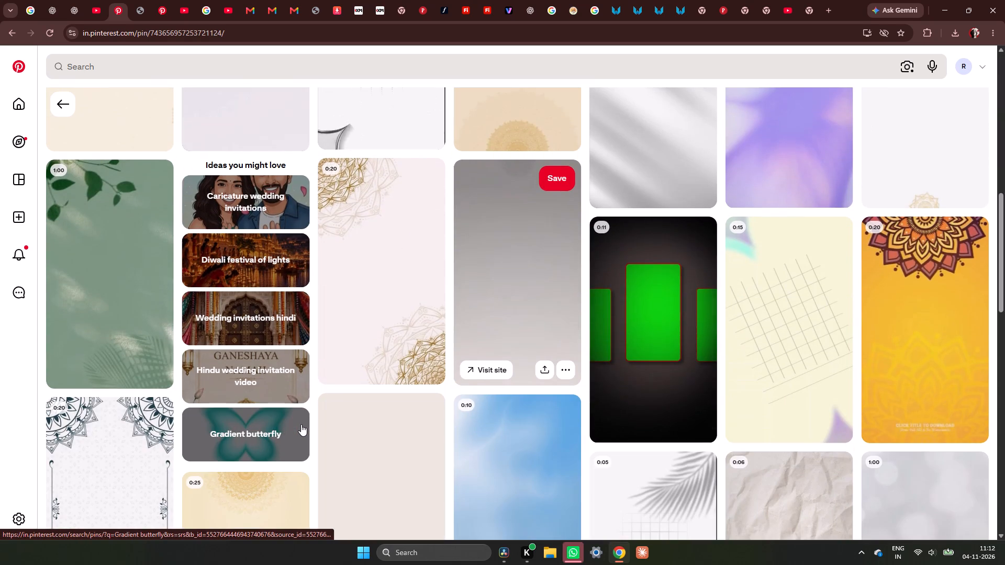
pyautogui.scroll(-14, 301, 424)
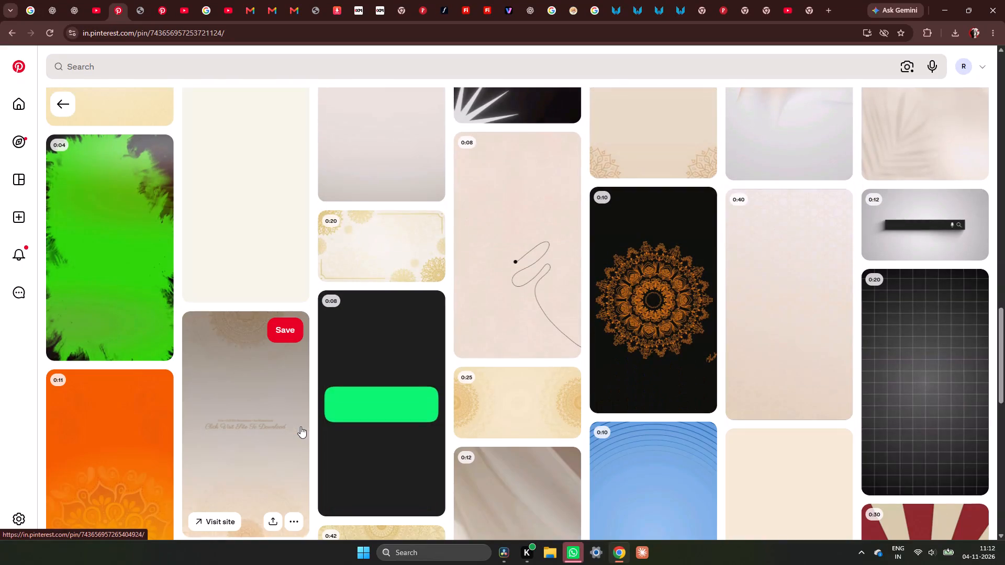
pyautogui.scroll(-7, 300, 426)
pyautogui.scroll(1, 310, 423)
pyautogui.scroll(-2, 310, 423)
pyautogui.scroll(3, 311, 424)
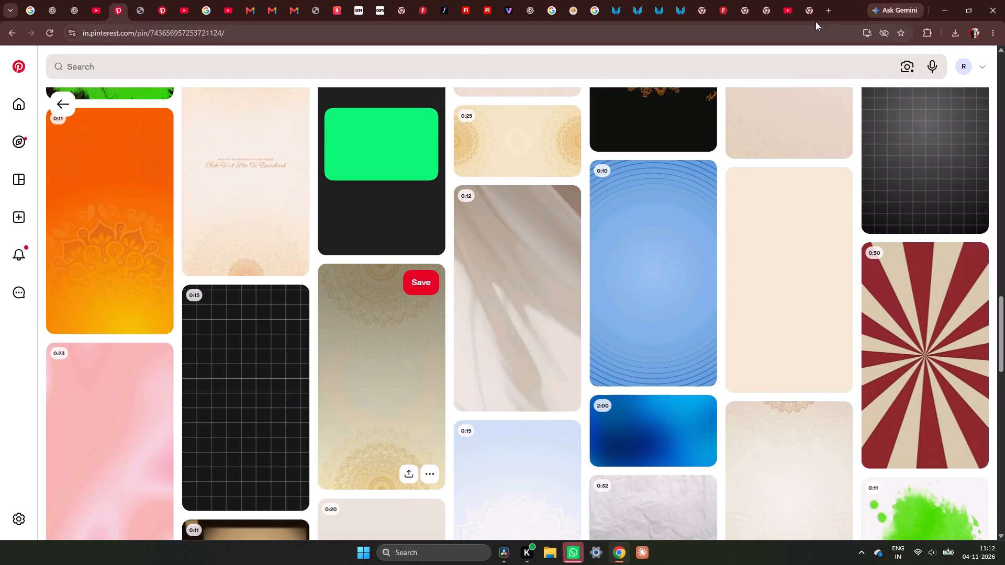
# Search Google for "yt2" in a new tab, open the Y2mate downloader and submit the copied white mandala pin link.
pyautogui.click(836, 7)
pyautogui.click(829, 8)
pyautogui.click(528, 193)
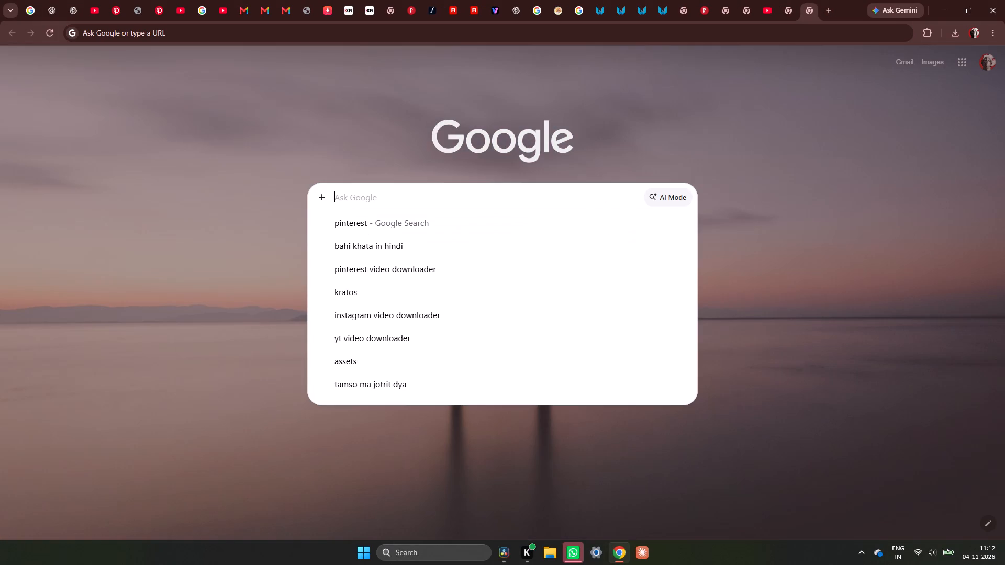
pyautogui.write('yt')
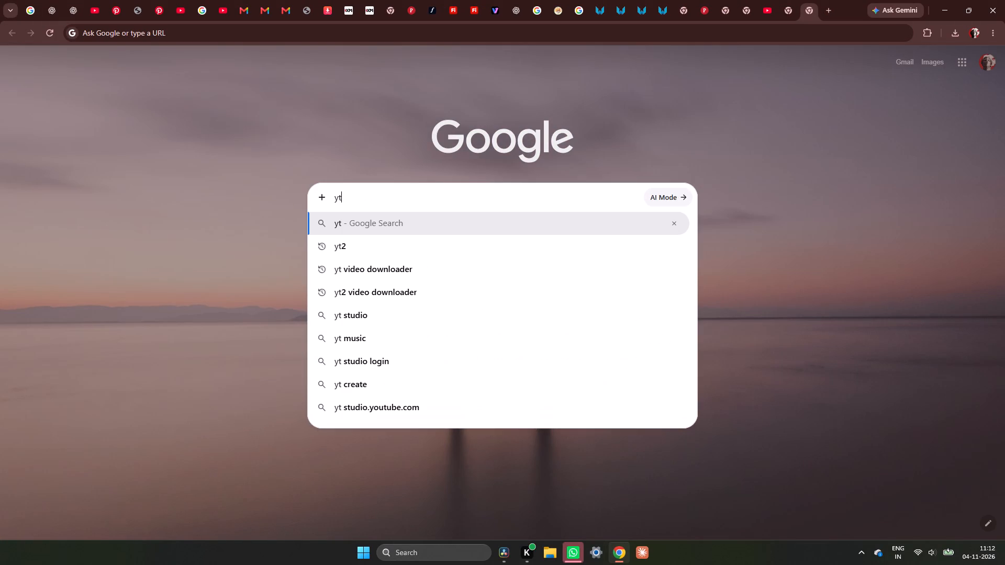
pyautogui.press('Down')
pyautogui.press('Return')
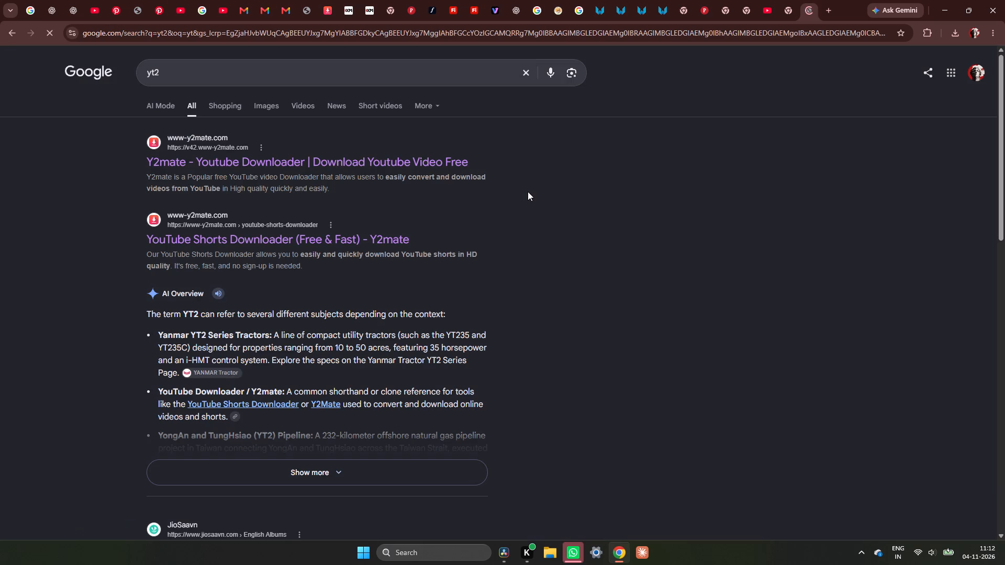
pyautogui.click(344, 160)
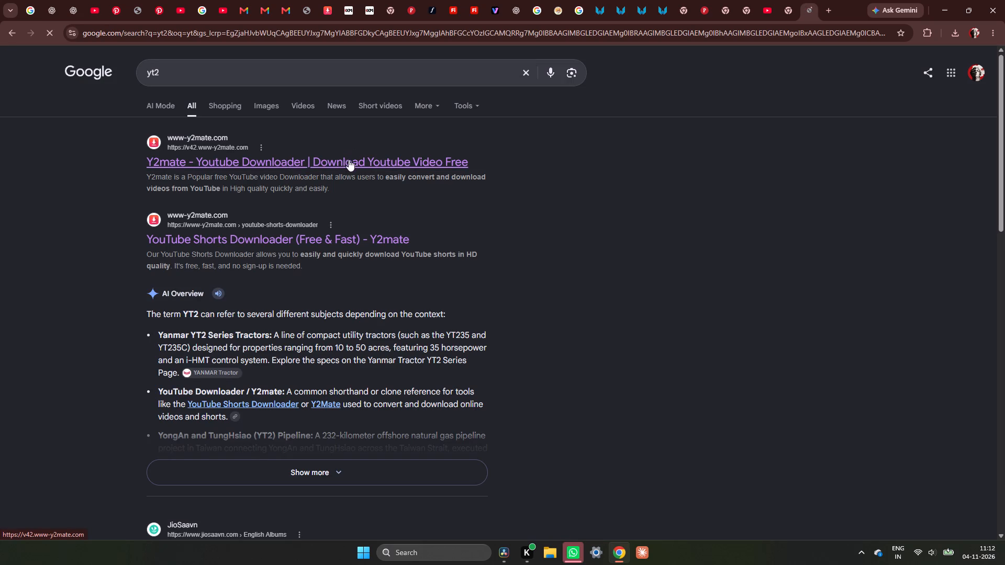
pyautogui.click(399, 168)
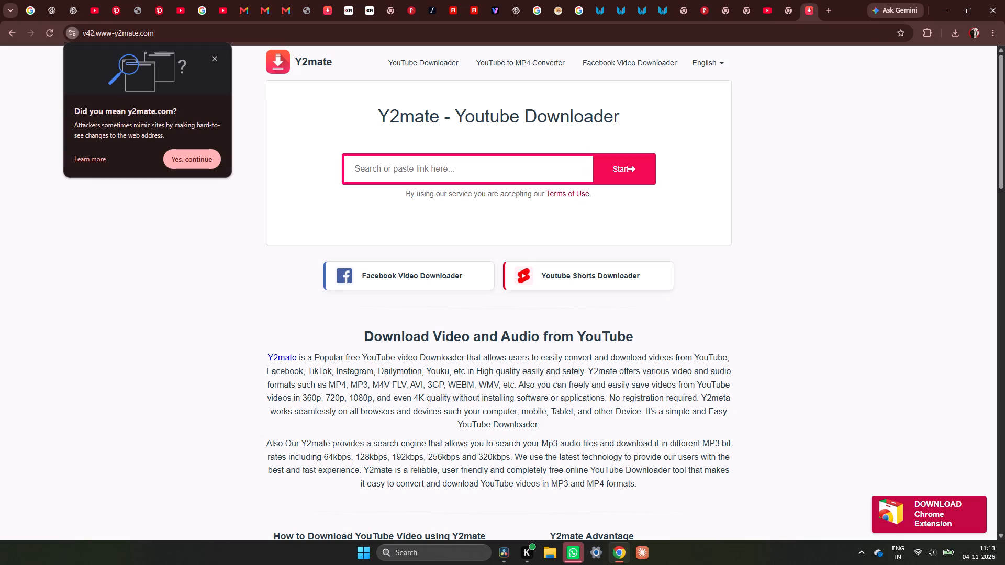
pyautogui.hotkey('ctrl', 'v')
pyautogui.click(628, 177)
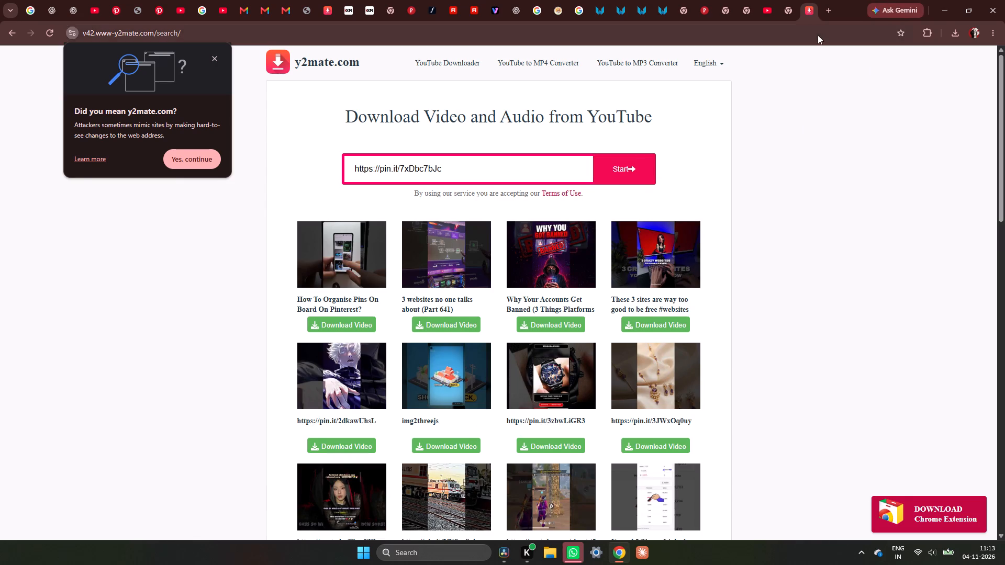
# Search Google for "pinterest video downloader" in a new tab, open SSSPIN and submit the copied white mandala pin link.
pyautogui.click(827, 6)
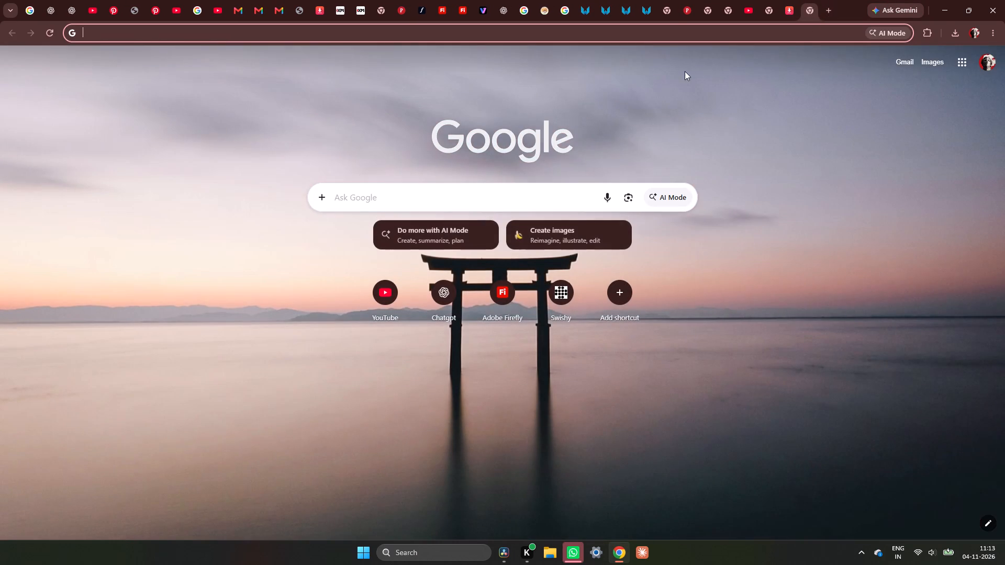
pyautogui.click(514, 195)
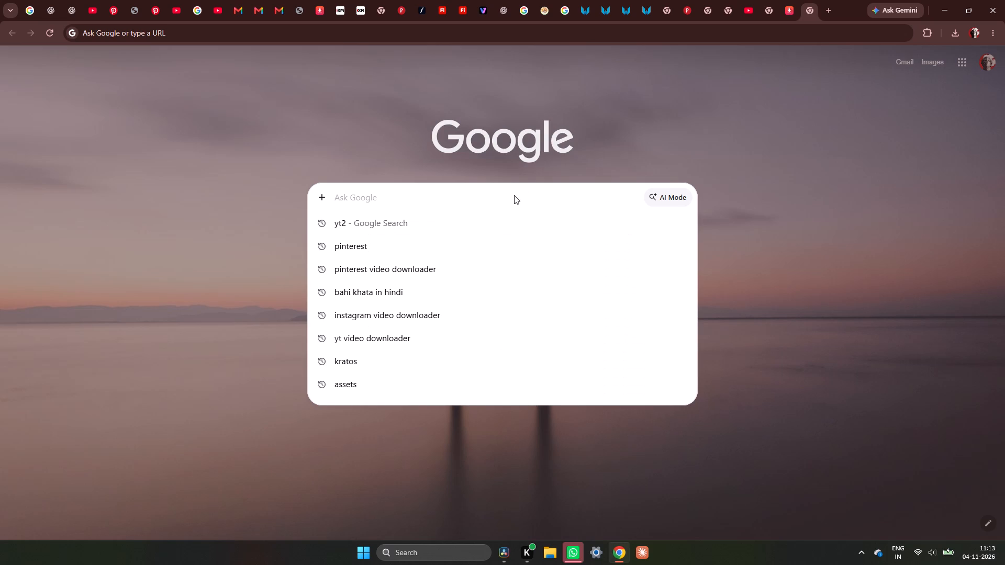
pyautogui.click(446, 259)
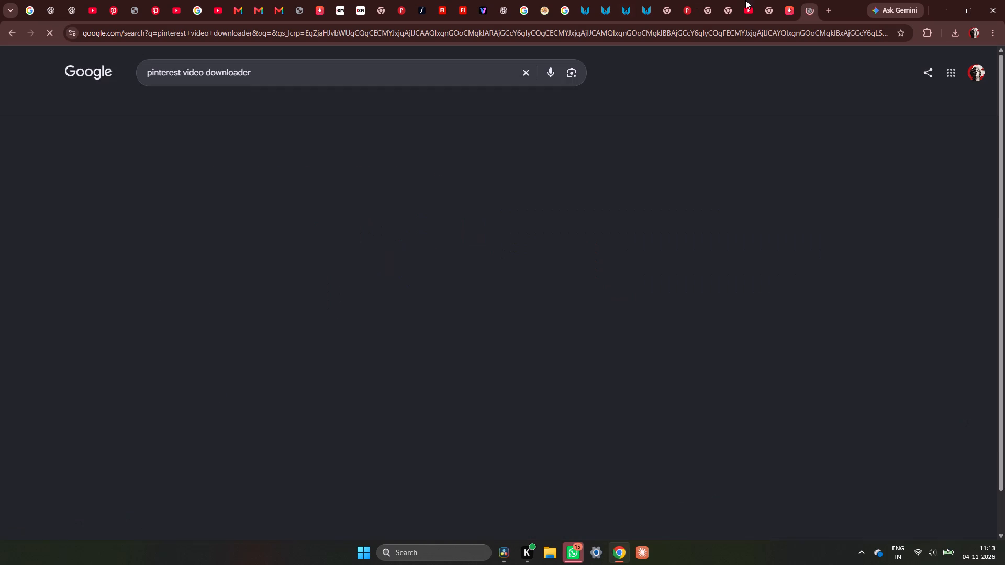
pyautogui.click(425, 171)
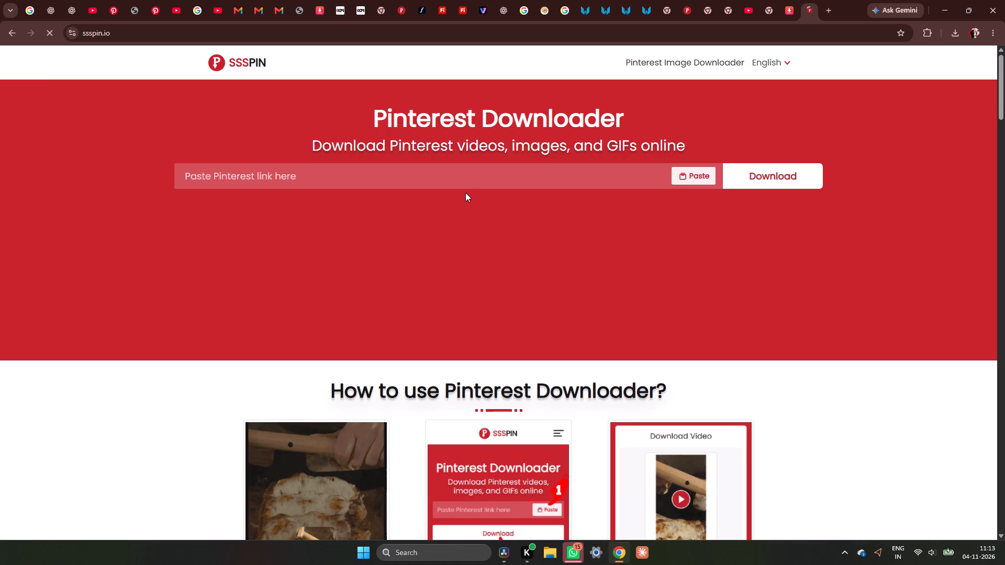
pyautogui.click(465, 193)
pyautogui.click(466, 181)
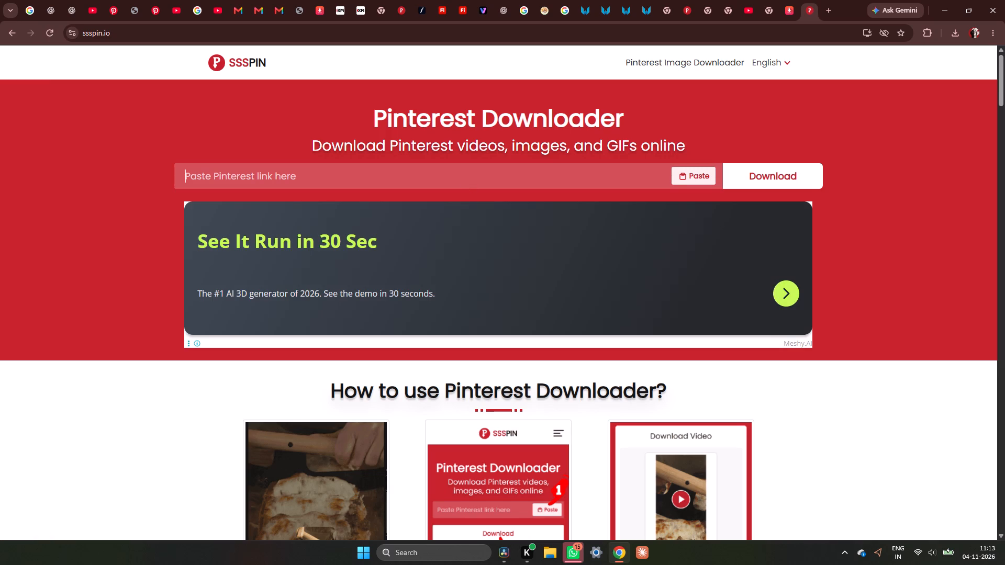
pyautogui.hotkey('ctrl', 'v')
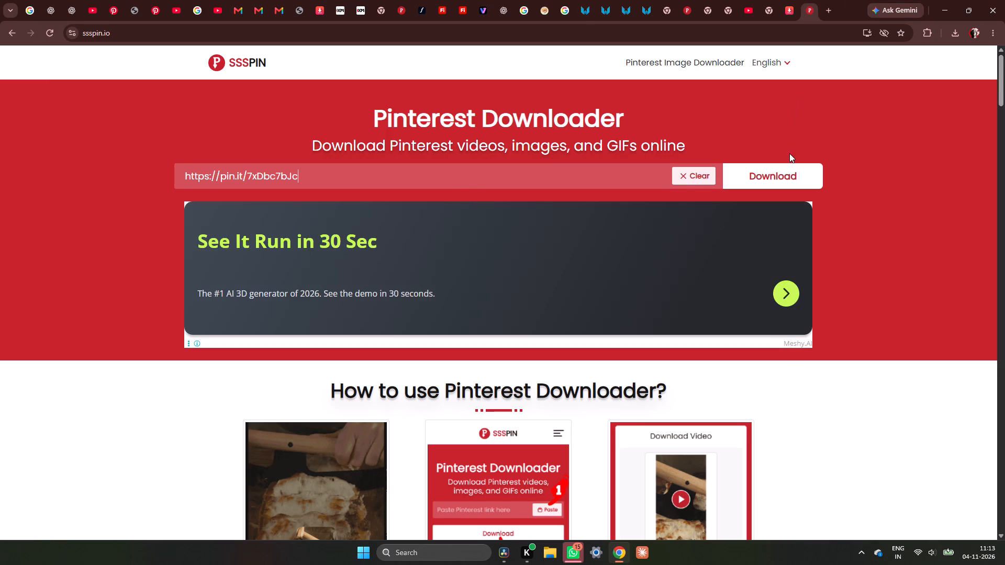
pyautogui.click(785, 168)
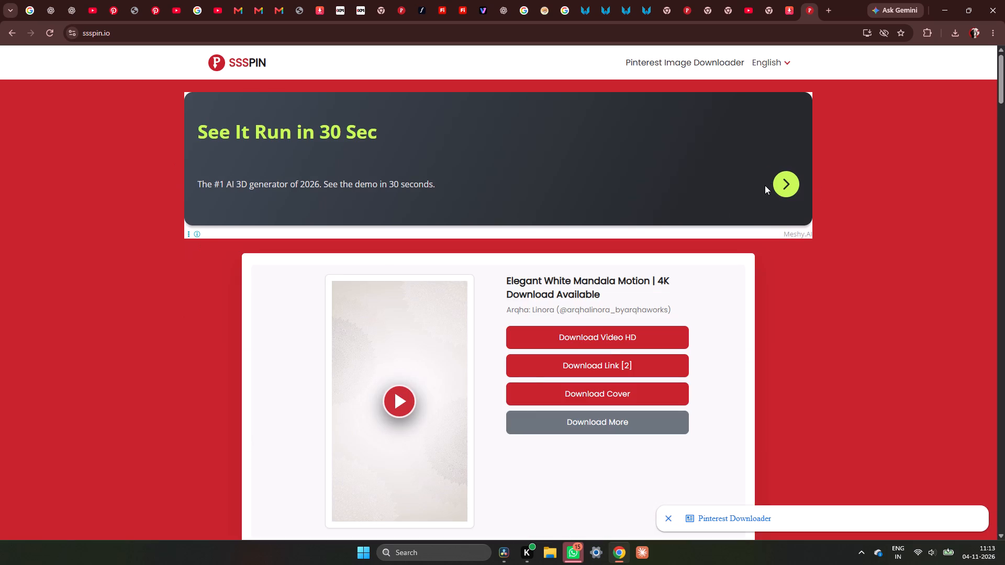
# Download the HD video of the "Elegant White Mandala Motion" pin as an MP4 into the New ai pic folder, closing the ad.
pyautogui.click(640, 334)
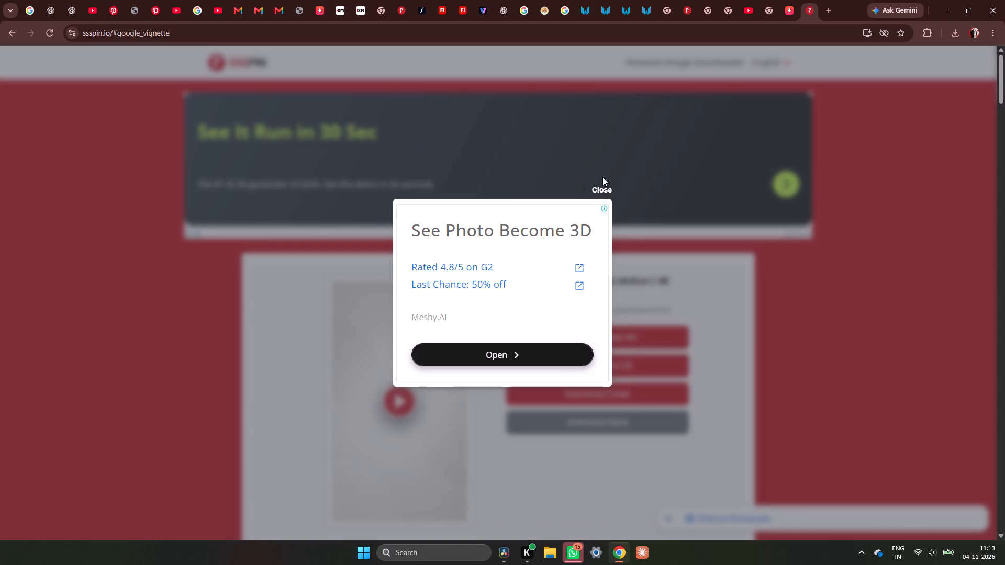
pyautogui.click(601, 184)
pyautogui.click(598, 188)
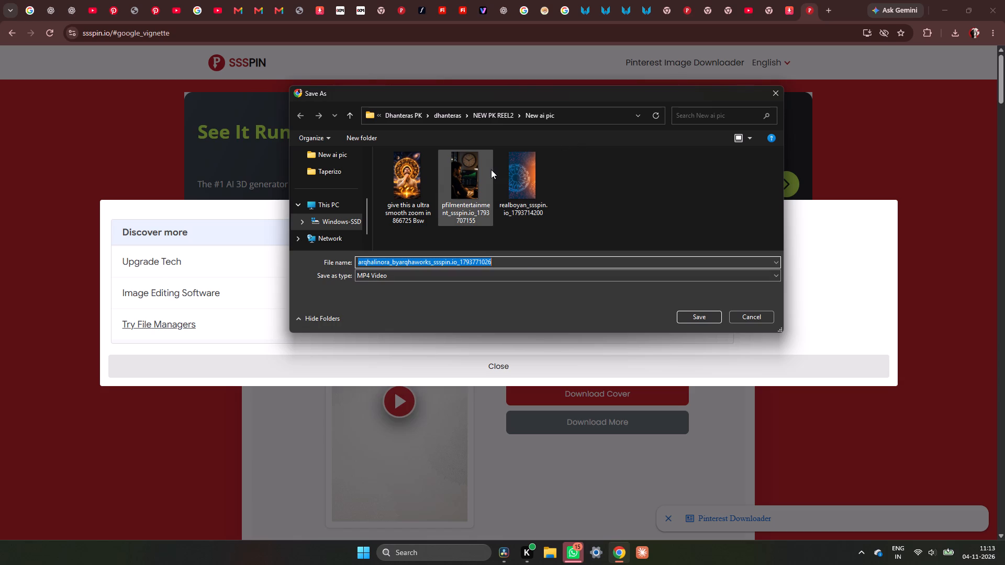
# Save the white mandala video as an MP4 in the New ai pic folder and dismiss the ad overlay.
pyautogui.click(711, 318)
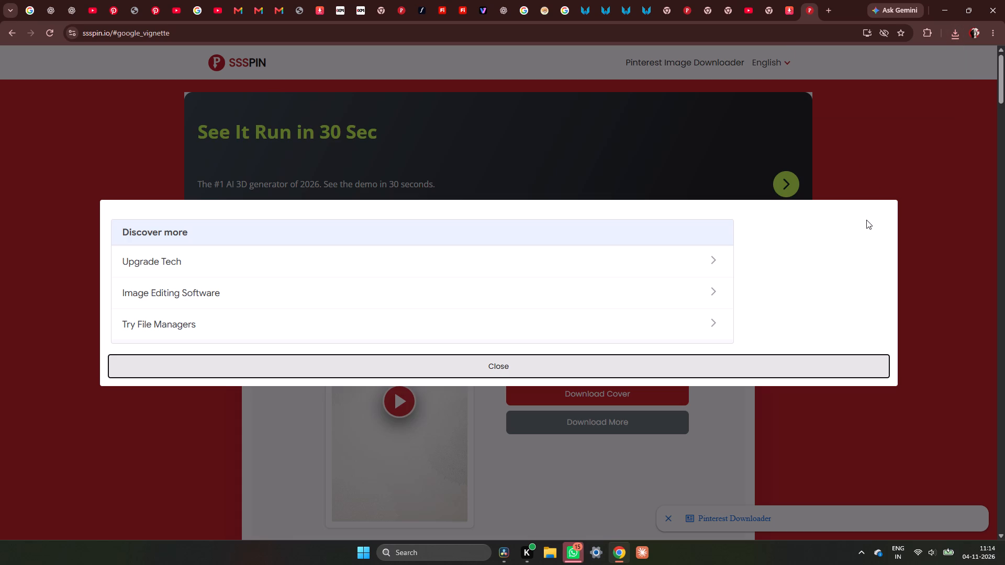
pyautogui.click(585, 368)
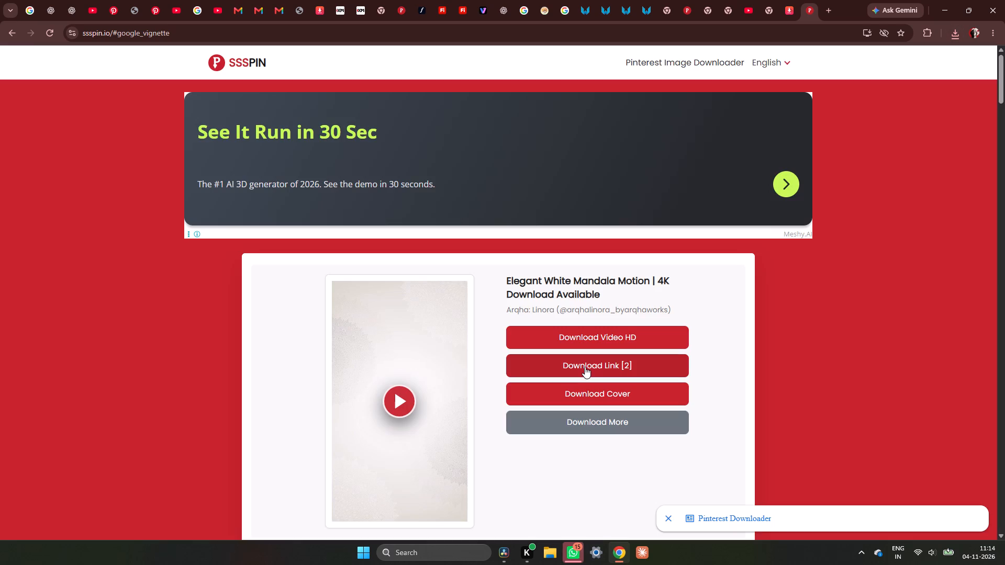
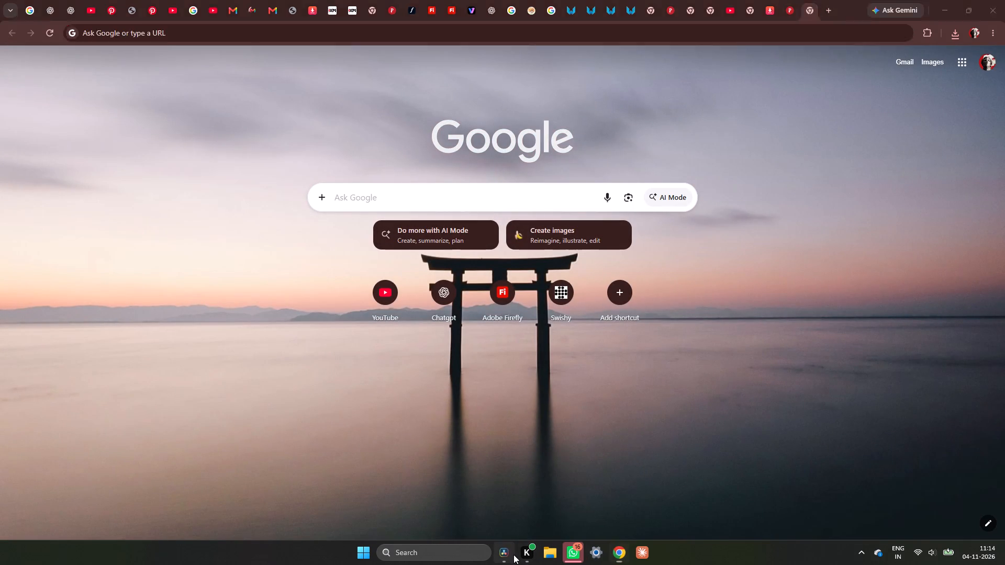
# Switch to DaVinci Resolve, play part of Dhanteras PK REEL4.mp4 and move the playhead to 01:04:06:00, near the end of the overlay clip on V2.
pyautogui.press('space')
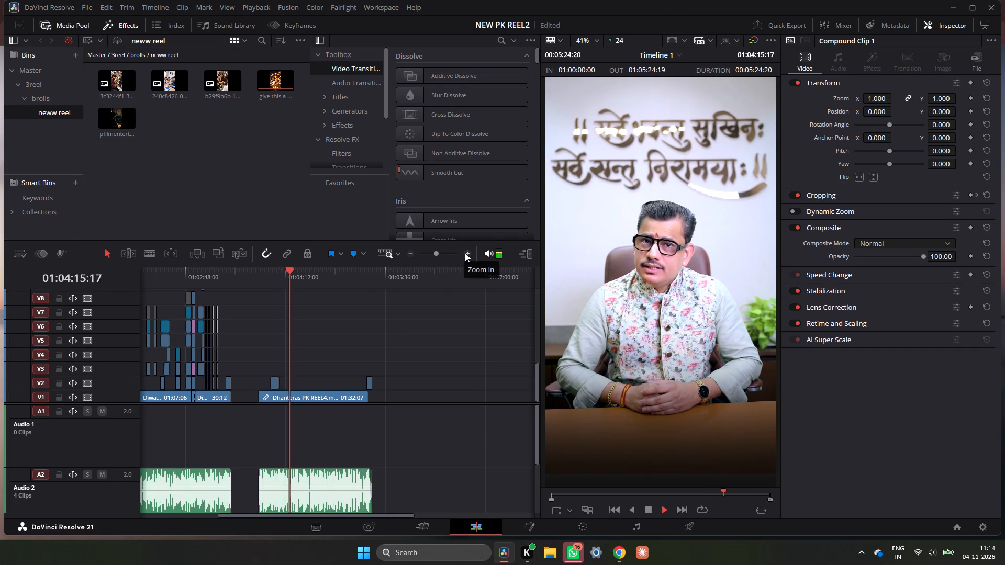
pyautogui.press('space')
pyautogui.tripleClick(465, 253)
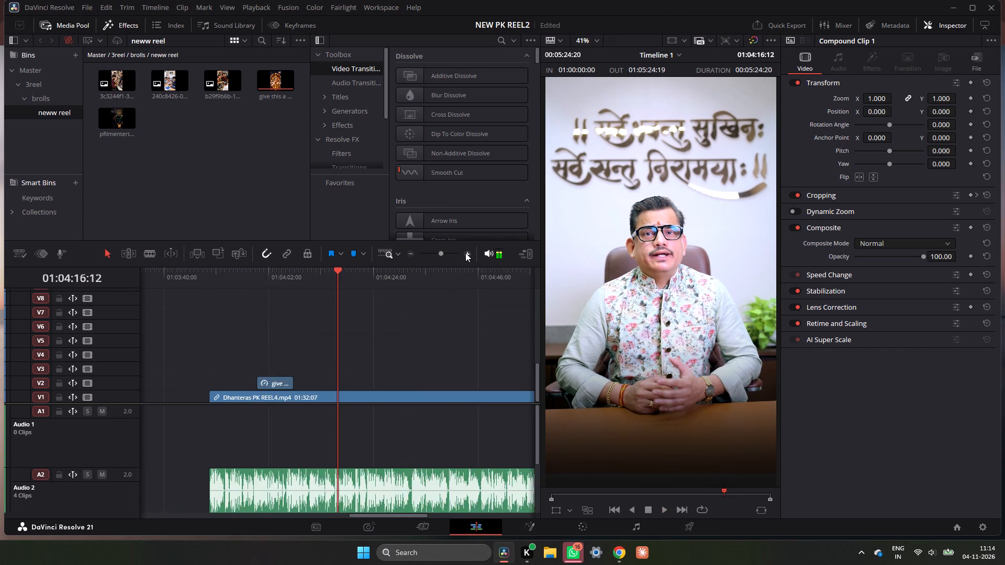
pyautogui.moveTo(267, 276); pyautogui.dragTo(259, 277)
pyautogui.click(238, 276)
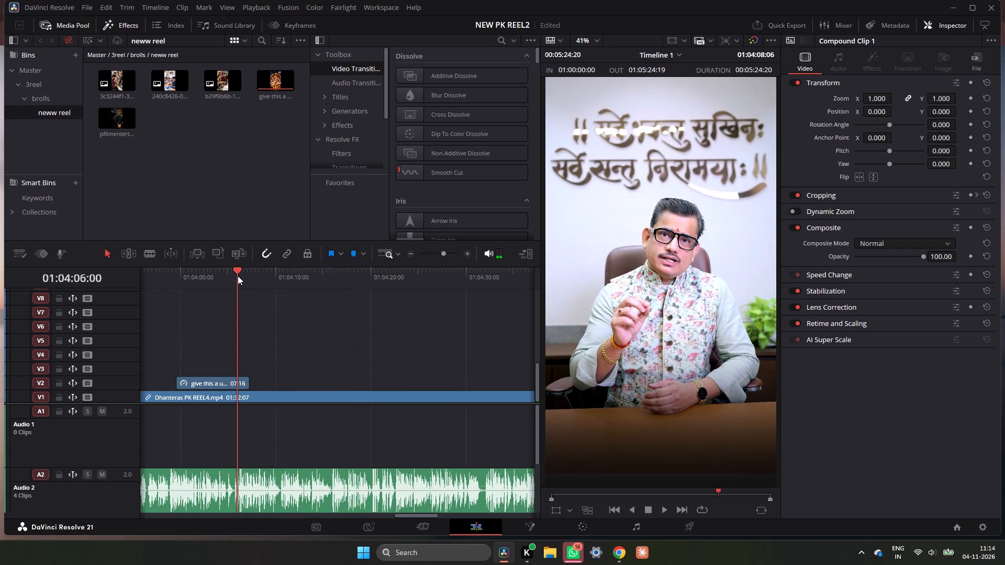
# Play the Dhanteras PK REEL4.mp4 section on the timeline from 01:04:06:00 to about 01:04:17.
pyautogui.press('space')
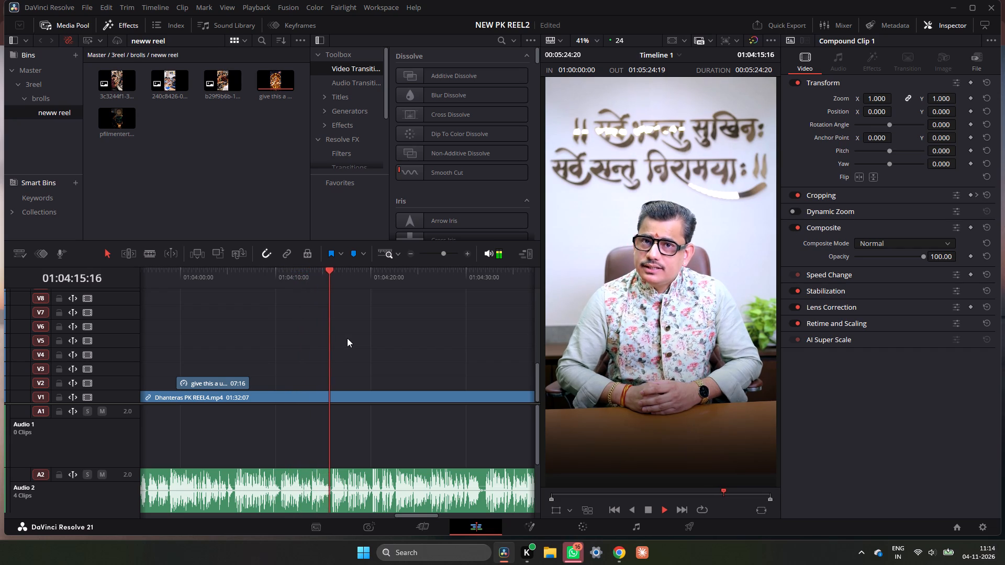
pyautogui.press('space')
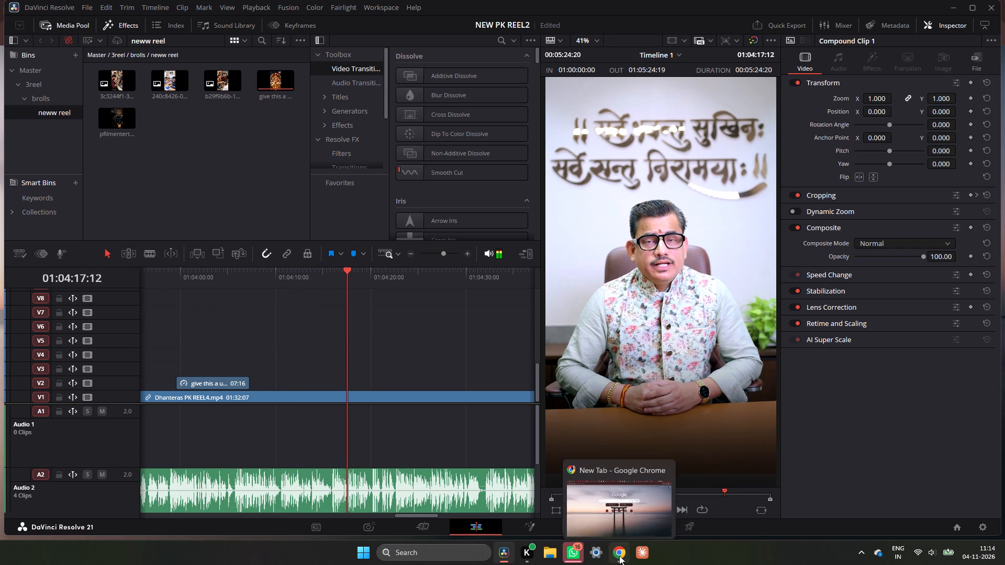
# Switch to Pinterest in Chrome, search for "tambaha" and look through the pins for a suitable visual.
pyautogui.click(619, 556)
pyautogui.scroll(1, 394, 159)
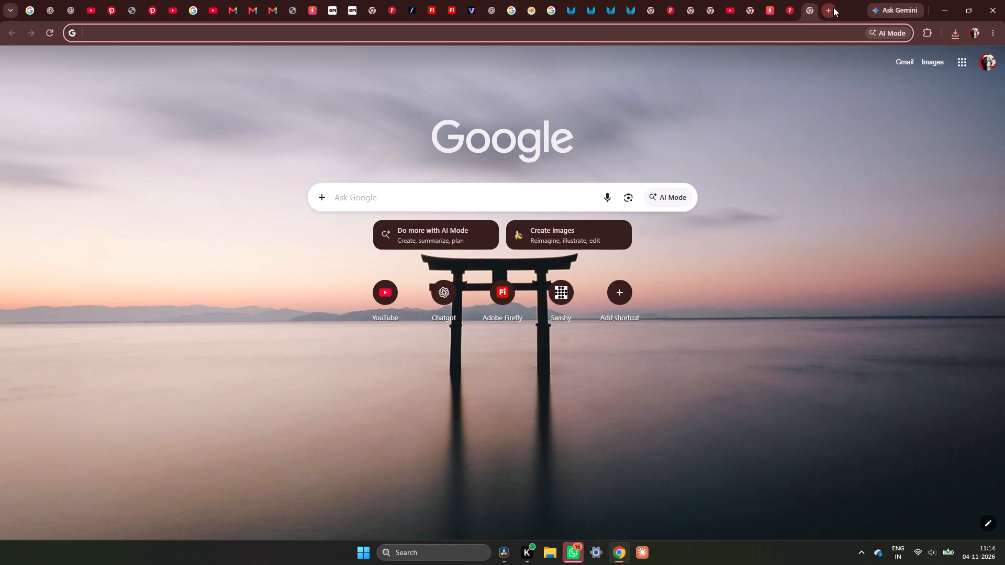
pyautogui.click(154, 5)
pyautogui.click(297, 67)
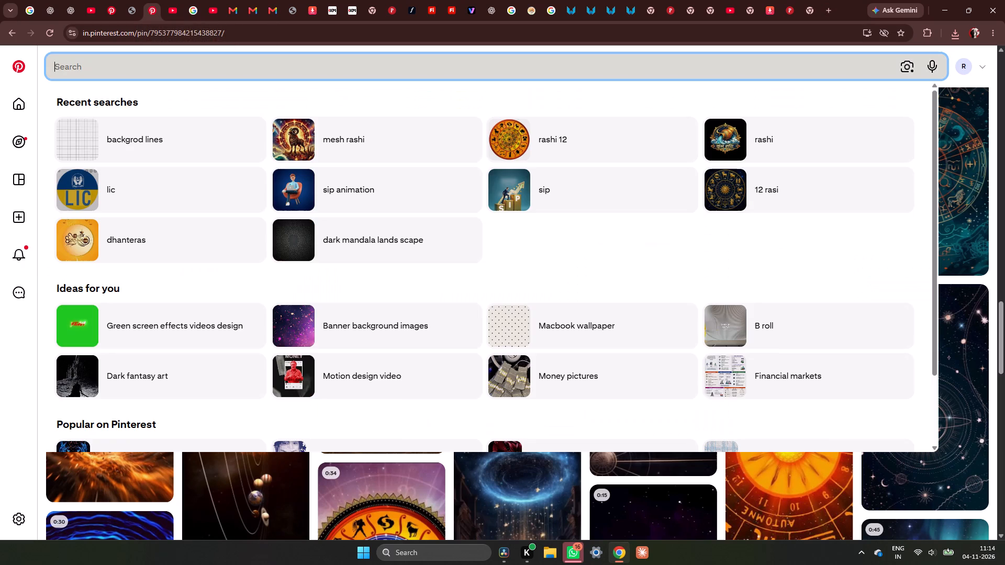
pyautogui.write('tambaha')
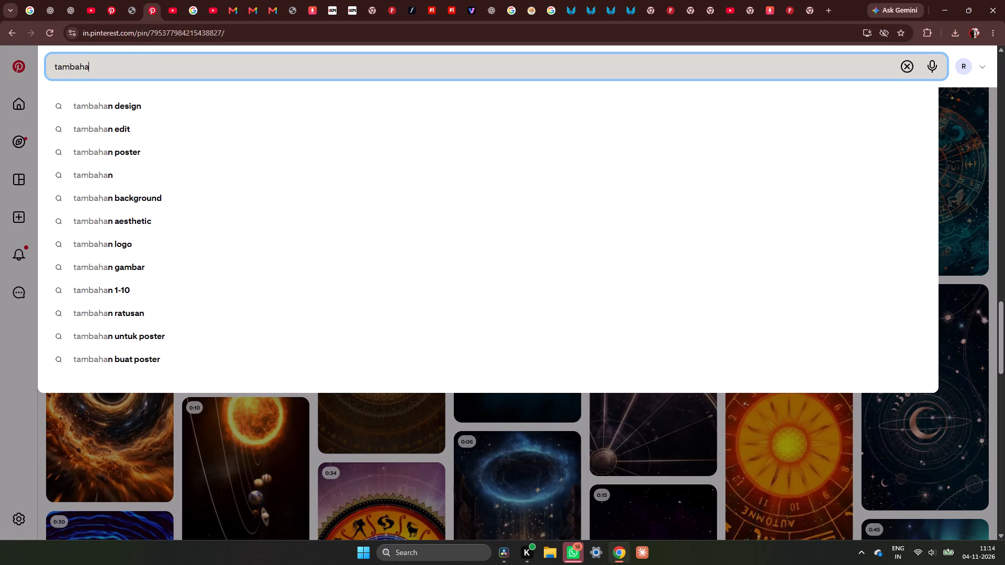
pyautogui.press('BackSpace')
pyautogui.write('ha')
pyautogui.press('BackSpace')
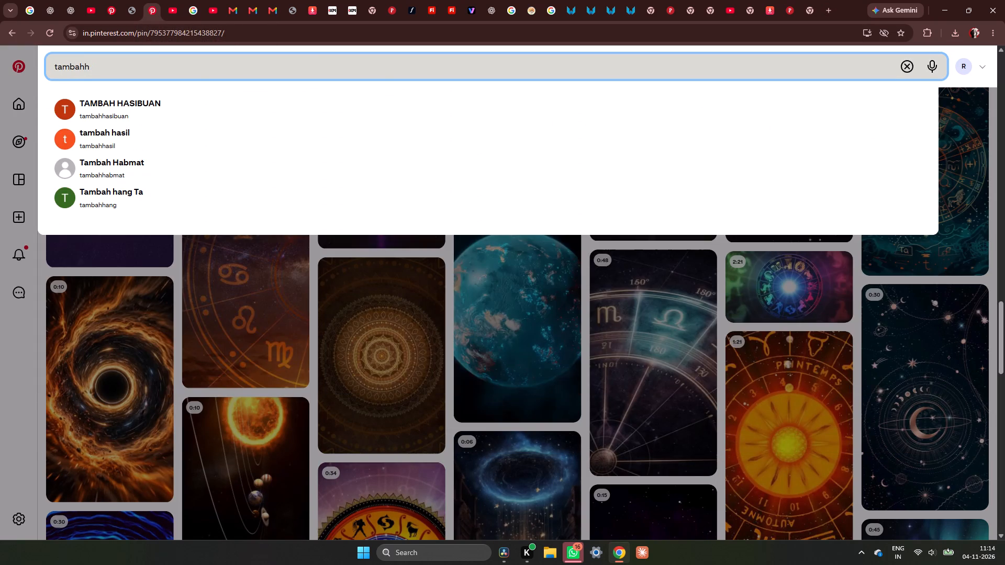
pyautogui.press('a')
pyautogui.press('BackSpace')
pyautogui.press('BackSpace')
pyautogui.press('a')
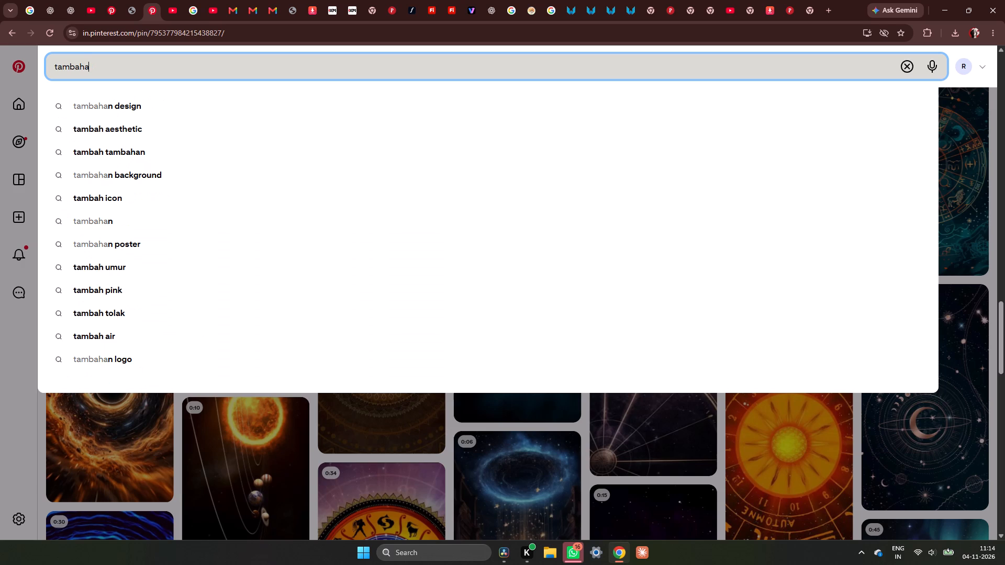
pyautogui.press('Return')
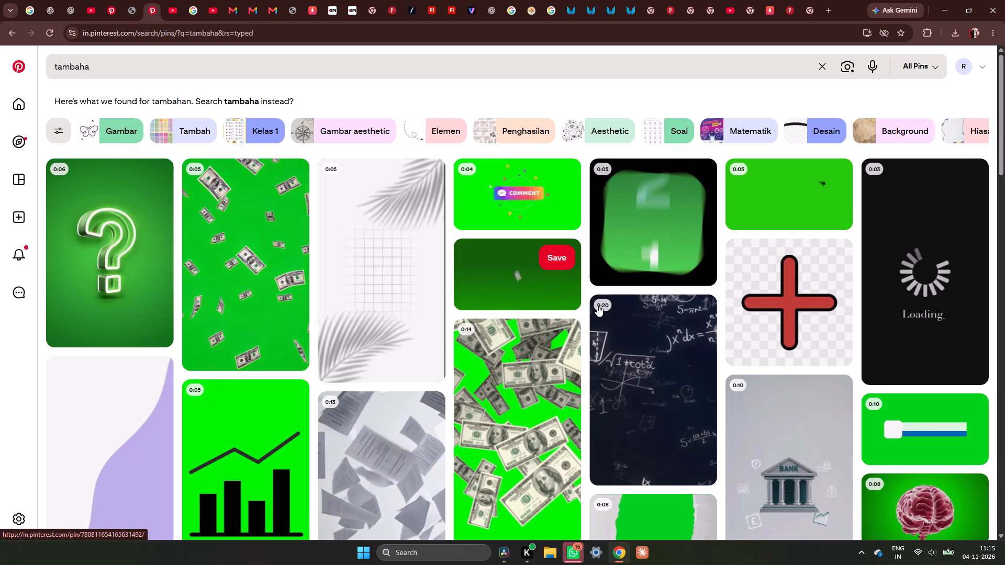
pyautogui.scroll(-7, 612, 320)
pyautogui.scroll(-7, 391, 244)
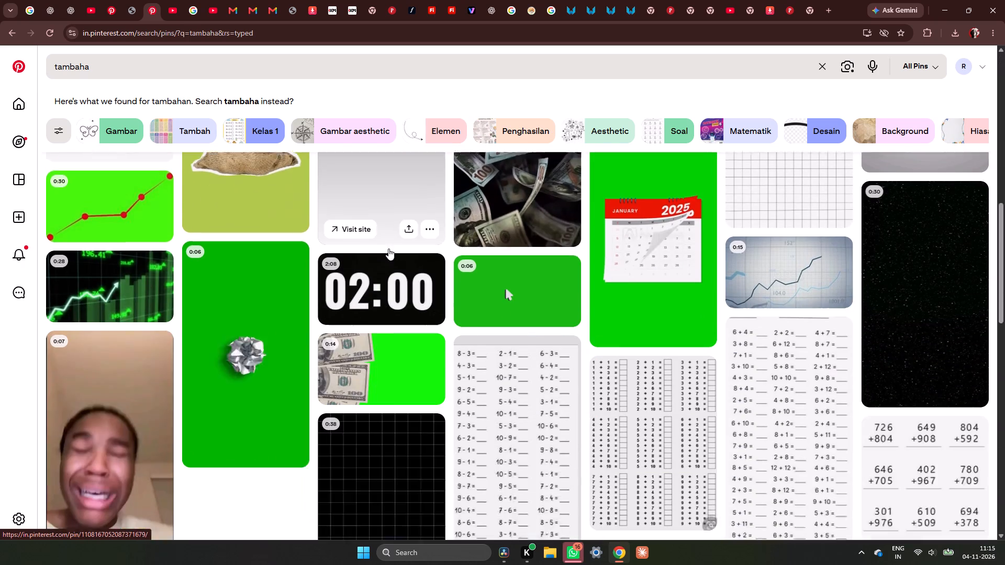
pyautogui.scroll(-7, 263, 252)
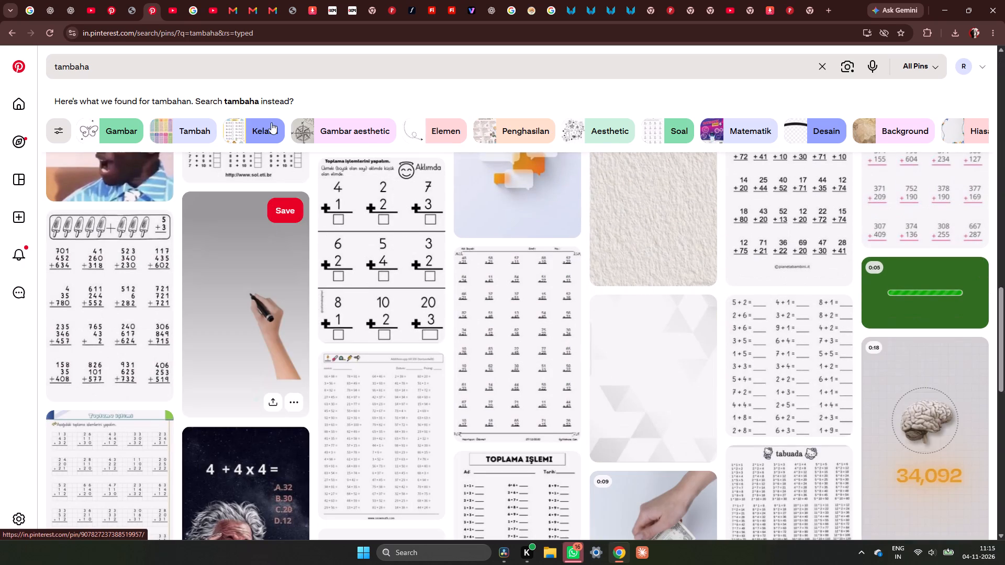
# Search Pinterest for "tambaha product".
pyautogui.click(115, 63)
pyautogui.press('space')
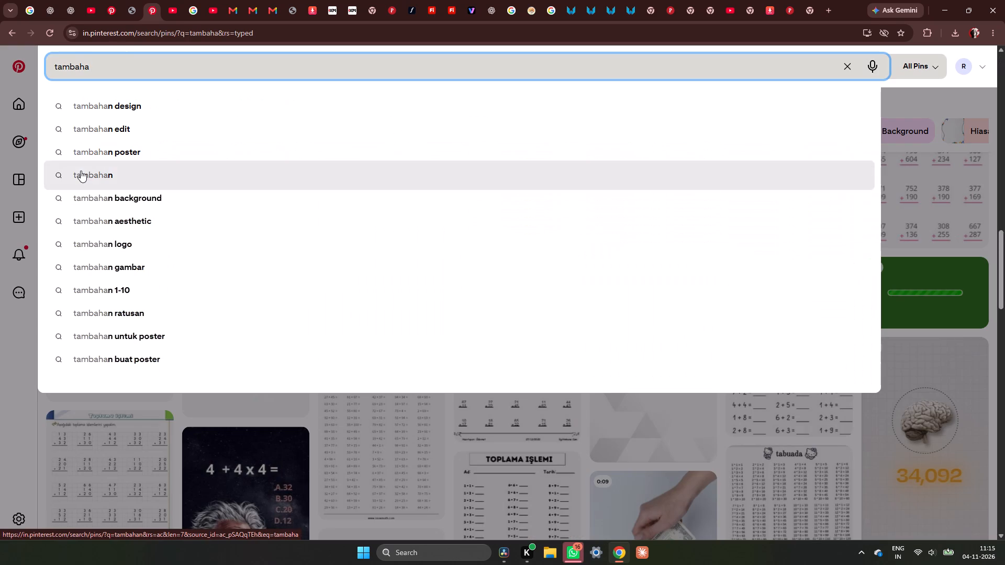
pyautogui.write('product')
pyautogui.press('space')
pyautogui.press('Return')
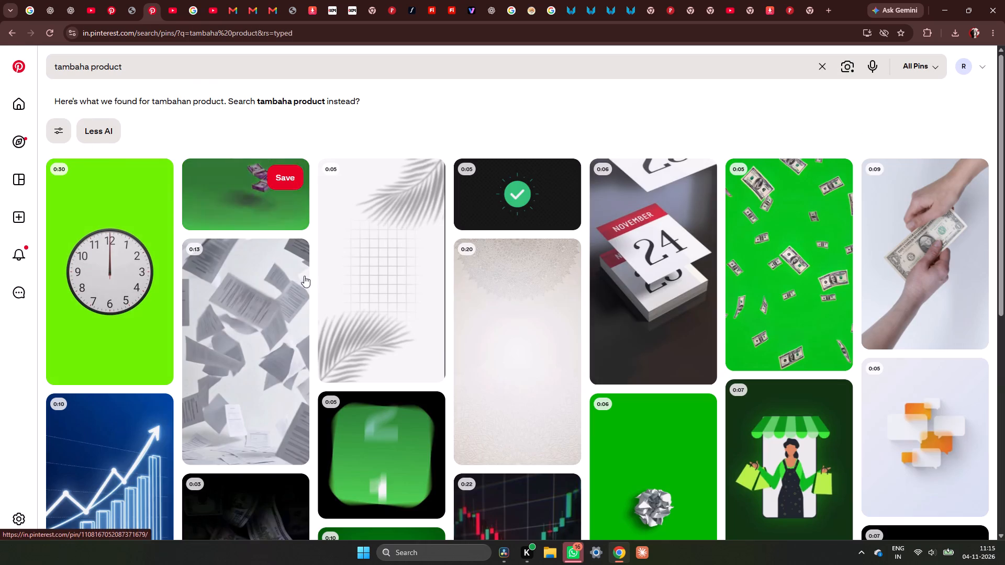
pyautogui.click(120, 67)
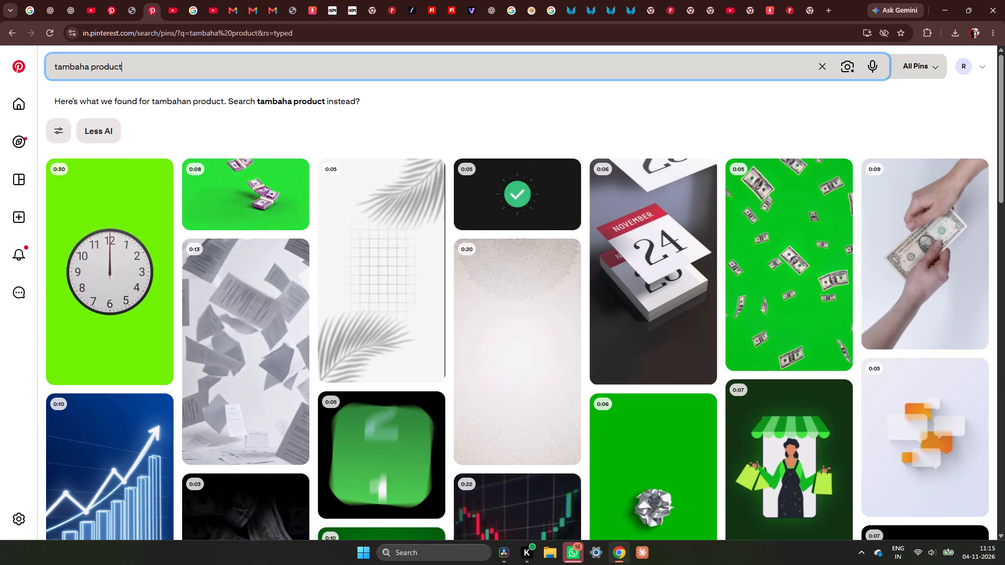
pyautogui.press('BackSpace')
pyautogui.press('BackSpace')
pyautogui.press('BackSpace')
pyautogui.press('BackSpace')
pyautogui.press('BackSpace')
pyautogui.press('BackSpace')
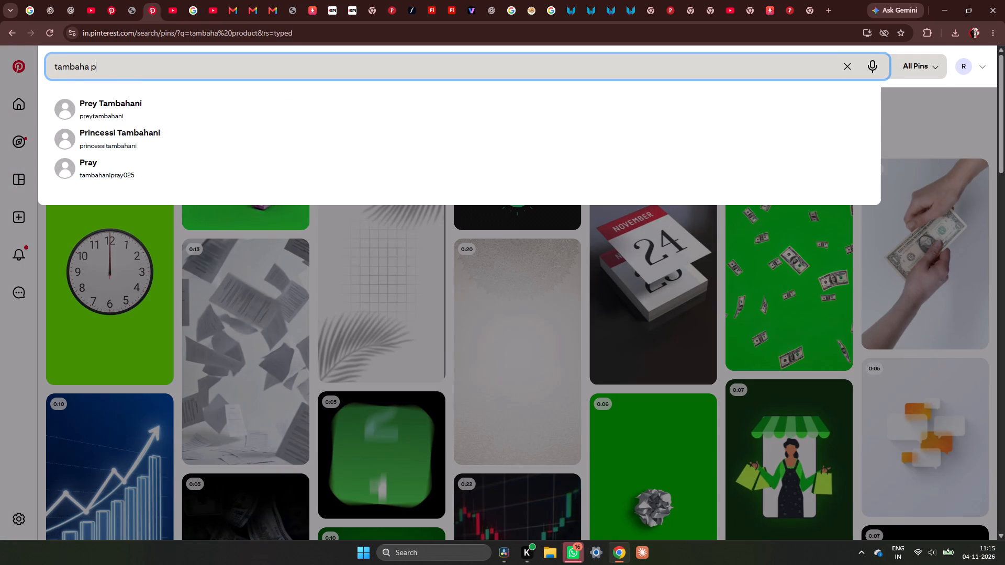
pyautogui.press('BackSpace')
pyautogui.write('thali')
pyautogui.press('space')
pyautogui.press('Return')
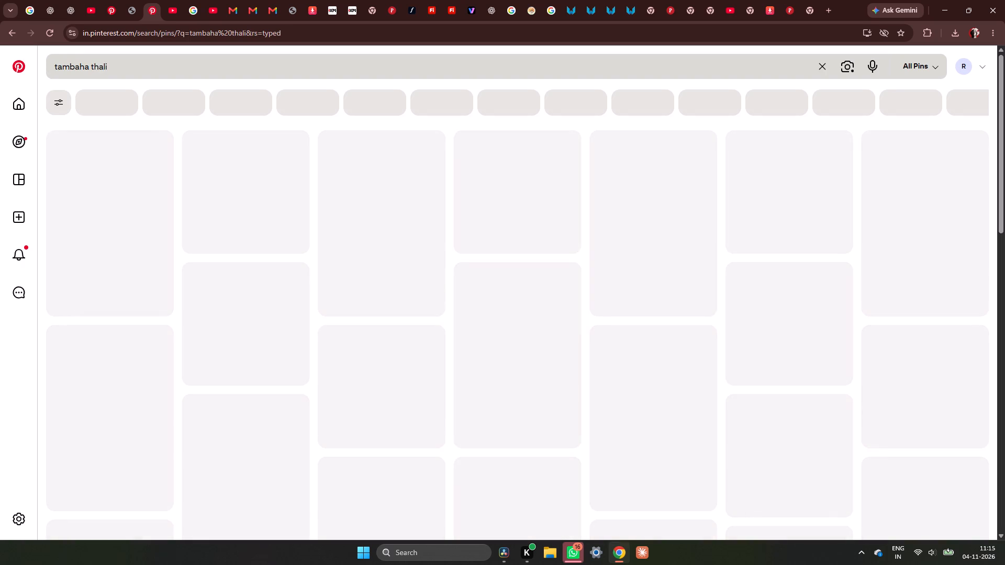
pyautogui.scroll(-4, 355, 318)
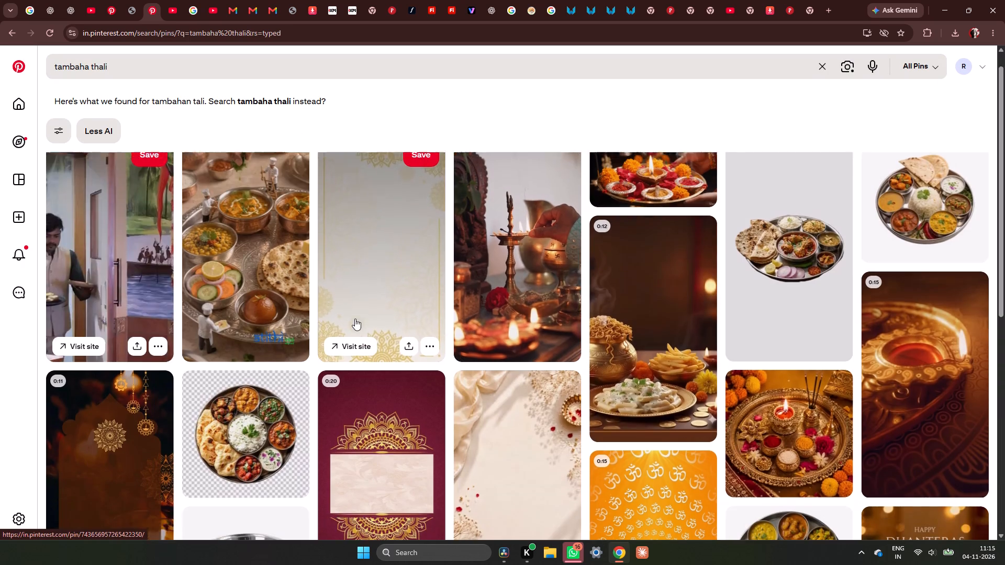
pyautogui.scroll(-3, 355, 319)
pyautogui.scroll(4, 353, 318)
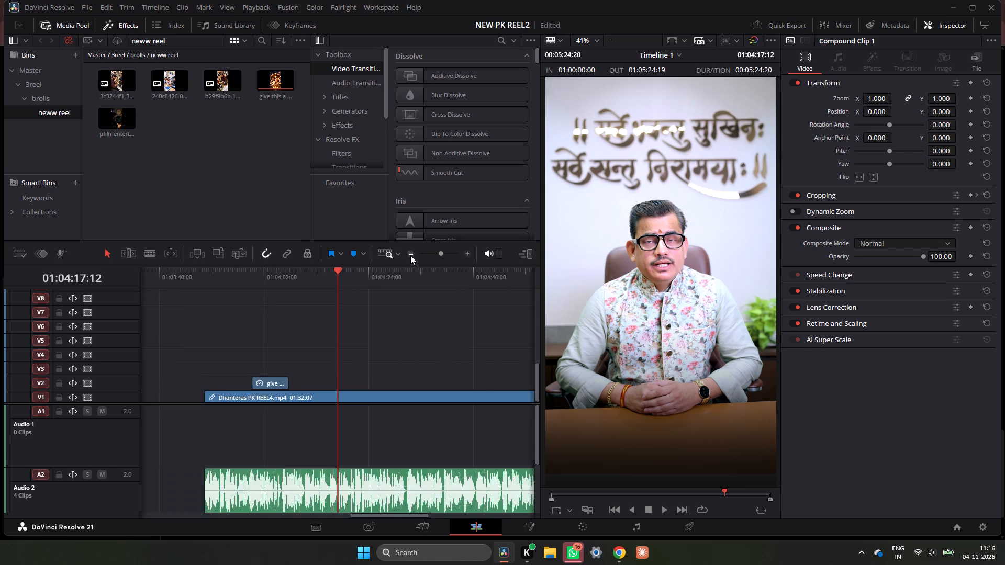
pyautogui.click(300, 277)
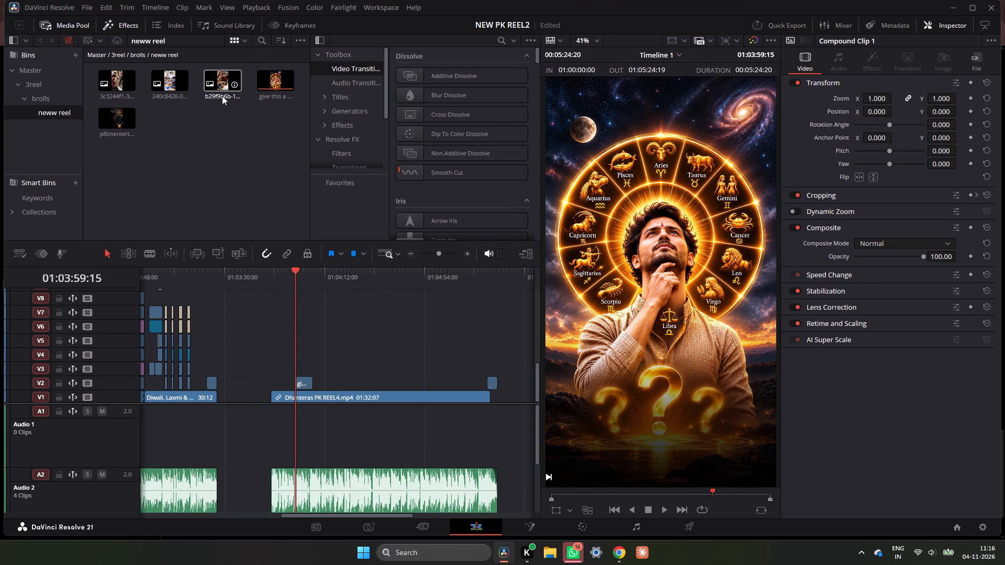
pyautogui.moveTo(222, 96); pyautogui.dragTo(171, 72)
pyautogui.moveTo(220, 139); pyautogui.dragTo(122, 85)
pyautogui.moveTo(114, 75); pyautogui.dragTo(336, 379)
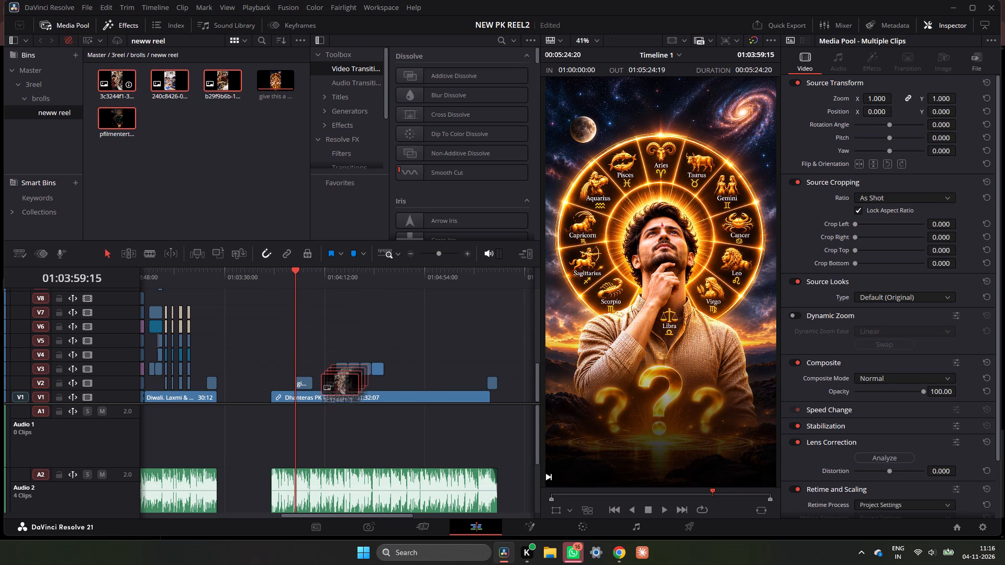
pyautogui.moveTo(336, 379); pyautogui.dragTo(337, 387)
# Play the Dhanteras PK REEL4 section from the zodiac clip and stop at 01:04:10:17.
pyautogui.click(342, 275)
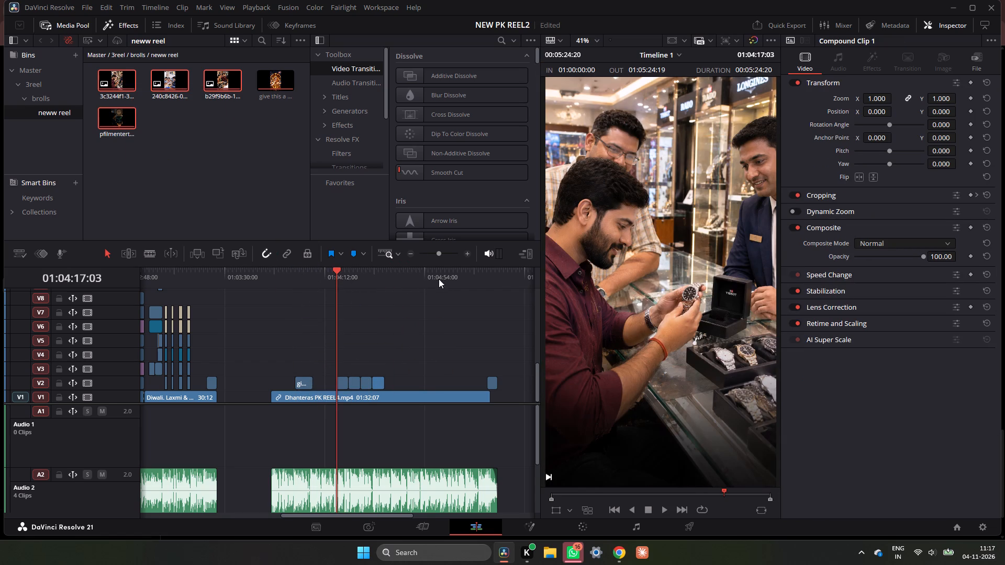
pyautogui.click(466, 254)
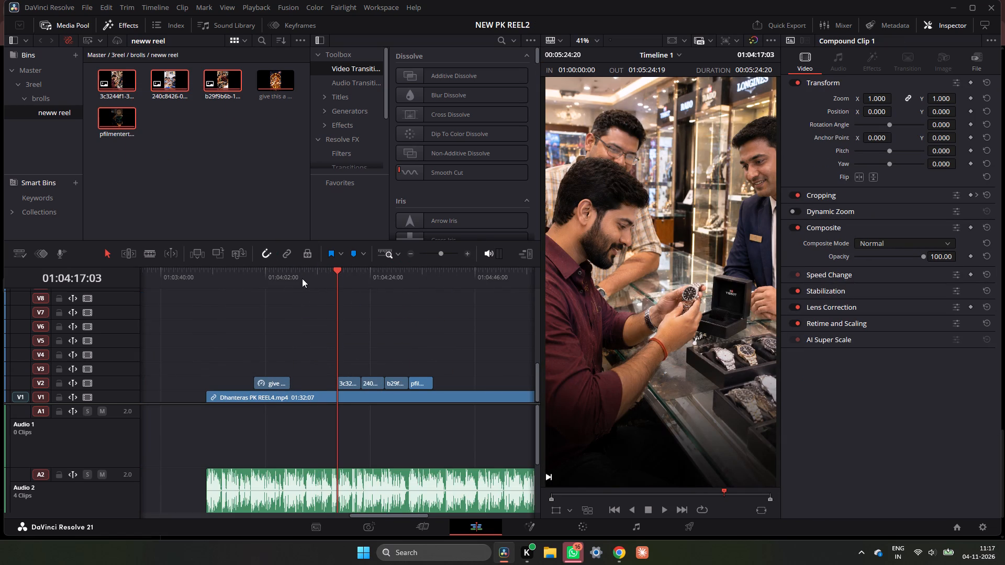
pyautogui.click(260, 276)
pyautogui.press('space')
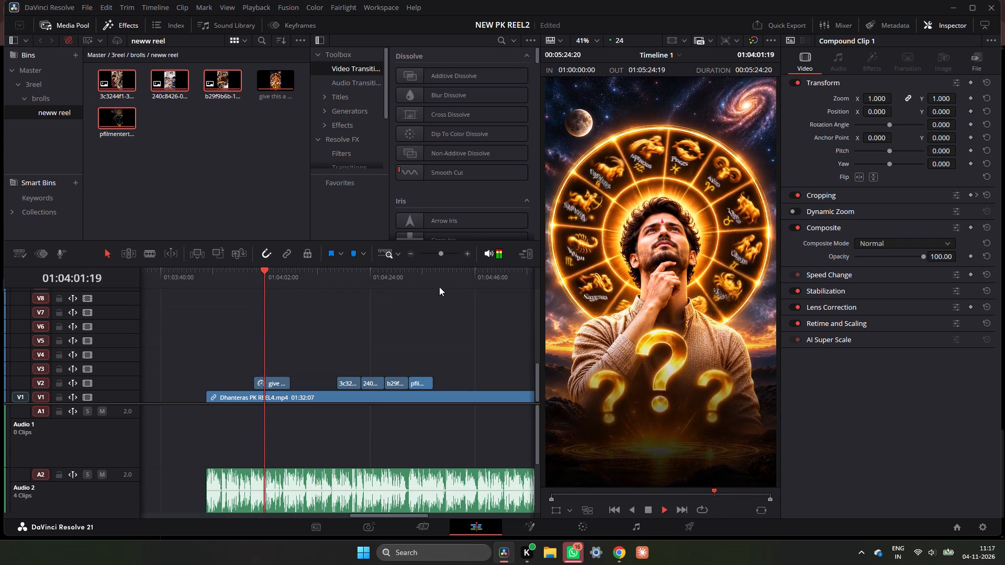
pyautogui.keyDown('ctrl'); pyautogui.scroll(-3, 433, 293); pyautogui.keyUp('ctrl')
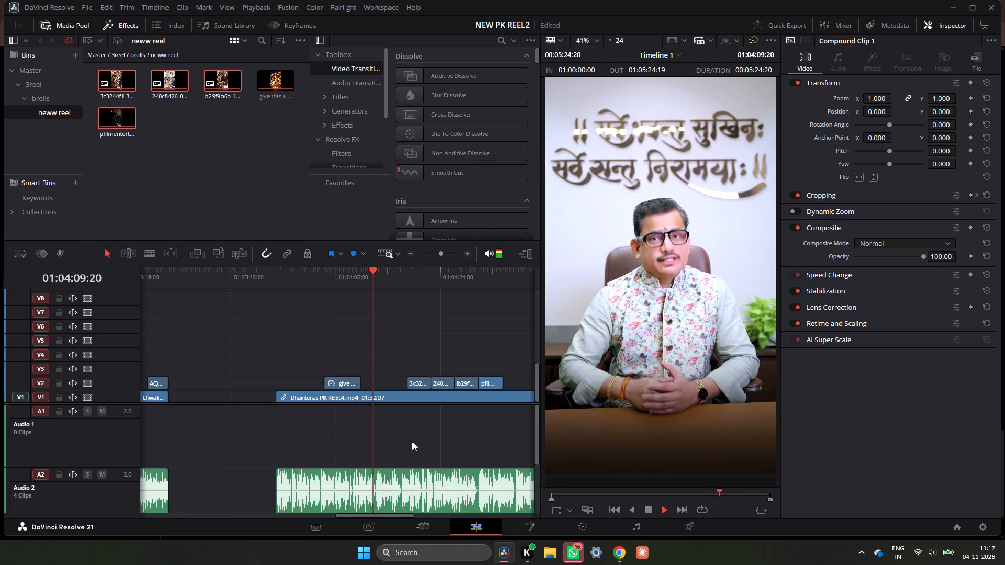
pyautogui.press('space')
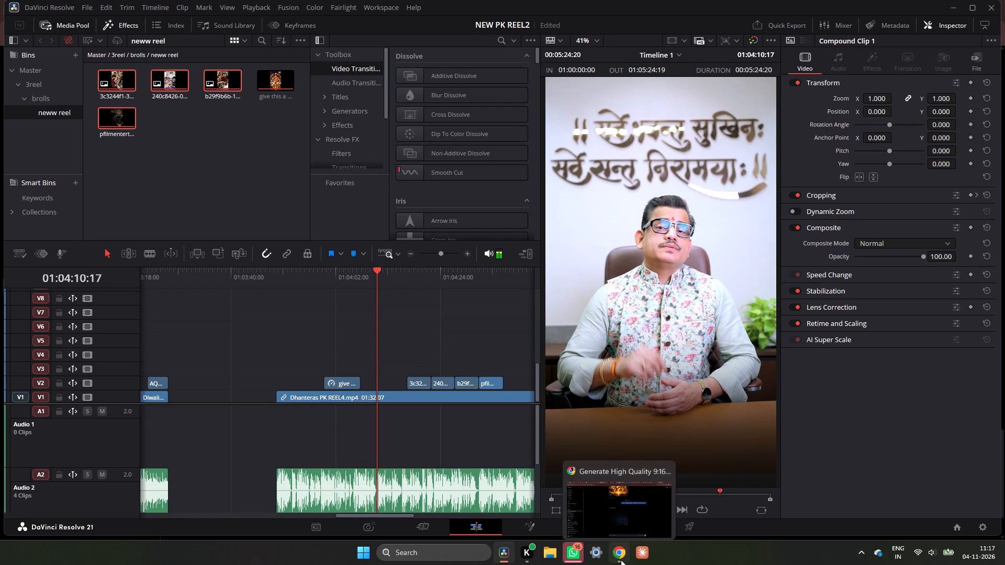
# Import the 7c55e3b5, arqhalinora and b29f9b6b files from the New ai pic folder into the neww reel bin.
pyautogui.rightClick(260, 184)
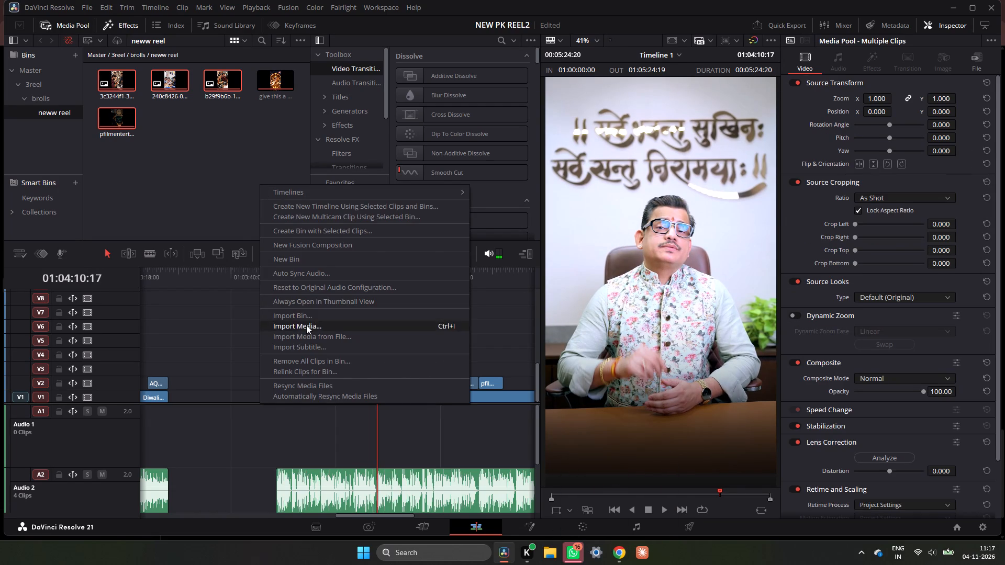
pyautogui.click(306, 325)
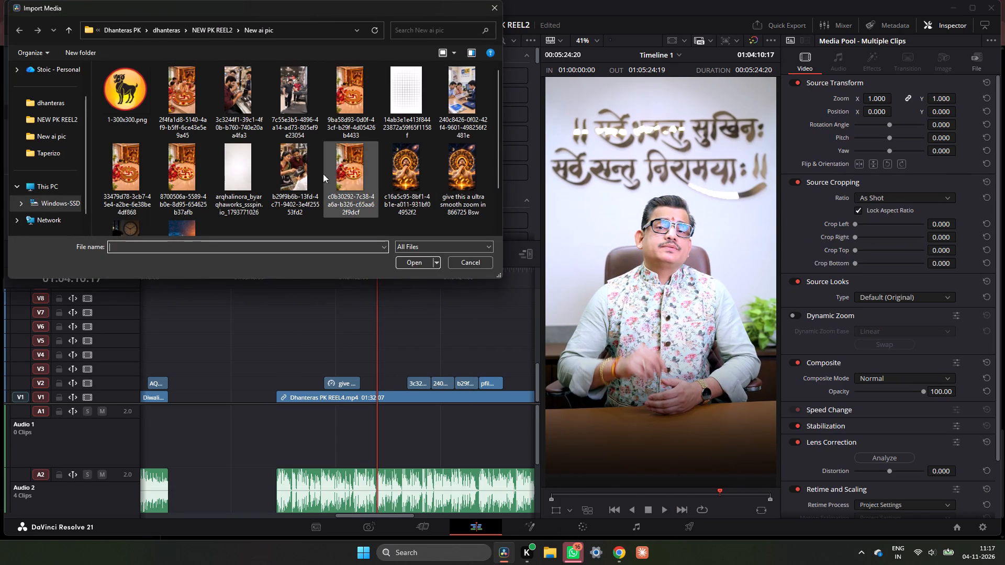
pyautogui.scroll(-4, 225, 175)
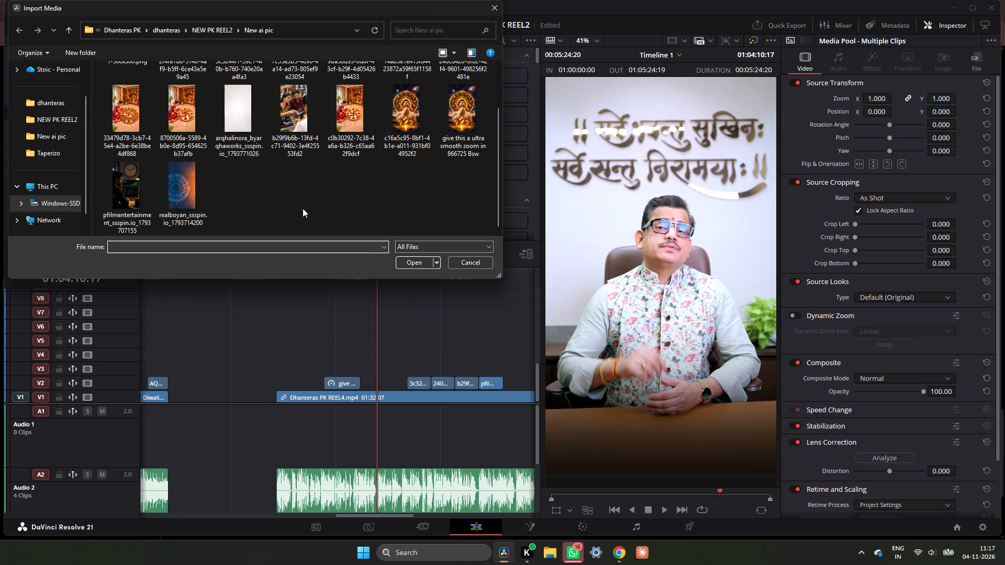
pyautogui.keyDown('ctrl'); pyautogui.click(238, 125); pyautogui.keyUp('ctrl')
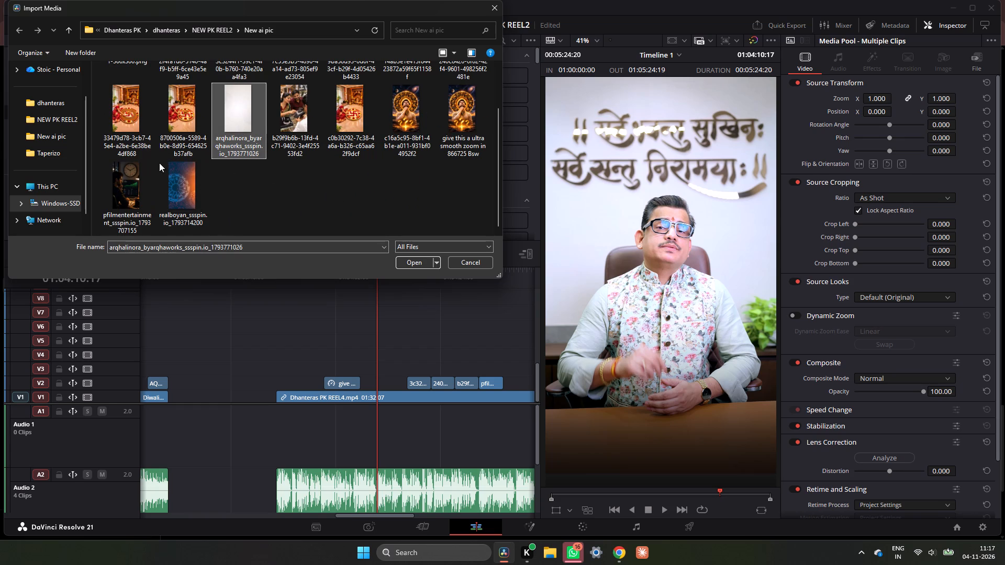
pyautogui.scroll(2, 312, 201)
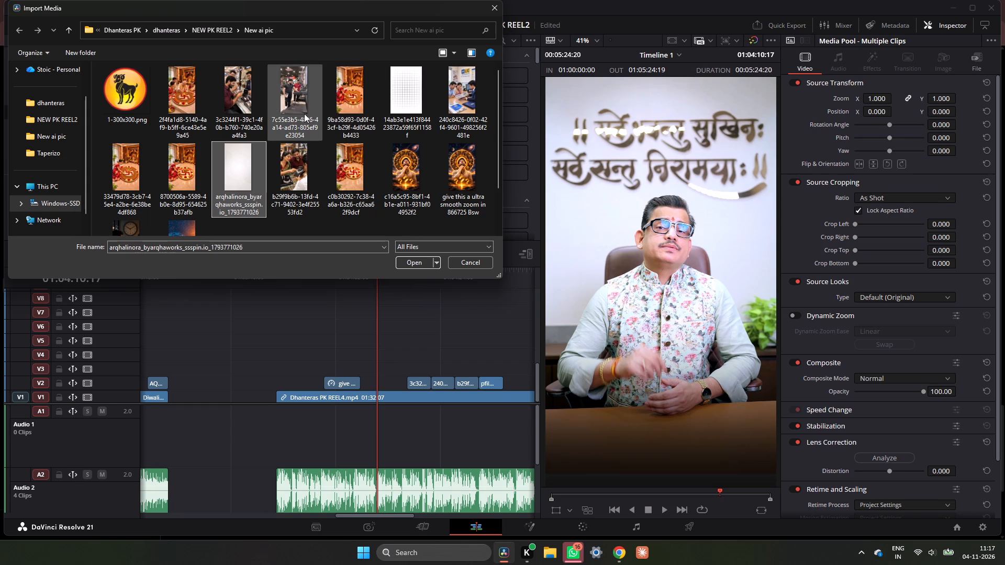
pyautogui.keyDown('ctrl'); pyautogui.click(304, 114); pyautogui.keyUp('ctrl')
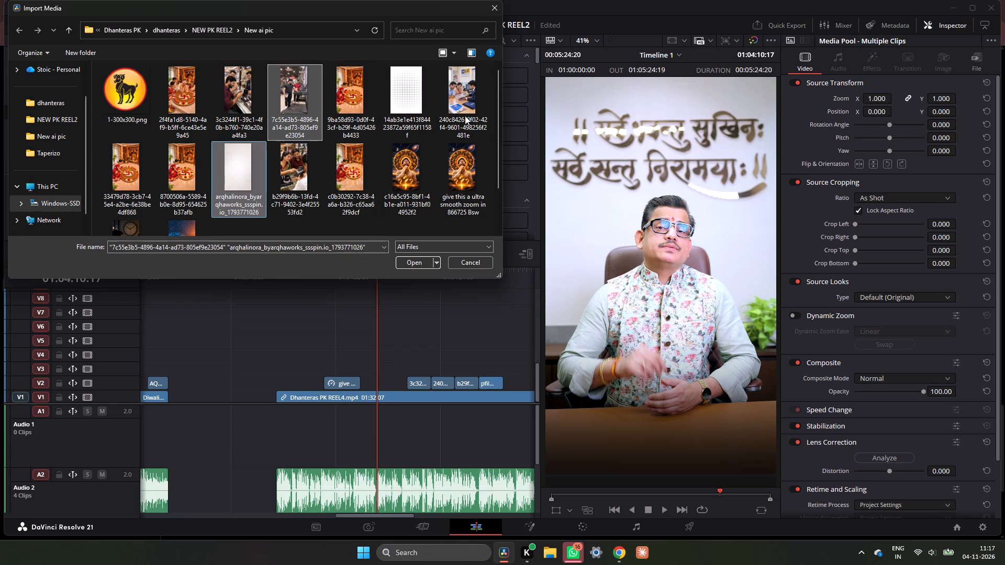
pyautogui.scroll(-1, 241, 144)
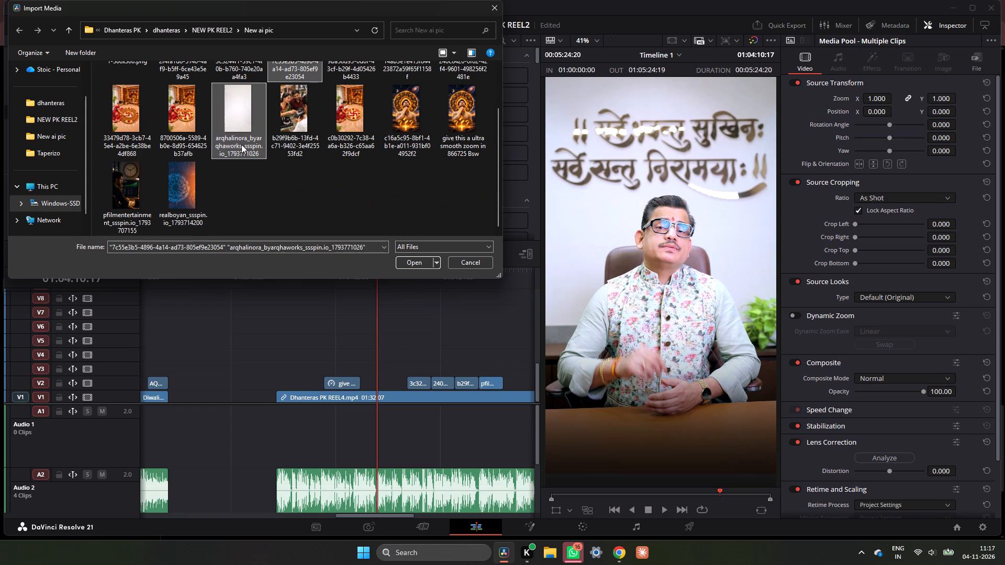
pyautogui.keyDown('ctrl'); pyautogui.scroll(1, 297, 127); pyautogui.keyUp('ctrl')
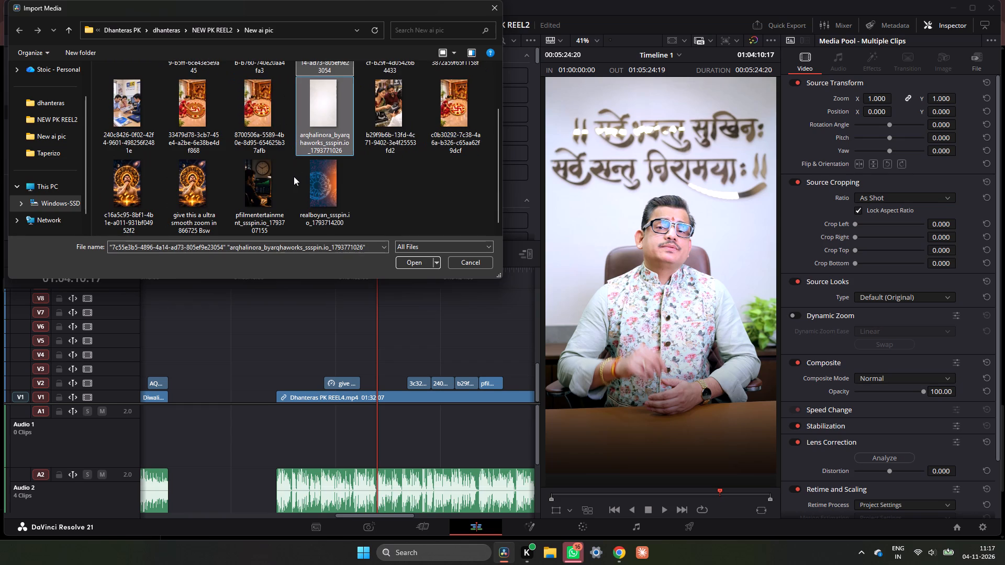
pyautogui.scroll(1, 294, 178)
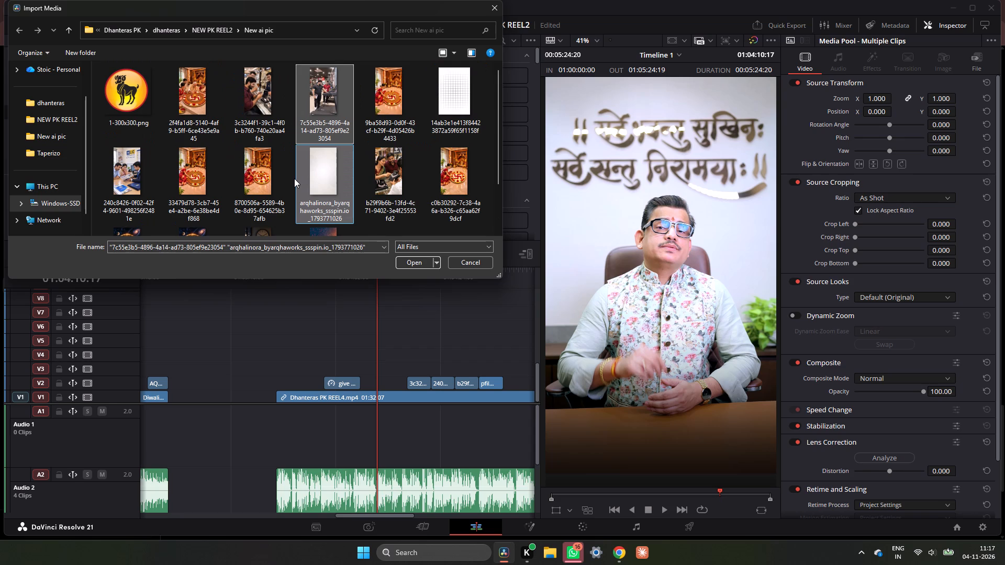
pyautogui.scroll(-1, 294, 178)
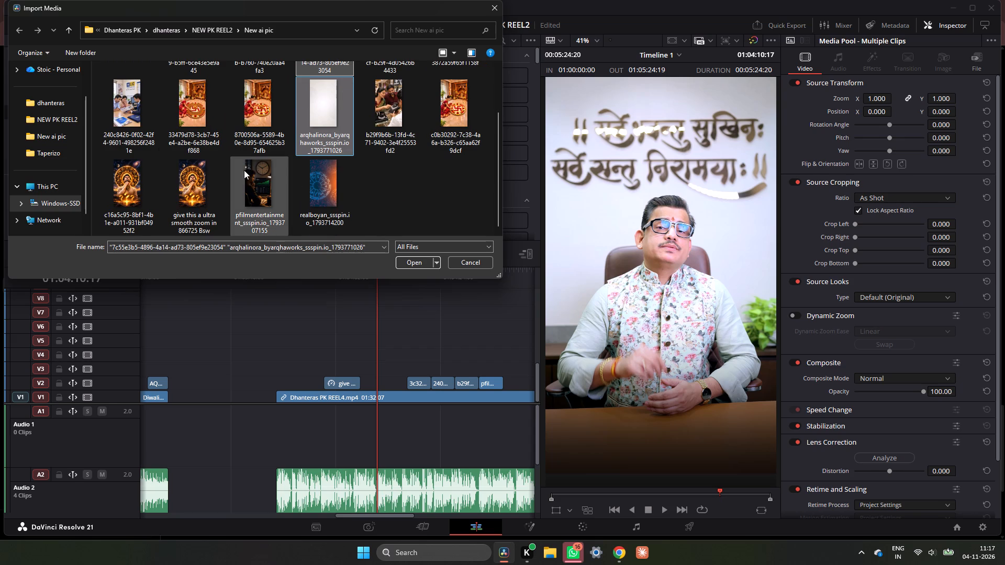
pyautogui.keyDown('ctrl'); pyautogui.click(399, 127); pyautogui.keyUp('ctrl')
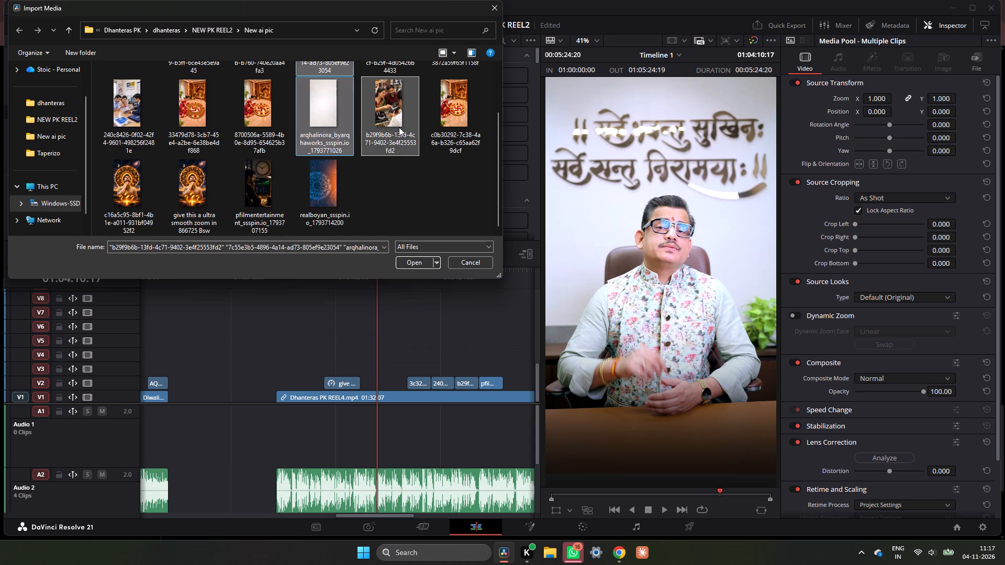
pyautogui.scroll(2, 377, 179)
pyautogui.click(404, 256)
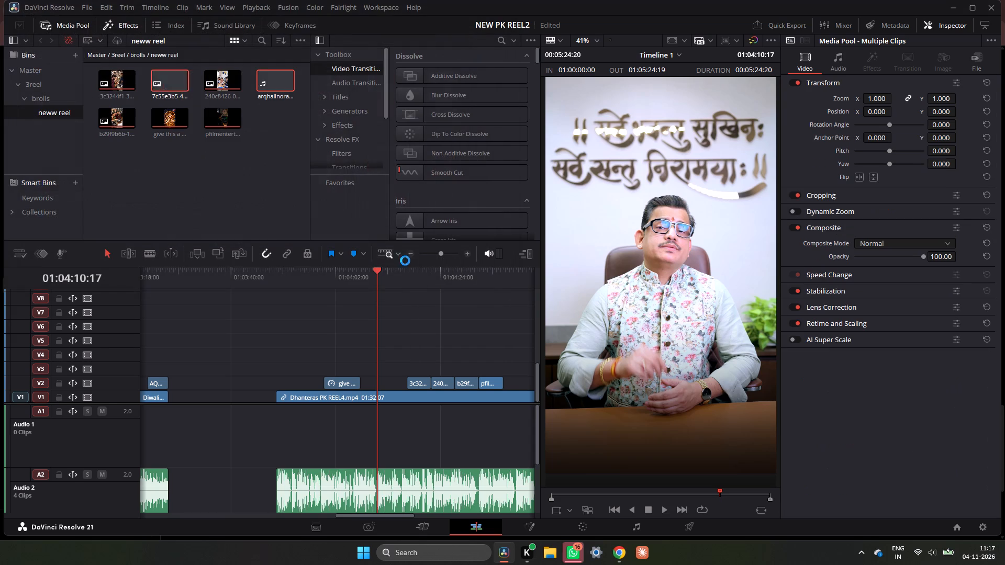
# Place the 7c55e3b5 and arqhalinora clips on V5 above the zodiac clip, and delete the arqhalinora clip's audio from A5.
pyautogui.moveTo(275, 84); pyautogui.dragTo(326, 343)
pyautogui.scroll(-5, 364, 365)
pyautogui.scroll(-4, 388, 462)
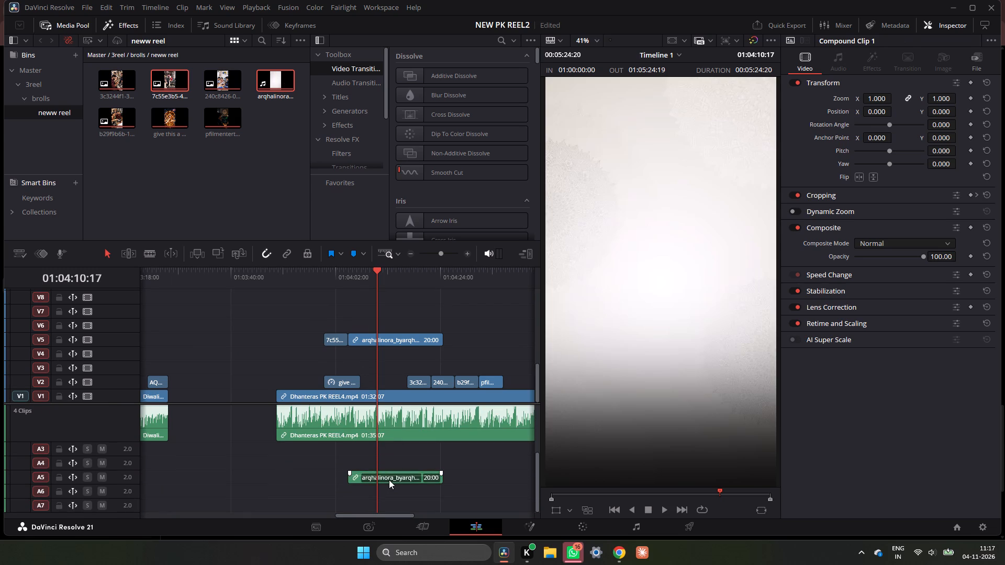
pyautogui.click(389, 480)
pyautogui.press('BackSpace')
# Move the arqhalinora background clip onto V4 so it starts at the playhead, 01:04:10:17.
pyautogui.scroll(4, 397, 467)
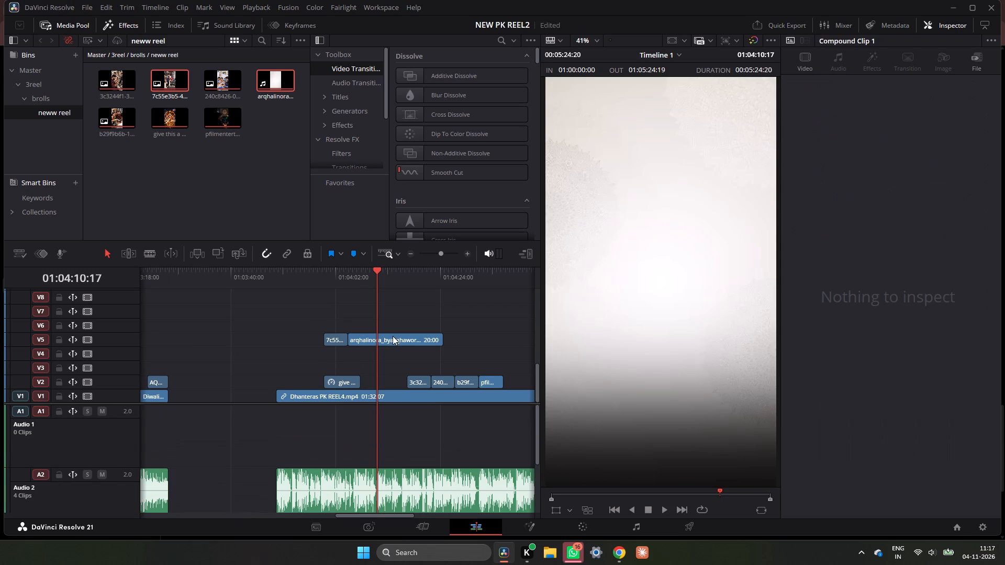
pyautogui.moveTo(392, 336); pyautogui.dragTo(425, 333)
pyautogui.keyDown('ctrl'); pyautogui.scroll(-3, 424, 331); pyautogui.keyUp('ctrl')
pyautogui.moveTo(252, 342); pyautogui.dragTo(241, 358)
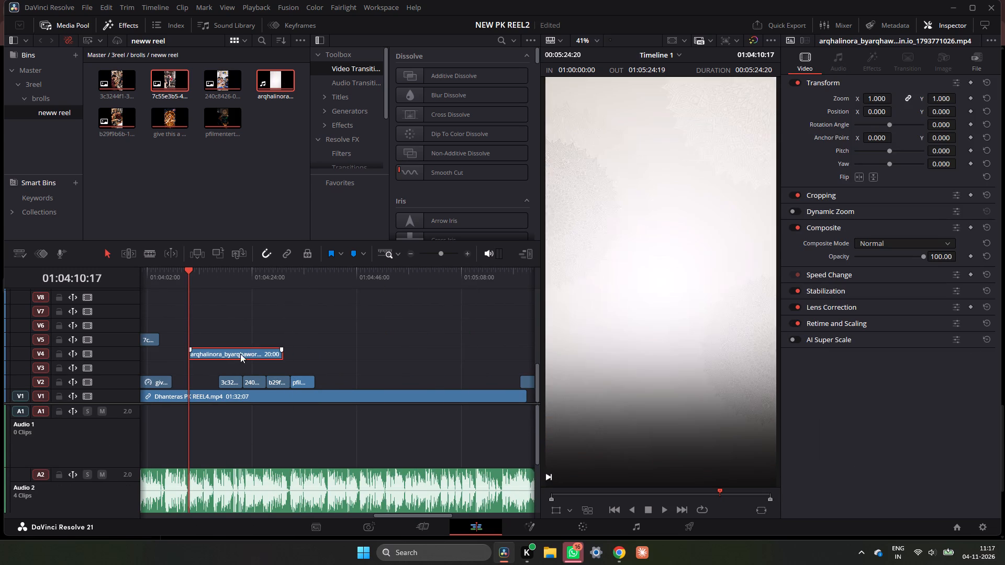
# Play the zodiac clip's ending, split the clip on V2 at 01:04:05:16, and delete the part after the cut.
pyautogui.click(160, 274)
pyautogui.press('space')
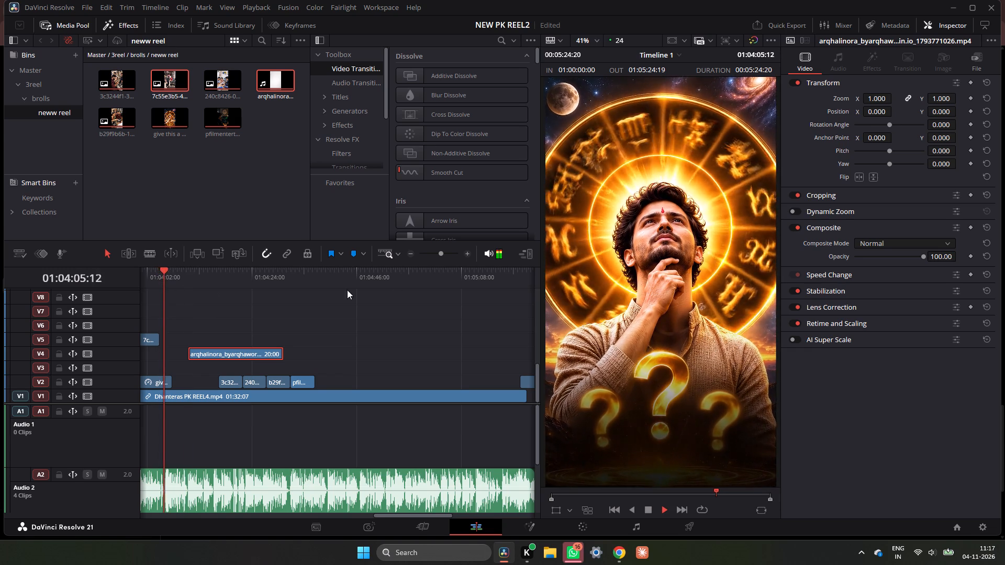
pyautogui.doubleClick(467, 257)
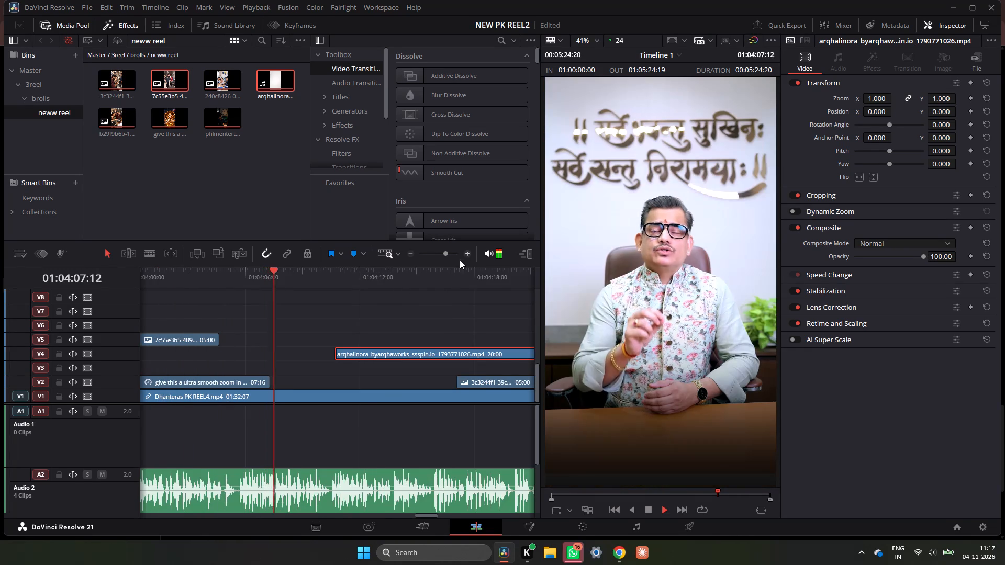
pyautogui.press('space')
pyautogui.click(205, 277)
pyautogui.press('space')
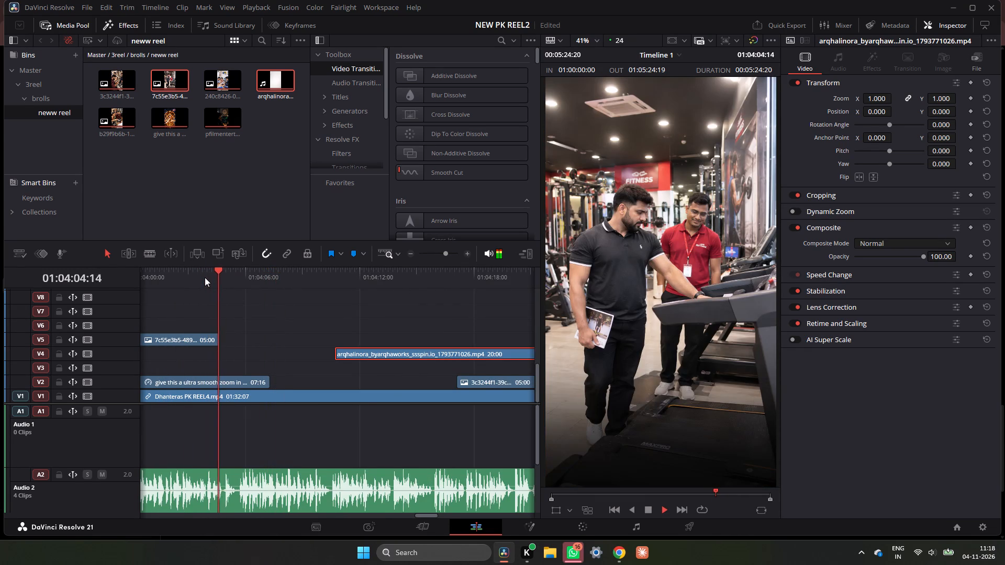
pyautogui.press('space')
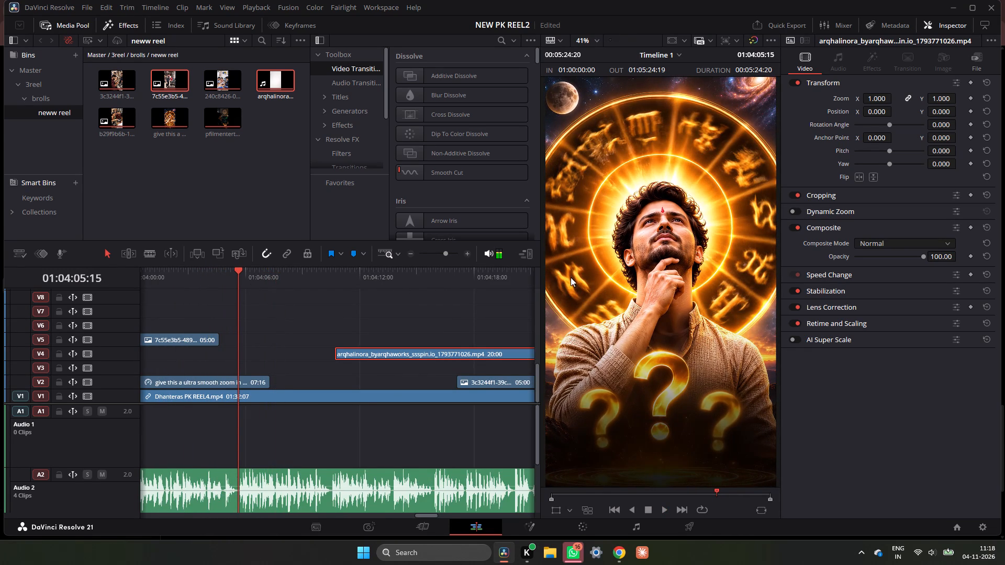
pyautogui.doubleClick(466, 253)
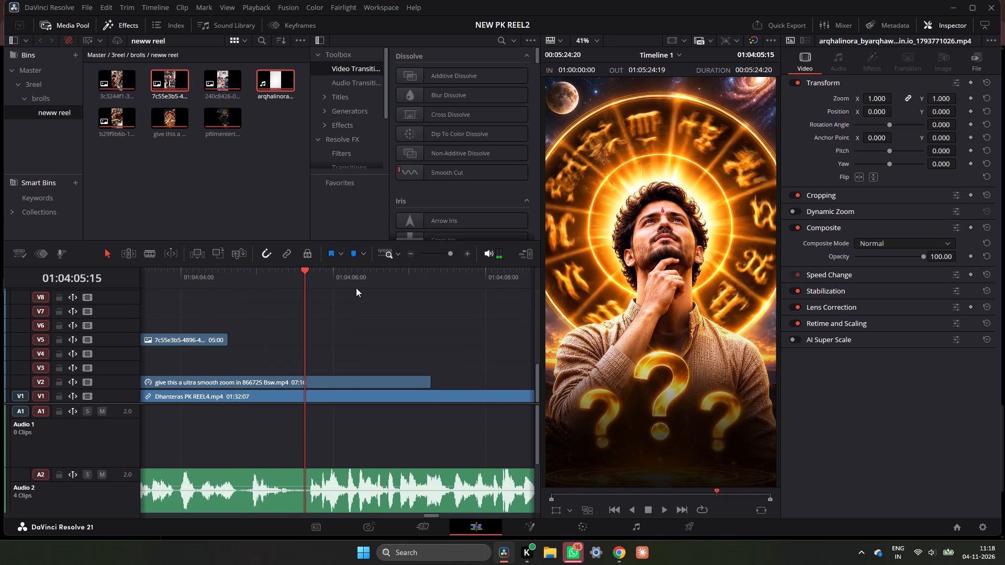
pyautogui.click(308, 284)
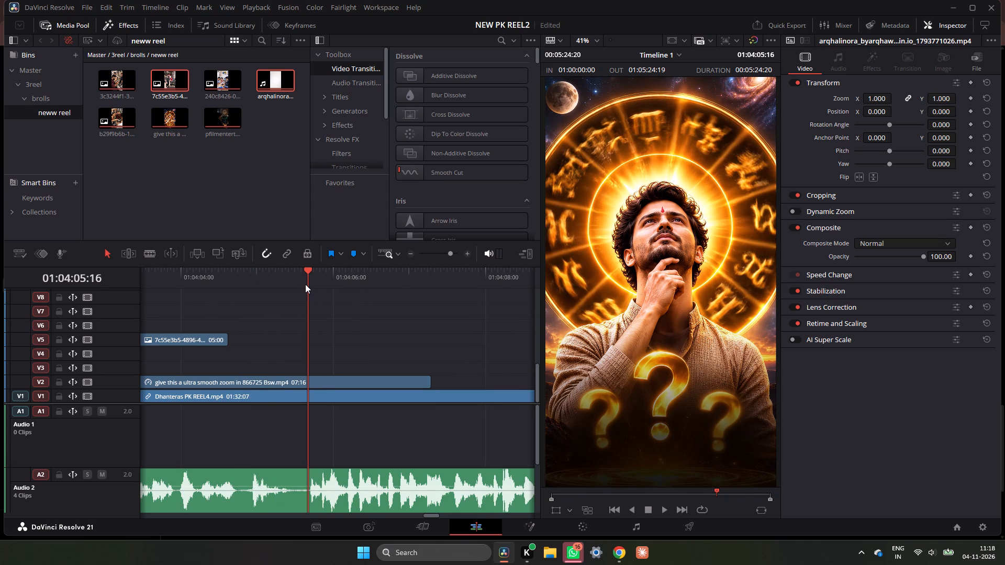
pyautogui.hotkey('ctrl', 'b')
pyautogui.hotkey('ctrl', 'z')
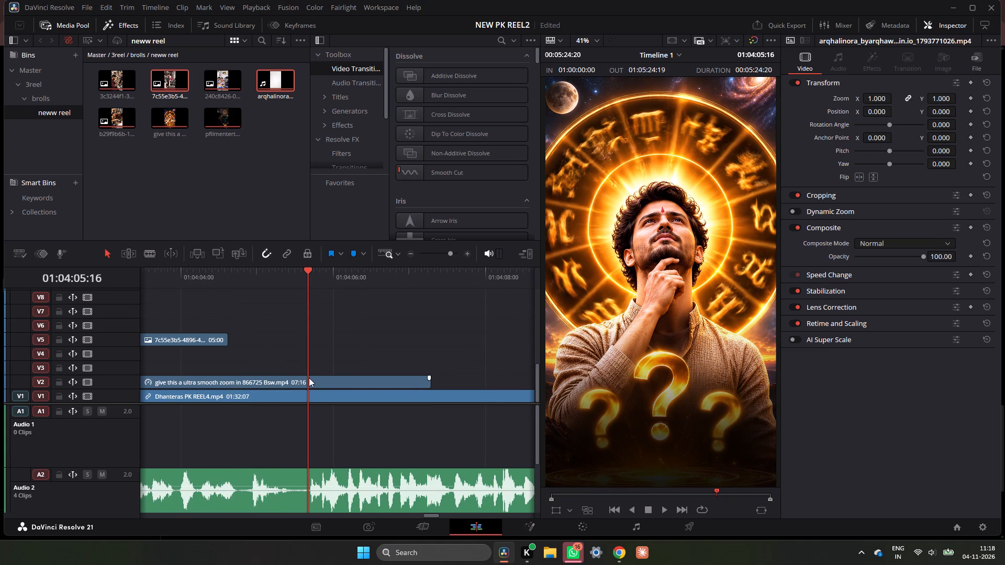
pyautogui.keyDown('ctrl'); pyautogui.click(309, 378); pyautogui.keyUp('ctrl')
pyautogui.hotkey('ctrl', 'b')
pyautogui.click(341, 386)
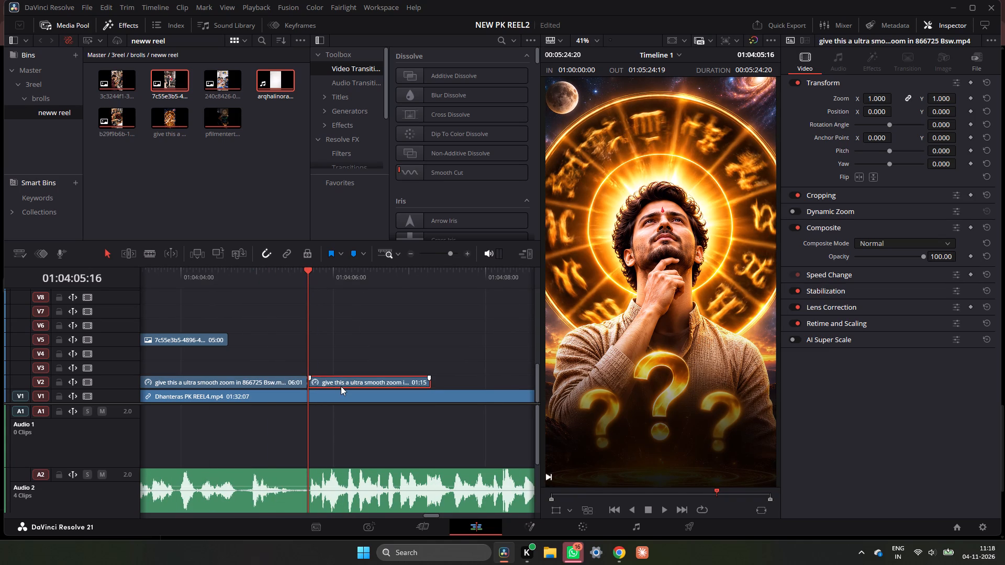
pyautogui.press('space')
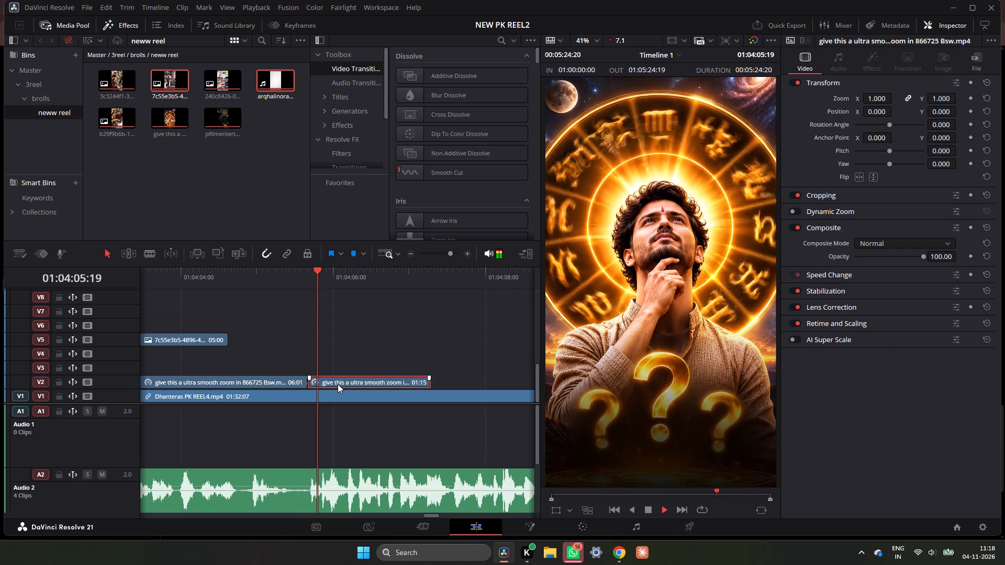
pyautogui.press('BackSpace')
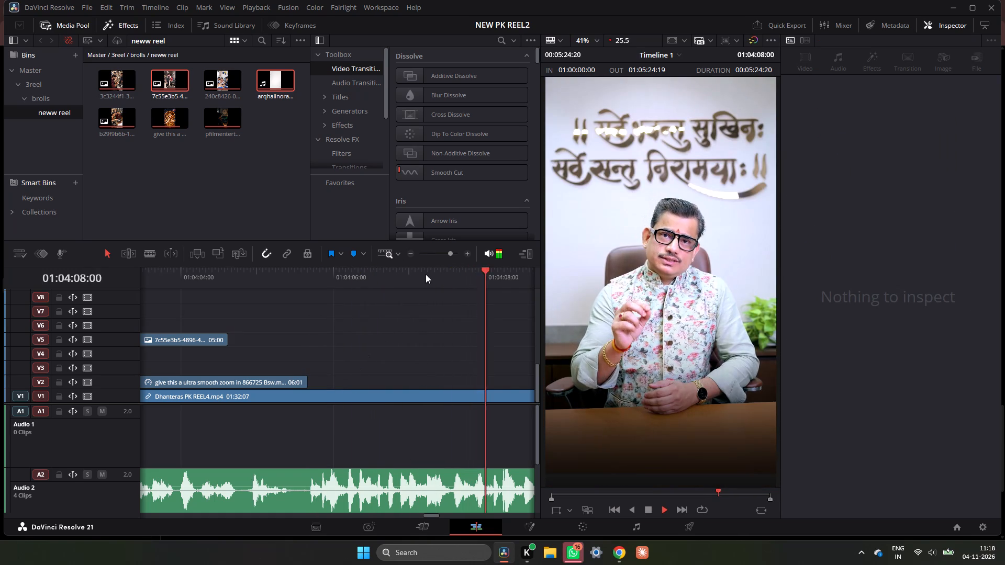
# Replay the uncovered speech after the trimmed zodiac clip and park the playhead at 01:04:06:21.
pyautogui.doubleClick(410, 253)
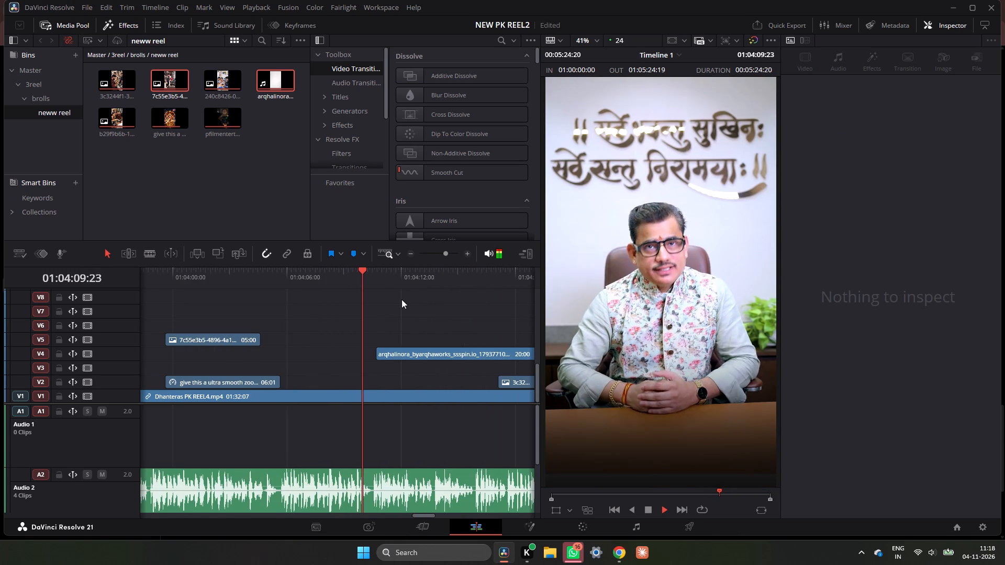
pyautogui.press('space')
pyautogui.click(281, 280)
pyautogui.press('space')
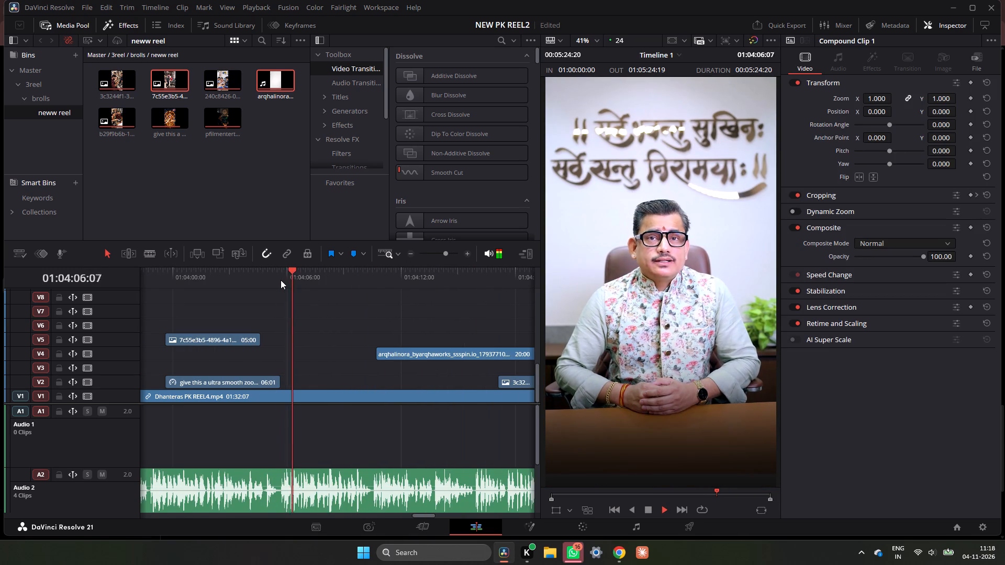
pyautogui.press('space')
pyautogui.press('space')
pyautogui.press('space')
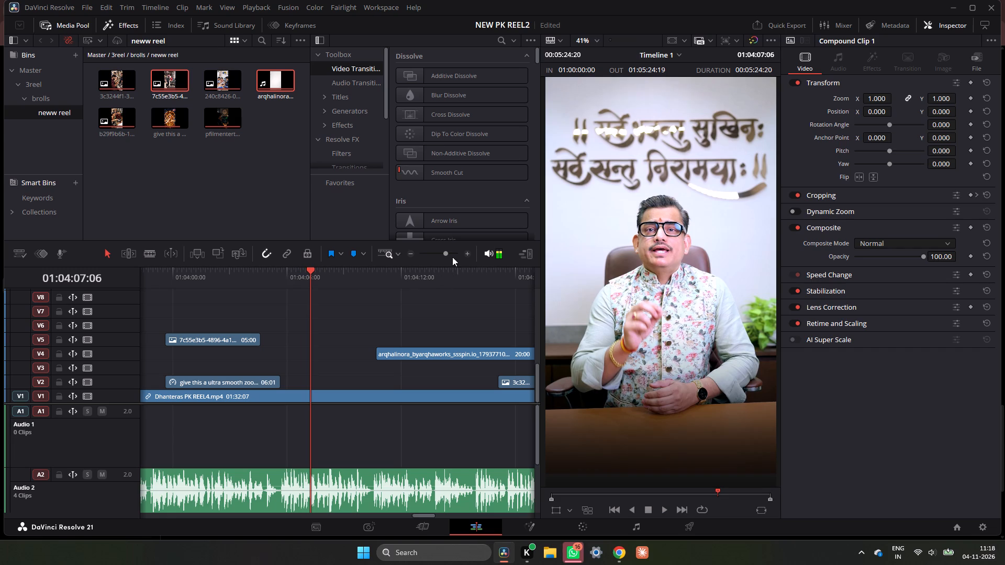
pyautogui.doubleClick(468, 252)
pyautogui.moveTo(340, 271); pyautogui.dragTo(324, 276)
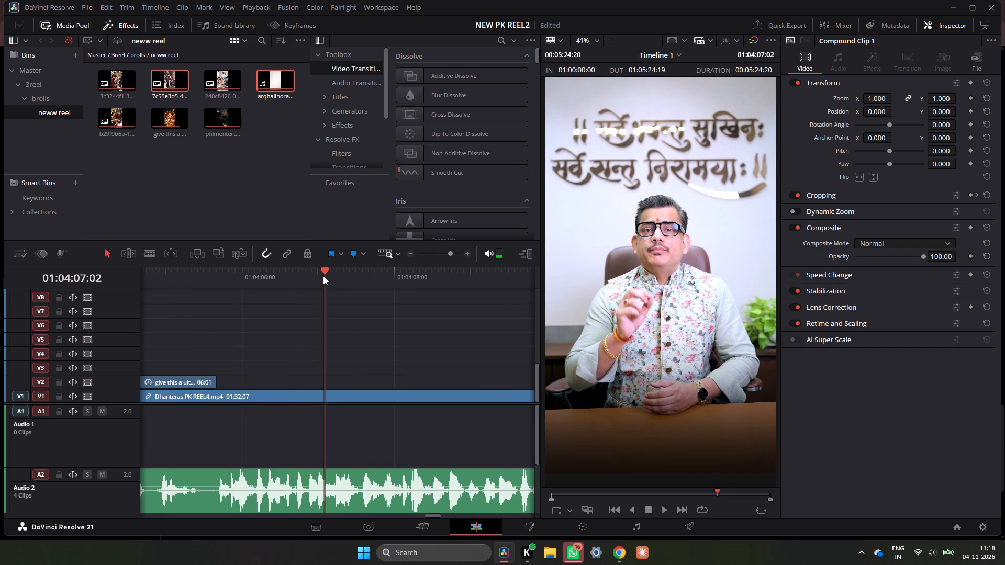
pyautogui.press('space')
pyautogui.press('space')
pyautogui.click(323, 276)
pyautogui.click(301, 277)
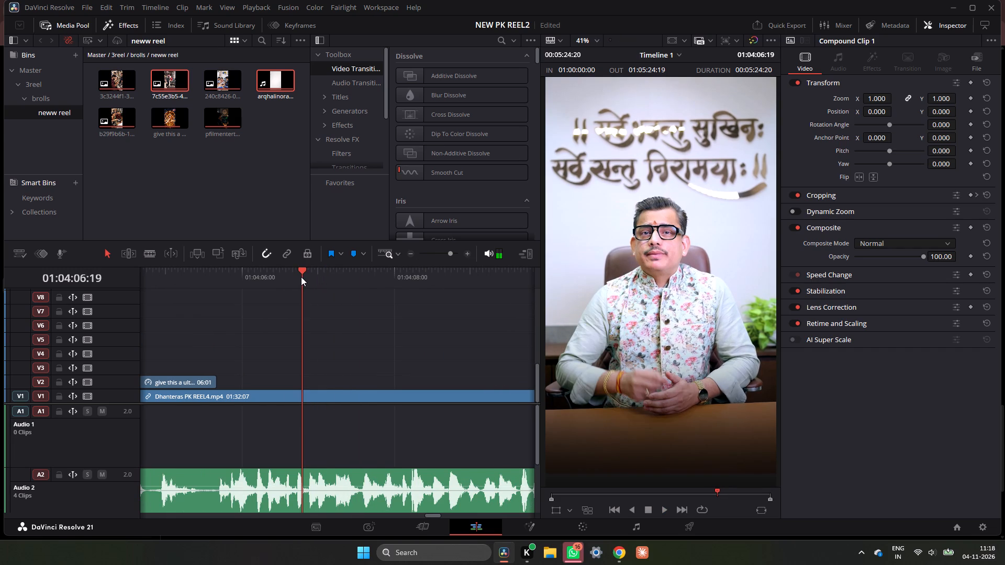
pyautogui.moveTo(301, 277); pyautogui.dragTo(308, 278)
pyautogui.press('space')
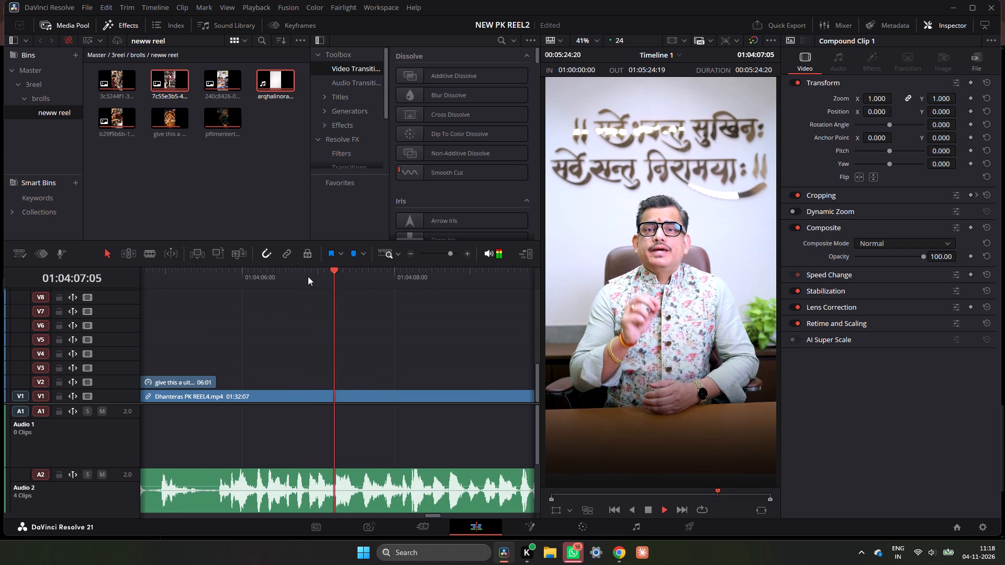
pyautogui.press('space')
pyautogui.click(308, 276)
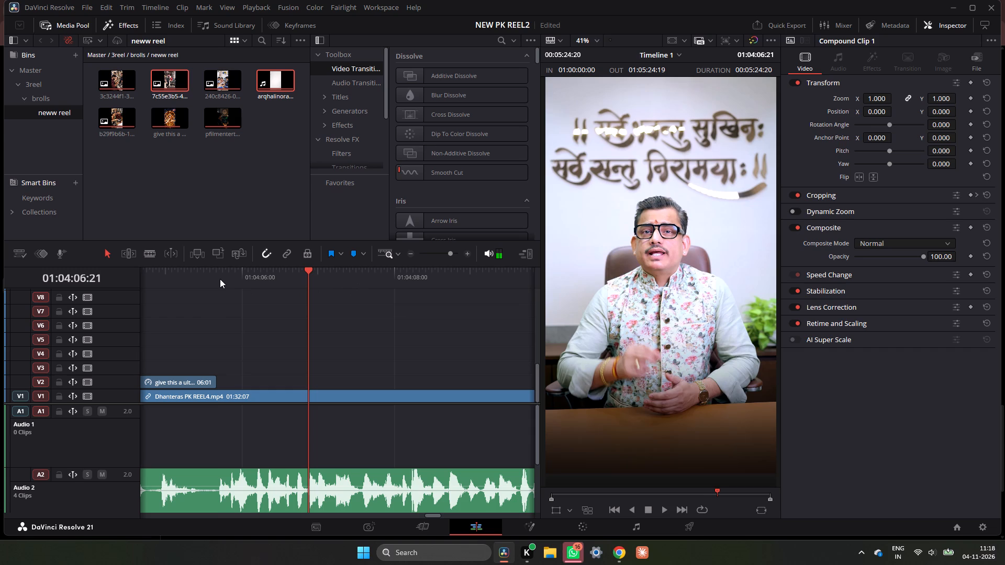
# Play from the trimmed zodiac clip's end toward the arqhalinora background clip and stop at 01:04:10:13.
pyautogui.click(220, 279)
pyautogui.press('space')
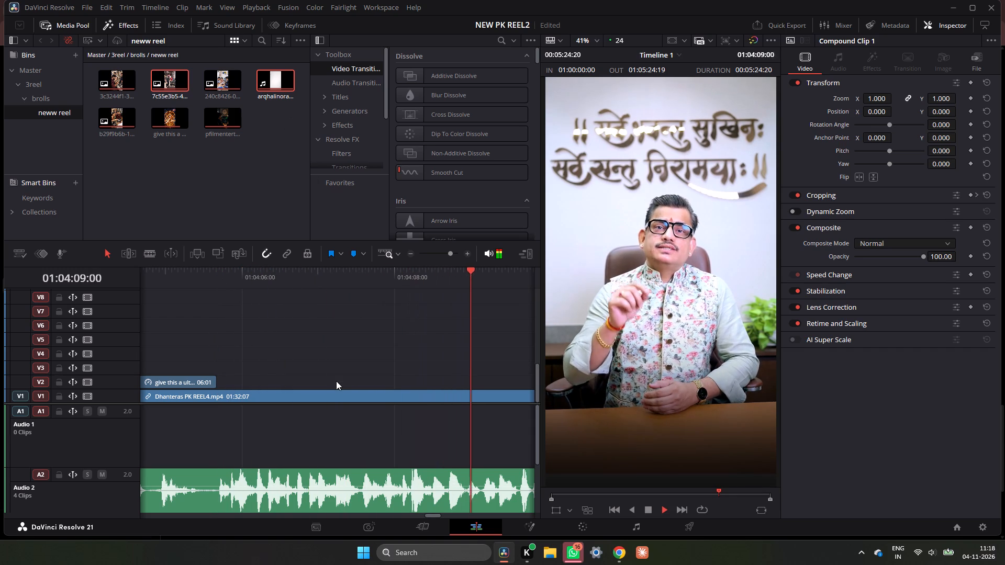
pyautogui.press('space')
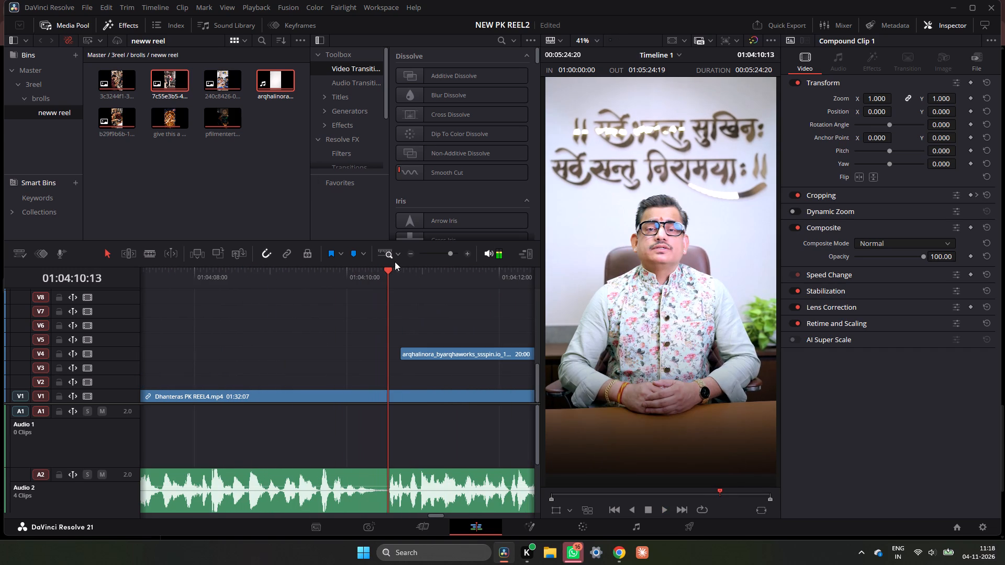
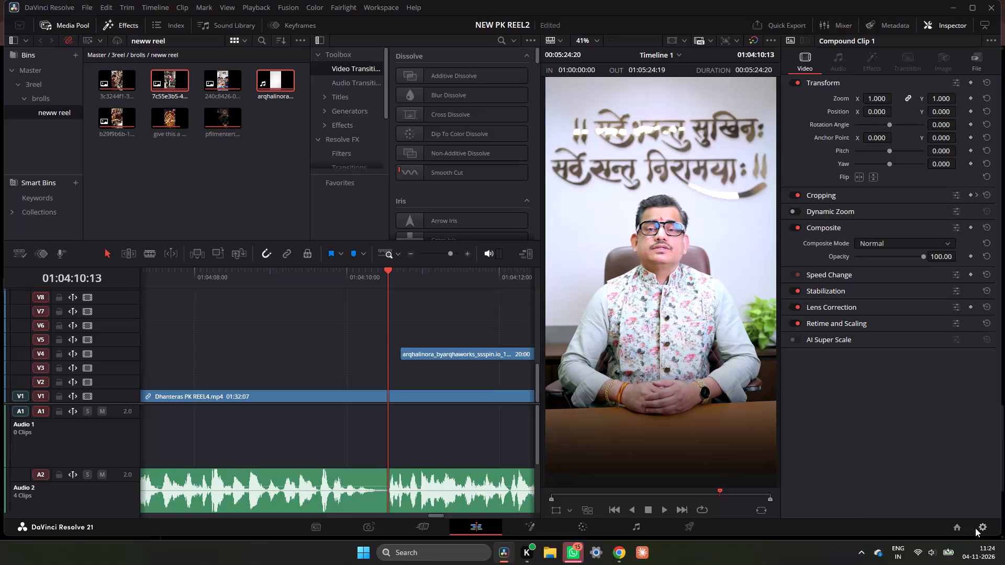
# Open the triple-copy project with the orange gradient thumbnail from the local project library.
pyautogui.click(956, 526)
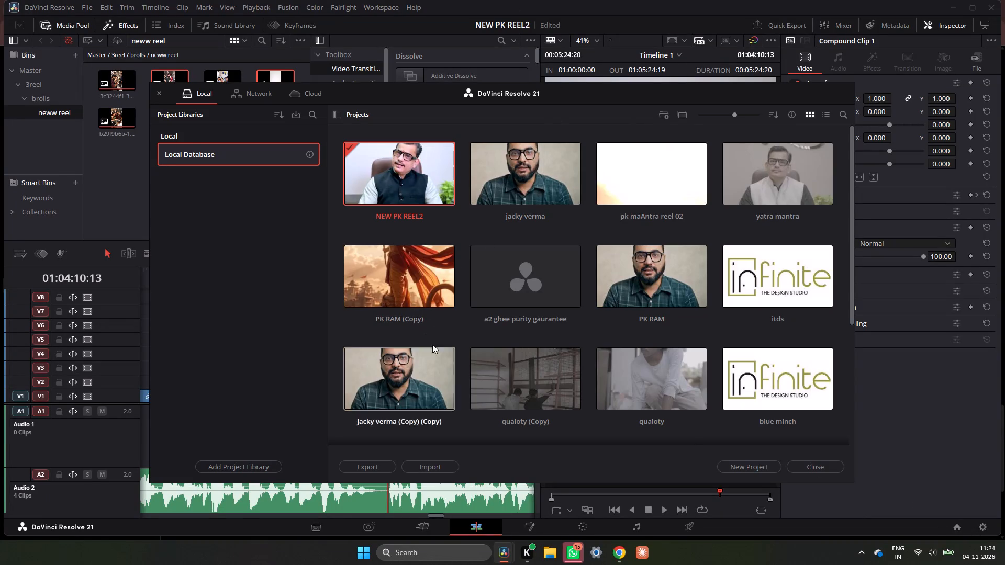
pyautogui.scroll(-6, 642, 301)
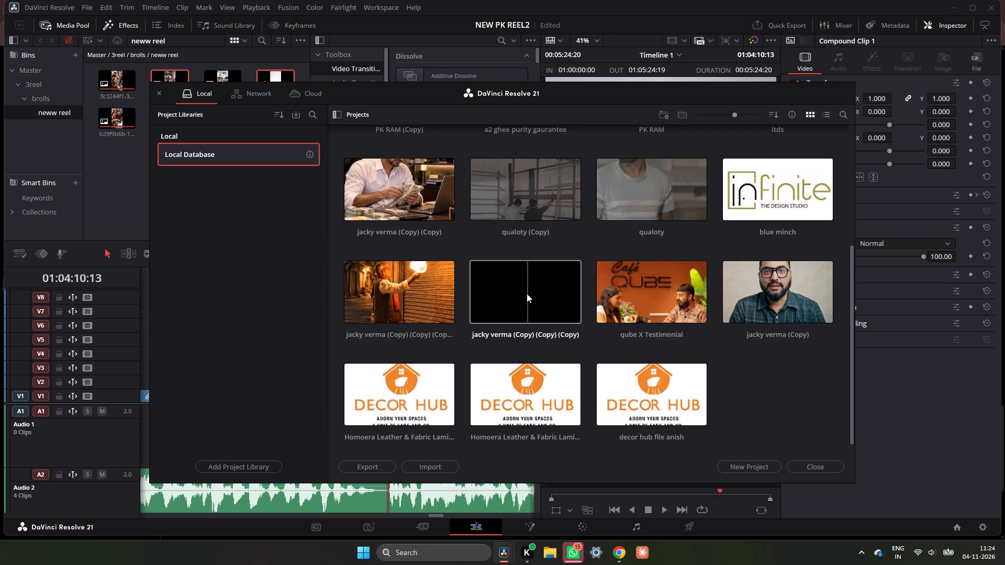
pyautogui.doubleClick(500, 292)
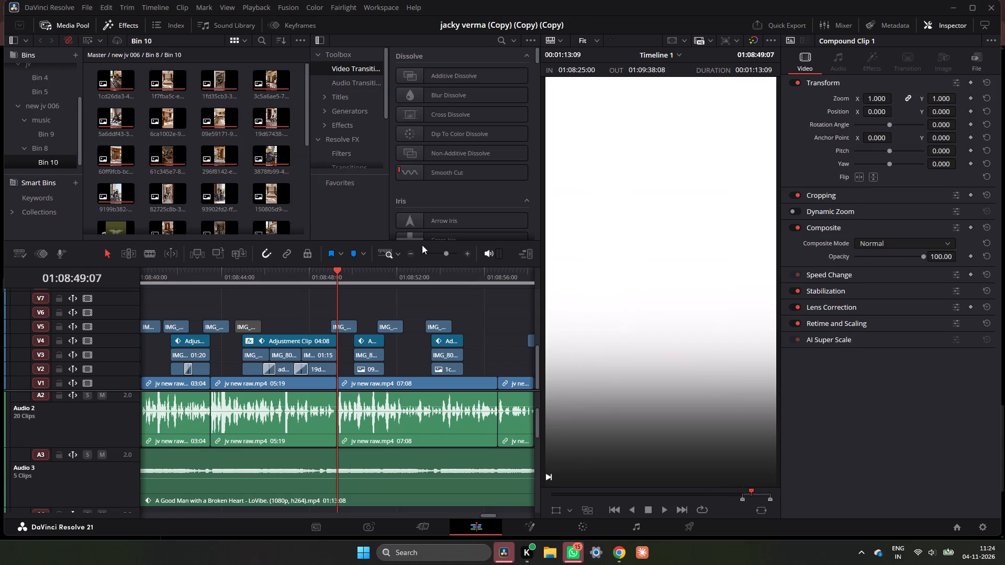
# Review the reel's opening from its start at 01:08:25:00 to 01:08:26:15, watching the wavy-edged house overlay above the speaker.
pyautogui.tripleClick(408, 254)
pyautogui.moveTo(322, 273); pyautogui.dragTo(311, 286)
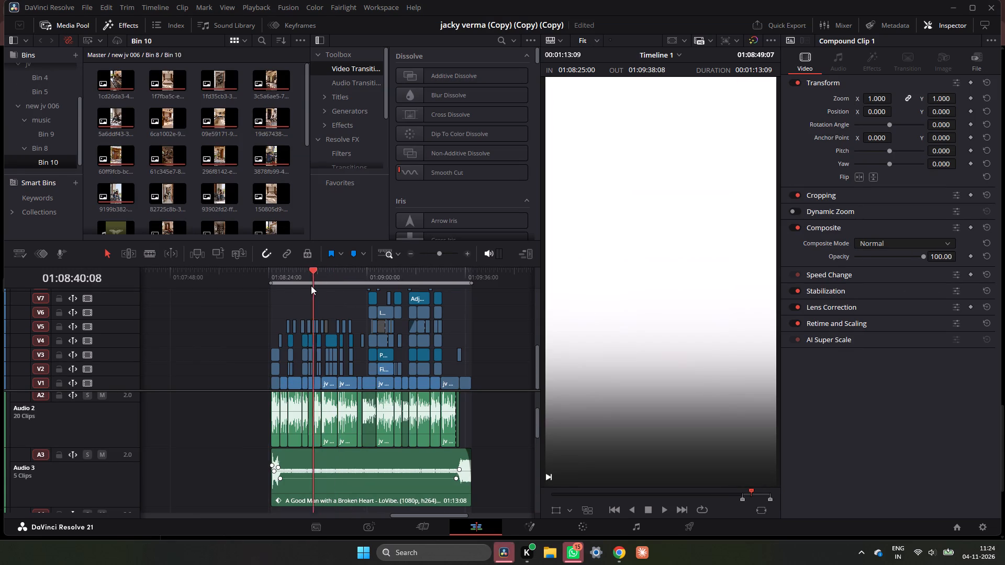
pyautogui.moveTo(311, 286); pyautogui.dragTo(267, 297)
pyautogui.press('space')
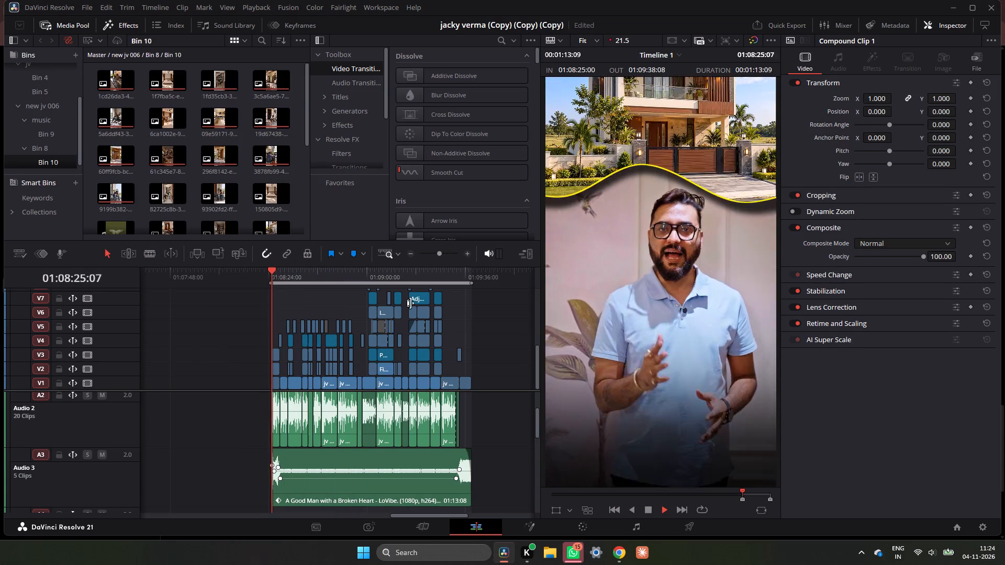
pyautogui.press('space')
pyautogui.tripleClick(469, 251)
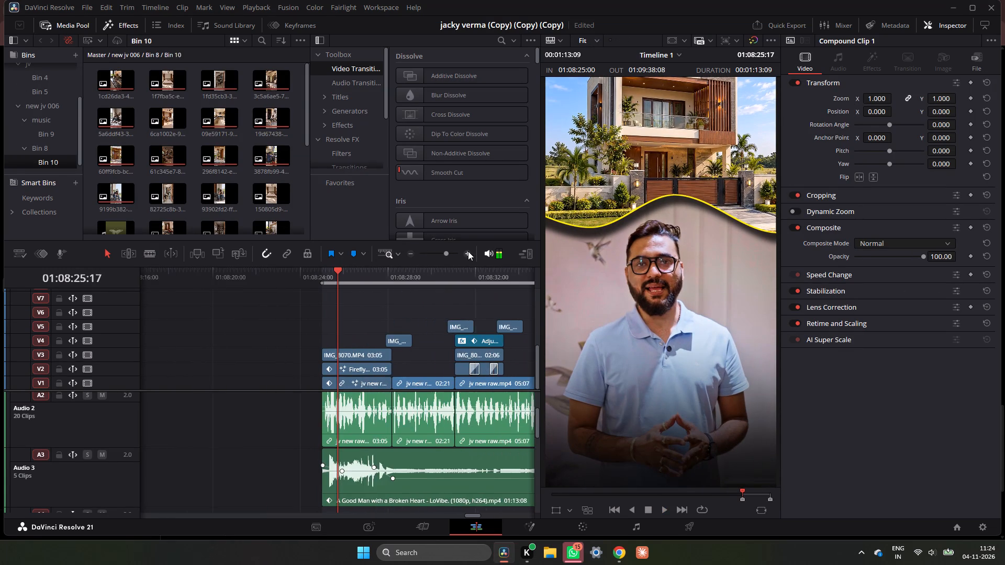
pyautogui.doubleClick(468, 251)
pyautogui.click(357, 380)
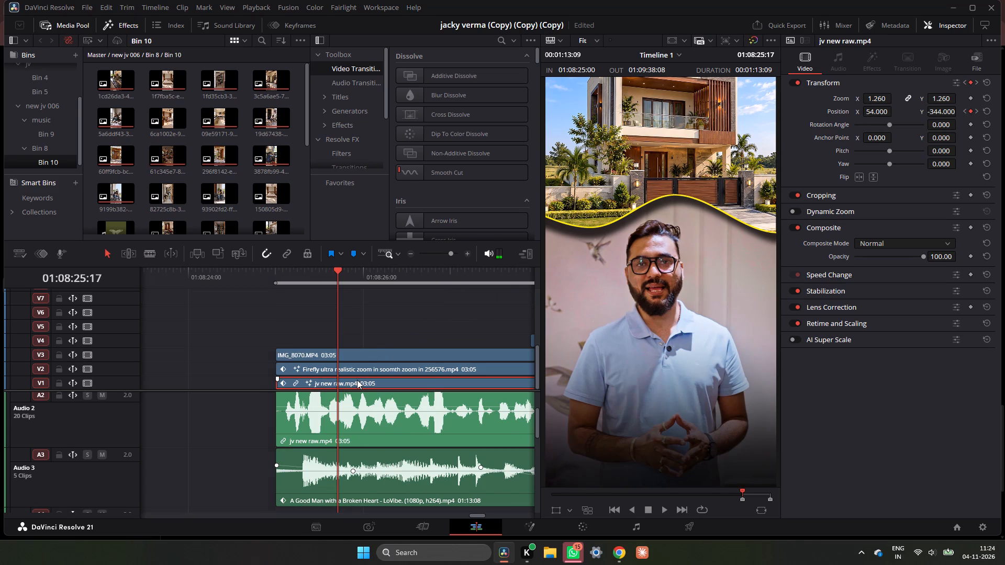
pyautogui.press('space')
pyautogui.press('space')
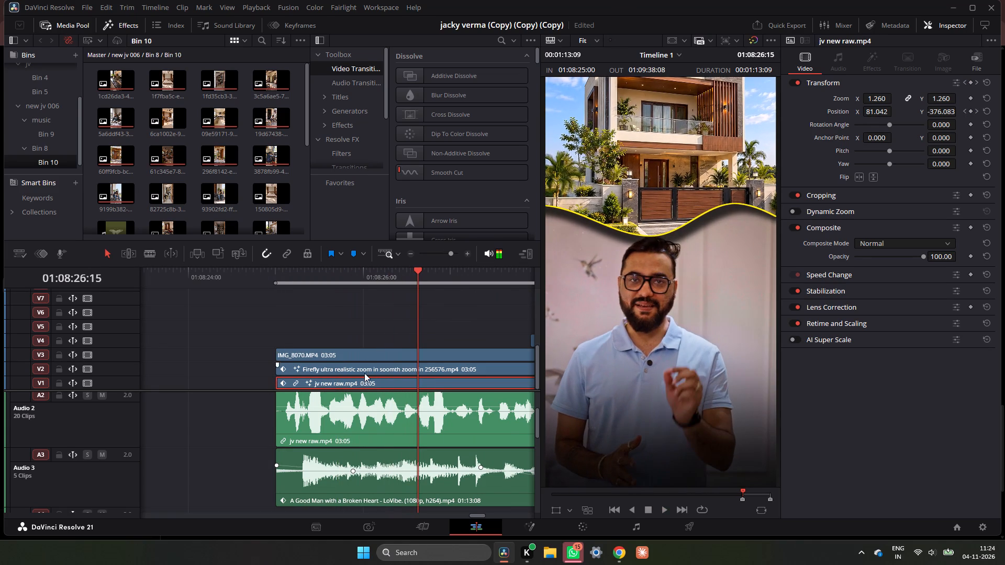
# Inspect the Fusion composition of the opening jv new raw.mp4 clip on V1 and return to the edit timeline.
pyautogui.rightClick(365, 378)
pyautogui.click(436, 222)
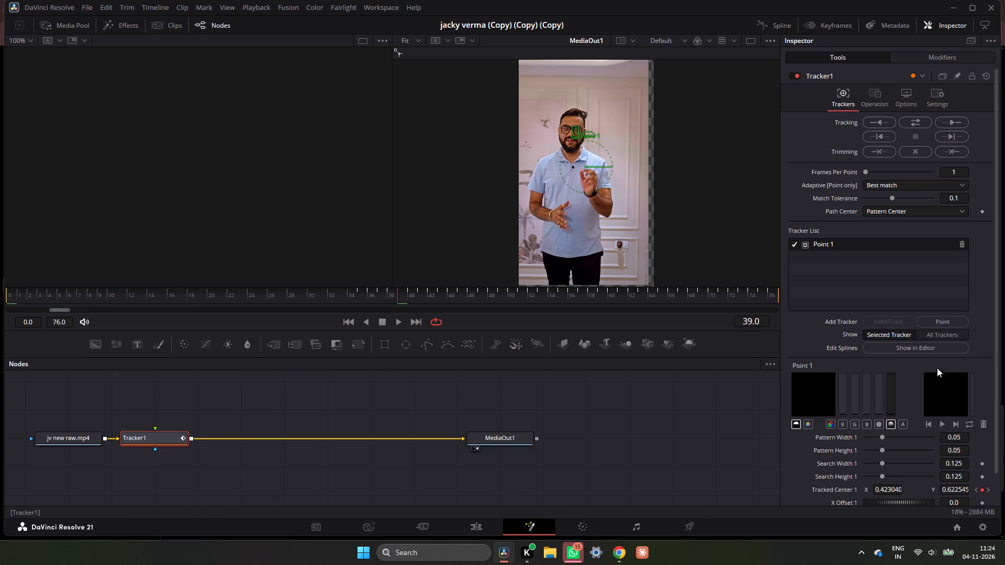
pyautogui.click(485, 525)
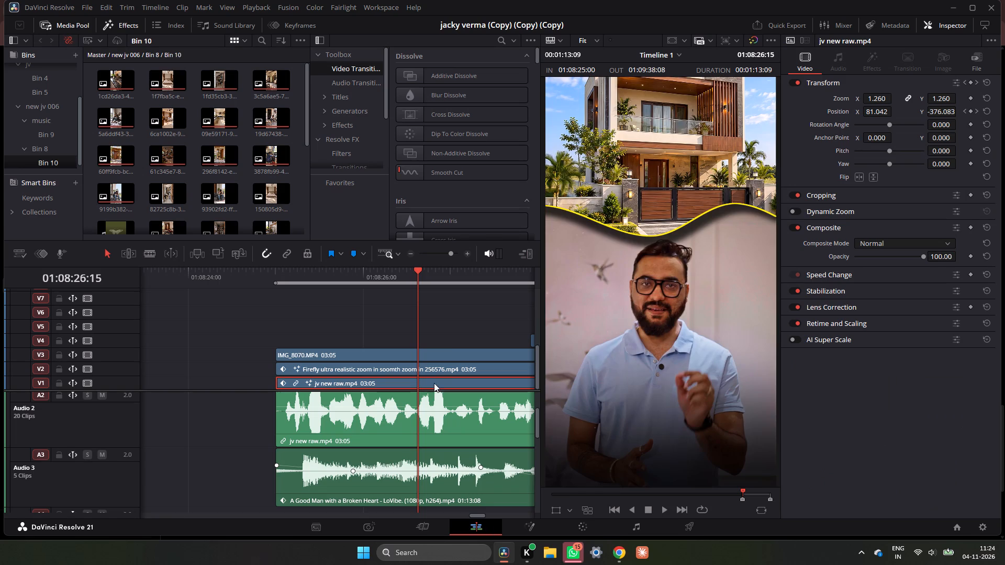
# Toggle the IMG_8070.MP4 clip on V3 and the Firefly house clip on V2 off and on to see what each contributes.
pyautogui.click(376, 351)
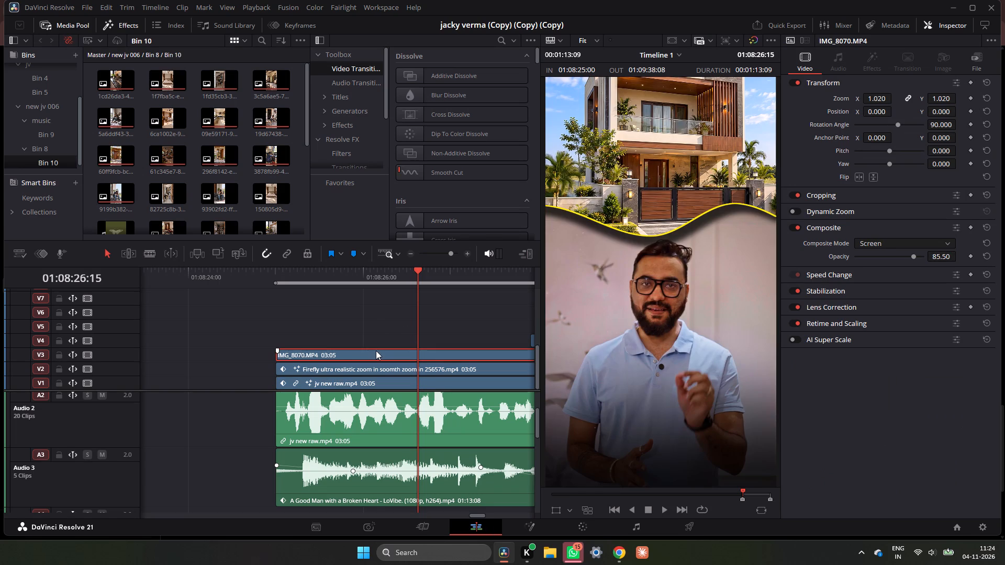
pyautogui.press('d')
pyautogui.press('d')
pyautogui.click(409, 252)
pyautogui.scroll(1, 417, 310)
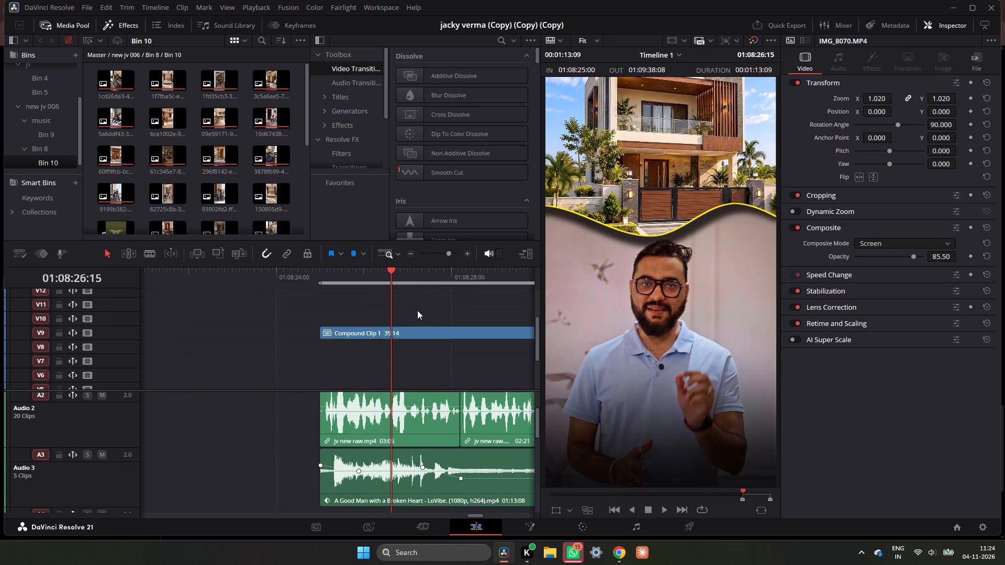
pyautogui.scroll(2, 417, 310)
pyautogui.scroll(-5, 417, 311)
pyautogui.click(419, 366)
pyautogui.write('ddddddd')
pyautogui.press('d')
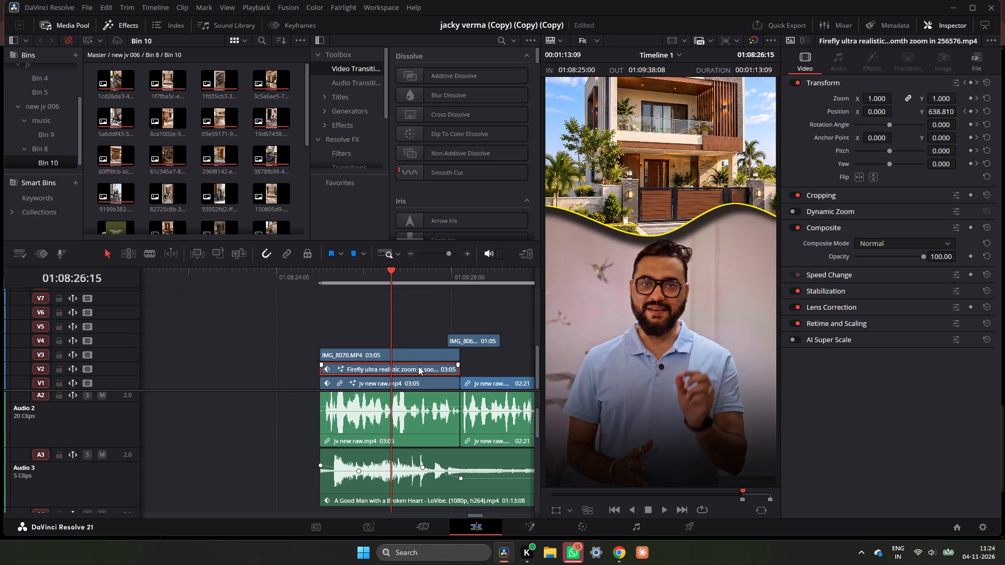
# Open the Firefly house clip's Fusion composition, play it, and examine its Polygon1 and OuterStroke node settings.
pyautogui.rightClick(418, 367)
pyautogui.click(468, 211)
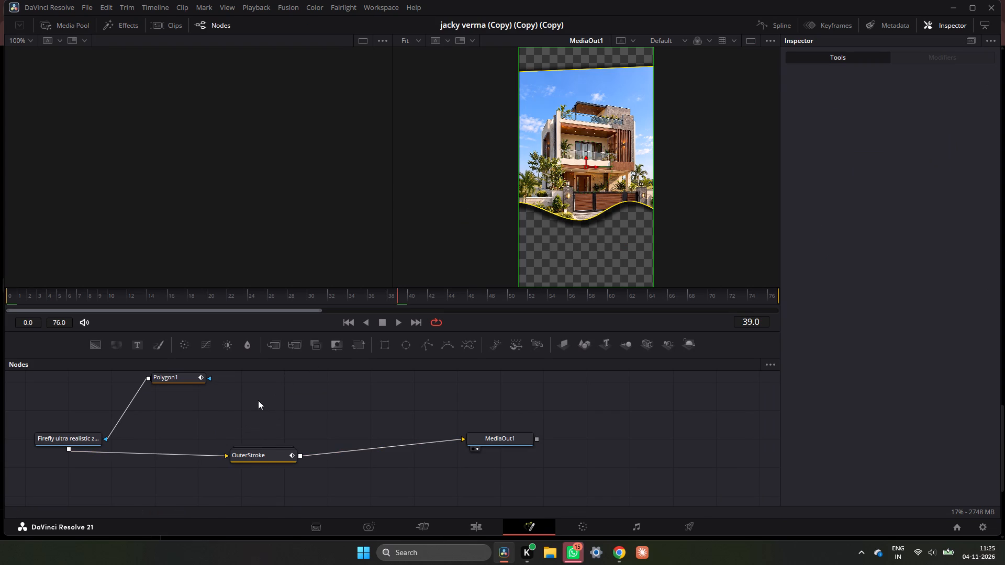
pyautogui.press('space')
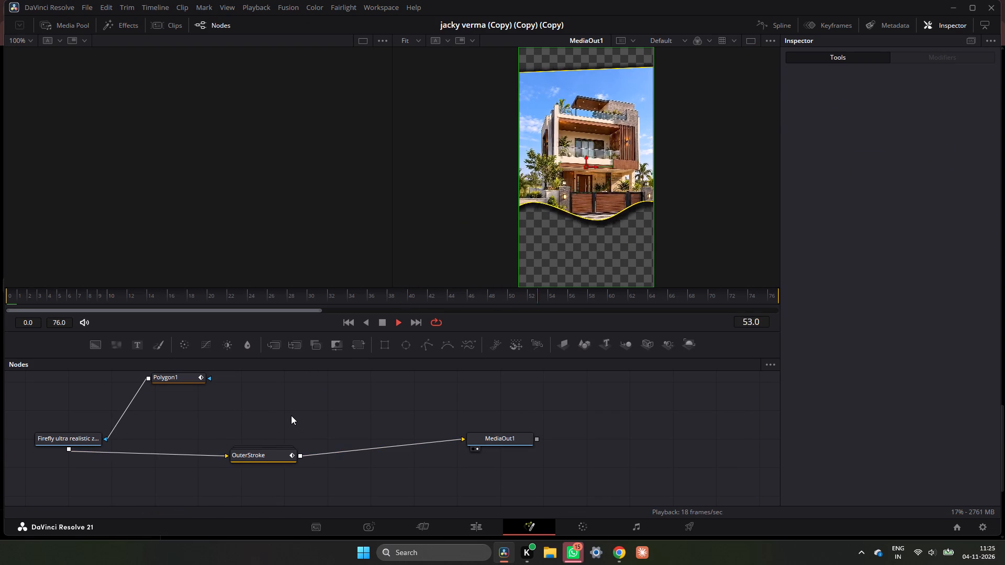
pyautogui.press('space')
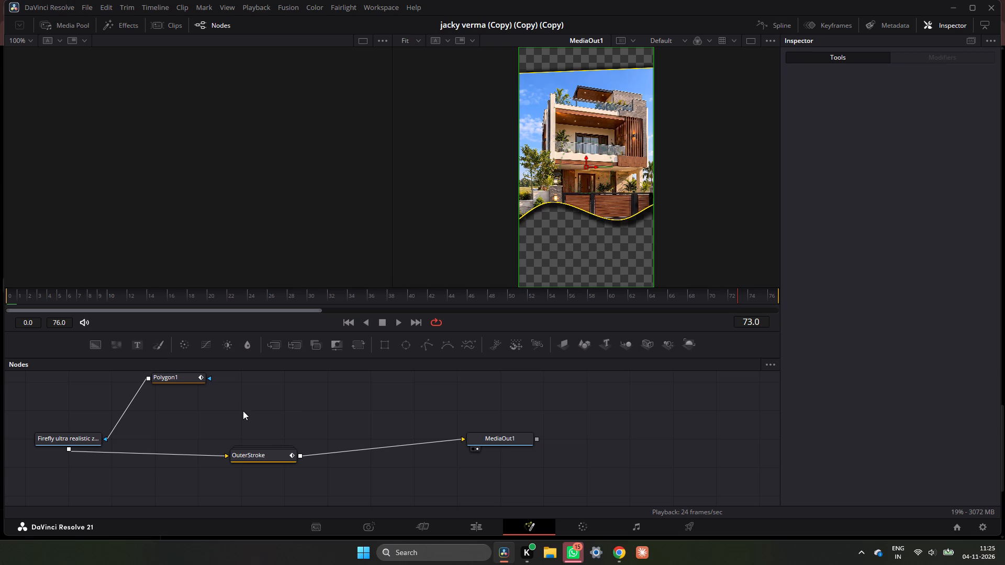
pyautogui.click(168, 376)
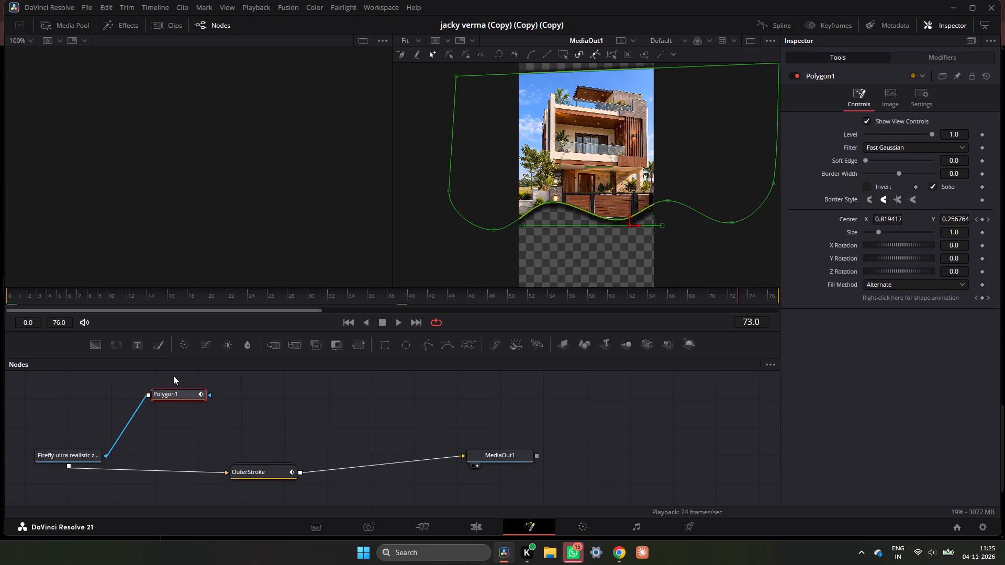
pyautogui.click(264, 469)
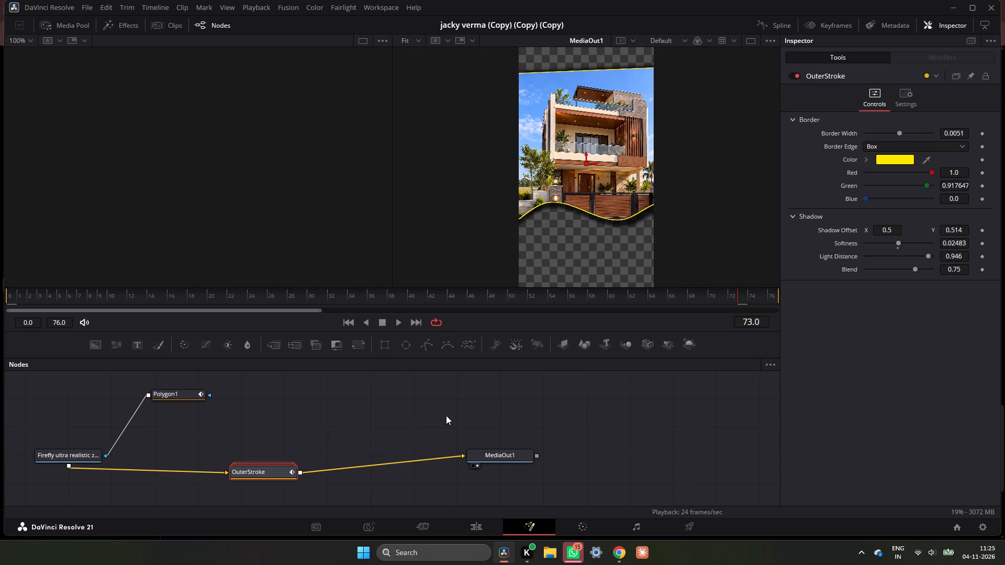
# Copy the Polygon1 and OuterStroke nodes together from the Firefly clip's composition.
pyautogui.moveTo(421, 397); pyautogui.dragTo(159, 443)
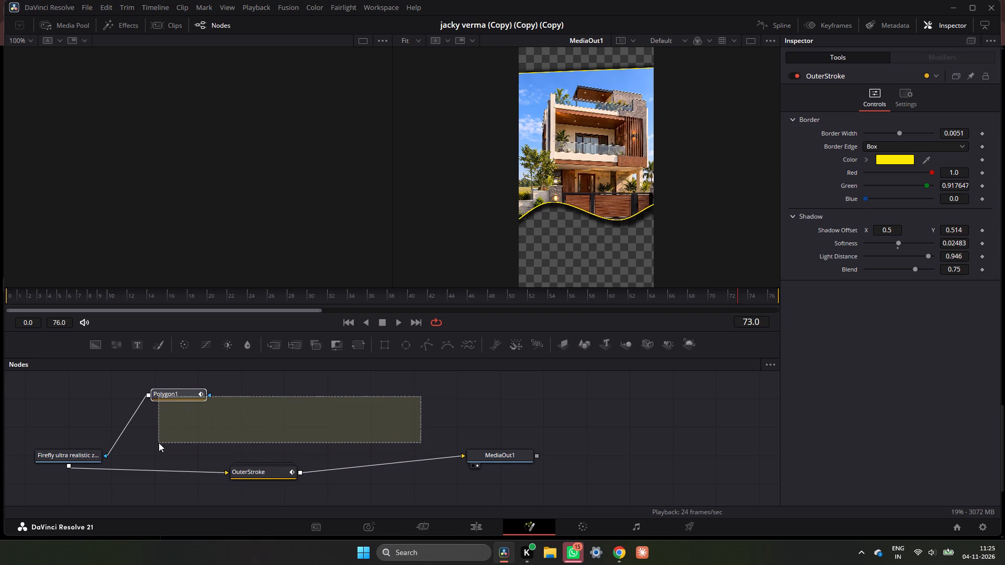
pyautogui.moveTo(159, 443); pyautogui.dragTo(157, 472)
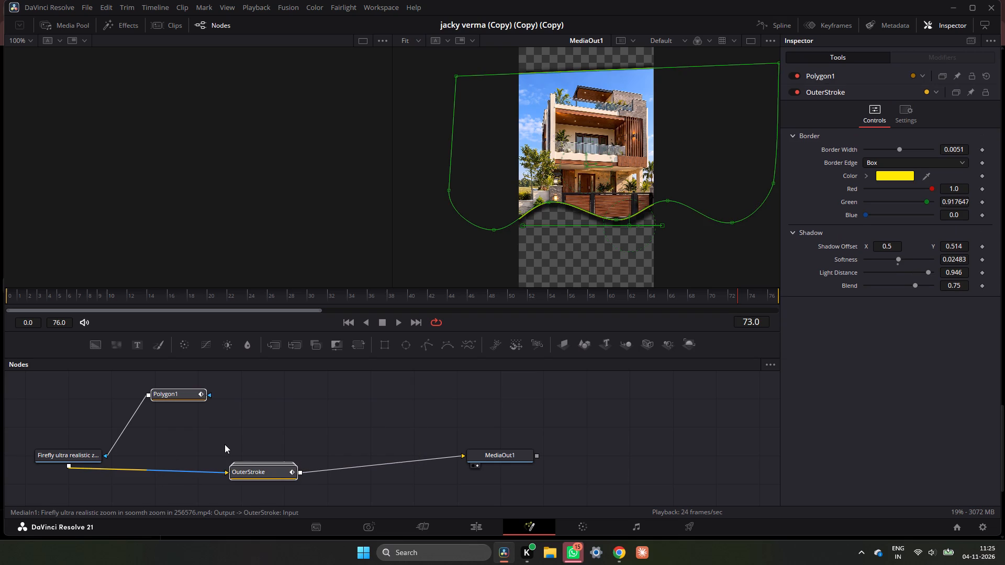
pyautogui.hotkey('ctrl', 'c')
pyautogui.hotkey('ctrl', 'c')
pyautogui.hotkey('ctrl', 'c')
pyautogui.hotkey('ctrl', 'c')
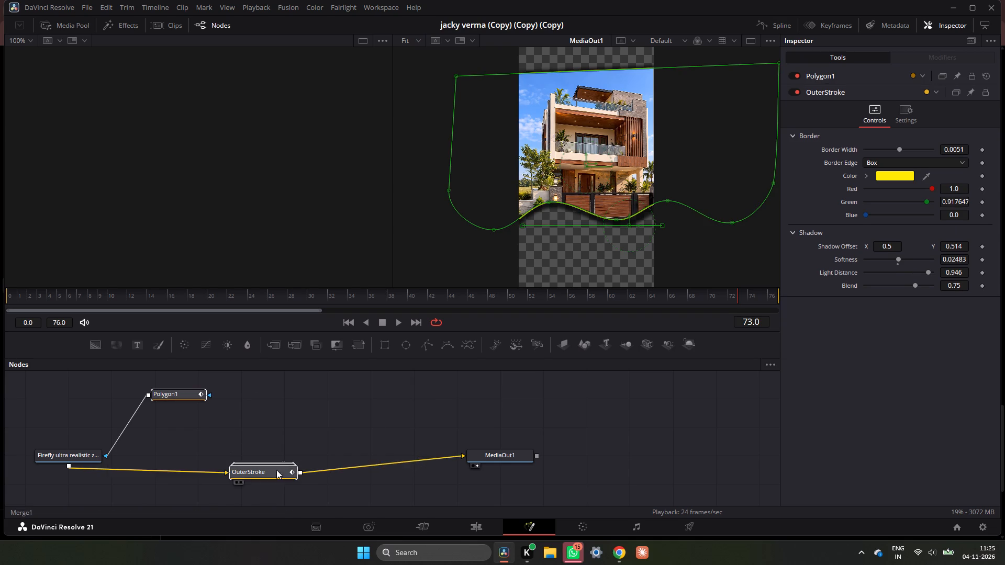
pyautogui.click(298, 437)
# Play the composition again and recheck the settings of the OuterStroke and Polygon1 nodes behind the moving wavy edge.
pyautogui.click(263, 469)
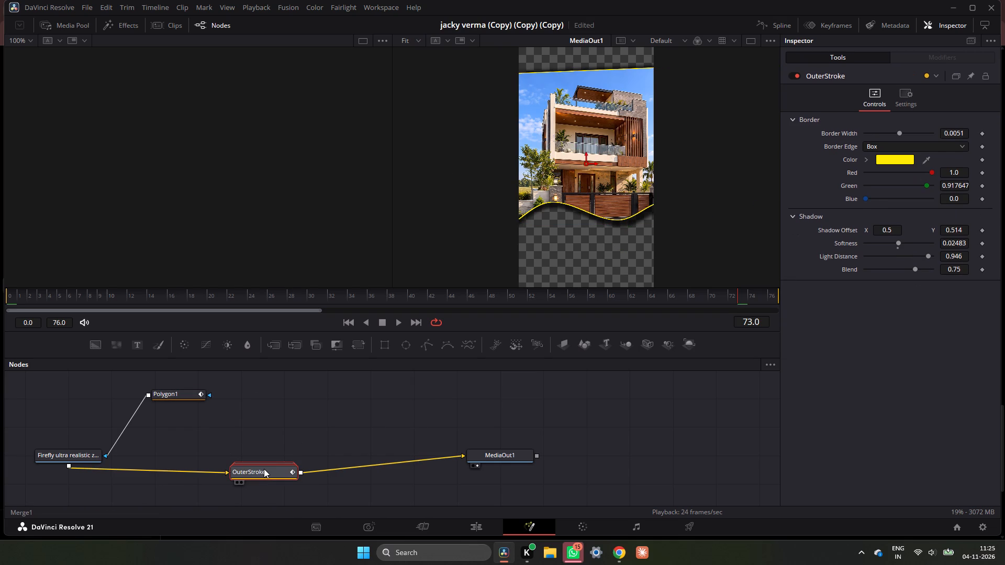
pyautogui.press('d')
pyautogui.click(263, 468)
pyautogui.press('space')
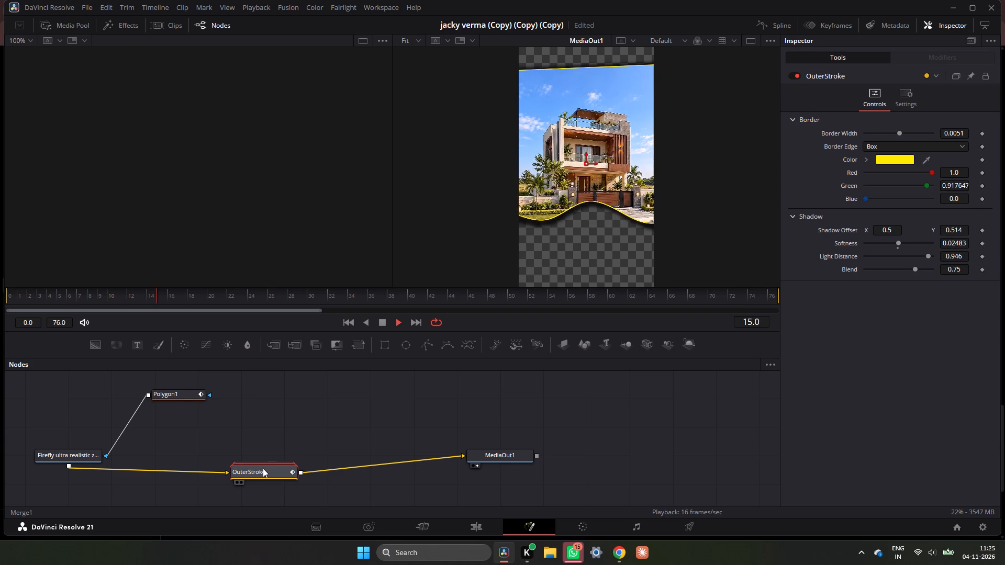
pyautogui.press('space')
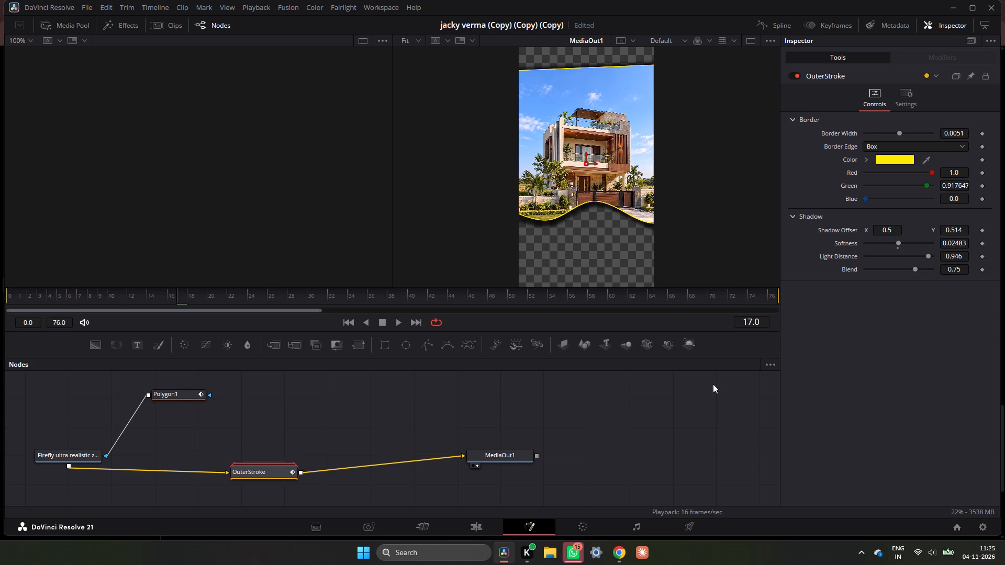
pyautogui.click(182, 393)
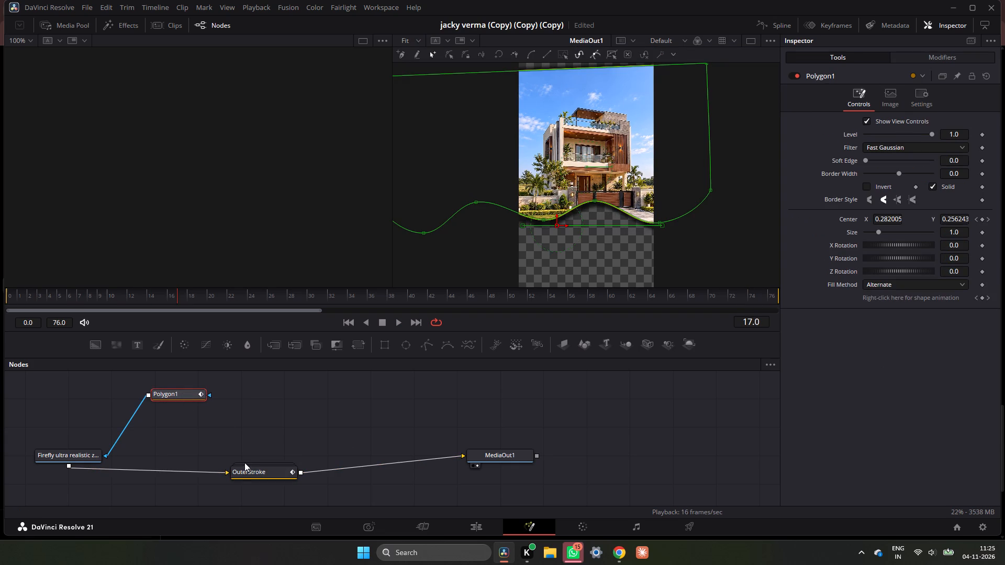
pyautogui.click(254, 468)
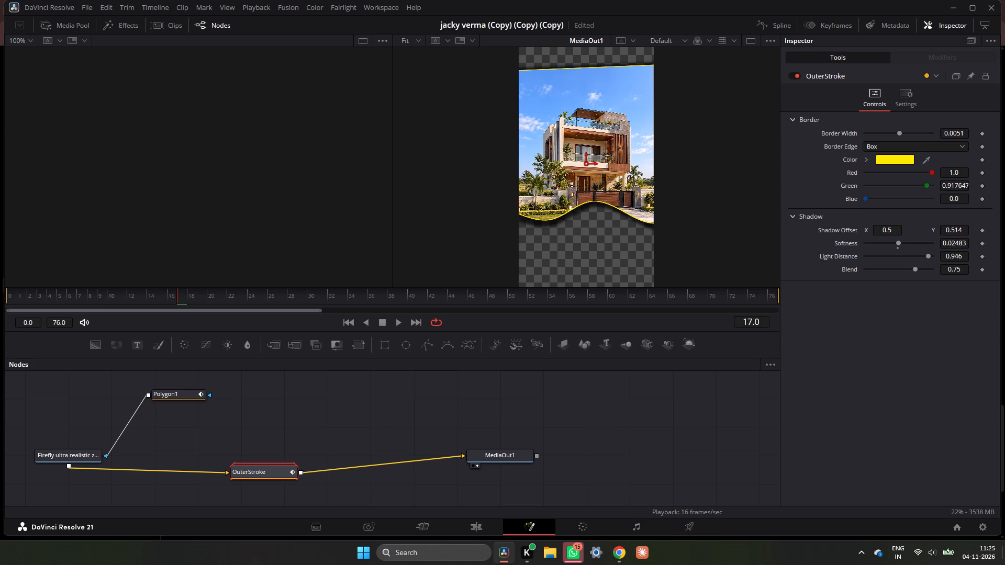
# Reopen the NEW PK REEL2 project from the project library and return to its edit timeline.
pyautogui.click(959, 529)
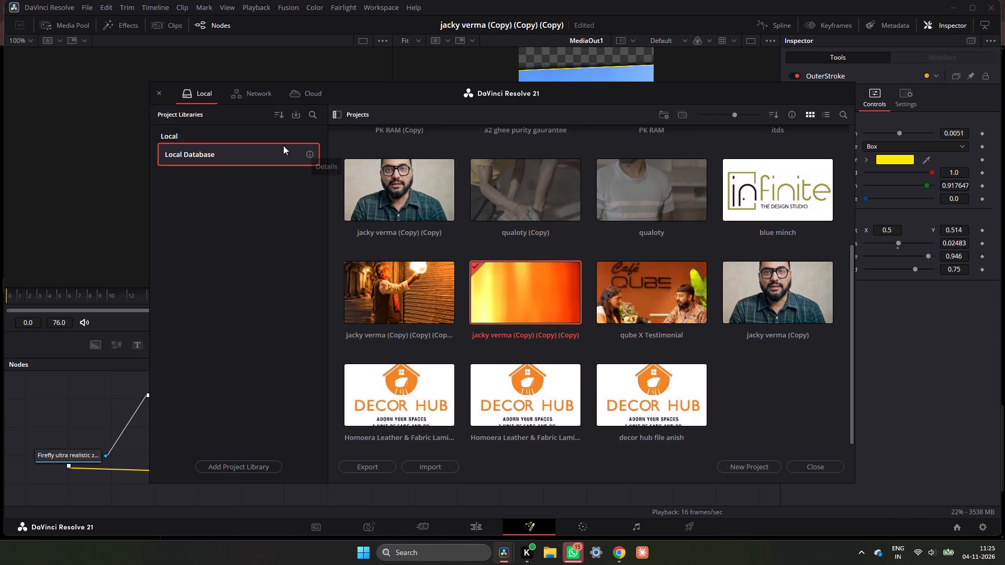
pyautogui.scroll(12, 374, 247)
pyautogui.tripleClick(401, 194)
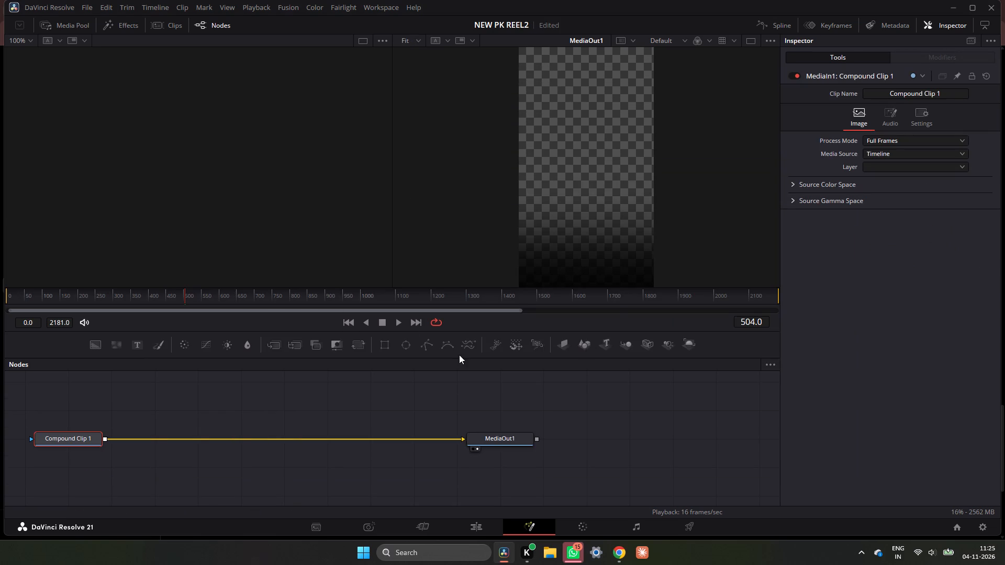
pyautogui.click(459, 526)
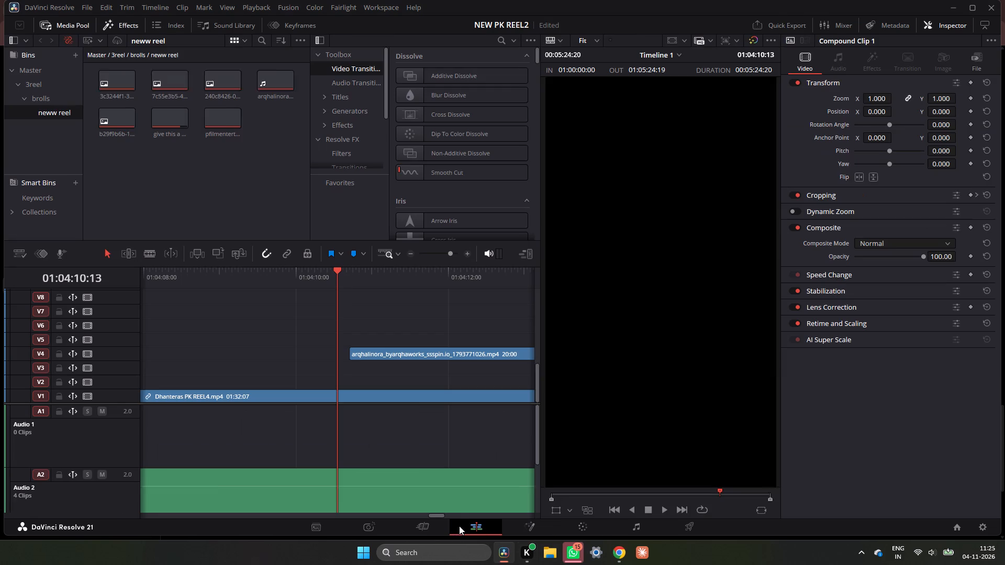
# Move the 7c55e3b5 image clip from V5 to V4, near the end of the ultra smooth zoom clip on V2.
pyautogui.click(410, 254)
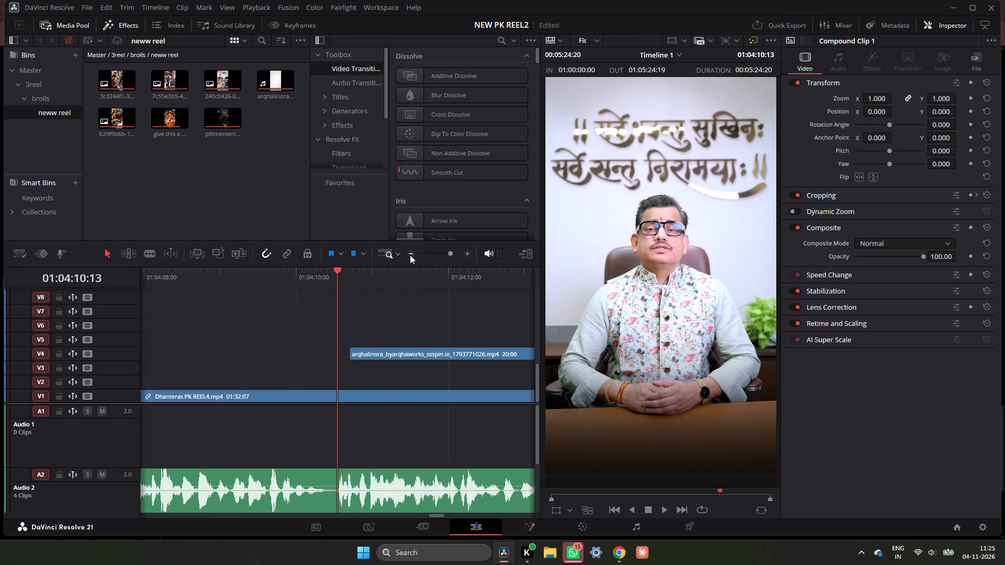
pyautogui.moveTo(328, 266); pyautogui.dragTo(377, 271)
pyautogui.moveTo(346, 276); pyautogui.dragTo(382, 284)
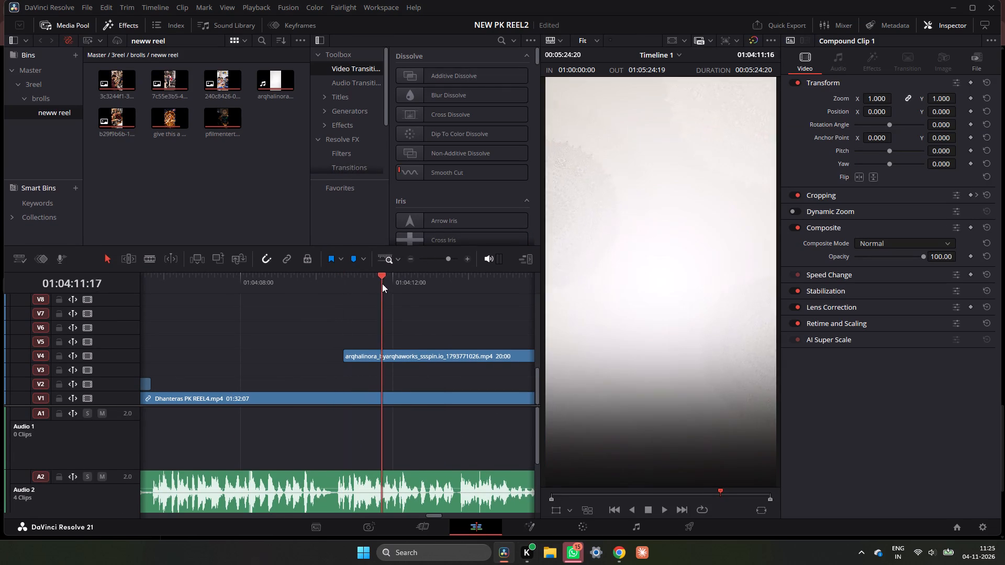
pyautogui.moveTo(382, 284); pyautogui.dragTo(306, 289)
pyautogui.keyDown('ctrl'); pyautogui.scroll(4, 379, 312); pyautogui.keyUp('ctrl')
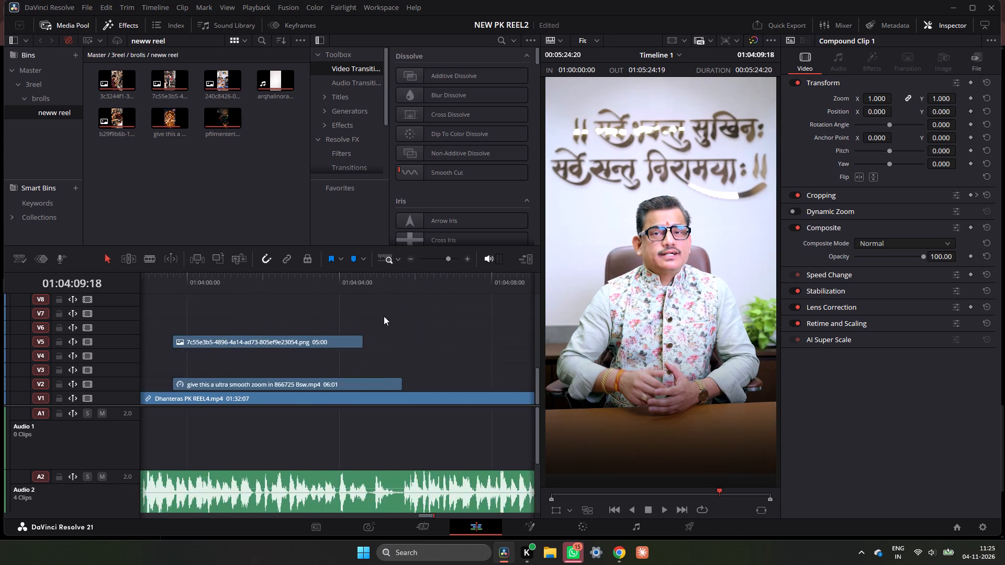
pyautogui.keyDown('ctrl'); pyautogui.scroll(2, 384, 316); pyautogui.keyUp('ctrl')
pyautogui.moveTo(374, 284); pyautogui.dragTo(290, 289)
pyautogui.keyDown('ctrl'); pyautogui.scroll(5, 331, 296); pyautogui.keyUp('ctrl')
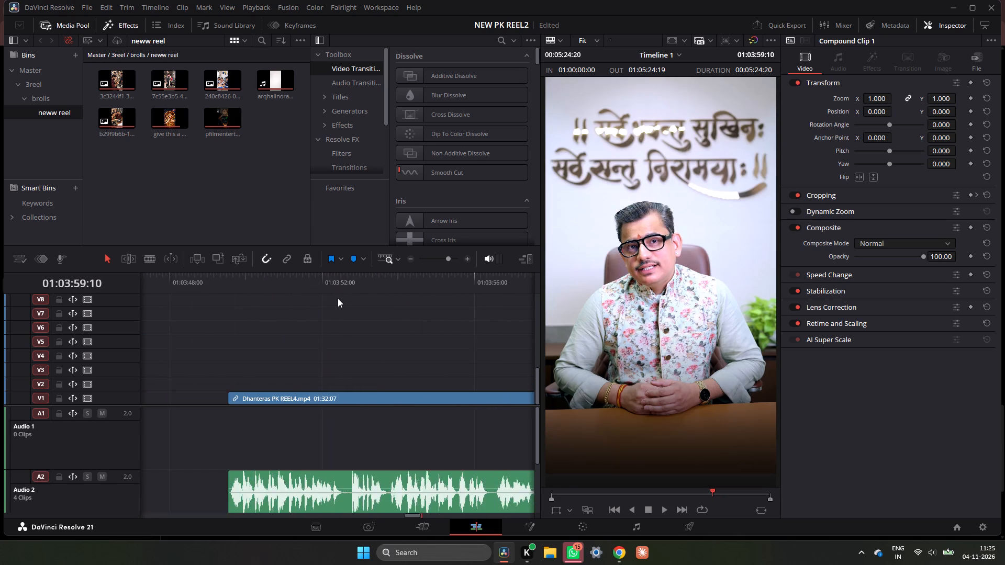
pyautogui.keyDown('ctrl'); pyautogui.scroll(1, 338, 298); pyautogui.keyUp('ctrl')
pyautogui.keyDown('ctrl'); pyautogui.scroll(-9, 343, 298); pyautogui.keyUp('ctrl')
pyautogui.moveTo(243, 339); pyautogui.dragTo(276, 343)
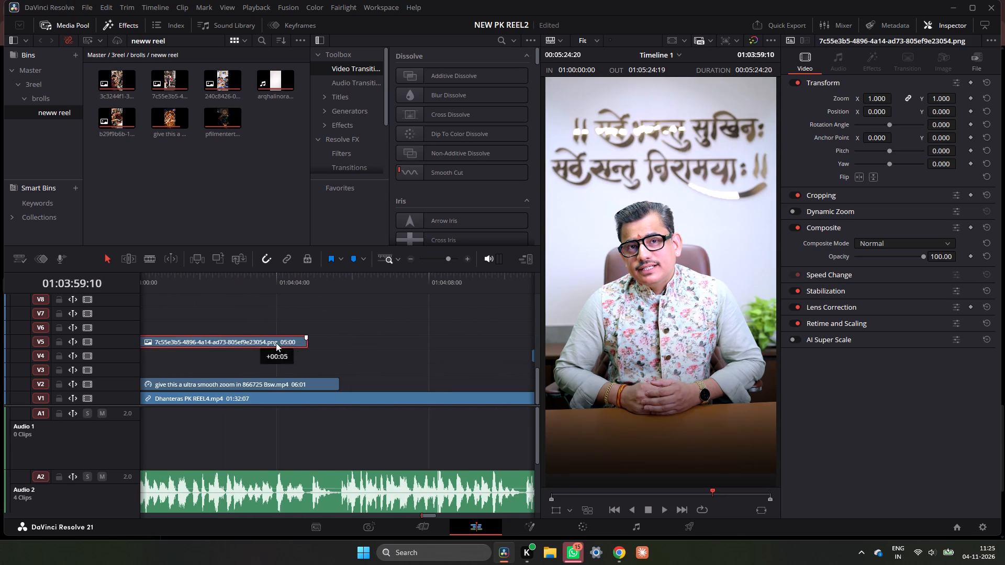
pyautogui.moveTo(276, 343); pyautogui.dragTo(463, 360)
# Open the V2 ultra smooth zoom clip in Fusion and paste the copied Polygon1 and OuterStroke nodes into its composition.
pyautogui.keyDown('ctrl'); pyautogui.scroll(3, 416, 319); pyautogui.keyUp('ctrl')
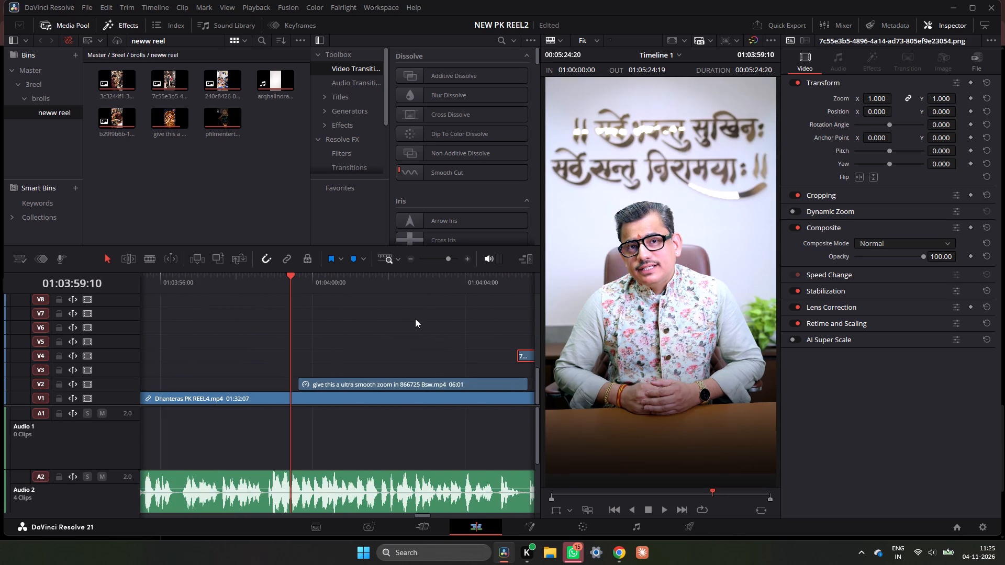
pyautogui.moveTo(346, 280); pyautogui.dragTo(384, 291)
pyautogui.click(382, 382)
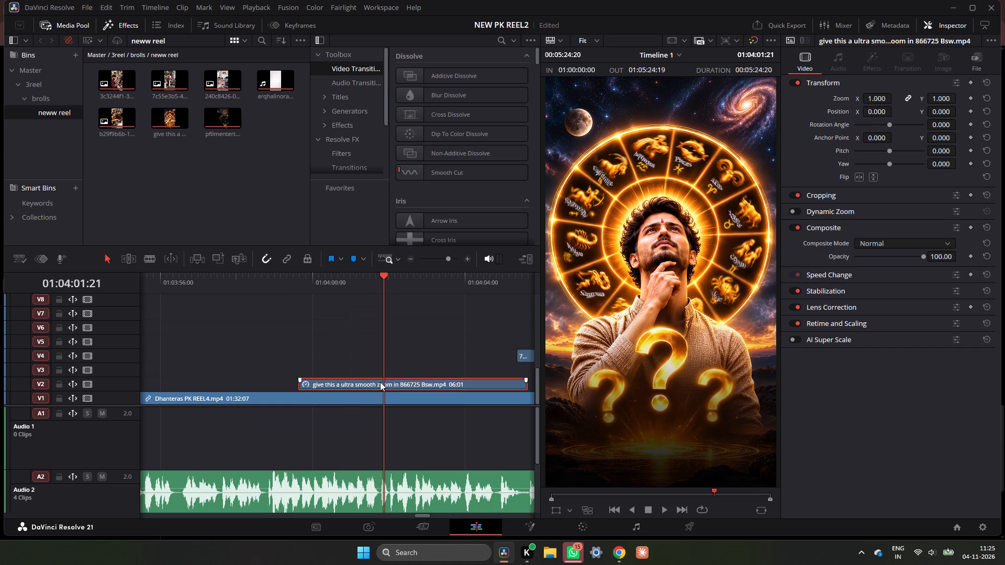
pyautogui.rightClick(380, 382)
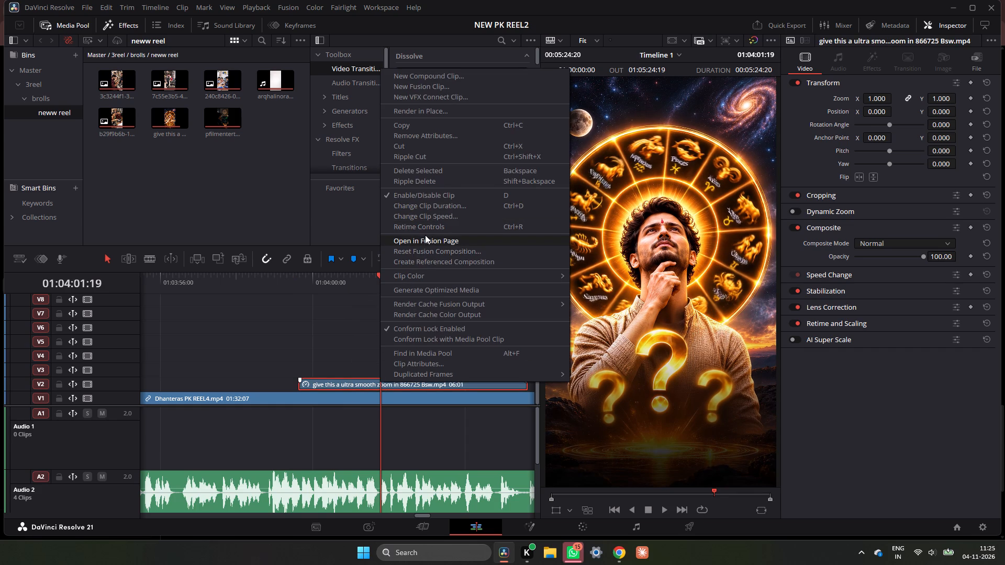
pyautogui.click(425, 239)
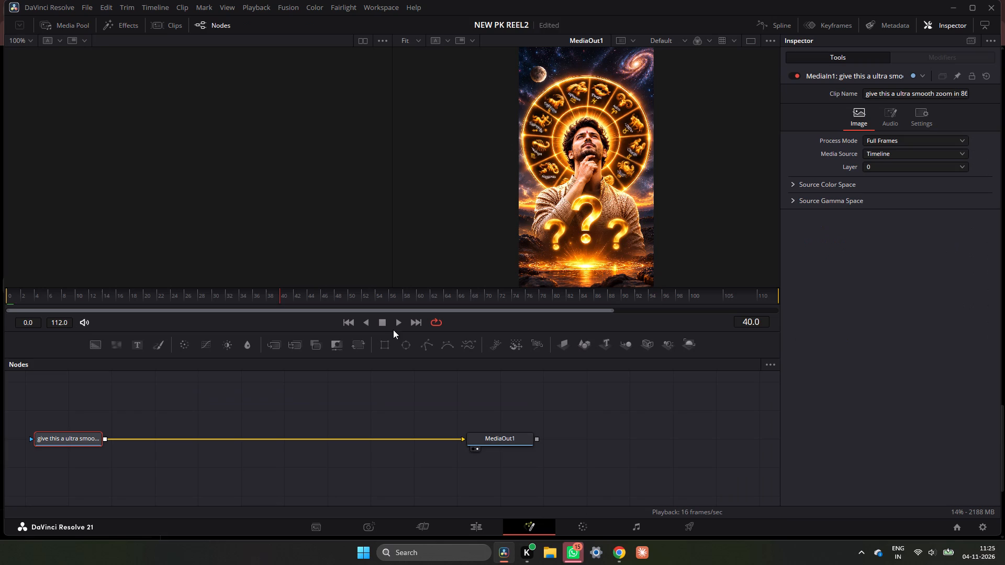
pyautogui.hotkey('ctrl', 'v')
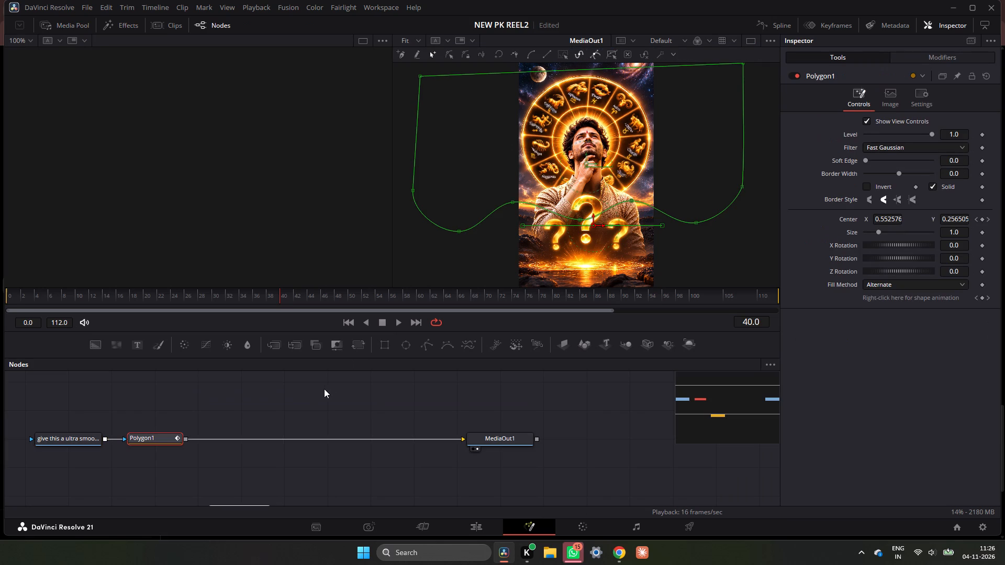
# Connect Polygon1 to OuterStroke's input and to the zoom clip node's mask input.
pyautogui.press('space')
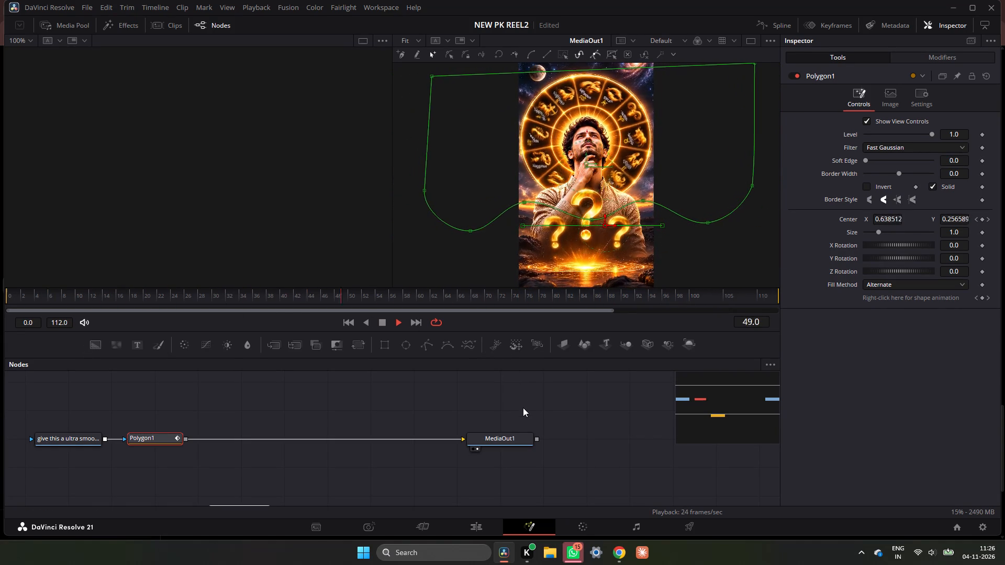
pyautogui.scroll(-4, 211, 465)
pyautogui.scroll(1, 215, 460)
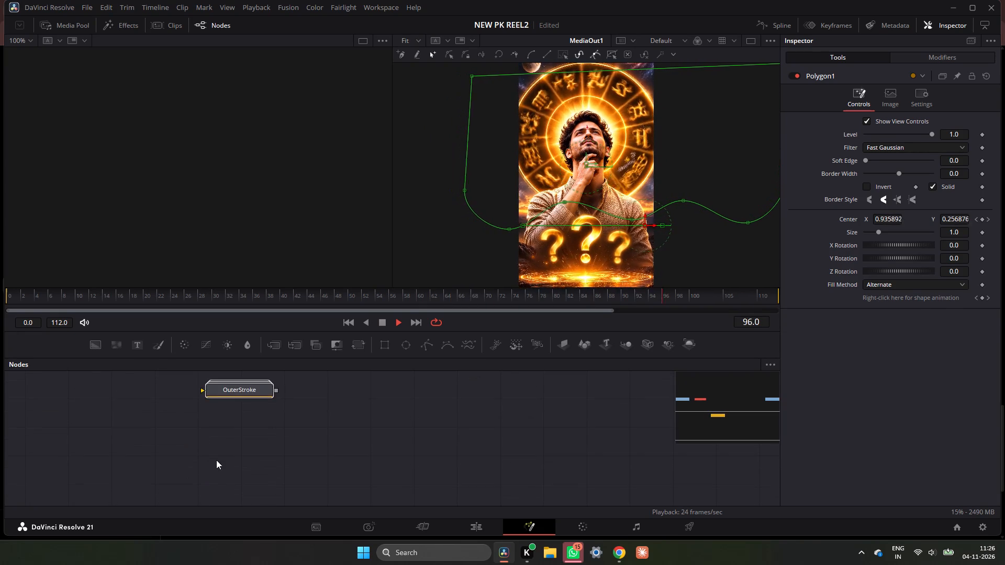
pyautogui.scroll(1, 216, 460)
pyautogui.press('space')
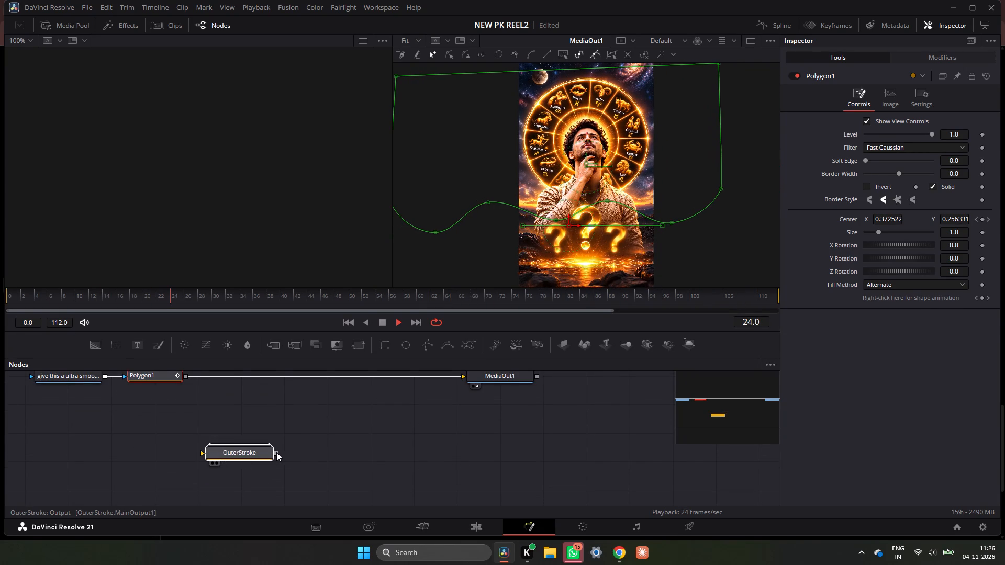
pyautogui.scroll(1, 279, 438)
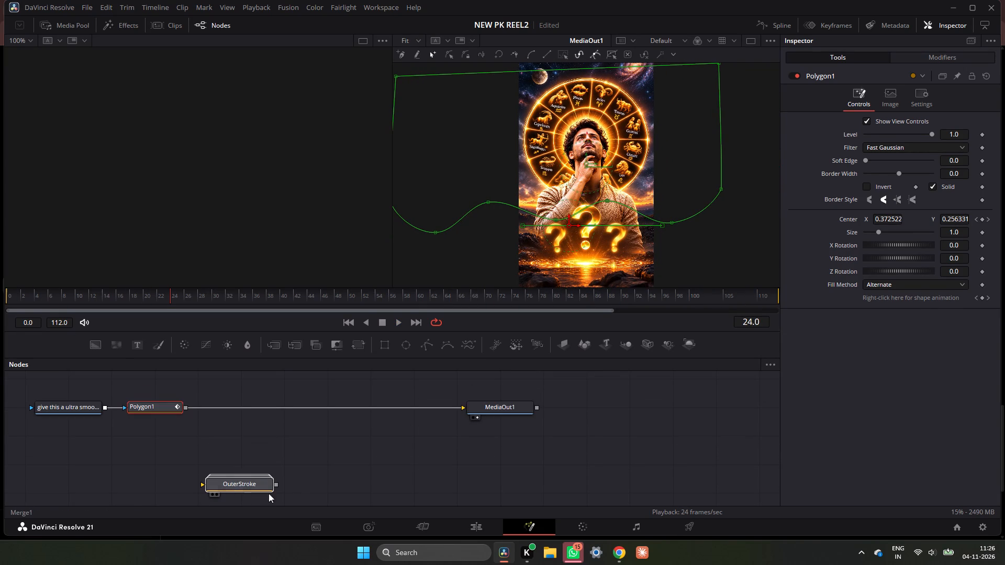
pyautogui.moveTo(276, 484); pyautogui.dragTo(183, 409)
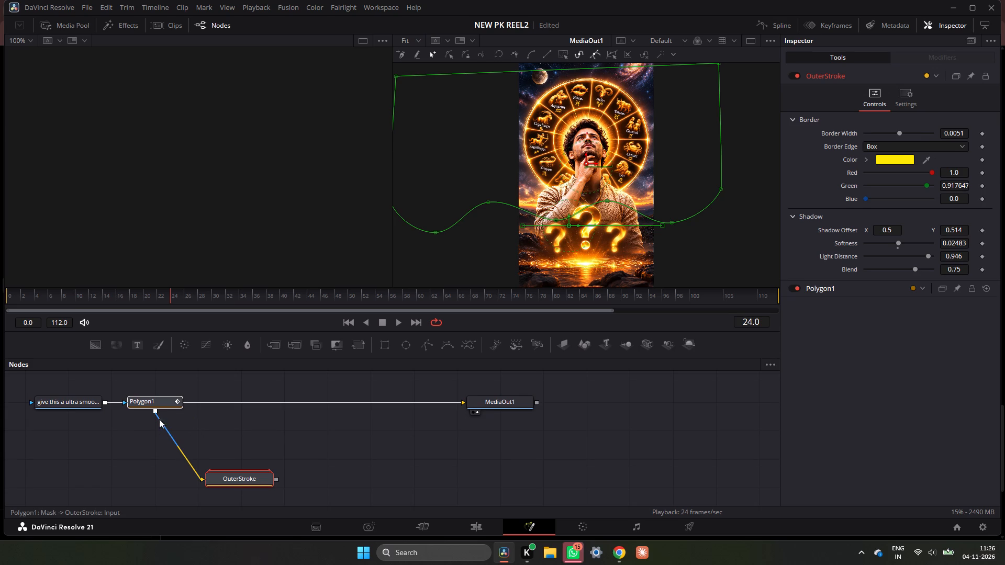
pyautogui.moveTo(155, 412); pyautogui.dragTo(72, 410)
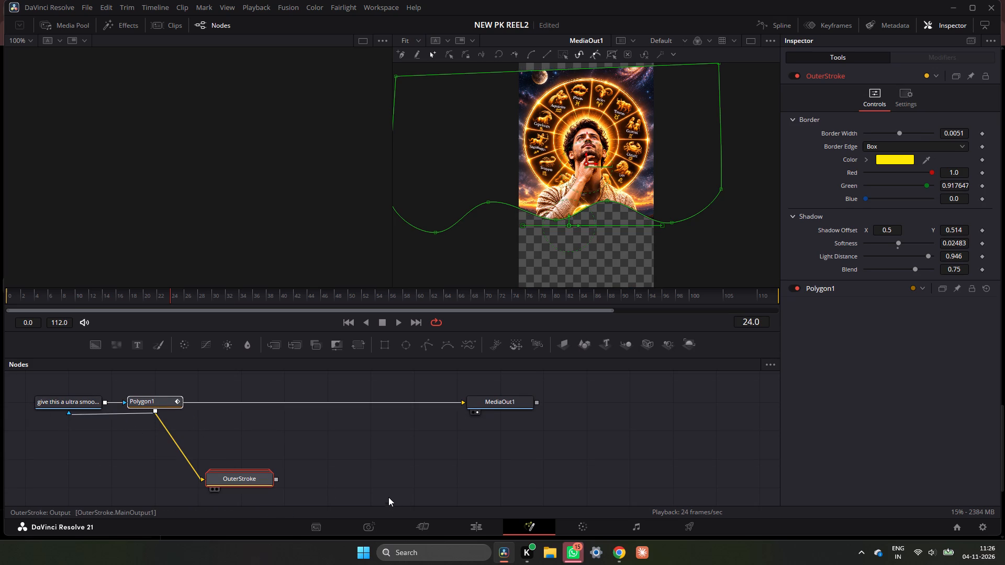
# Open the client project without a Copy suffix and skim its edit timeline for the wavy-edge clip.
pyautogui.click(952, 526)
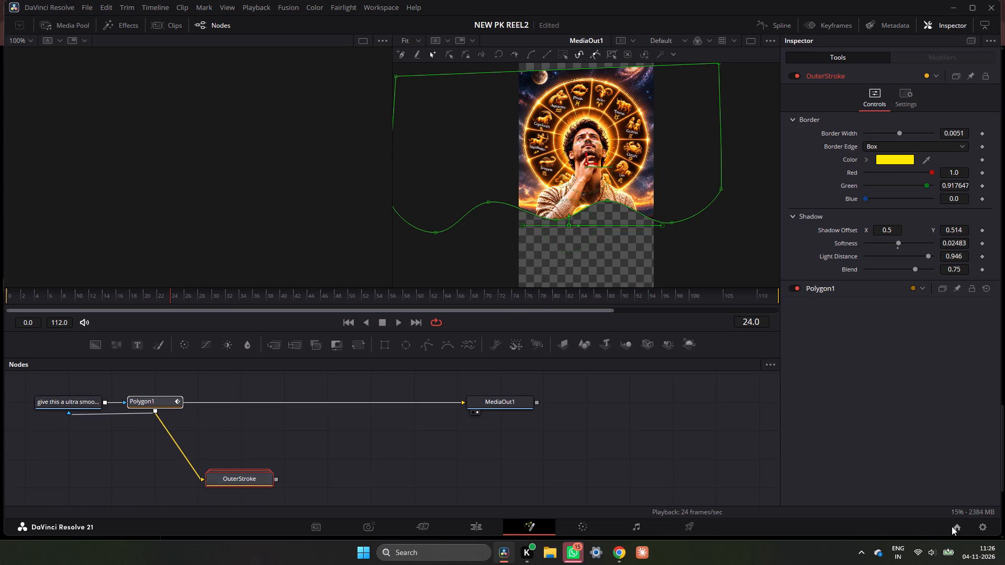
pyautogui.doubleClick(545, 193)
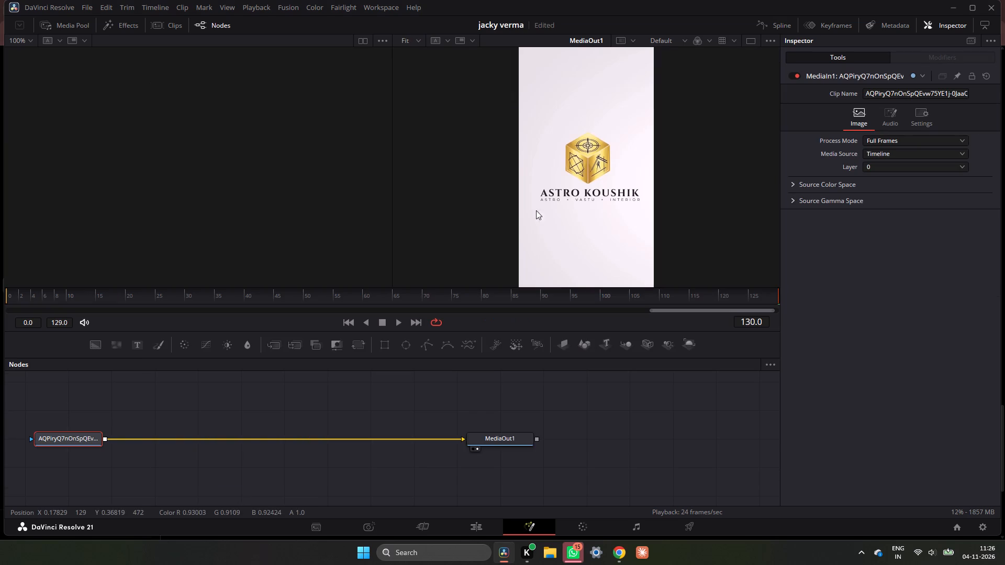
pyautogui.click(457, 528)
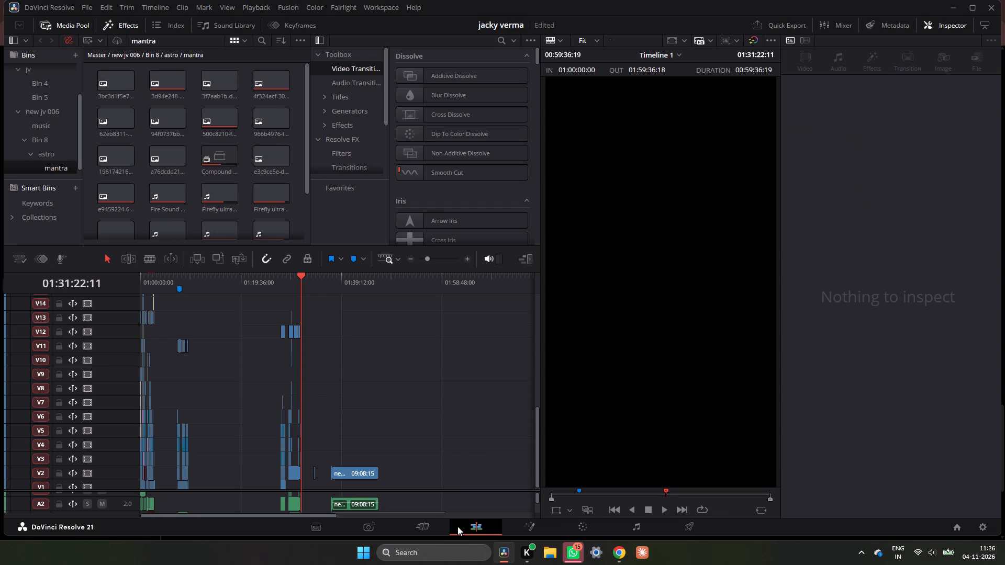
pyautogui.moveTo(305, 279); pyautogui.dragTo(120, 279)
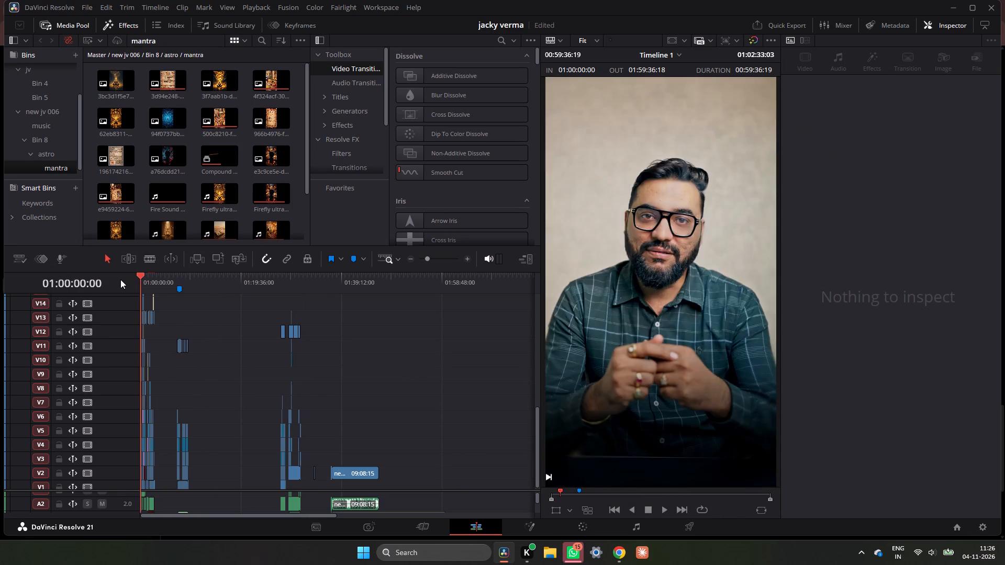
pyautogui.moveTo(120, 279); pyautogui.dragTo(117, 280)
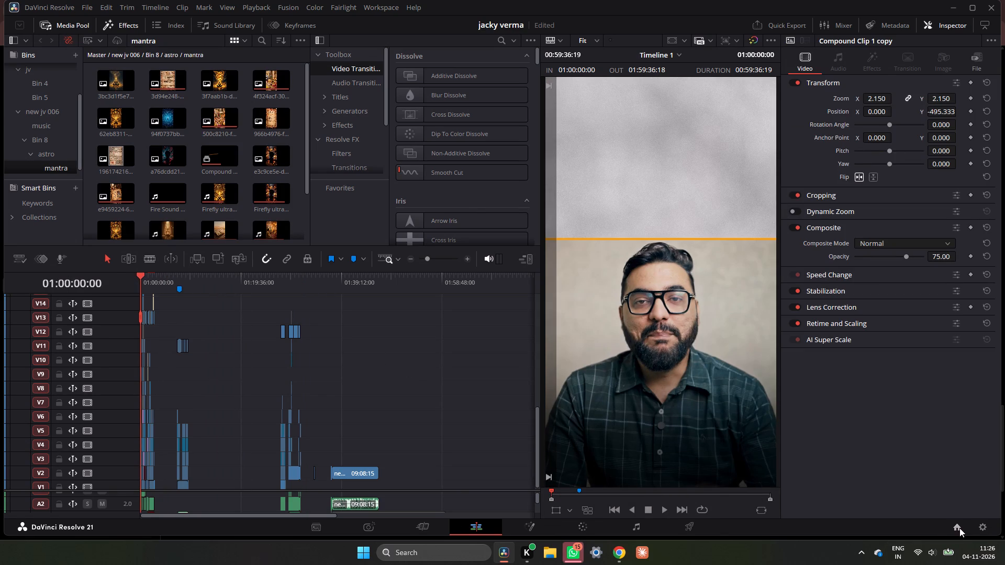
# Open the client project's single (Copy) version and skim its timeline for the wavy-edge clip.
pyautogui.click(959, 528)
pyautogui.scroll(-4, 640, 312)
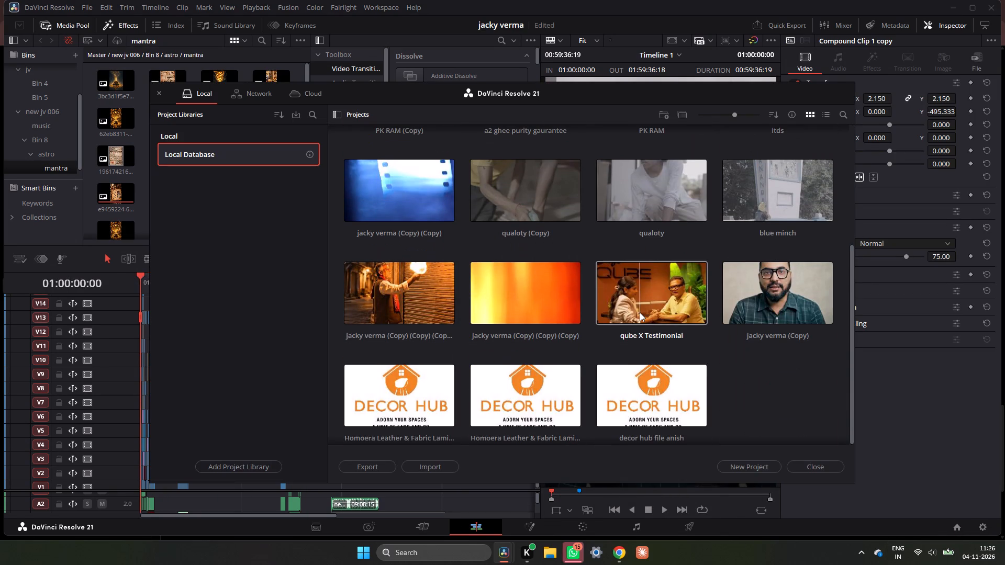
pyautogui.scroll(-2, 640, 312)
pyautogui.doubleClick(738, 306)
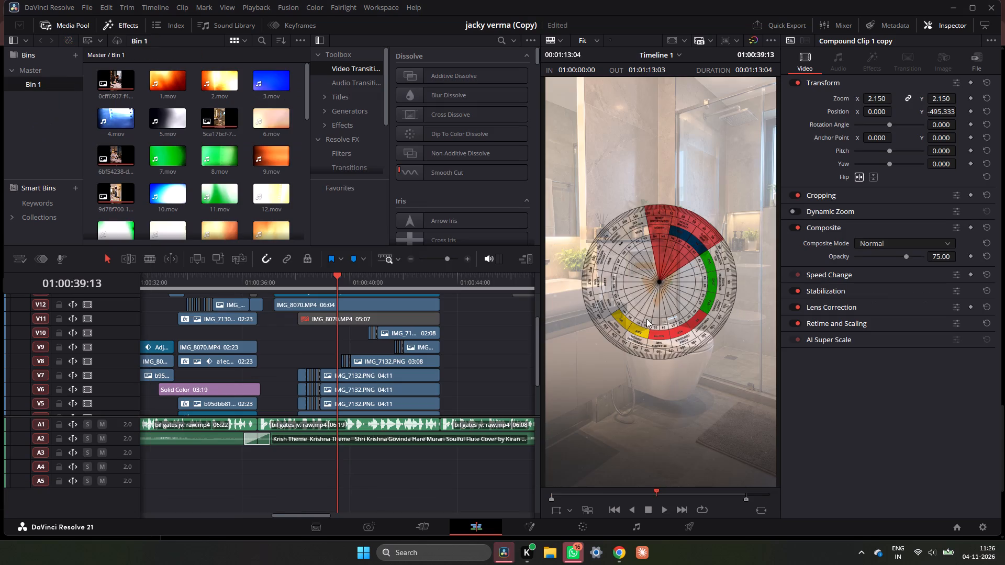
pyautogui.doubleClick(411, 258)
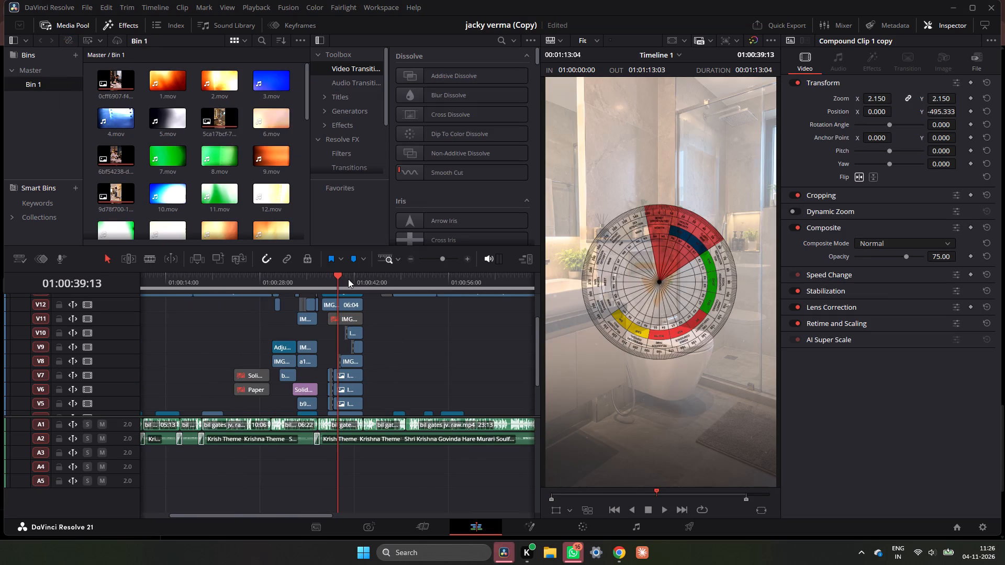
pyautogui.moveTo(344, 279); pyautogui.dragTo(149, 286)
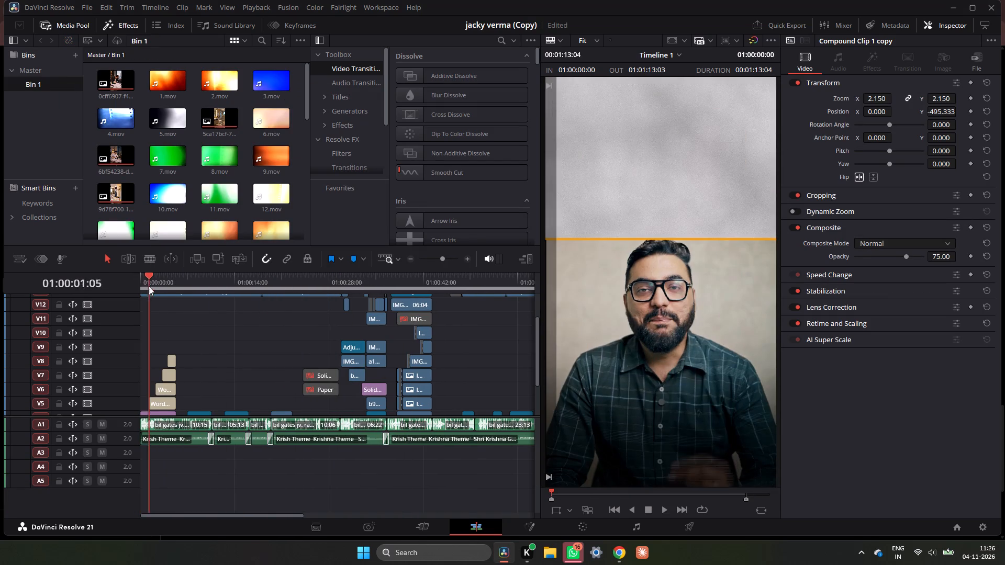
pyautogui.moveTo(149, 286); pyautogui.dragTo(521, 334)
pyautogui.doubleClick(408, 259)
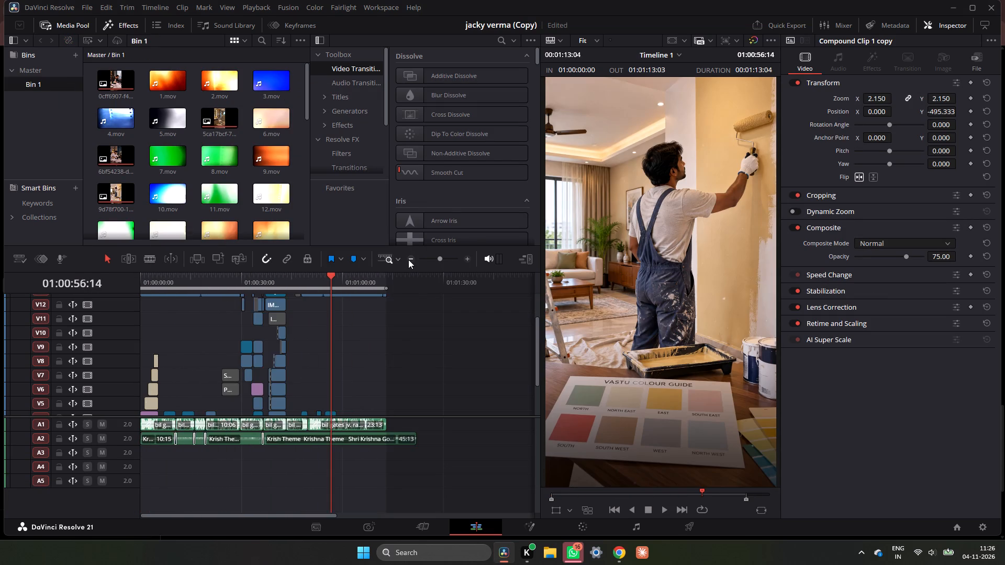
# Open the client project's (Copy) (Copy) (Copy) version and examine how the Firefly house clip's Fusion nodes are connected.
pyautogui.click(956, 525)
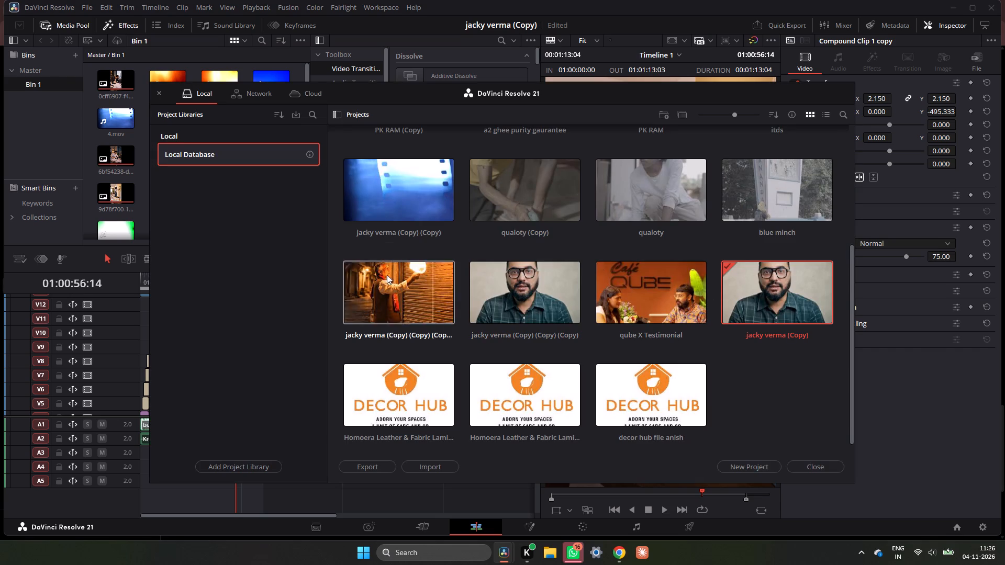
pyautogui.doubleClick(541, 307)
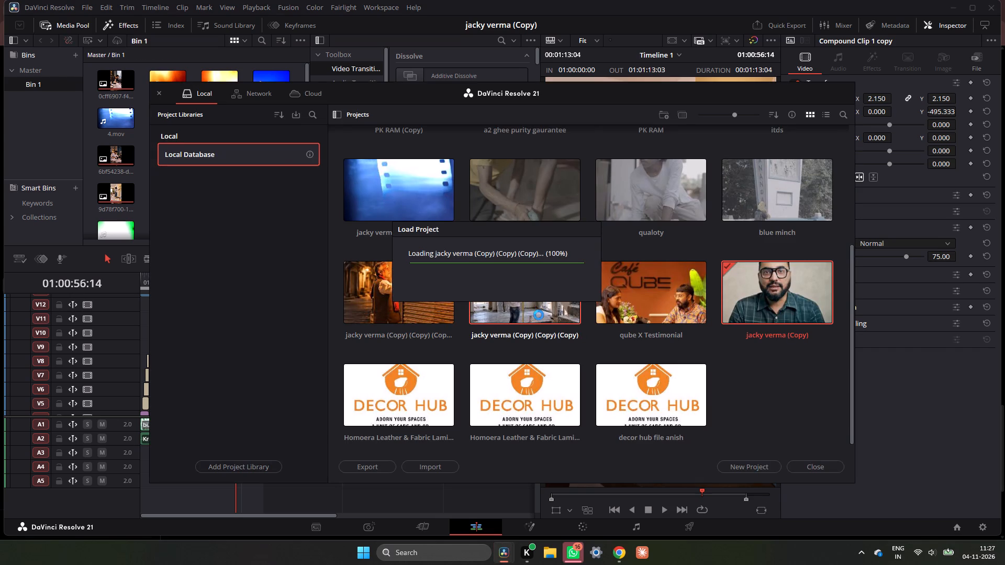
pyautogui.moveTo(341, 277); pyautogui.dragTo(302, 285)
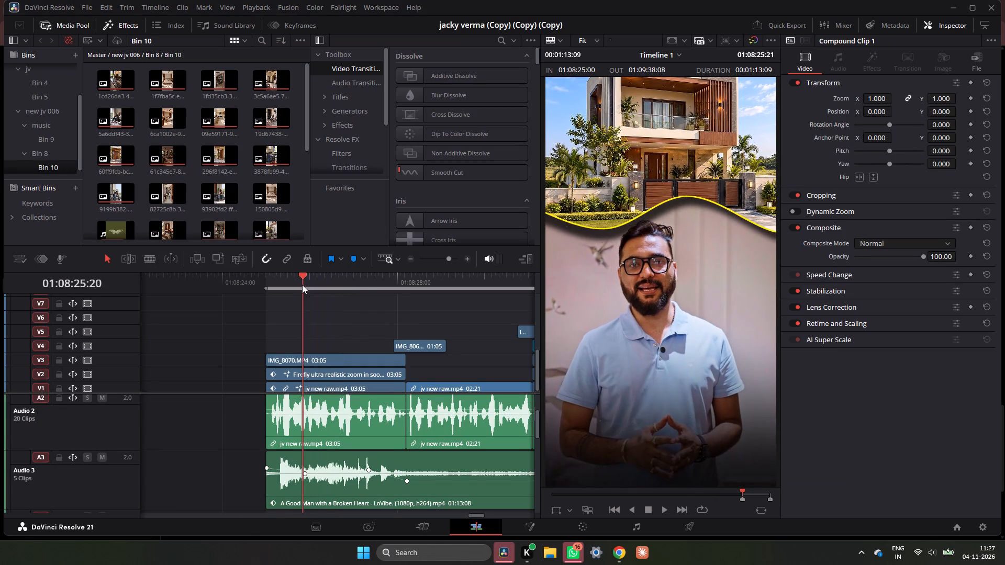
pyautogui.moveTo(302, 285); pyautogui.dragTo(301, 285)
pyautogui.click(326, 363)
pyautogui.doubleClick(326, 373)
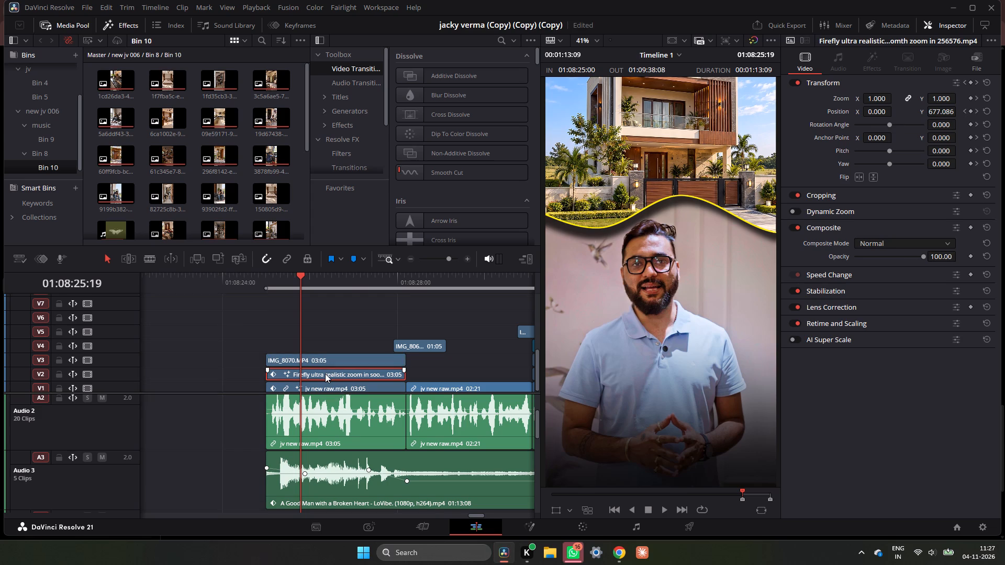
pyautogui.rightClick(325, 374)
pyautogui.click(392, 222)
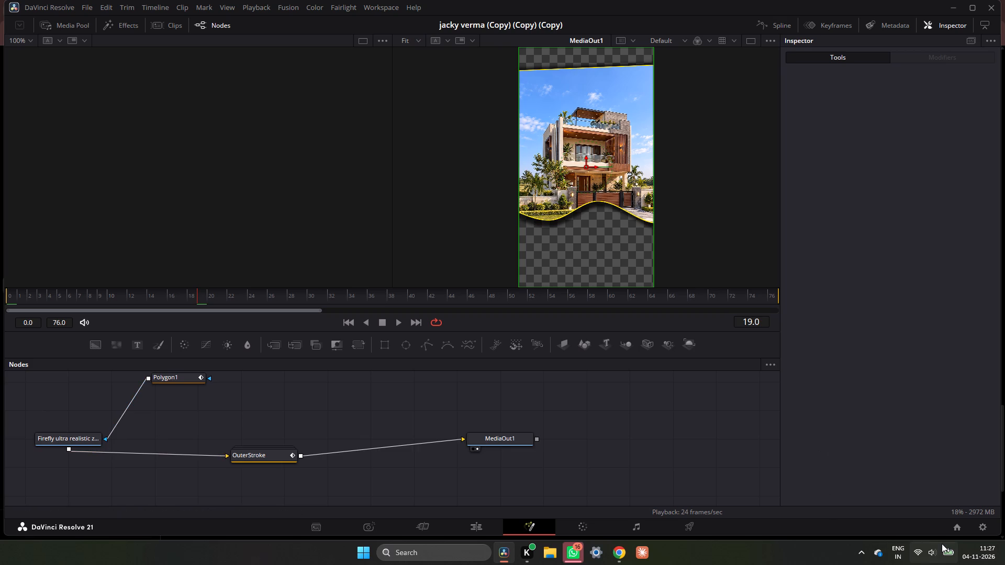
# Reopen the NEW PK REEL2 project from the project library and return to its edit timeline.
pyautogui.click(955, 528)
pyautogui.scroll(4, 522, 206)
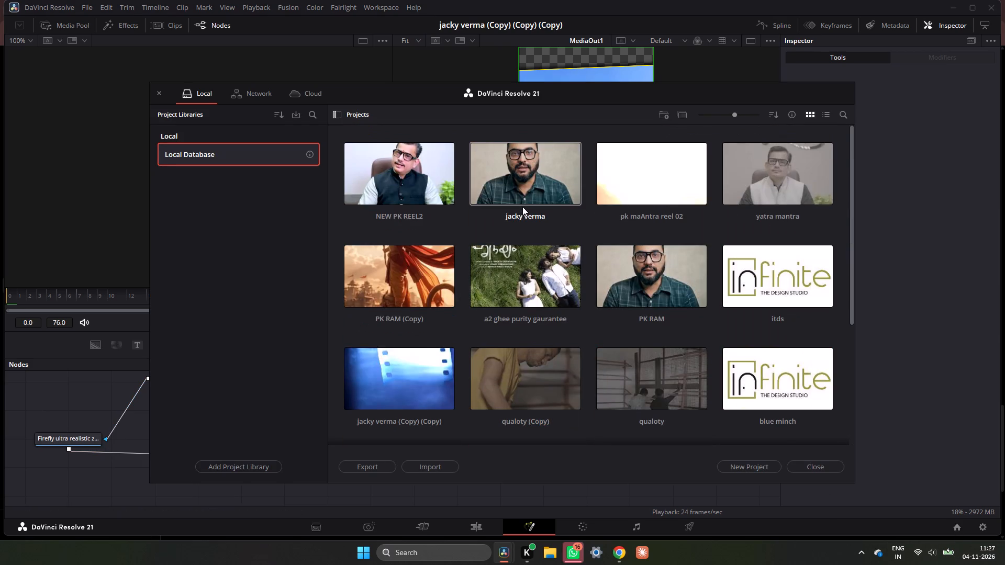
pyautogui.scroll(4, 520, 208)
pyautogui.doubleClick(423, 198)
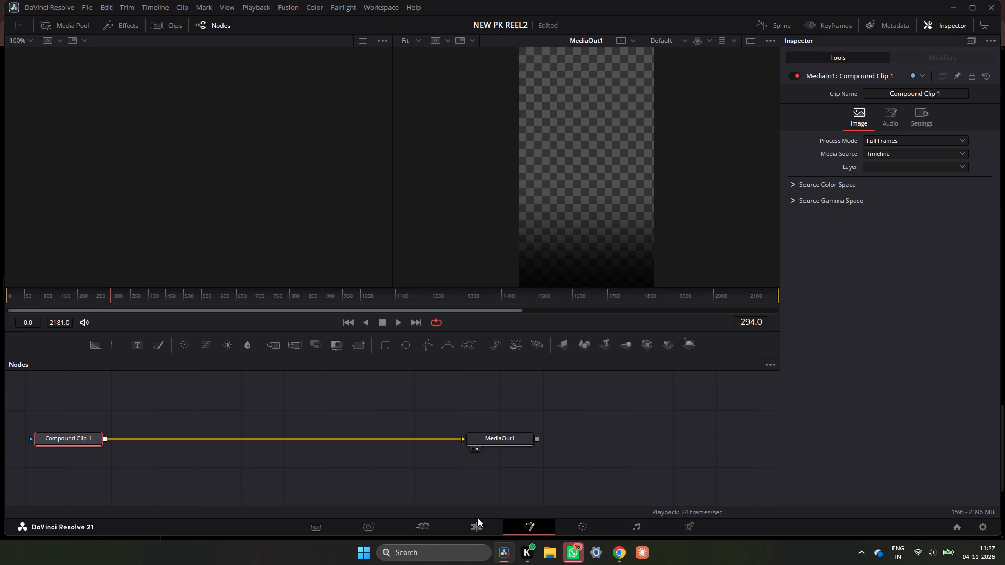
pyautogui.click(476, 524)
# Open the ultra smooth zoom clip on track V2 in Fusion.
pyautogui.click(399, 376)
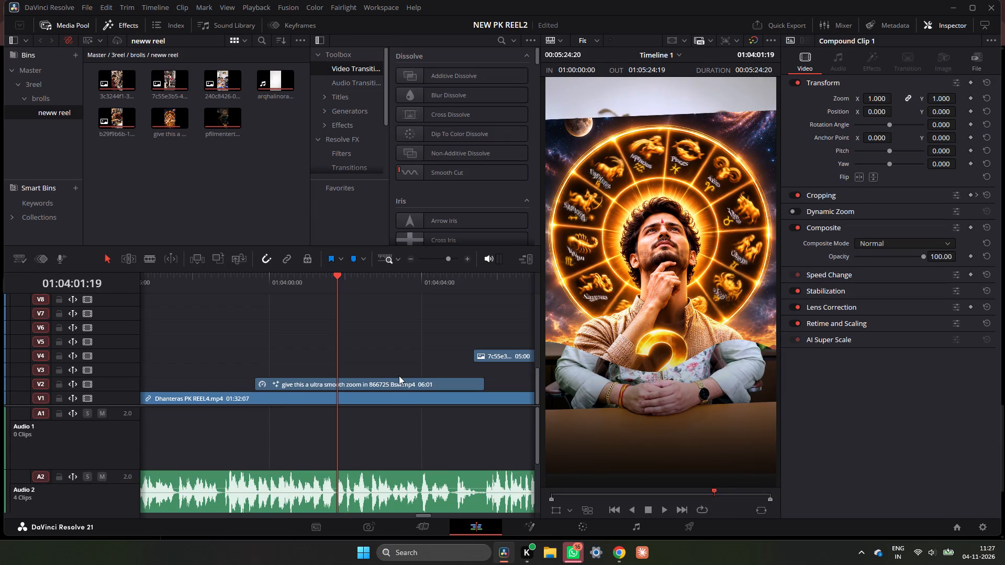
pyautogui.click(402, 381)
pyautogui.rightClick(402, 381)
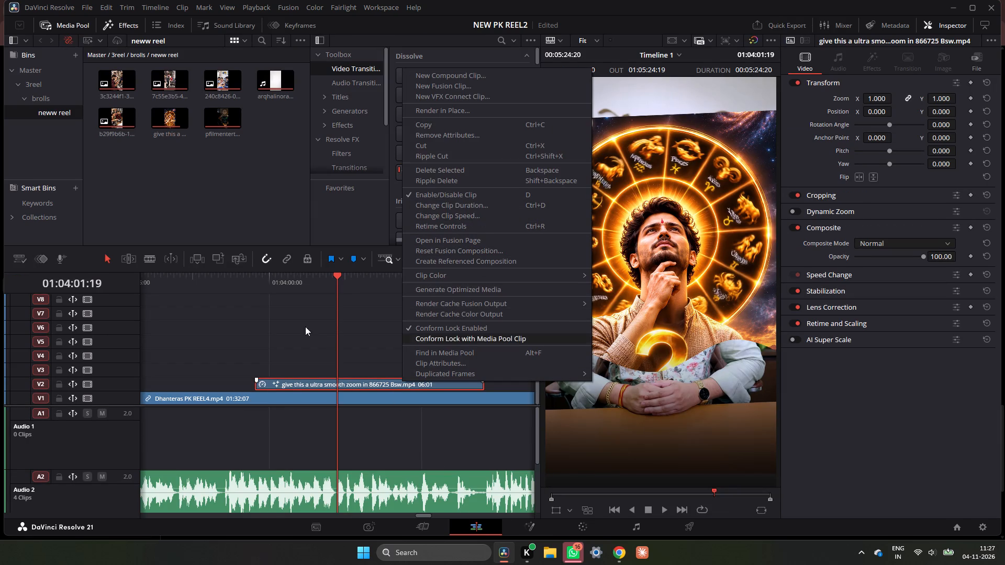
pyautogui.click(410, 235)
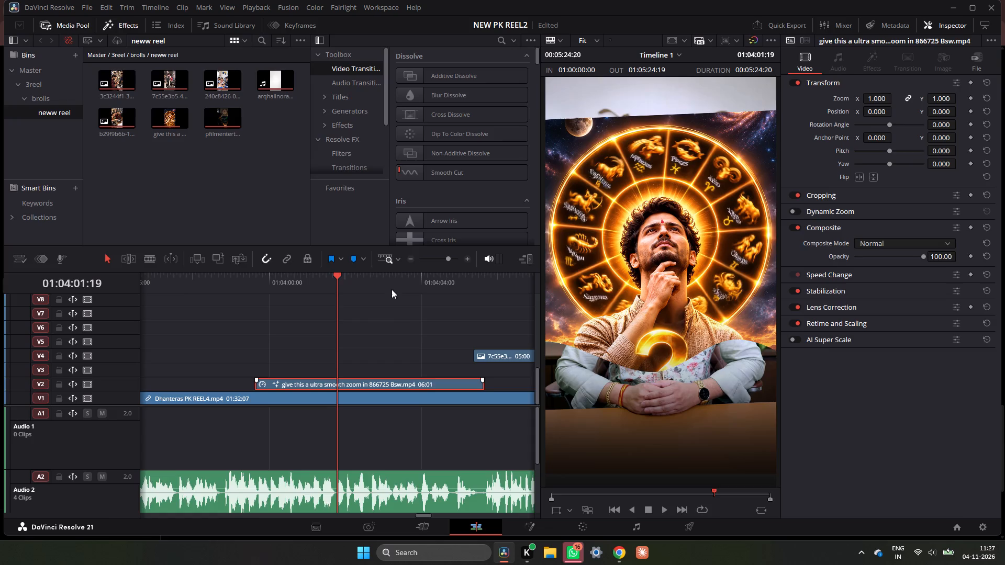
# Disconnect the OuterStroke node from Polygon1's mask output.
pyautogui.scroll(-2, 303, 402)
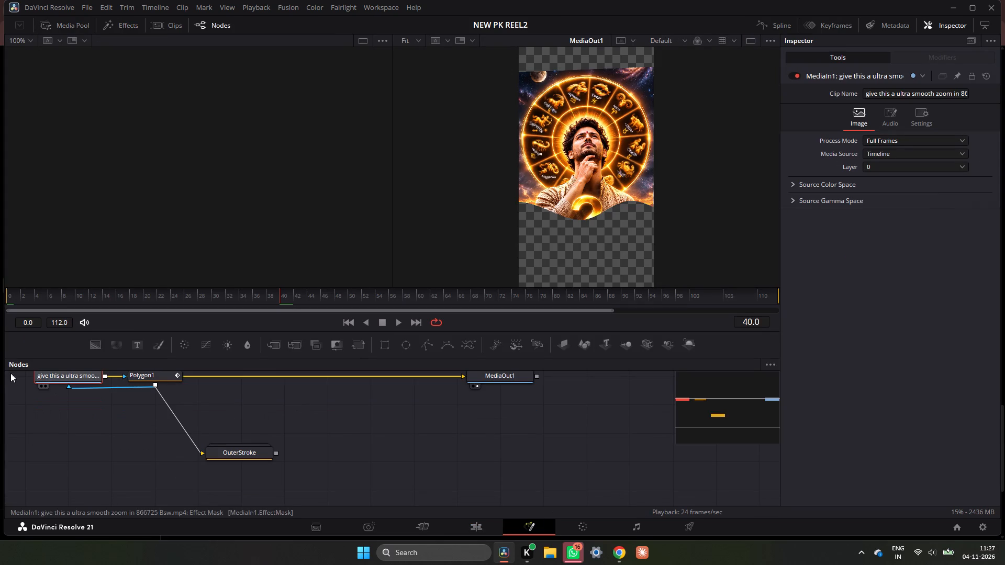
pyautogui.moveTo(155, 385); pyautogui.dragTo(151, 413)
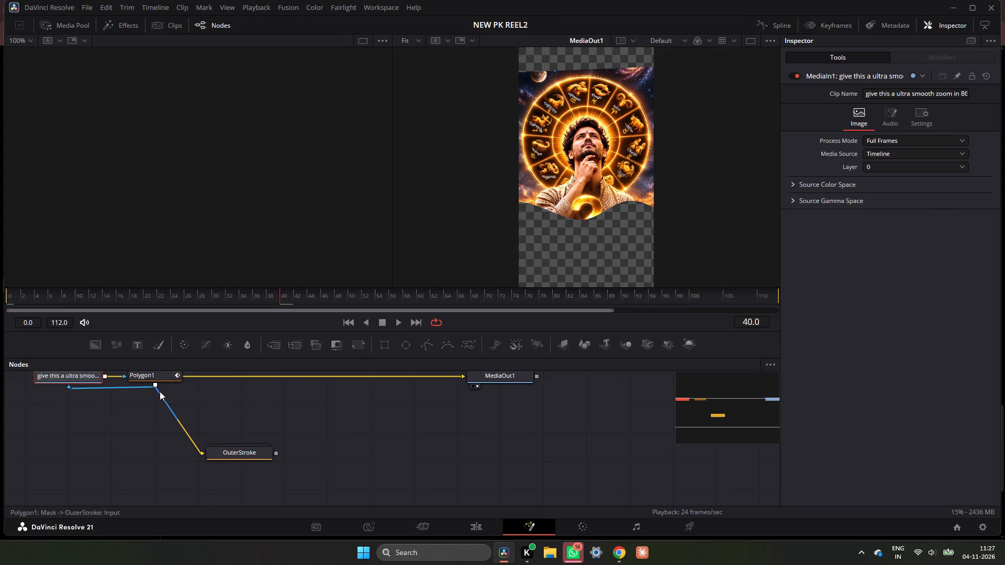
pyautogui.moveTo(157, 383); pyautogui.dragTo(153, 393)
pyautogui.moveTo(200, 453); pyautogui.dragTo(152, 458)
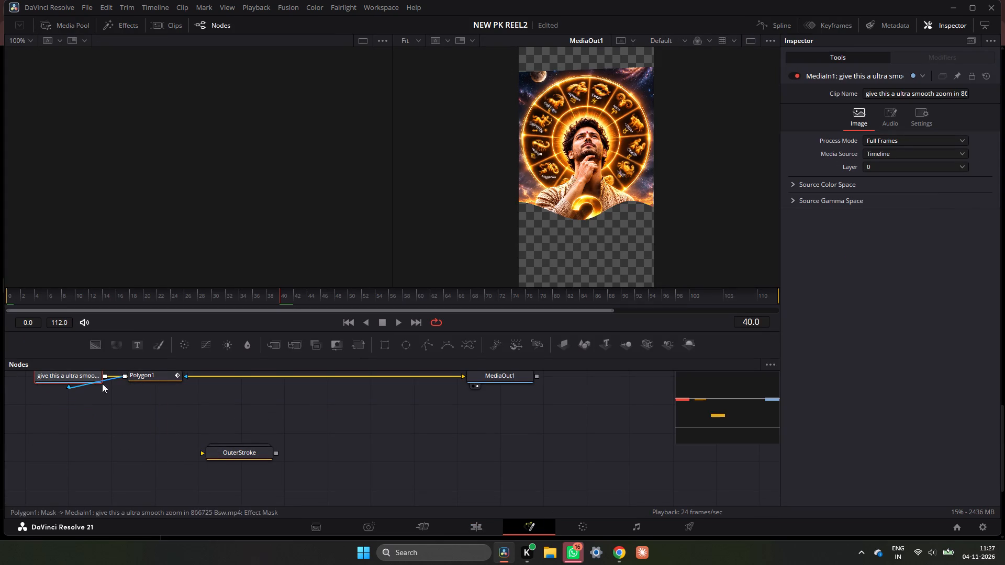
# Move the Polygon1 node off the zoom clip's connection line, placing it above the line to MediaOut1.
pyautogui.scroll(2, 105, 406)
pyautogui.scroll(-1, 117, 407)
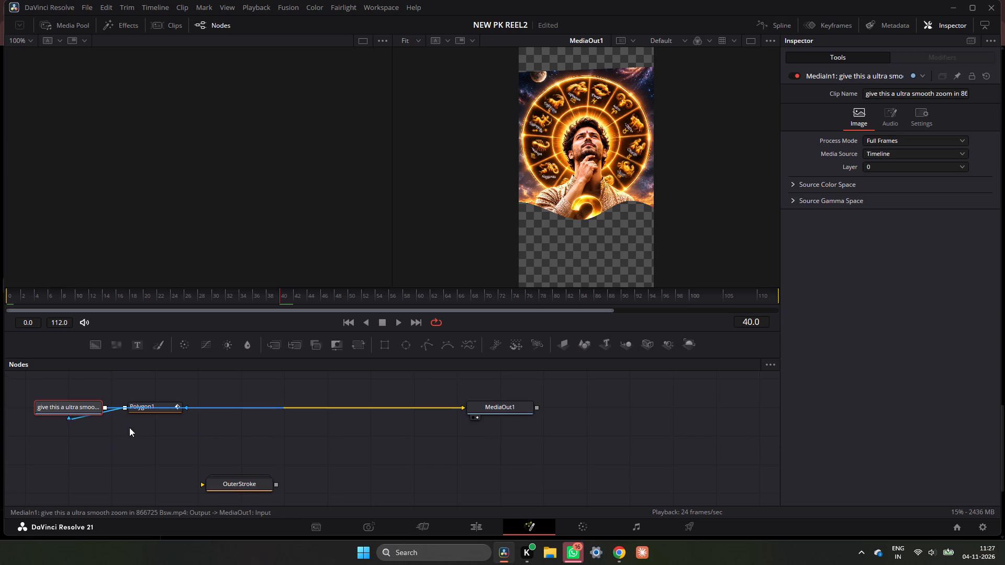
pyautogui.moveTo(149, 410); pyautogui.dragTo(186, 424)
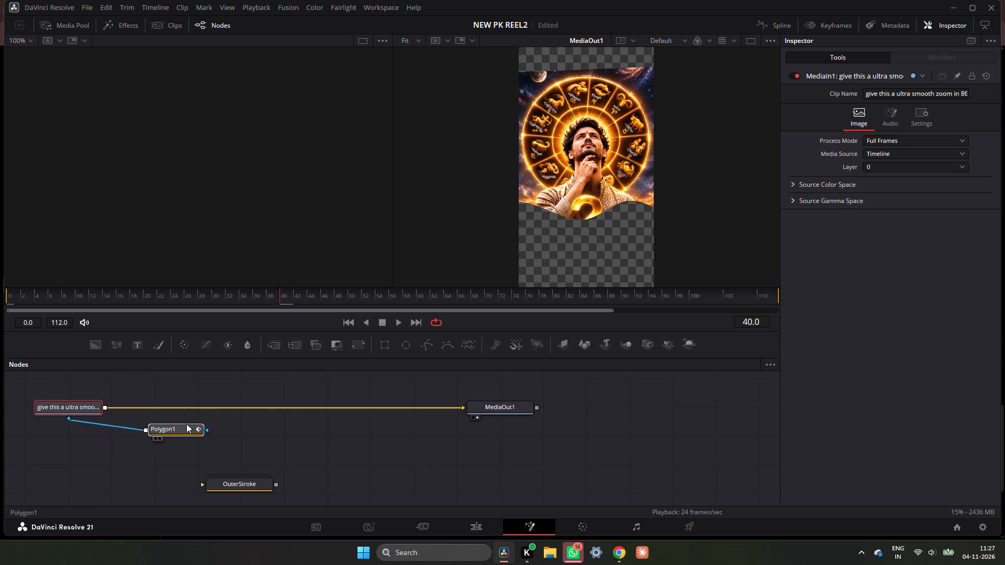
pyautogui.moveTo(186, 424); pyautogui.dragTo(196, 387)
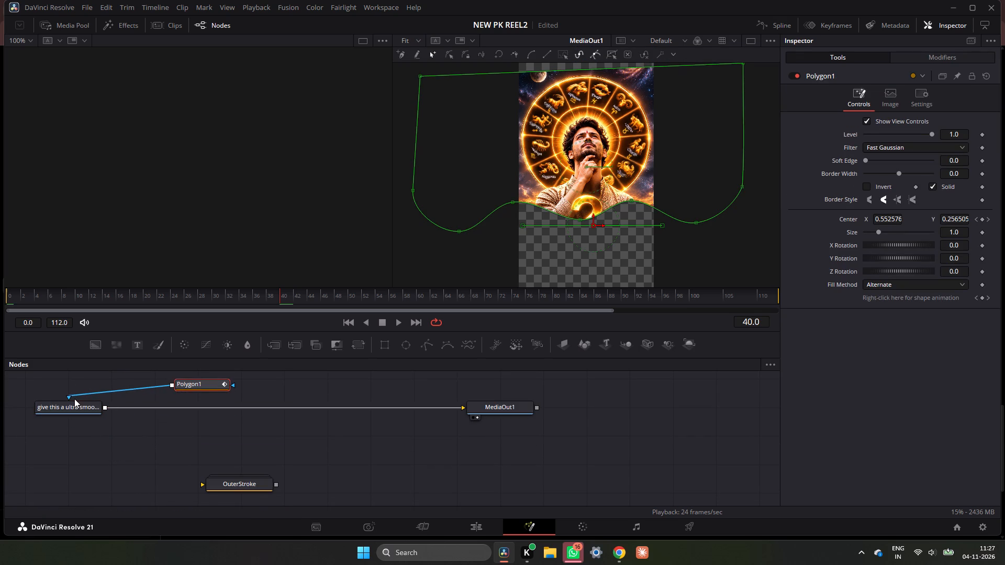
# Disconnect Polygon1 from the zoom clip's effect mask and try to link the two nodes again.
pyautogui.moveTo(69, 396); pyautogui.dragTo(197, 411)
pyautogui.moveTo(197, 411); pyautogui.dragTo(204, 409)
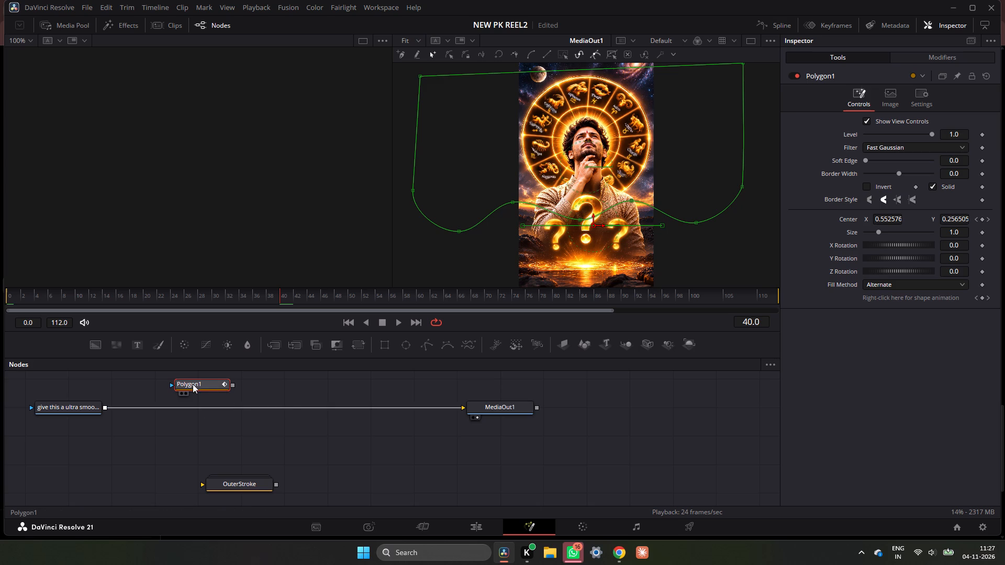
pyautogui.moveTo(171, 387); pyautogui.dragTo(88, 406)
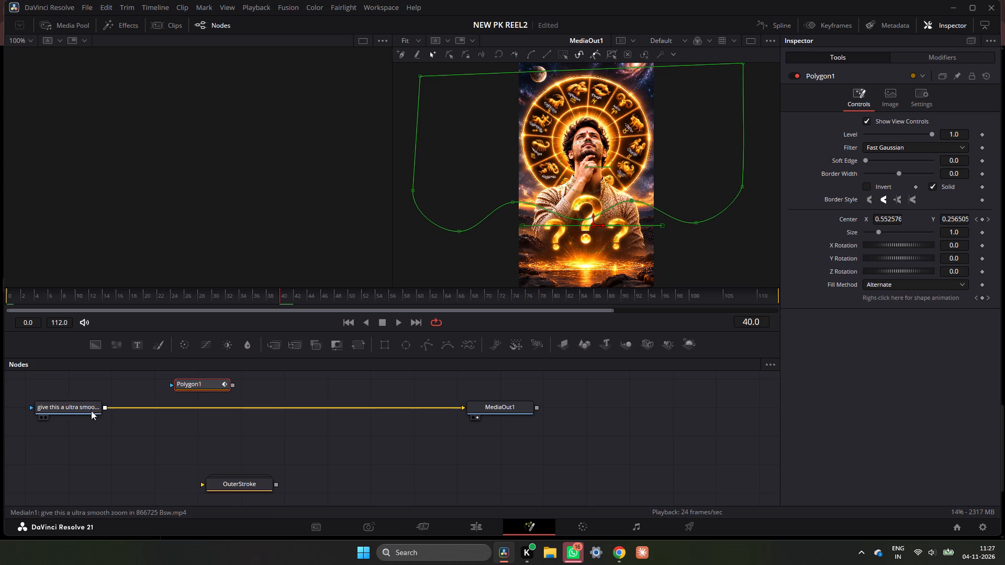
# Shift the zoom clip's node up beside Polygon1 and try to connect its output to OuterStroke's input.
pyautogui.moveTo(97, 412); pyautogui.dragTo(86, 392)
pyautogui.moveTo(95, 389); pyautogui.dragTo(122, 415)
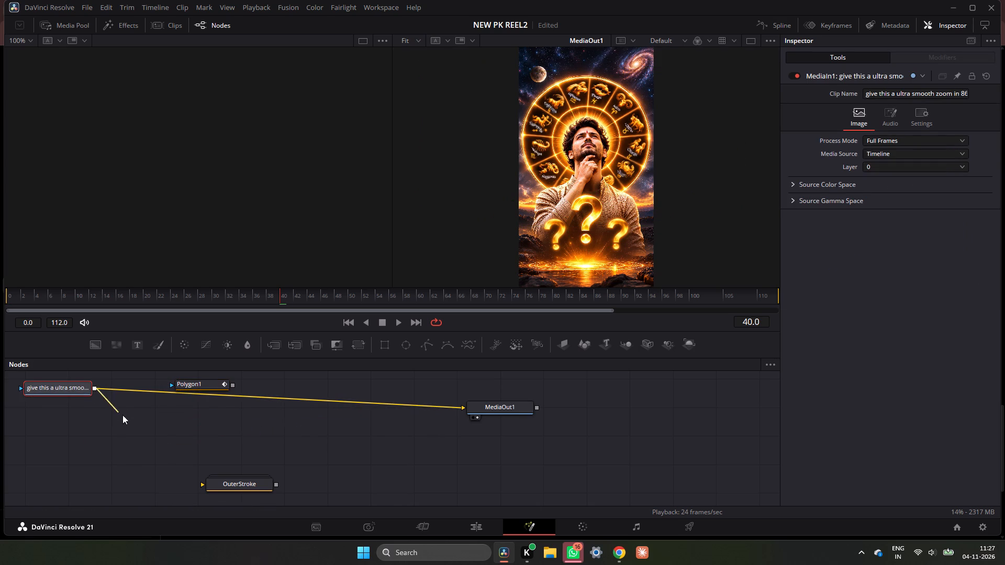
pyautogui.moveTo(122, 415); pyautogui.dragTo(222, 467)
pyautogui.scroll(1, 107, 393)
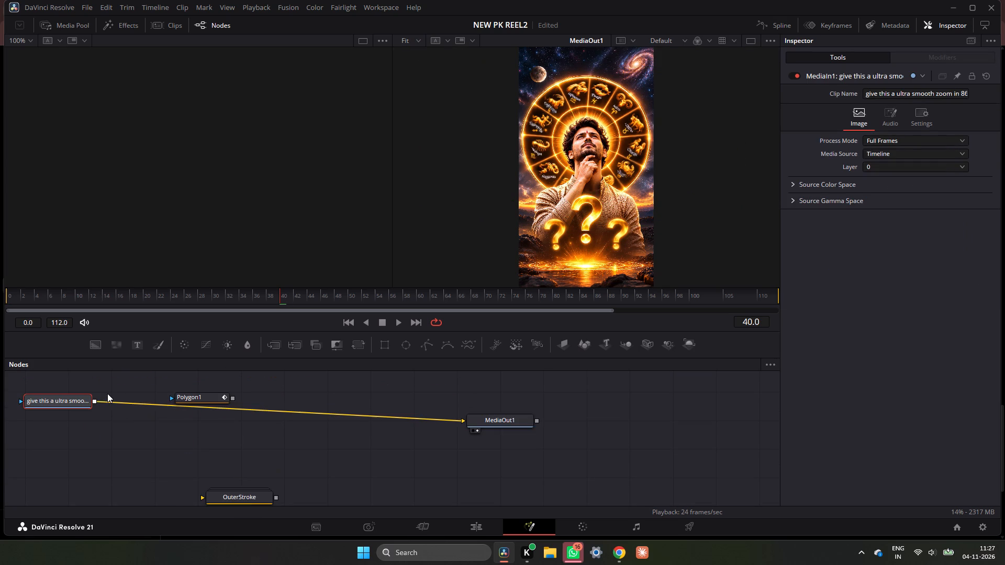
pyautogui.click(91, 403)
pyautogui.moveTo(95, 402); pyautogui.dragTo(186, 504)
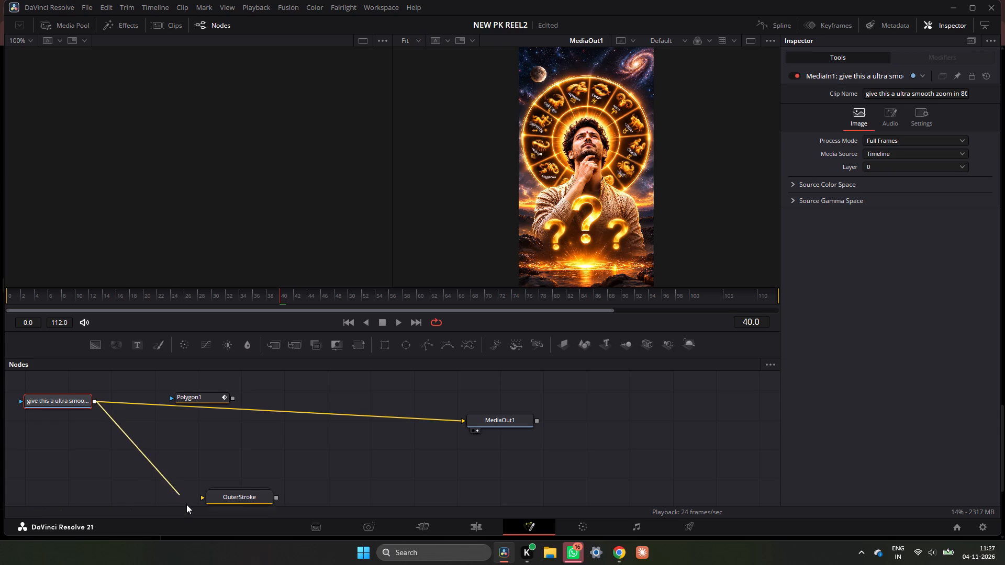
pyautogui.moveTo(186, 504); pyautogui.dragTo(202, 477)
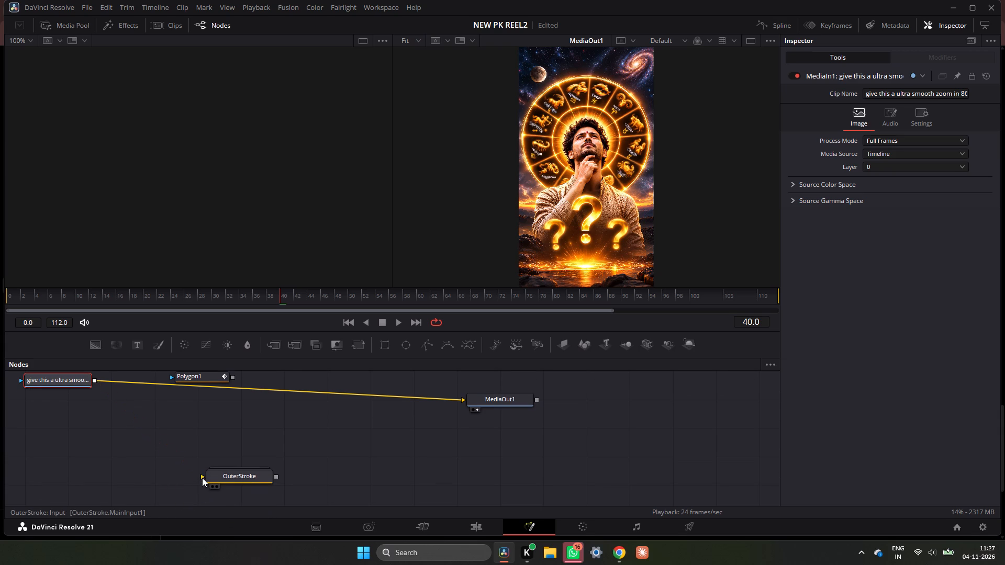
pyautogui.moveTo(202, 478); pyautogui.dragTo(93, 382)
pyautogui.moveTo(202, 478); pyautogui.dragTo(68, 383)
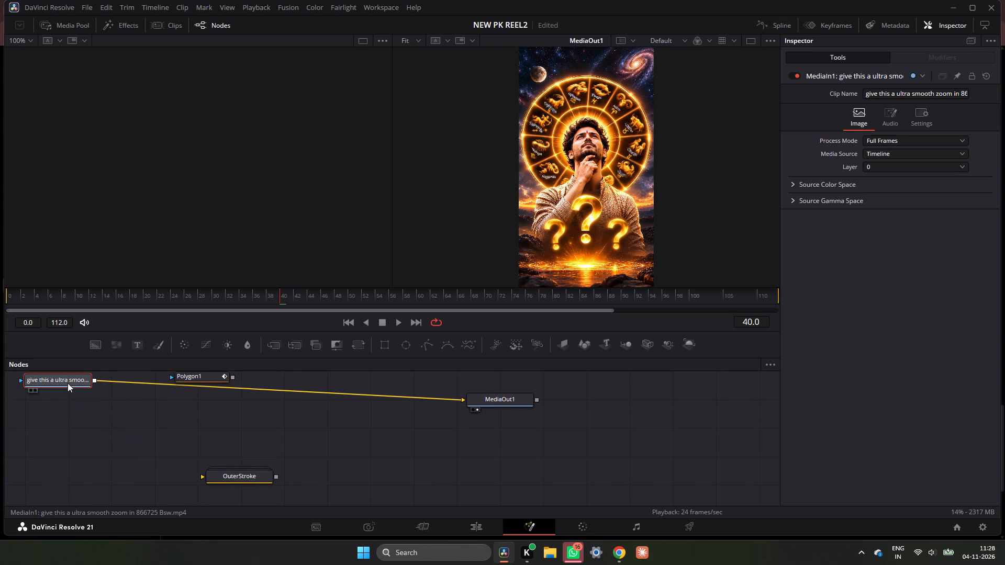
# Move the zoom clip's node closer to Polygon1 and reconnect Polygon1 as its effect mask.
pyautogui.moveTo(68, 383); pyautogui.dragTo(113, 395)
pyautogui.scroll(2, 154, 413)
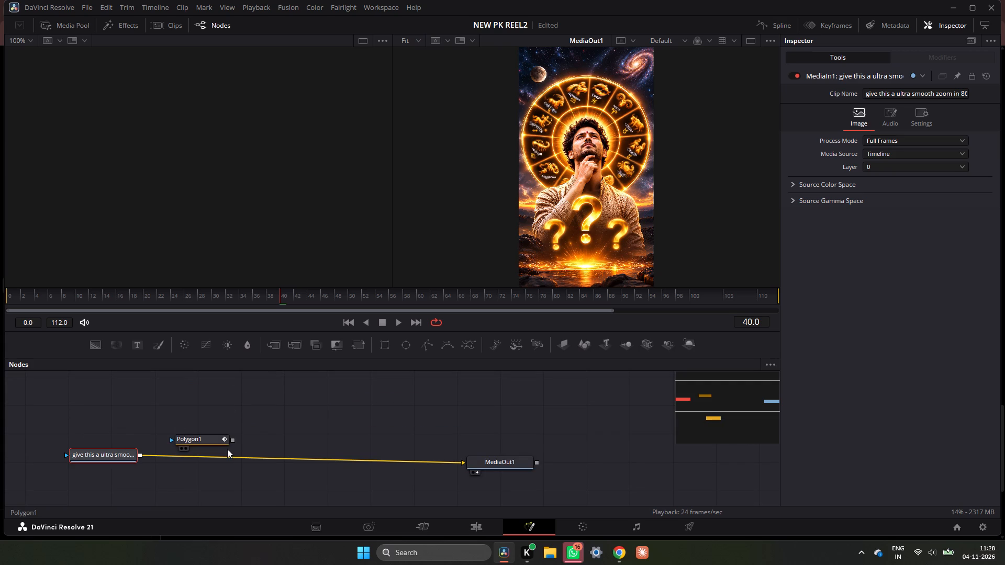
pyautogui.moveTo(234, 442); pyautogui.dragTo(139, 454)
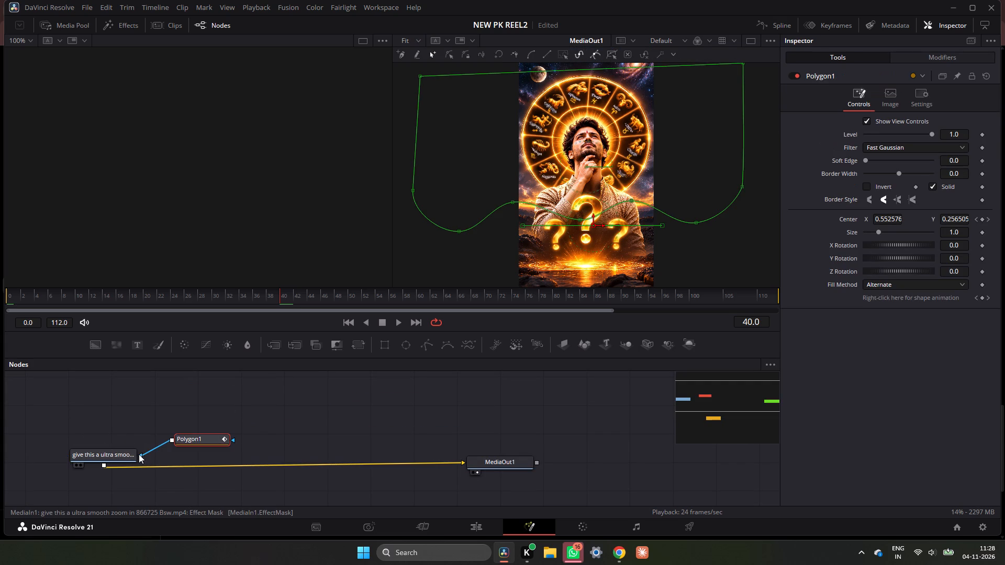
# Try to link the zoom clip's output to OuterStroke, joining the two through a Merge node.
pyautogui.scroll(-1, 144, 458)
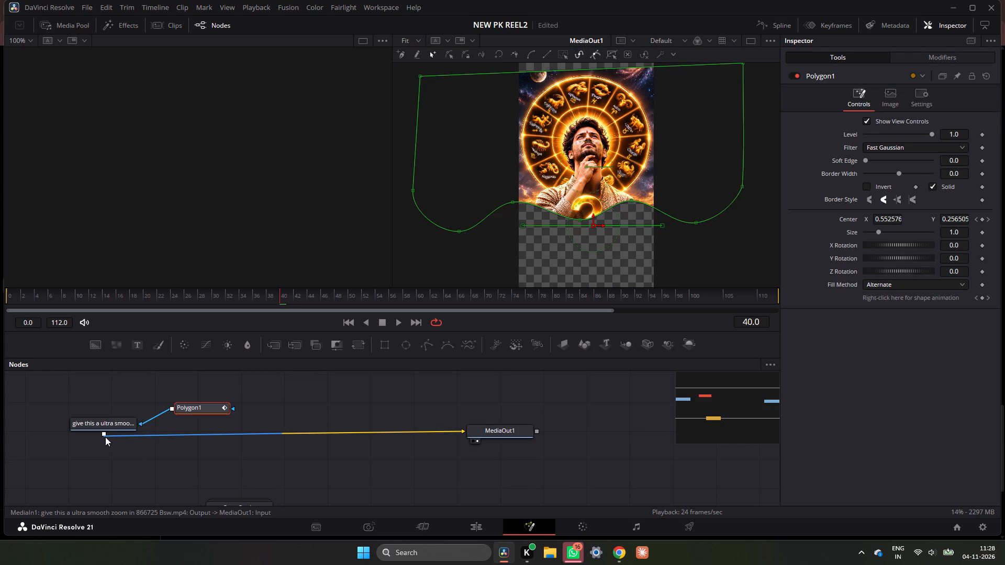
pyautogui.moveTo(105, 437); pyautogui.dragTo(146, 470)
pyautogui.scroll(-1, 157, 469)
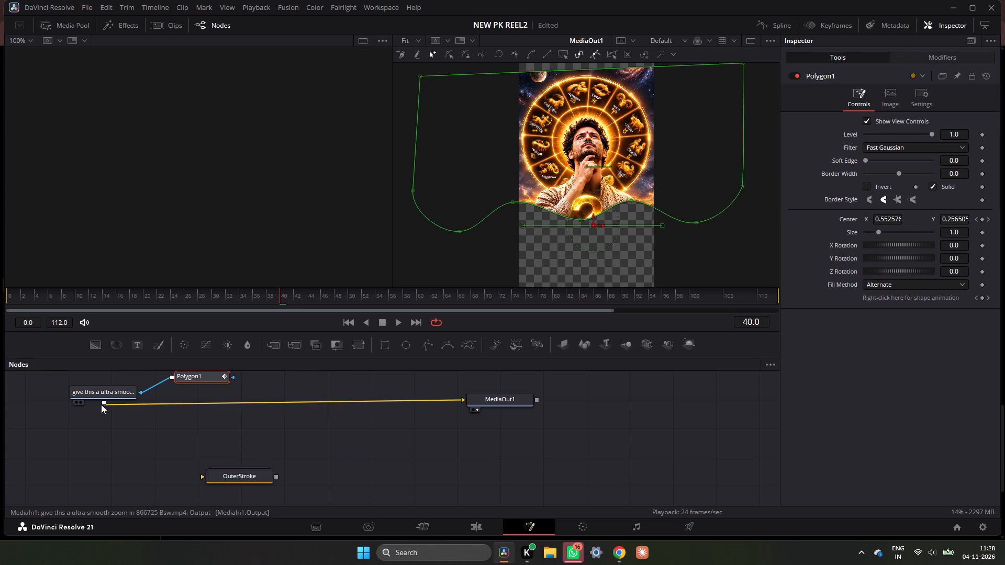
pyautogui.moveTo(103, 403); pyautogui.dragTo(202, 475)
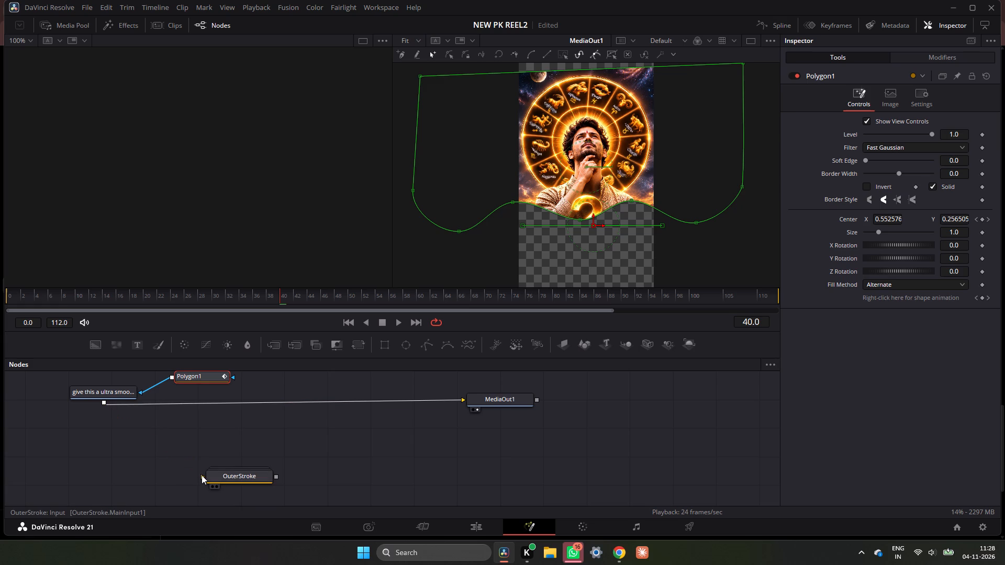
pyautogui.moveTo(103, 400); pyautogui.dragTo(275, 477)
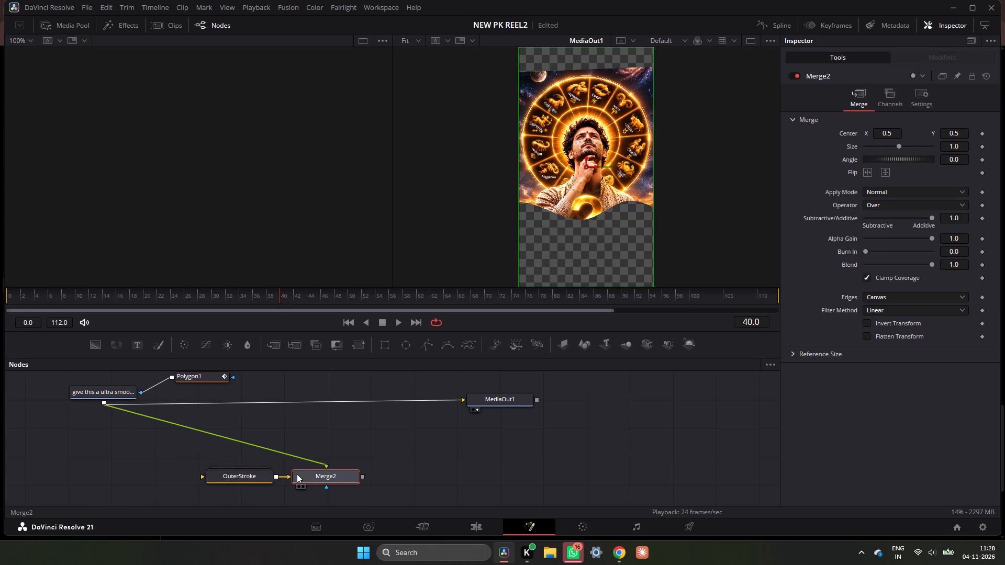
# Play the zoom clip on the edit timeline to check its masked wavy edge.
pyautogui.click(474, 523)
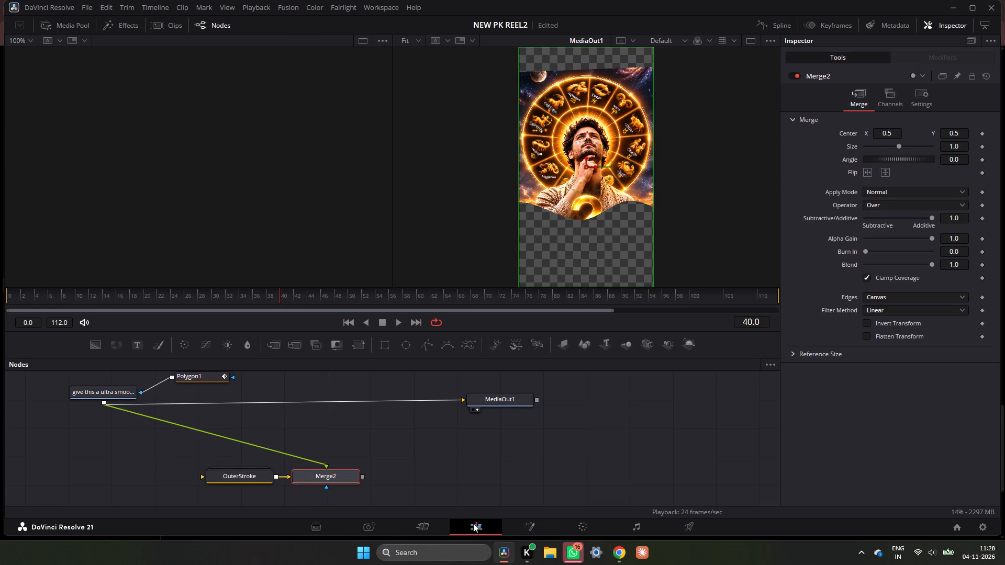
pyautogui.press('space')
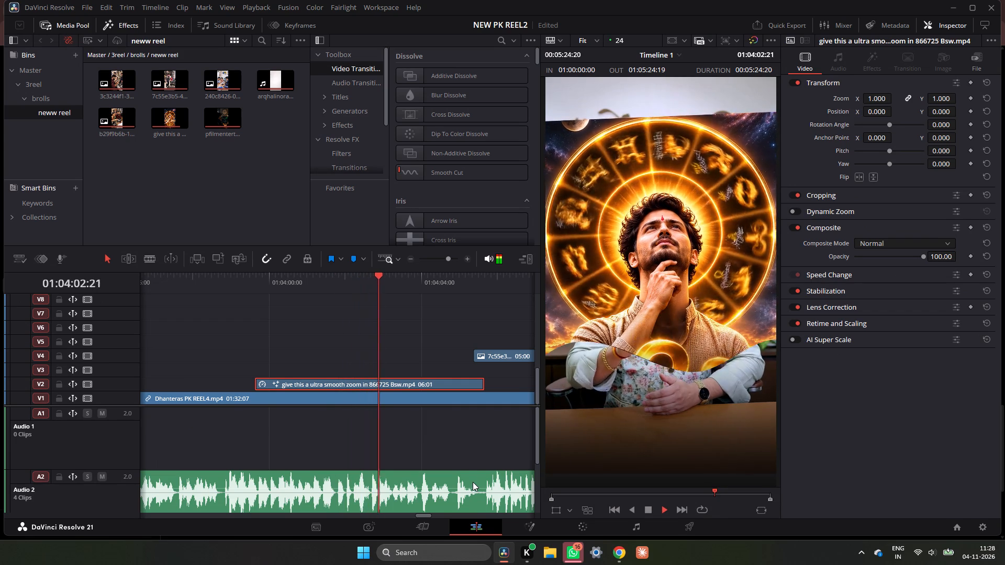
pyautogui.press('space')
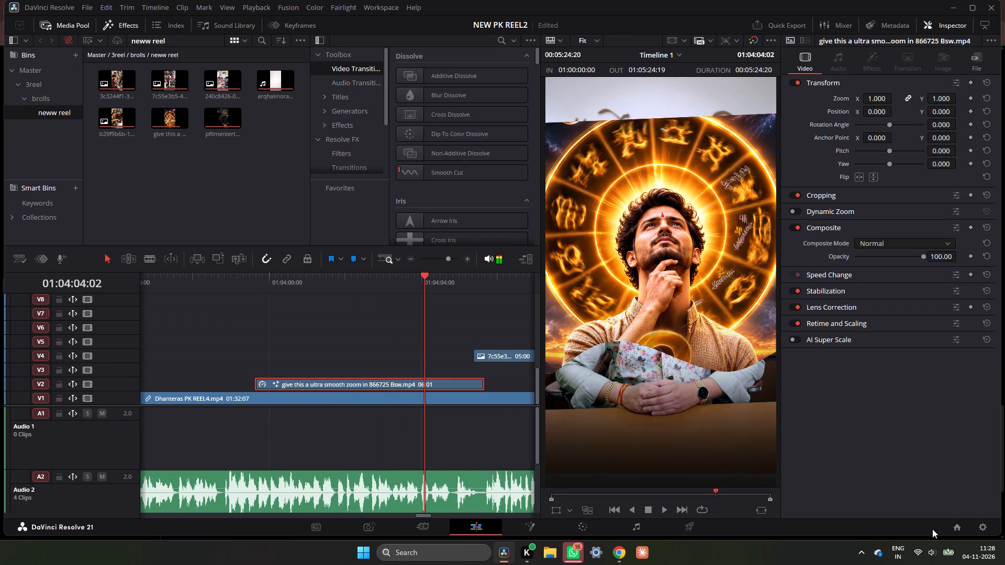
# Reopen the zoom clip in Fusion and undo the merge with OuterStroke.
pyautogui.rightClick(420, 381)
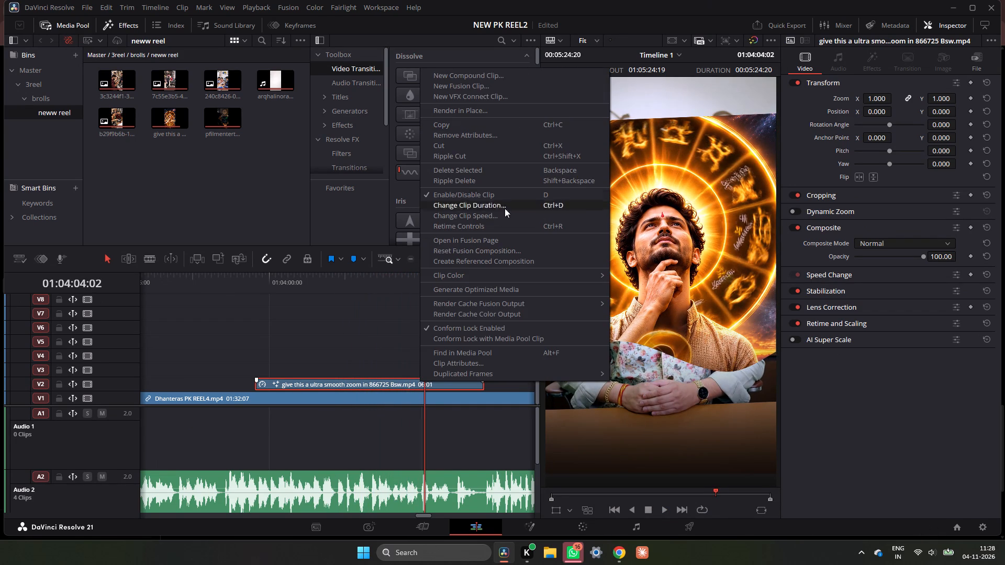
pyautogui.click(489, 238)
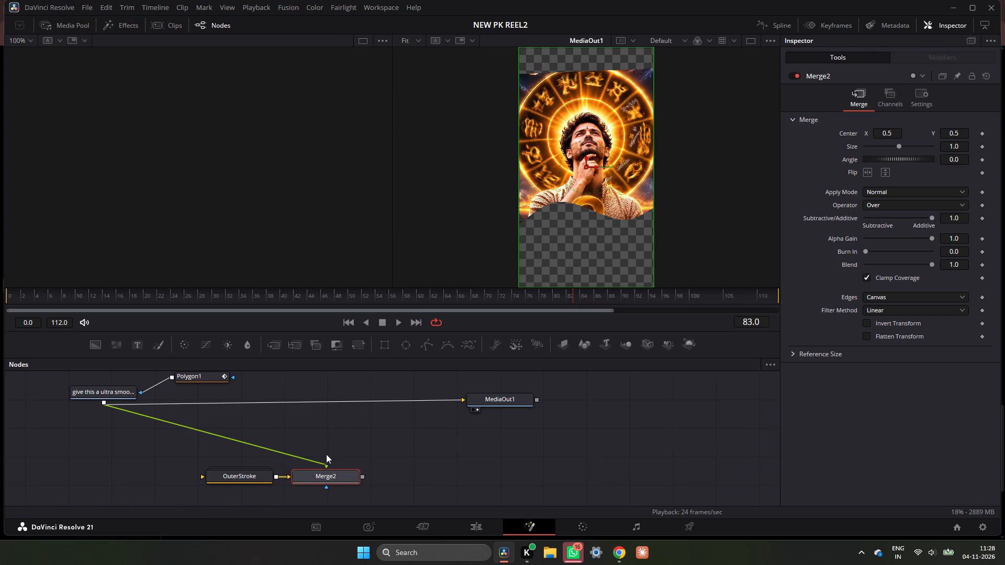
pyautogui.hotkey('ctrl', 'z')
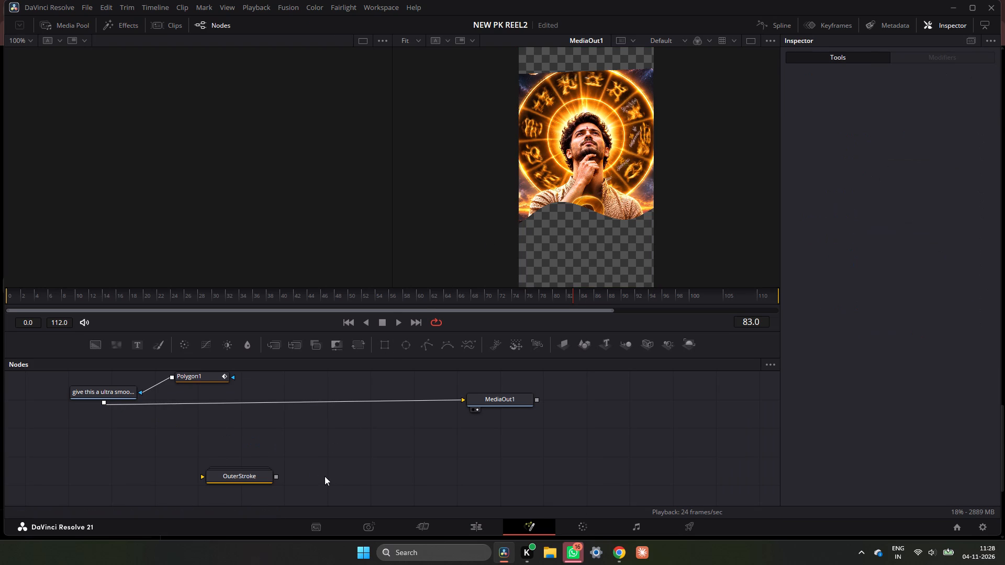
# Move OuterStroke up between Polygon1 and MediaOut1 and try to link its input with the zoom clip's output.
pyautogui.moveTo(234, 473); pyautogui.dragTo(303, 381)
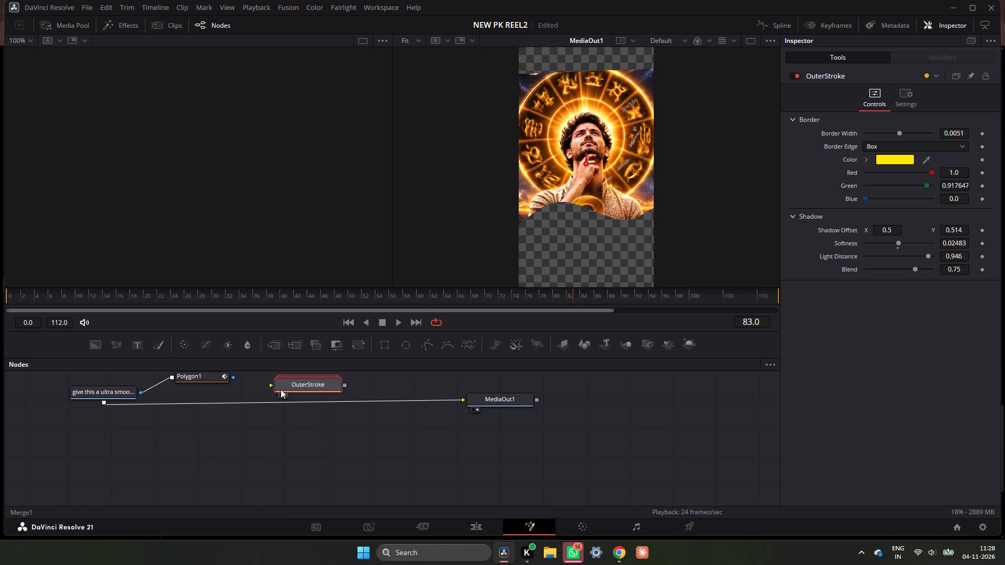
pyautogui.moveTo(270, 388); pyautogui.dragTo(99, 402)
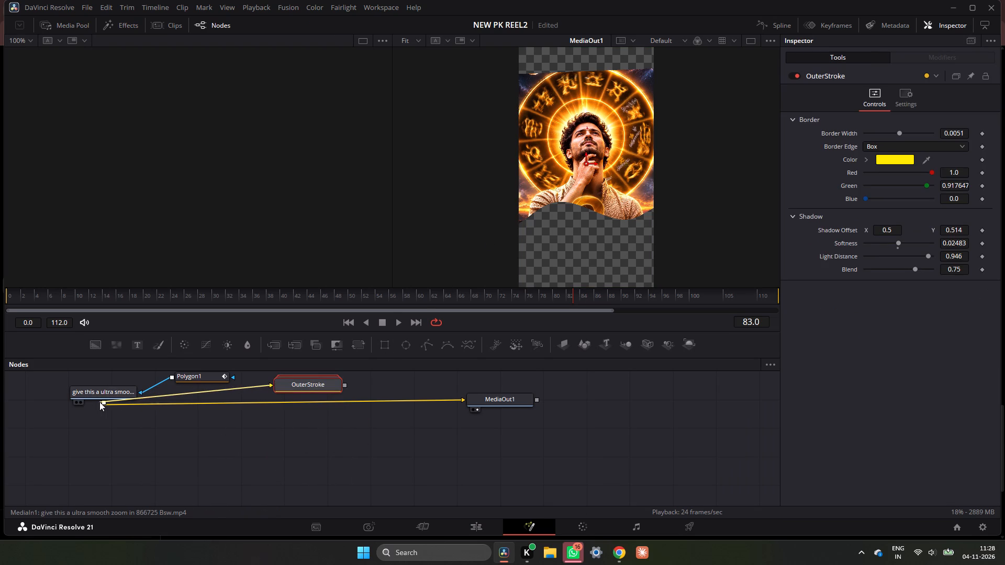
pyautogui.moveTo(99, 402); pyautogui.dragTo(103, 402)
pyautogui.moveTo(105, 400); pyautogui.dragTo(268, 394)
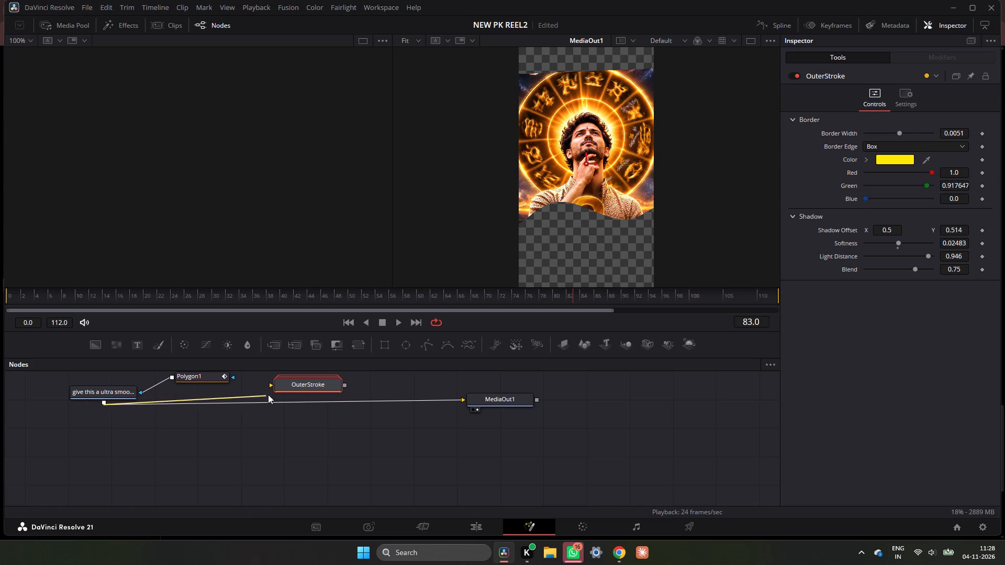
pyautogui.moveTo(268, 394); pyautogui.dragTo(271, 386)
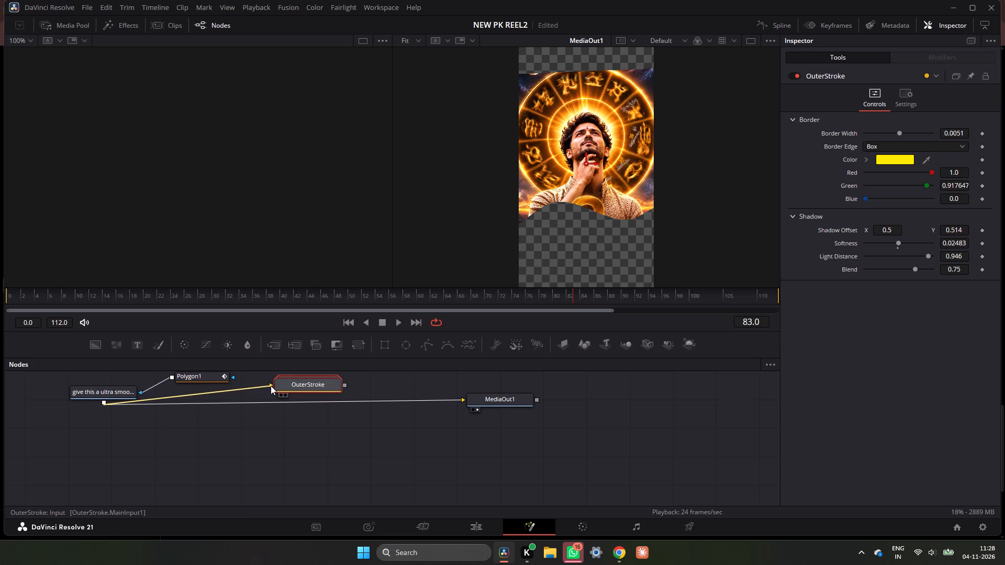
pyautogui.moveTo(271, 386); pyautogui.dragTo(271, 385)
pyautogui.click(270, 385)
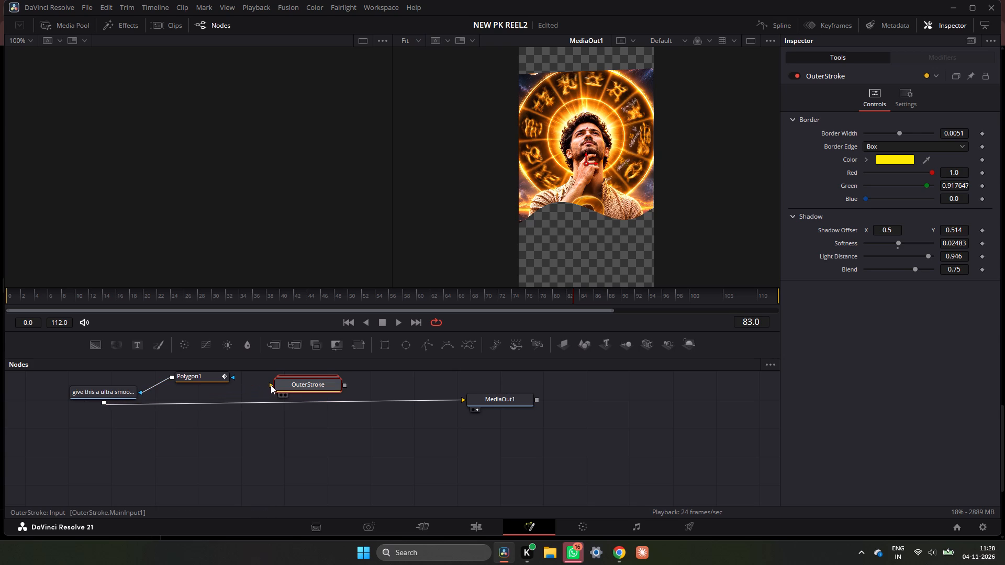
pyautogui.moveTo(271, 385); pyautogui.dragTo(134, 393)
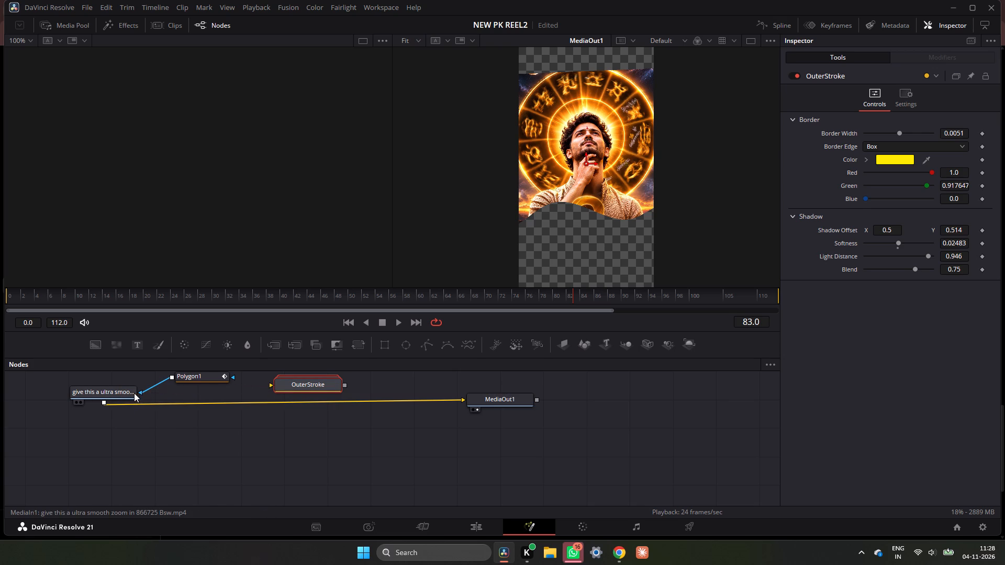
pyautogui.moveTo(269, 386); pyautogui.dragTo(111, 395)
# Move the zoom clip's node down and to the left, farther from Polygon1 and OuterStroke.
pyautogui.moveTo(116, 394); pyautogui.dragTo(78, 398)
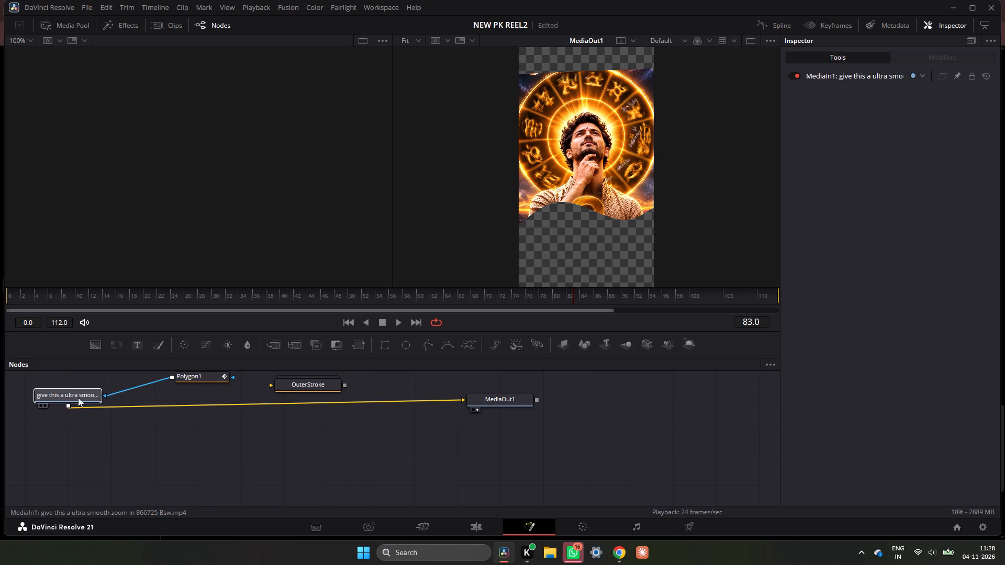
pyautogui.moveTo(78, 398); pyautogui.dragTo(74, 427)
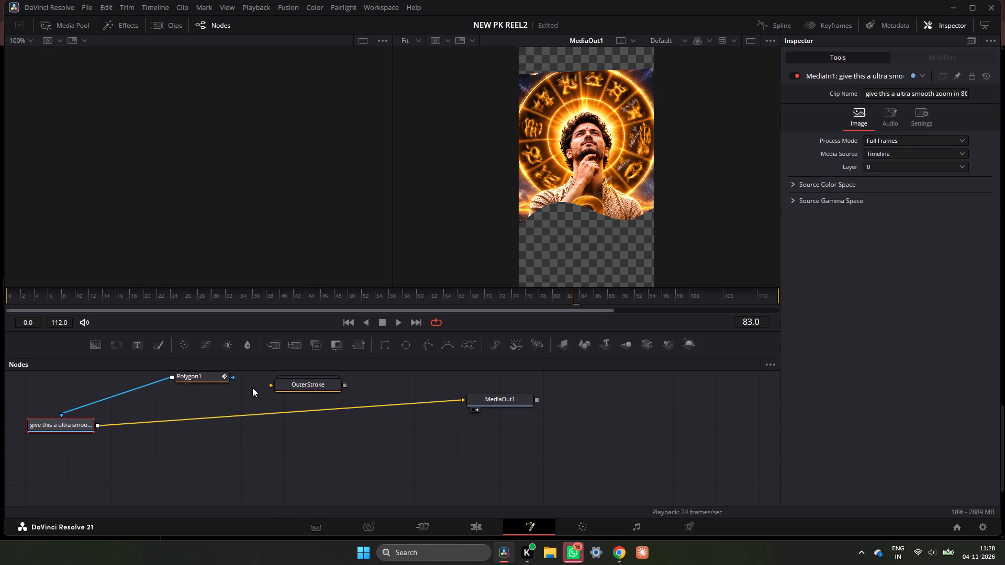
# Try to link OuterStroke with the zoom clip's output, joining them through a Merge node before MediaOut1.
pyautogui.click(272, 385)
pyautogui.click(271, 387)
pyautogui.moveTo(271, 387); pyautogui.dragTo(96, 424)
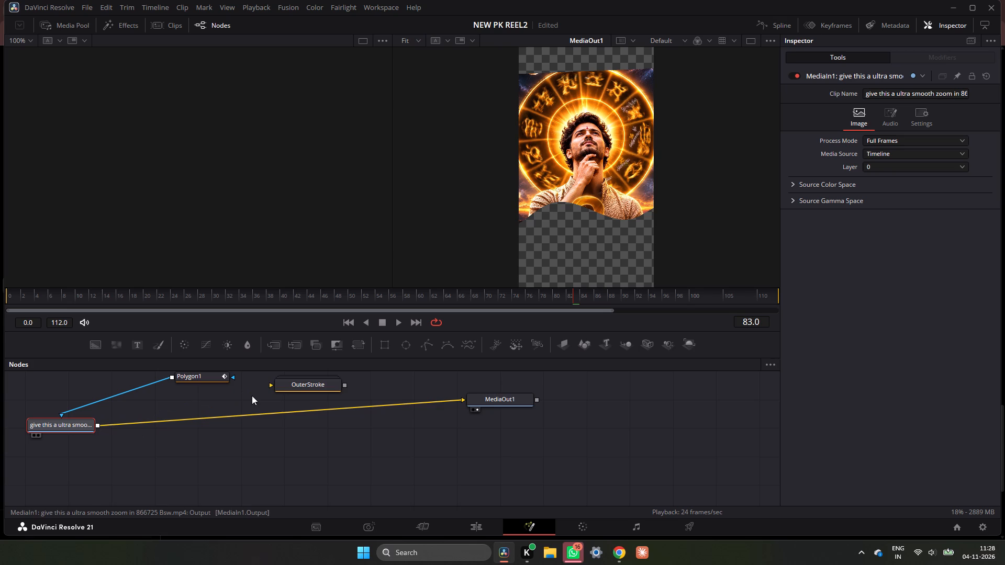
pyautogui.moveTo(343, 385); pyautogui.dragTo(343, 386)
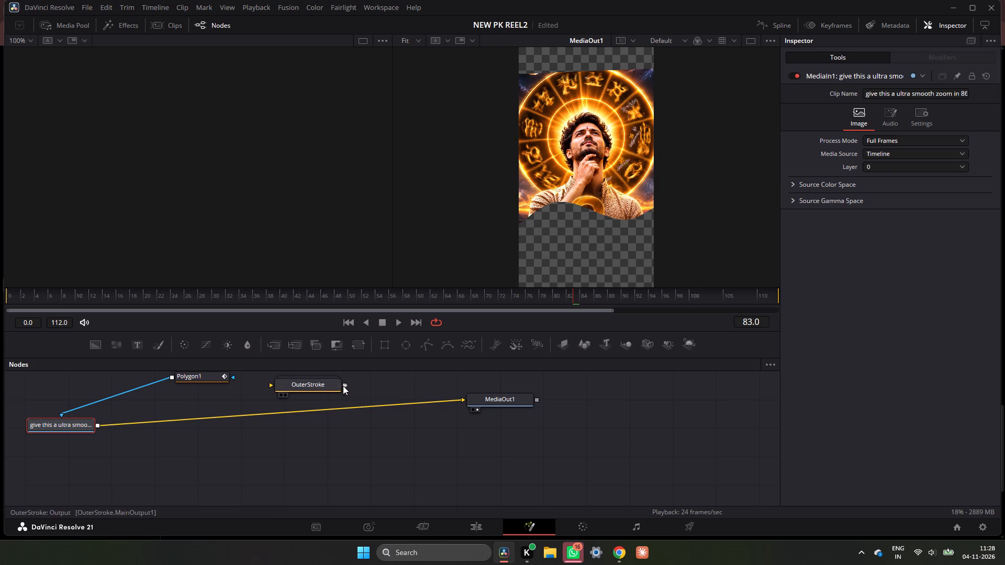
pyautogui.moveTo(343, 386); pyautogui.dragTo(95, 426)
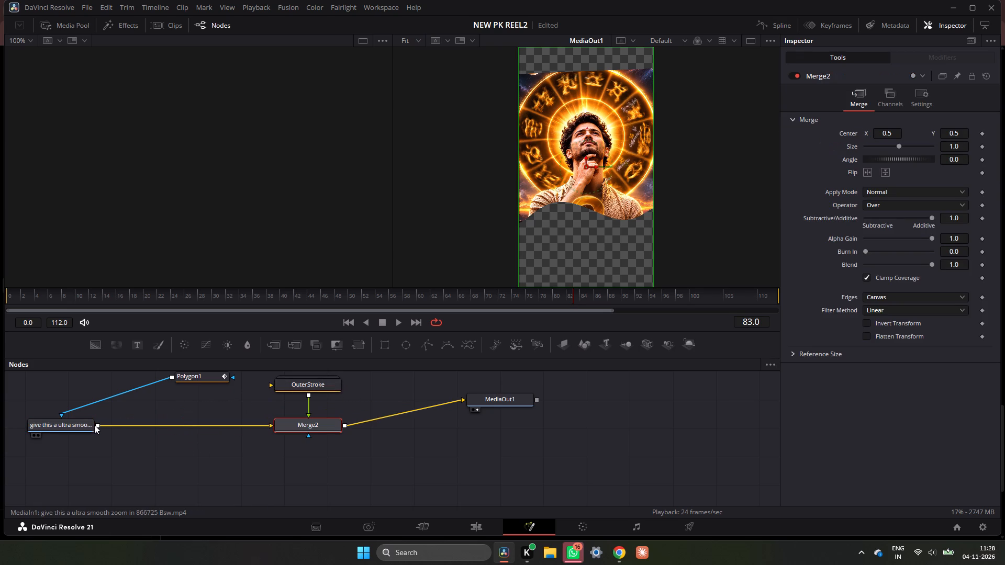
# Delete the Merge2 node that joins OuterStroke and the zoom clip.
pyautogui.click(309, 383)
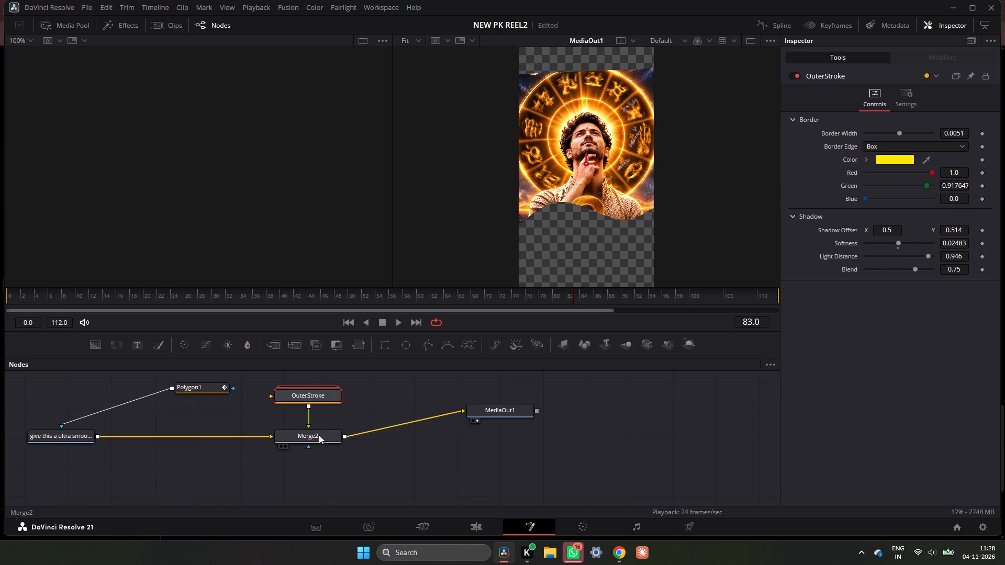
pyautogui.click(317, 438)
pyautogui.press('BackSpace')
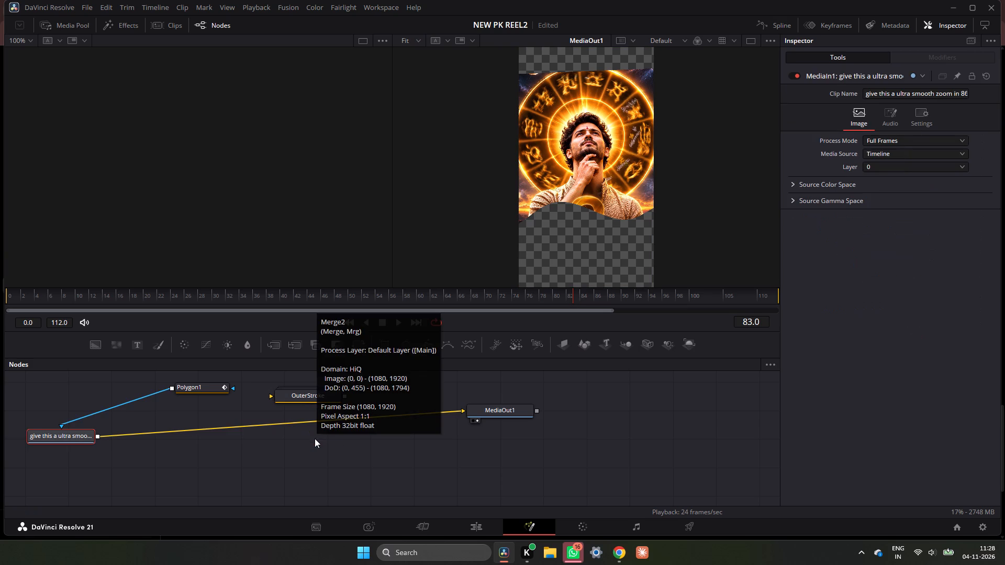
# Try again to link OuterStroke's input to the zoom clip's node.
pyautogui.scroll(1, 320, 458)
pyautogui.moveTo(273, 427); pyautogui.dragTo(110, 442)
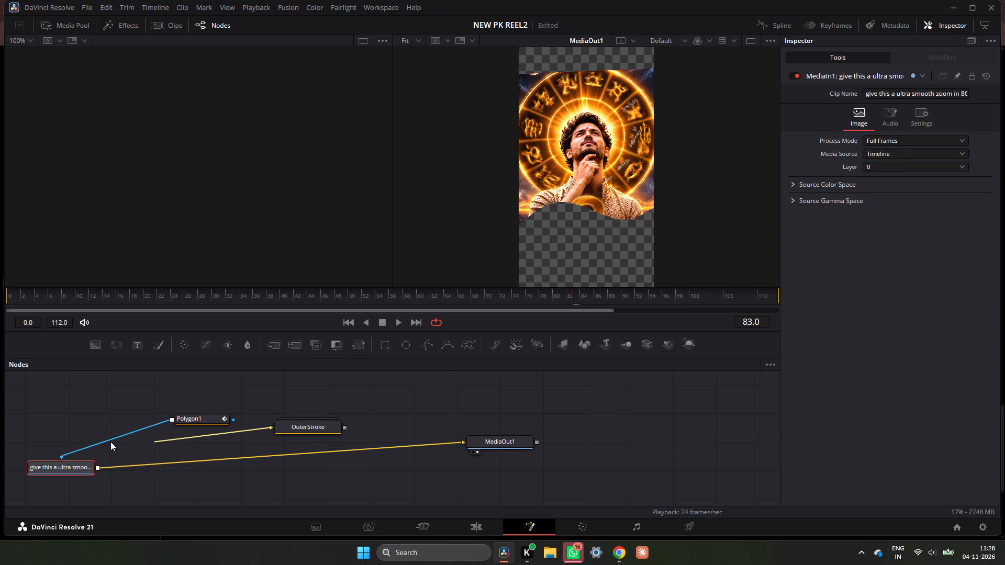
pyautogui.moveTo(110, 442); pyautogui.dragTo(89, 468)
# Open the earlier reel project labelled (Copy) (Copy) (Copy), with the staircase thumbnail, as a wiring reference.
pyautogui.click(964, 527)
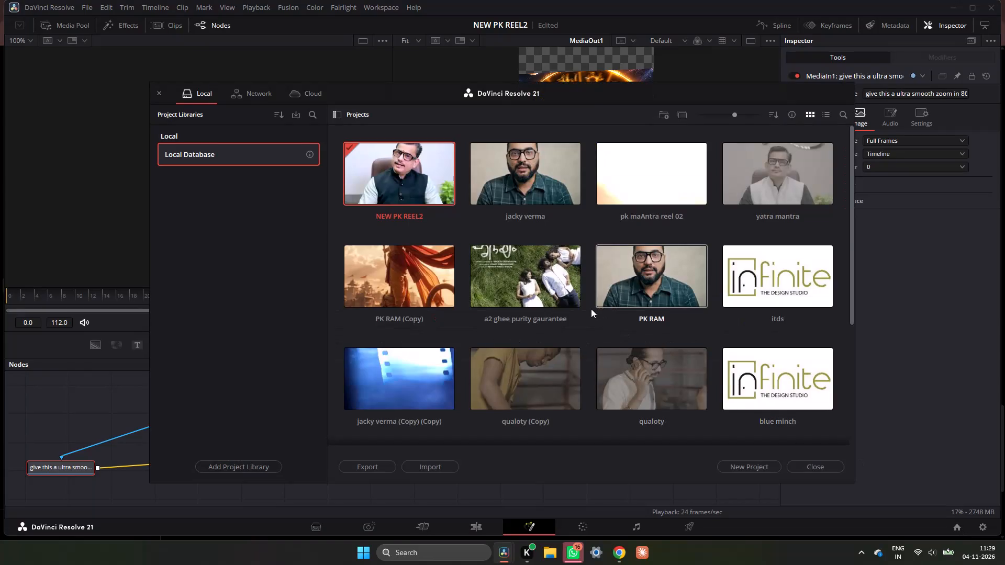
pyautogui.scroll(-7, 591, 309)
pyautogui.doubleClick(497, 324)
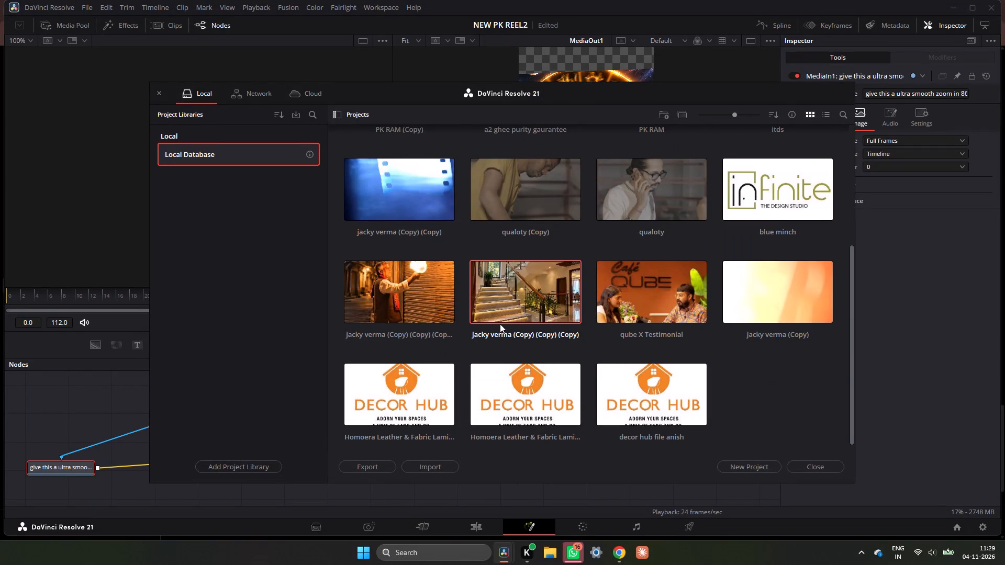
pyautogui.doubleClick(518, 308)
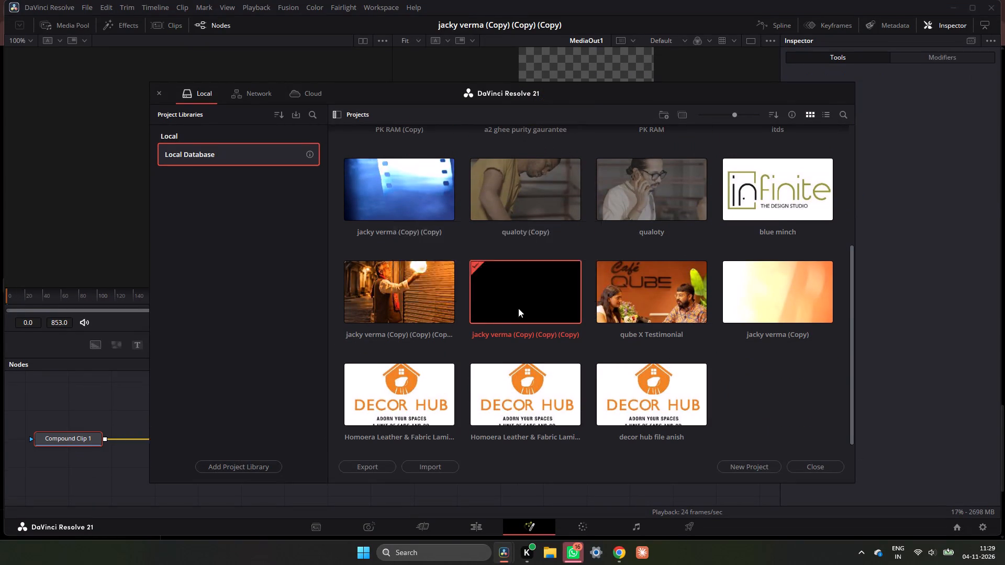
# Open the reference project's Firefly zoom clip on V2 in Fusion and examine how OuterStroke and Polygon1 are wired.
pyautogui.click(476, 529)
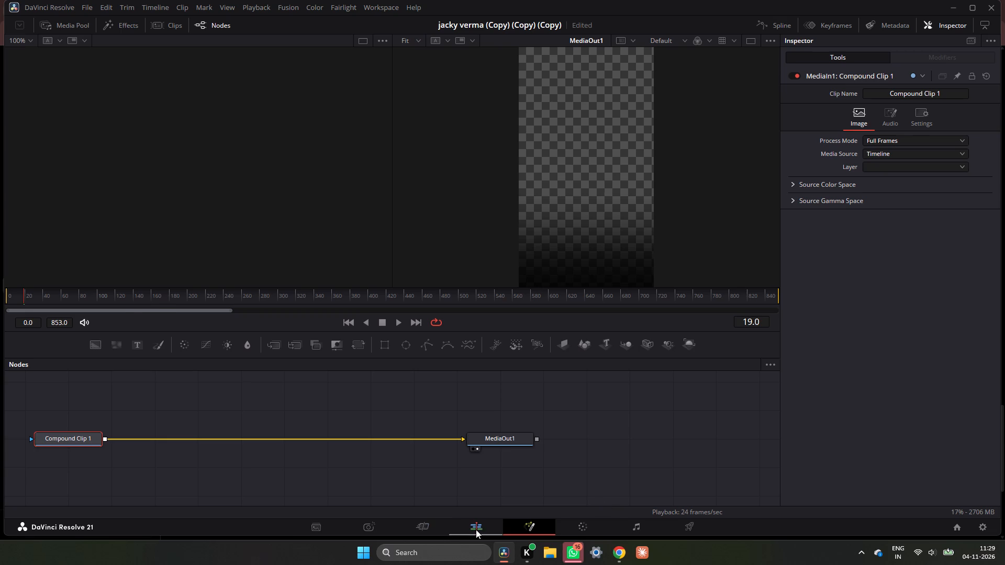
pyautogui.moveTo(337, 282); pyautogui.dragTo(319, 282)
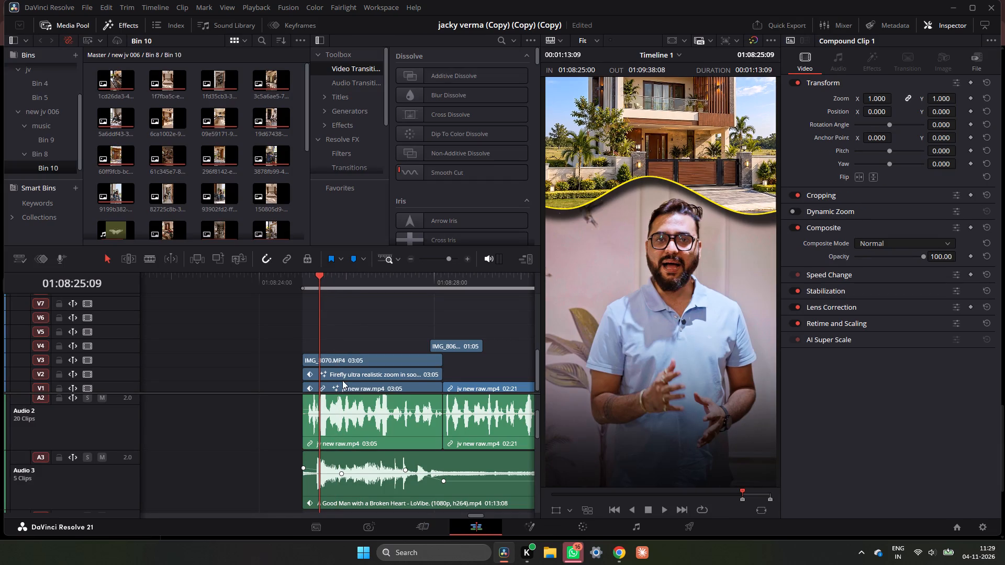
pyautogui.click(348, 372)
pyautogui.rightClick(353, 372)
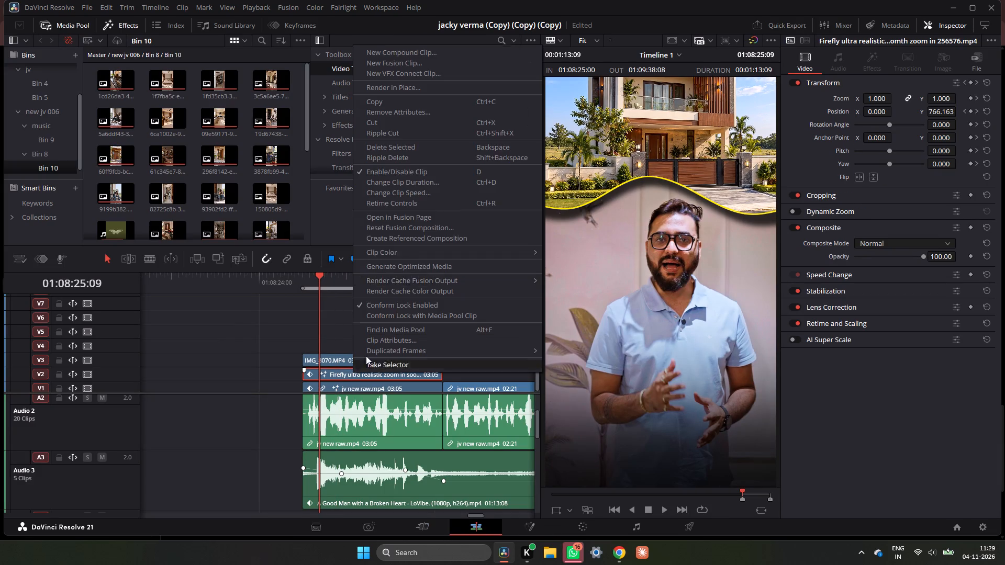
pyautogui.click(414, 211)
pyautogui.click(400, 374)
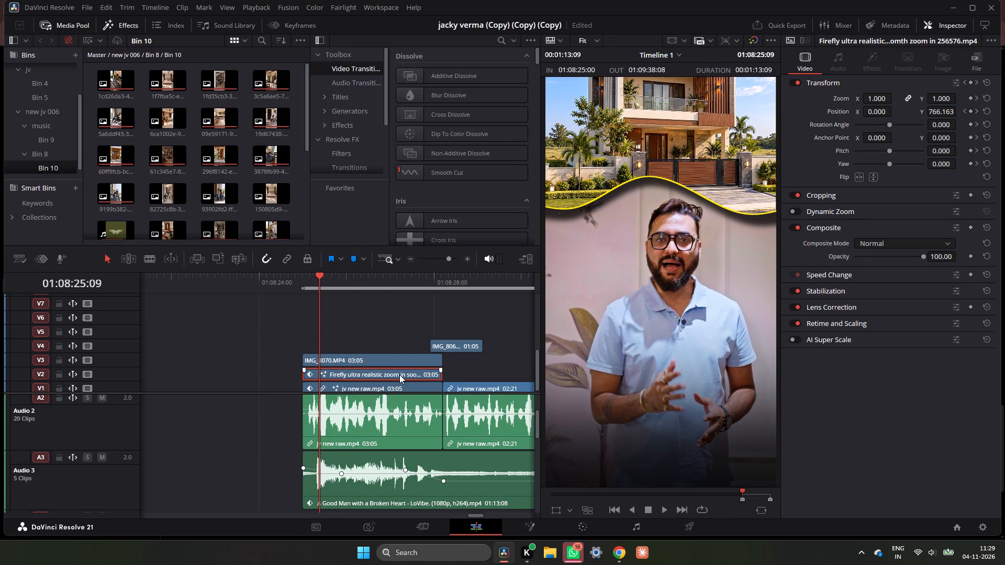
pyautogui.rightClick(399, 375)
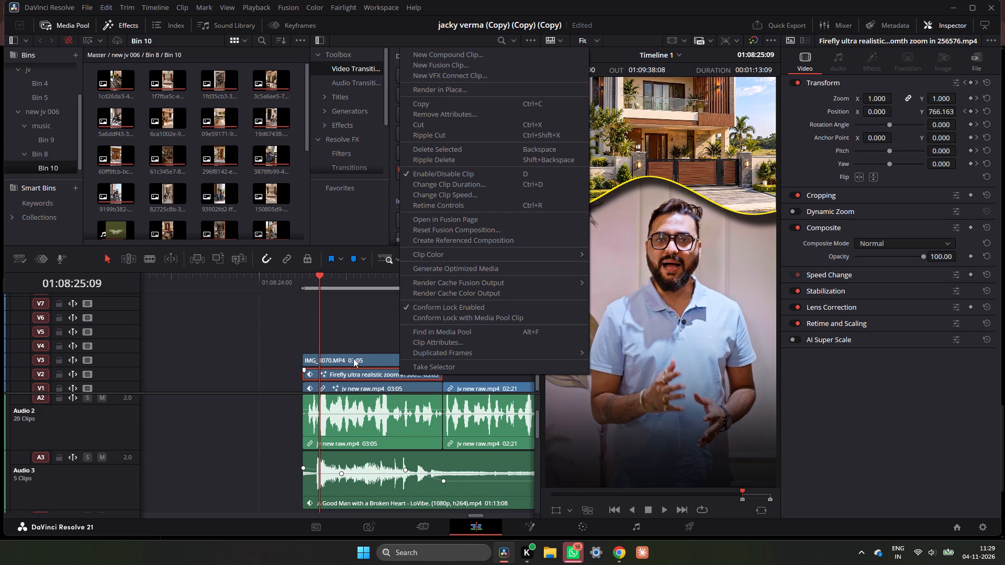
pyautogui.click(351, 317)
pyautogui.click(361, 376)
pyautogui.rightClick(365, 374)
pyautogui.click(455, 218)
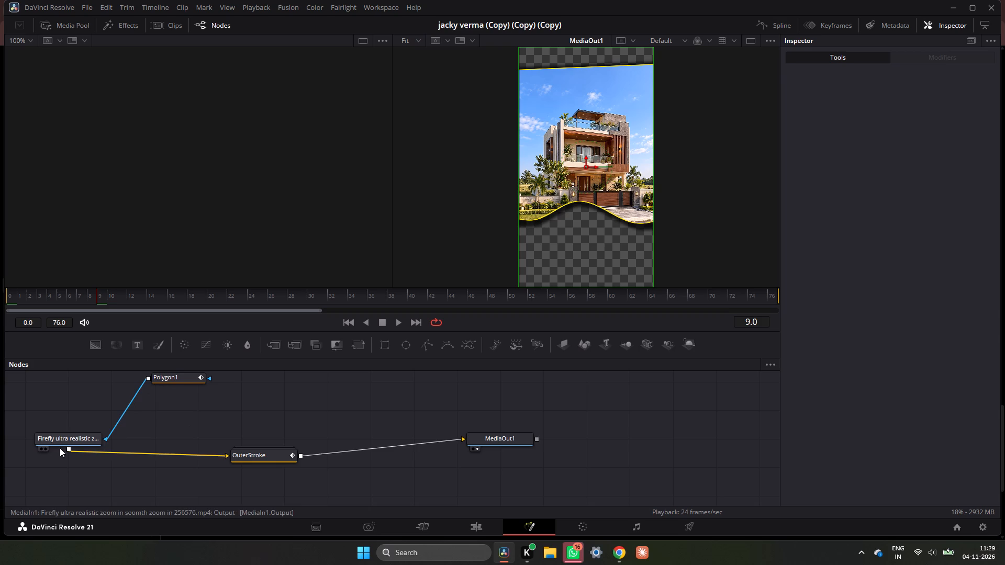
# Return to the NEW PK REEL2 project and reopen the V2 zoom clip in Fusion.
pyautogui.click(956, 526)
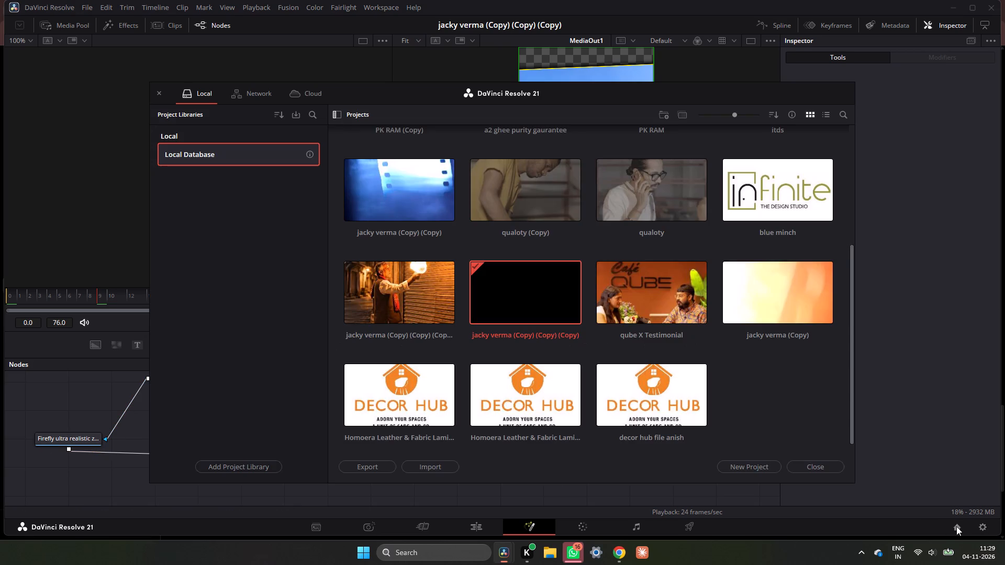
pyautogui.scroll(10, 423, 243)
pyautogui.doubleClick(404, 187)
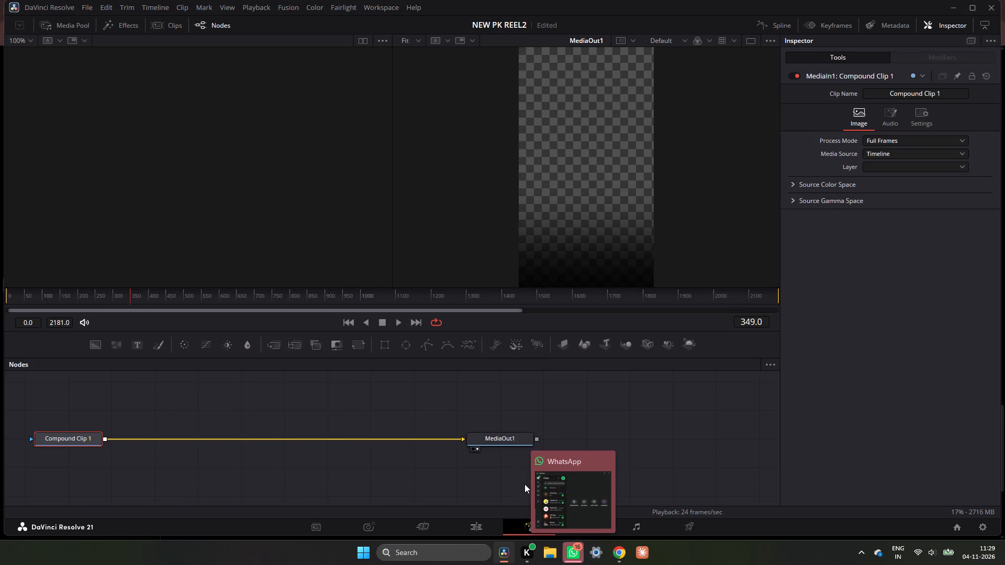
pyautogui.click(472, 525)
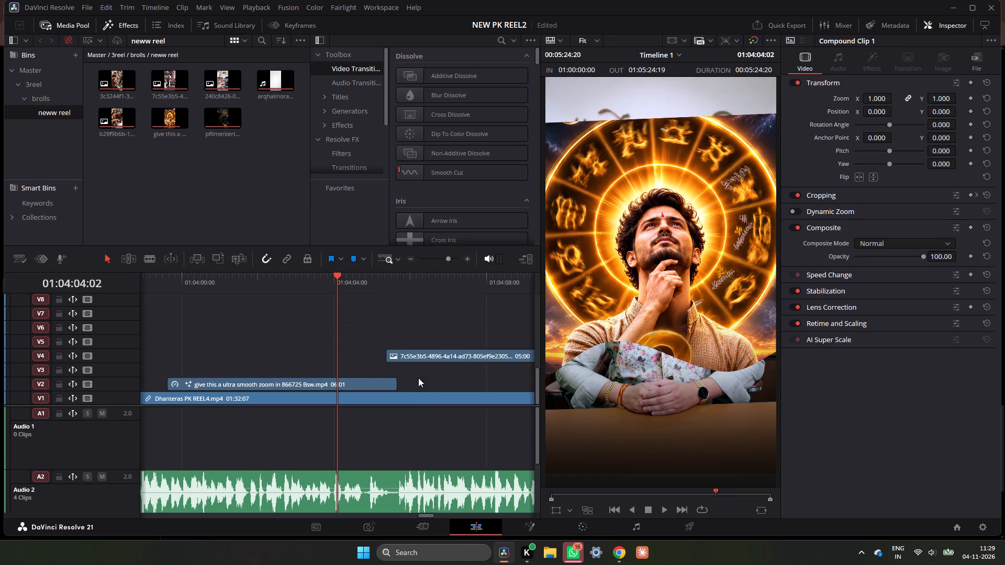
pyautogui.click(337, 382)
pyautogui.rightClick(337, 382)
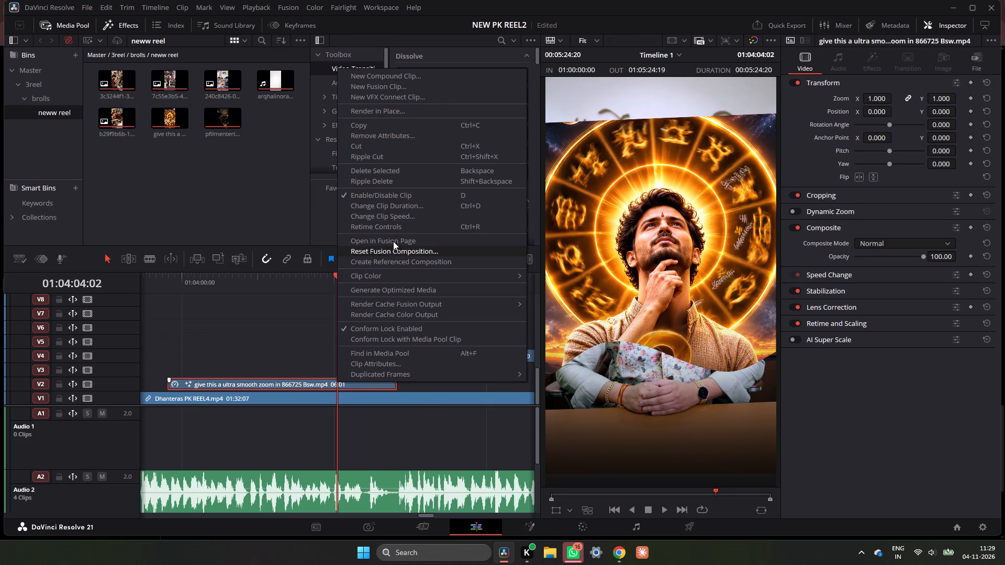
pyautogui.click(393, 239)
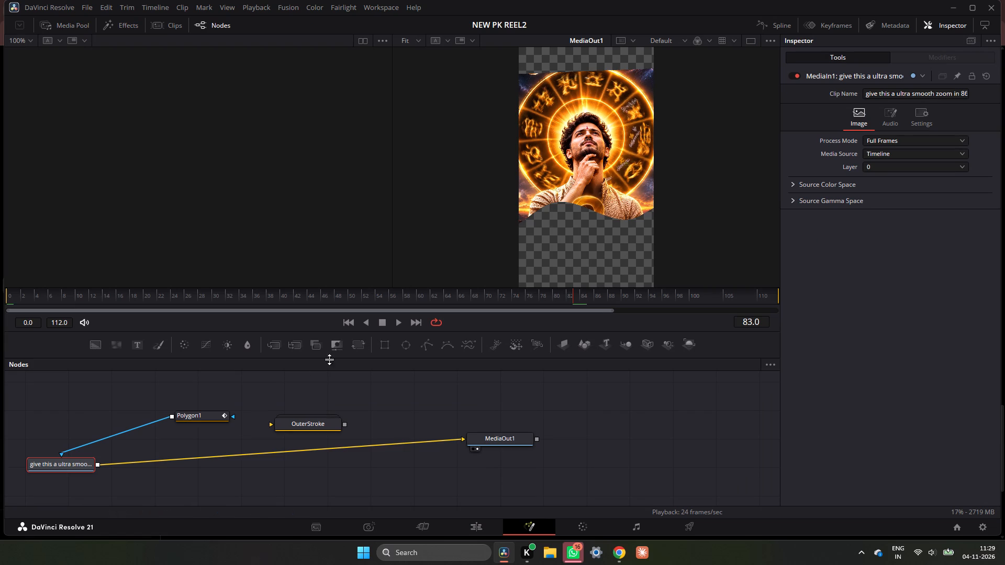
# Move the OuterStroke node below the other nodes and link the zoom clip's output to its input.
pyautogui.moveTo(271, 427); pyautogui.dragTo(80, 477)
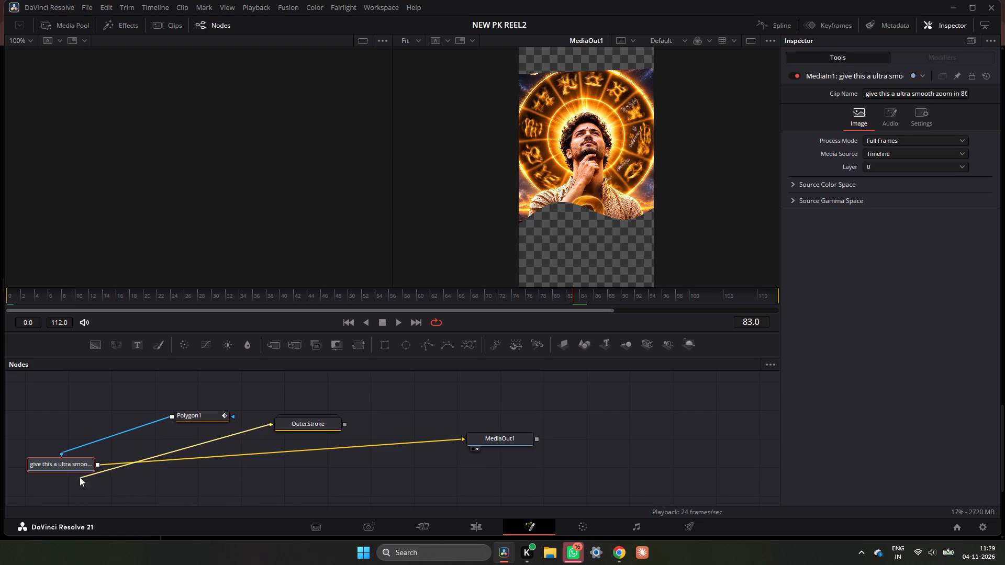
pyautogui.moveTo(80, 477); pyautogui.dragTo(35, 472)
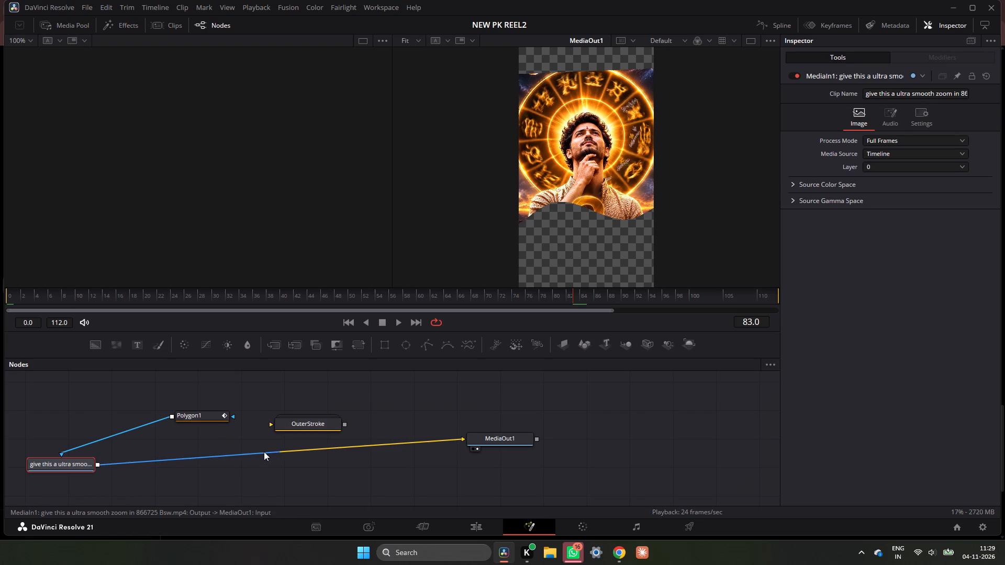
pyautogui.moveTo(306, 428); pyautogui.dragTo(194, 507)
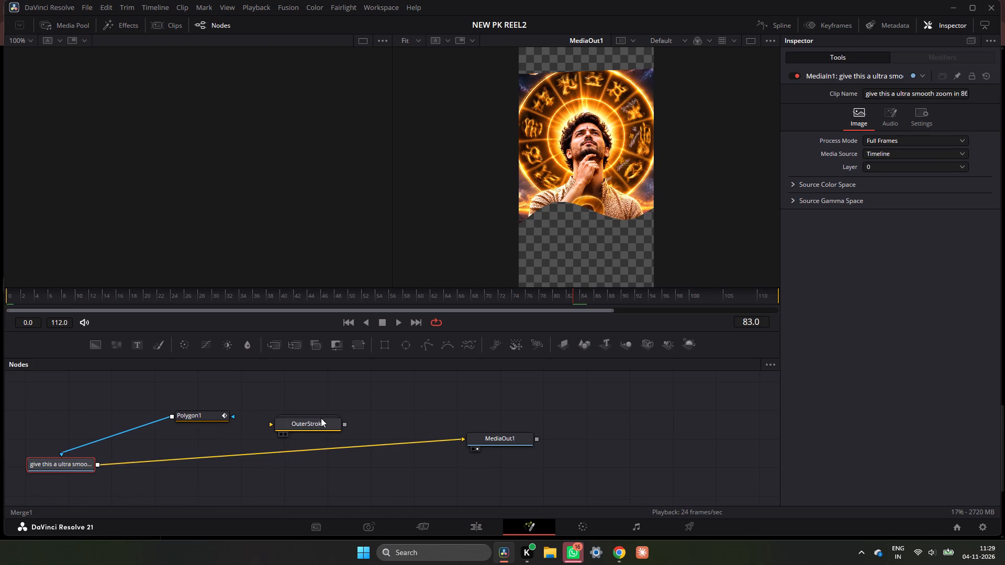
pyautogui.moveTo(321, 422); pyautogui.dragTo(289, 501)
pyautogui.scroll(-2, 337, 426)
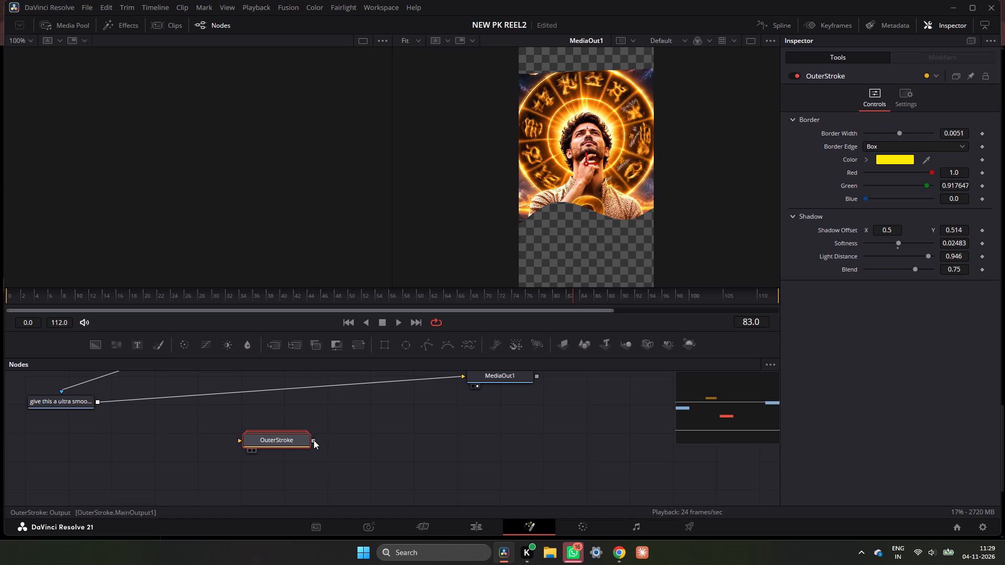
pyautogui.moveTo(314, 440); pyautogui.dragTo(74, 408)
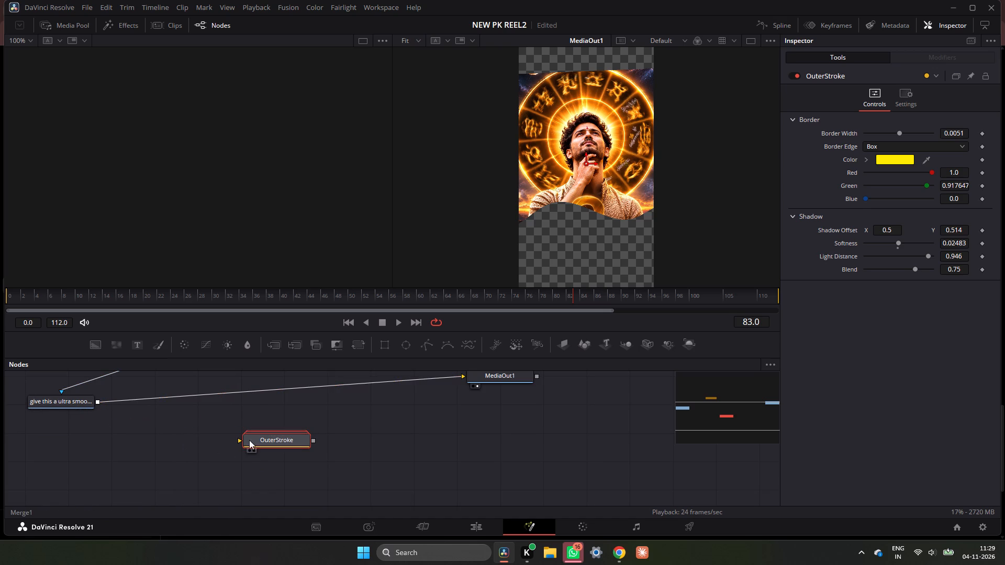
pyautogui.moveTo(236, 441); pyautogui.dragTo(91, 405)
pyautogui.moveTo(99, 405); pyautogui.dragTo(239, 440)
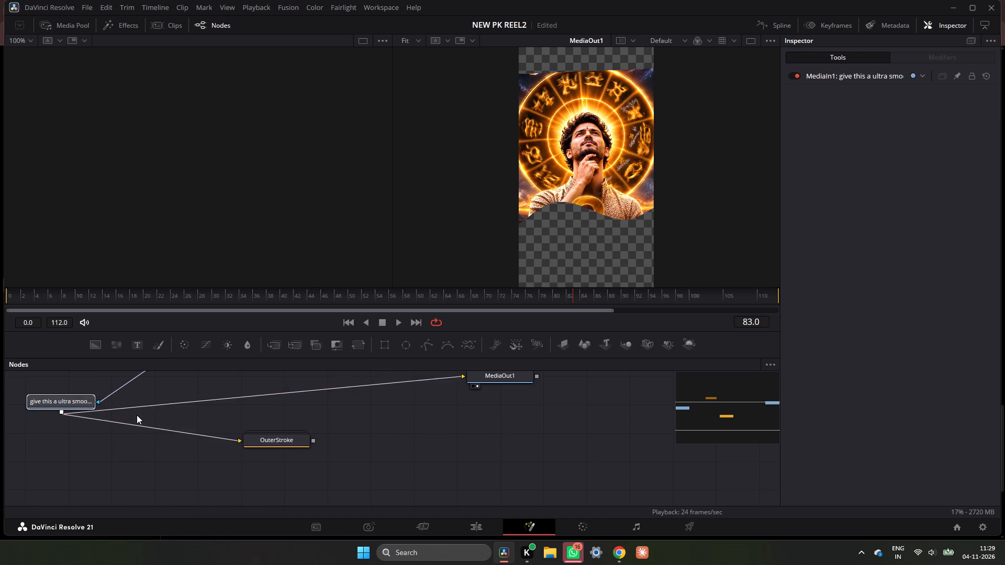
# Reposition the zoom clip's node closer to OuterStroke, below and to the side of Polygon1.
pyautogui.scroll(1, 137, 415)
pyautogui.moveTo(80, 435); pyautogui.dragTo(75, 410)
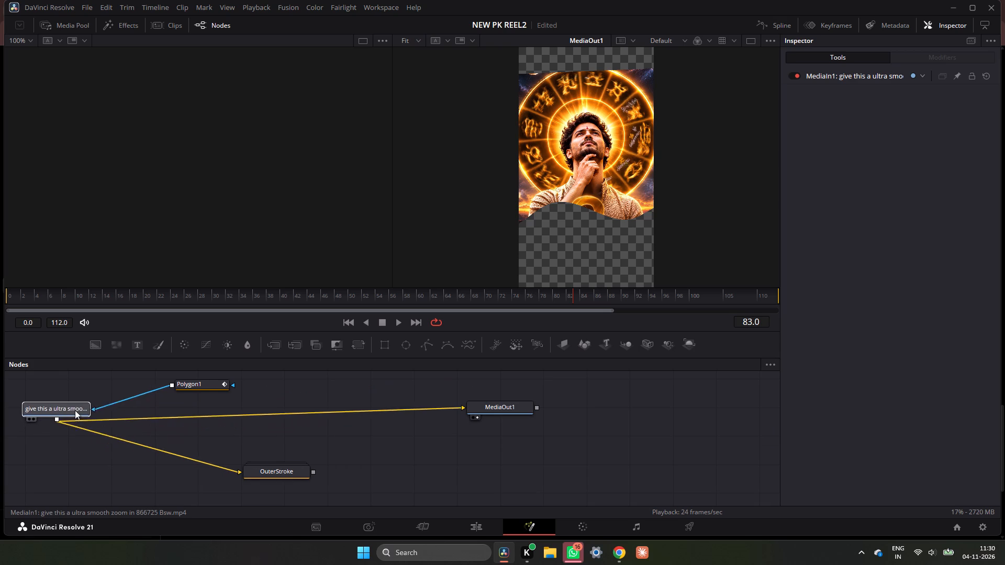
pyautogui.moveTo(75, 410); pyautogui.dragTo(110, 446)
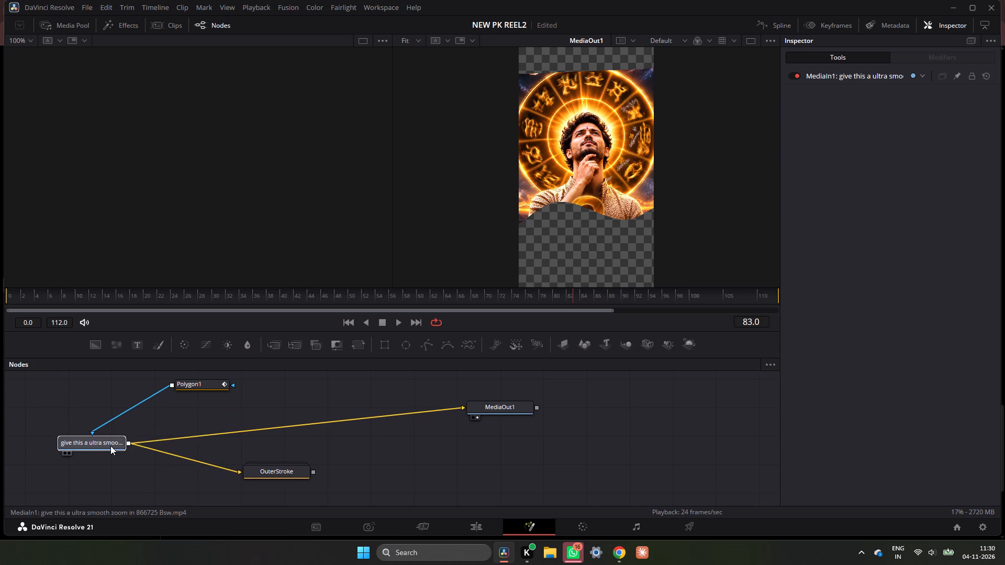
pyautogui.moveTo(110, 446); pyautogui.dragTo(110, 451)
# Play the masked zoom clip in Fusion and check OuterStroke's border and shadow settings.
pyautogui.press('space')
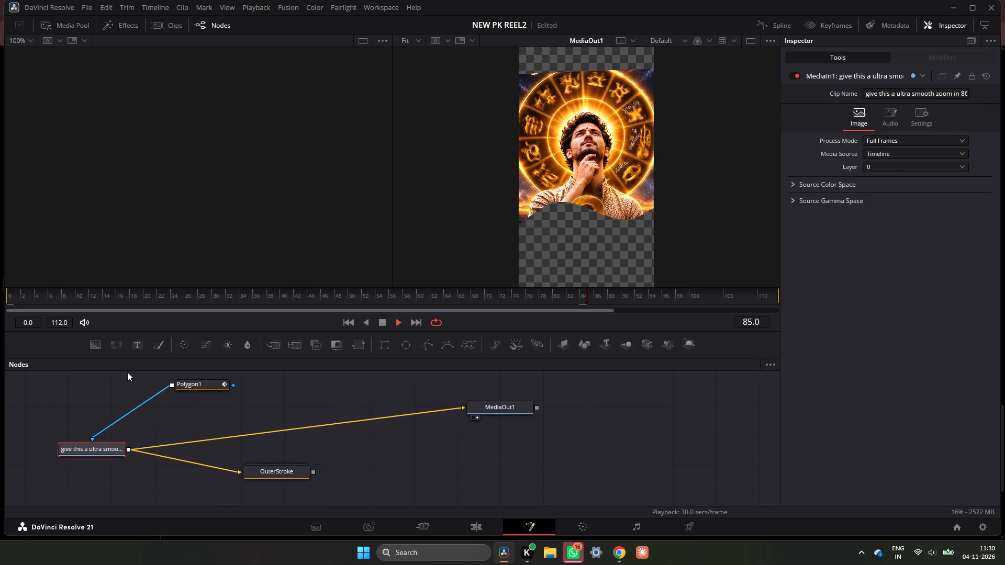
pyautogui.press('space')
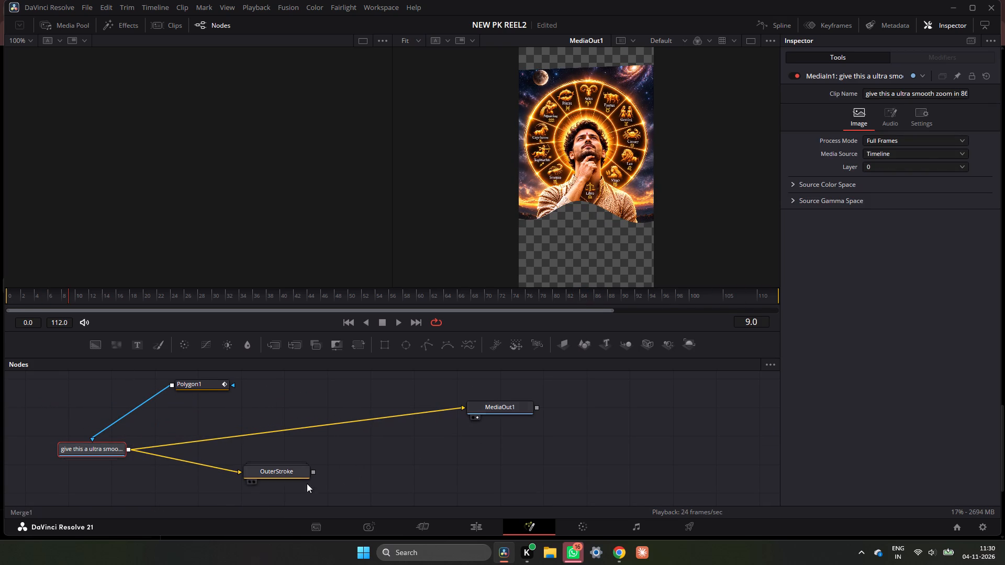
pyautogui.click(275, 474)
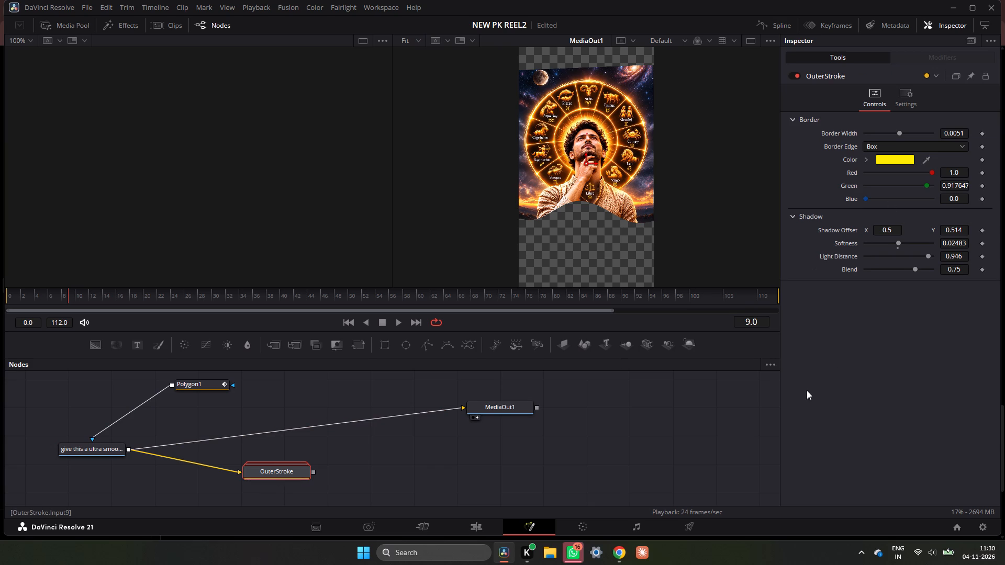
pyautogui.click(913, 100)
pyautogui.click(876, 101)
# On the Edit page, set the V2 zoom clip's Position Y to 455 and play it over the presenter.
pyautogui.click(485, 528)
pyautogui.press('space')
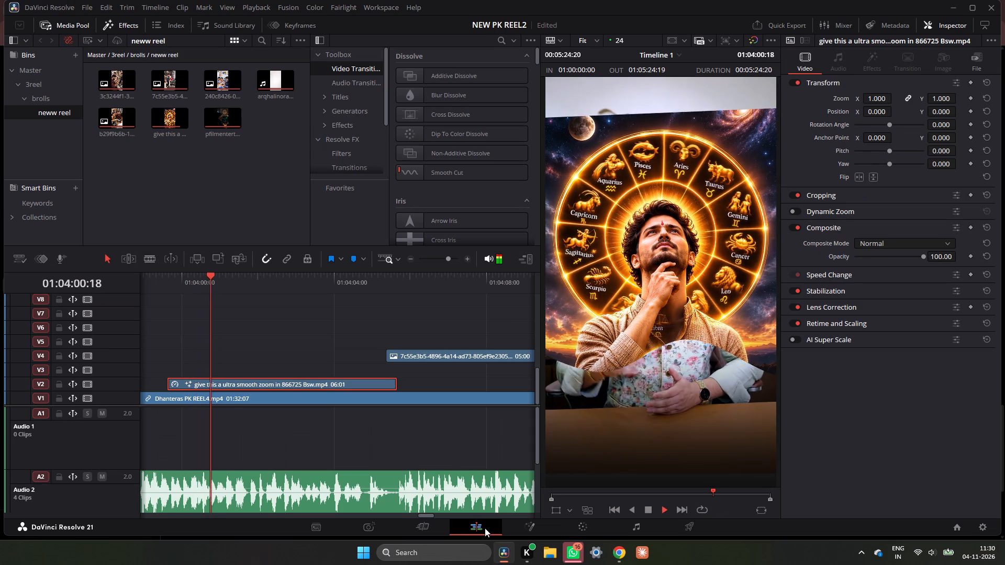
pyautogui.press('space')
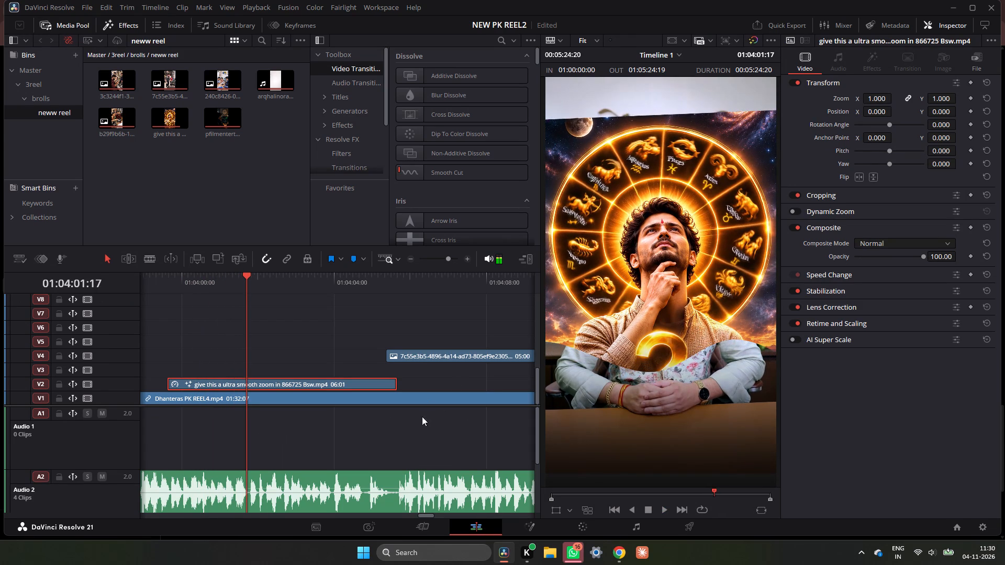
pyautogui.moveTo(943, 110); pyautogui.dragTo(676, 286)
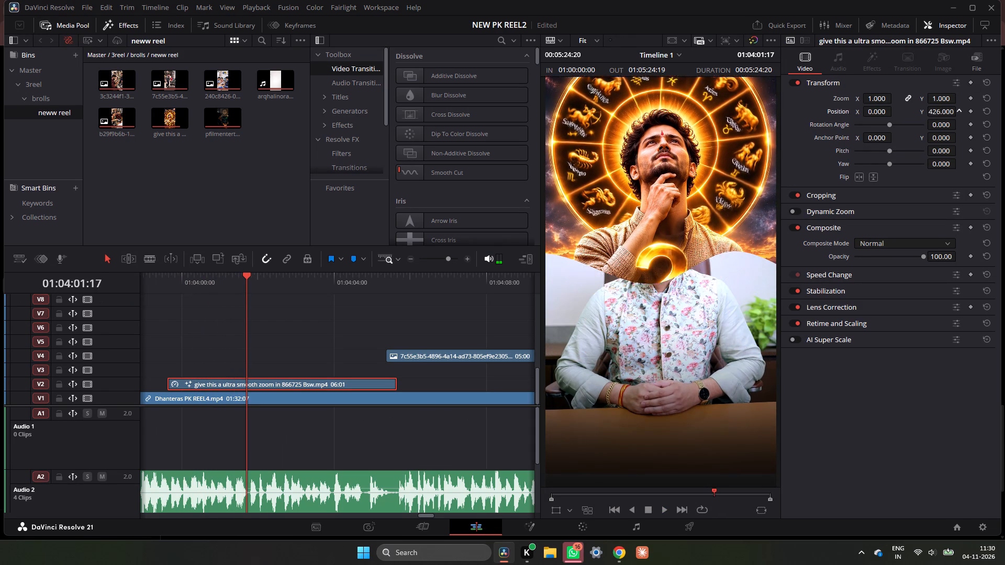
pyautogui.moveTo(676, 286); pyautogui.dragTo(687, 286)
pyautogui.press('space')
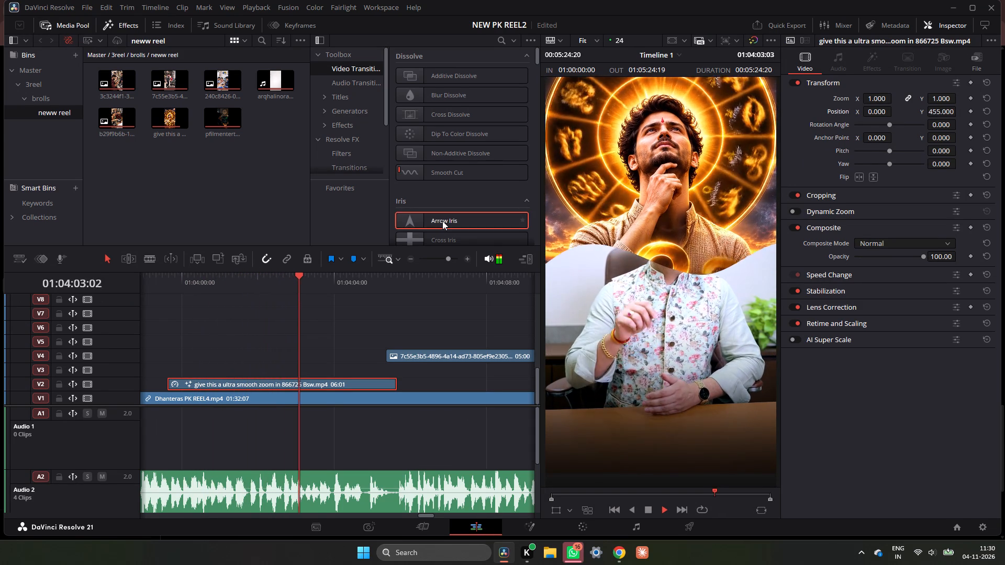
pyautogui.press('space')
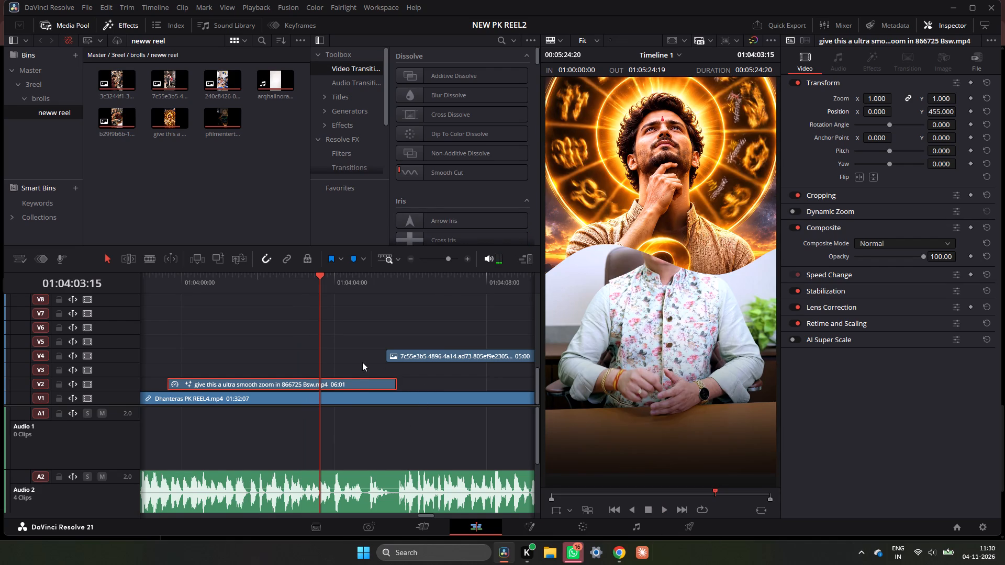
# Reopen the V2 zoom clip in Fusion, disconnect both Polygon1 and OuterStroke from its node, and return to the Edit page.
pyautogui.rightClick(355, 381)
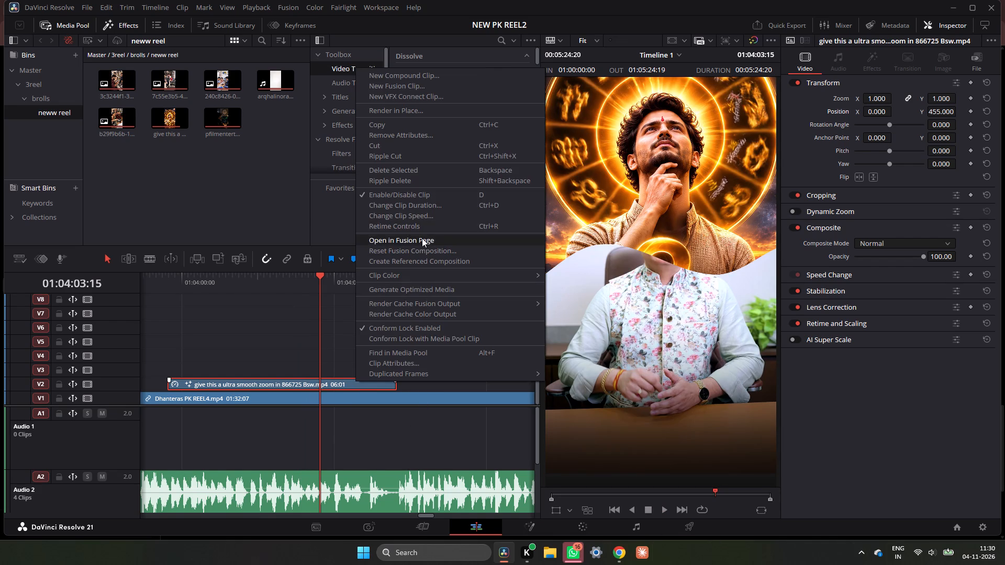
pyautogui.click(421, 240)
pyautogui.click(171, 383)
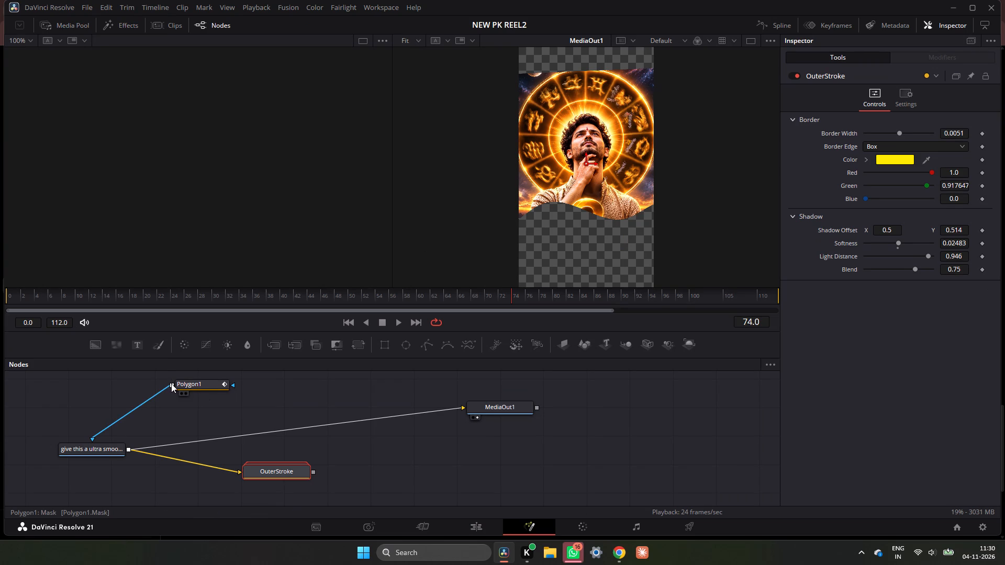
pyautogui.moveTo(171, 384); pyautogui.dragTo(104, 444)
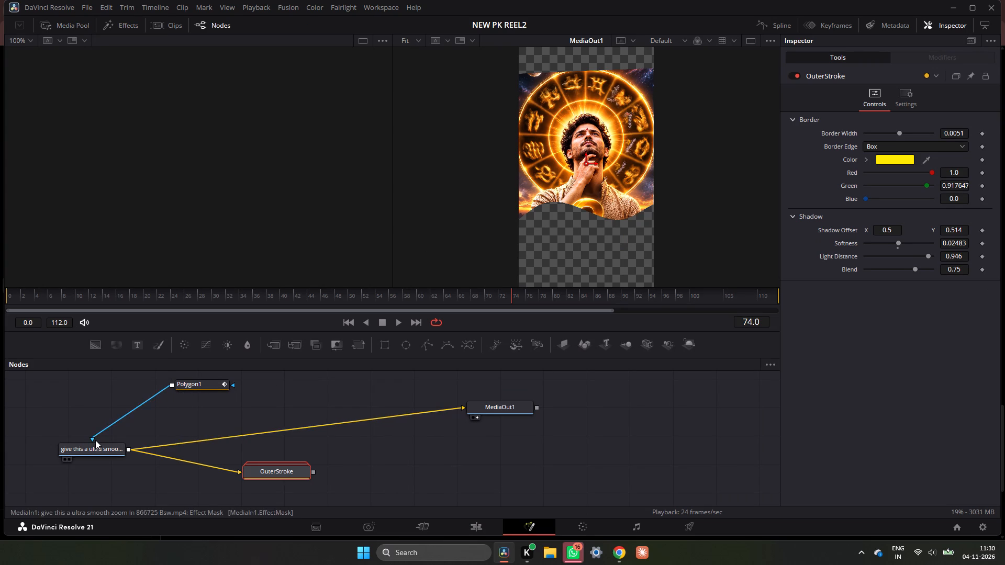
pyautogui.moveTo(95, 440); pyautogui.dragTo(157, 429)
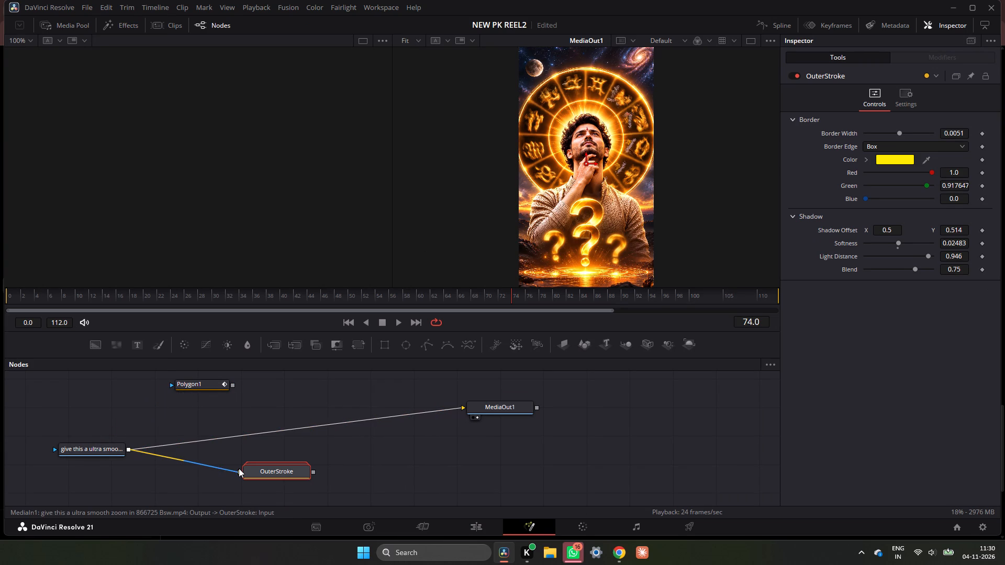
pyautogui.moveTo(239, 470); pyautogui.dragTo(191, 482)
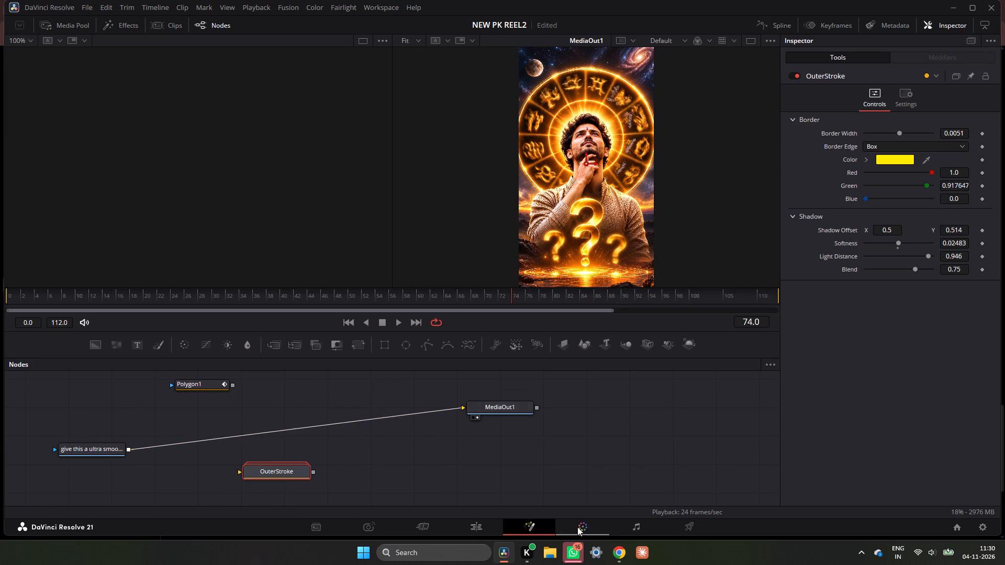
pyautogui.moveTo(466, 531); pyautogui.dragTo(483, 524)
pyautogui.click(482, 523)
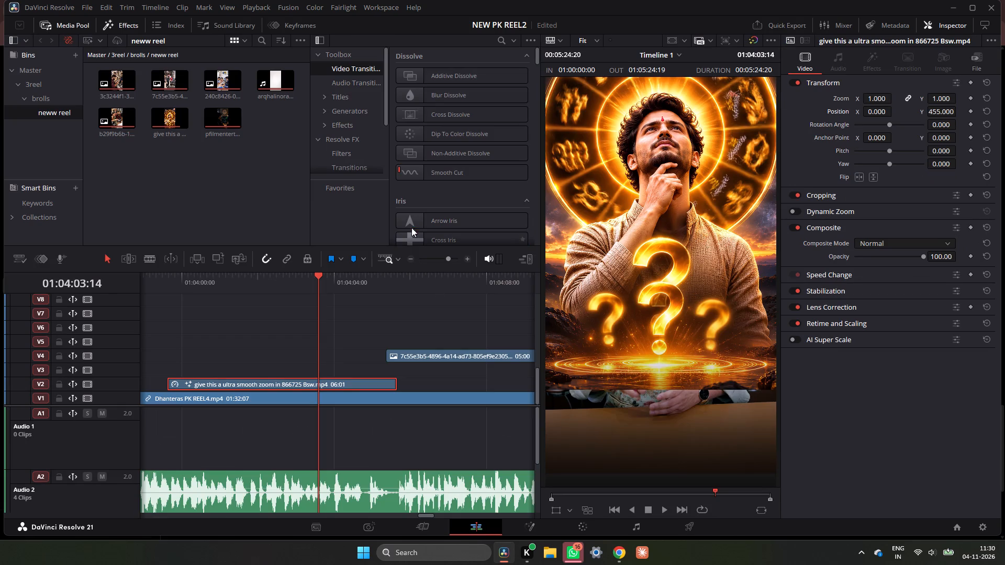
# Play the Dhanteras section past the zoom clip and gym still to review how the visuals match the speech.
pyautogui.doubleClick(412, 256)
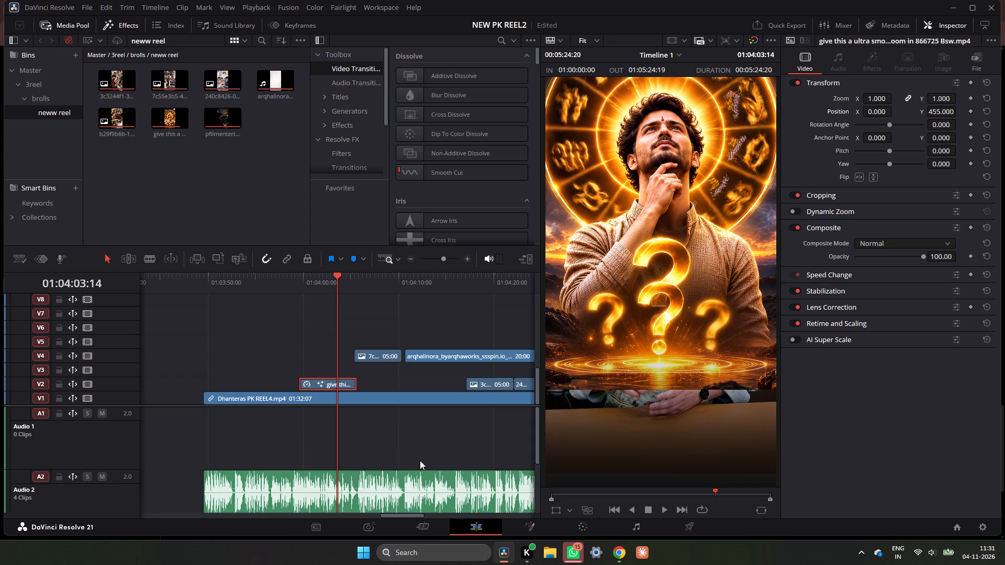
pyautogui.press('space')
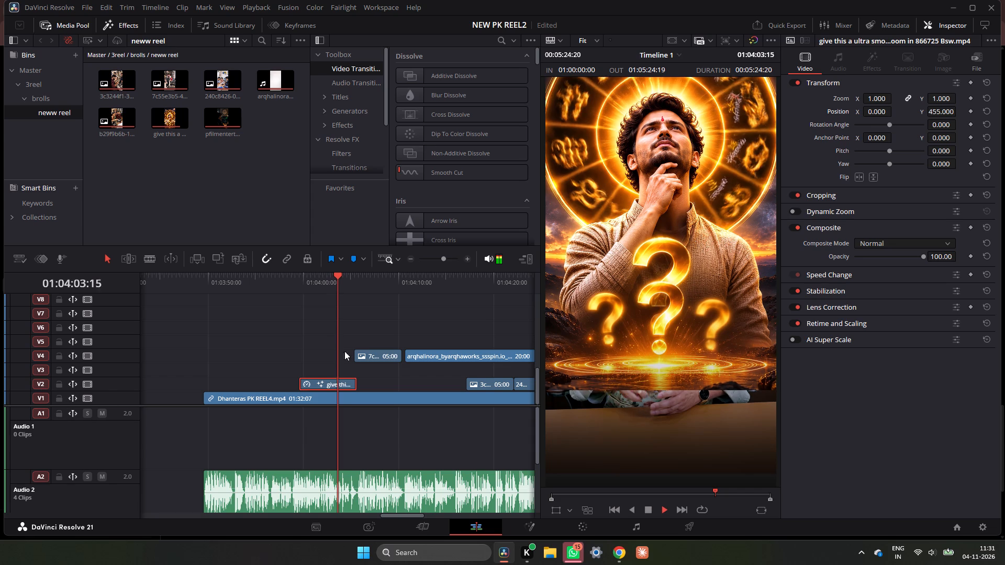
pyautogui.click(412, 258)
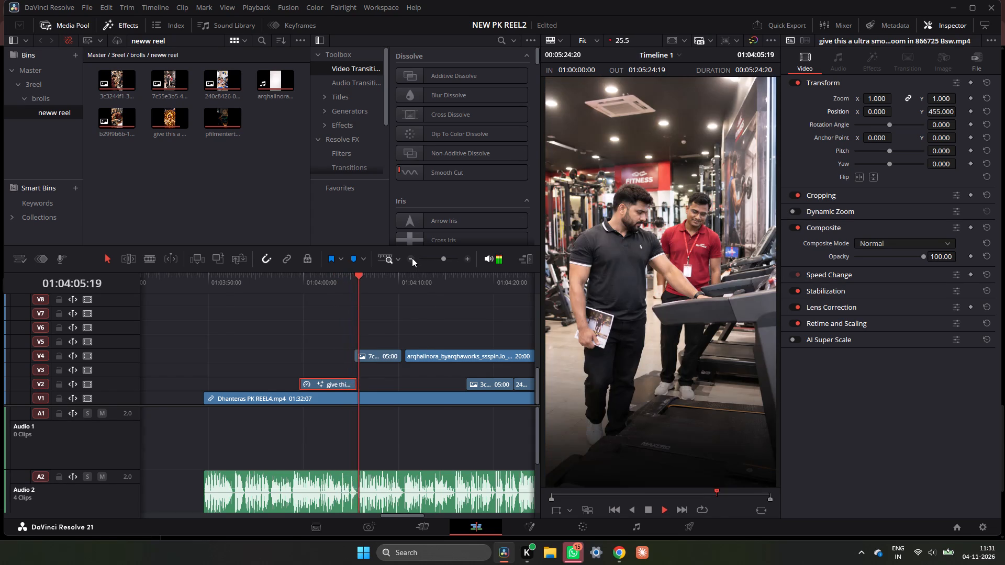
pyautogui.click(412, 258)
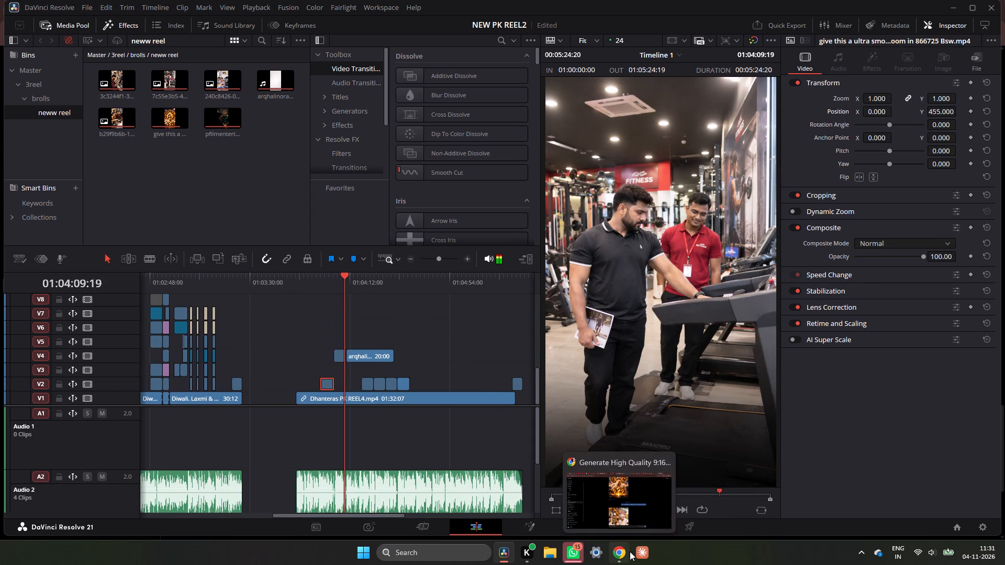
pyautogui.press('space')
pyautogui.doubleClick(467, 259)
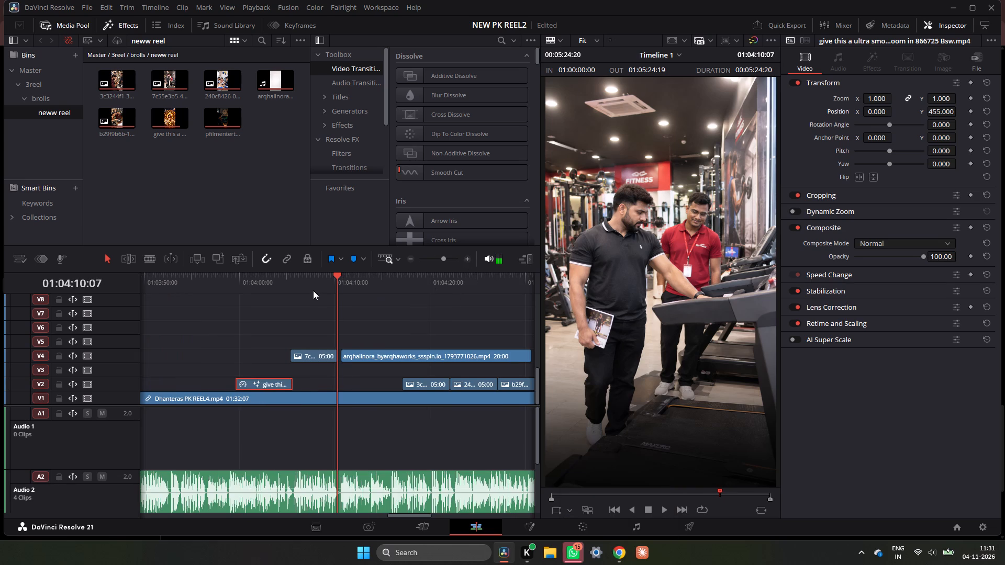
pyautogui.click(301, 287)
pyautogui.click(286, 284)
pyautogui.press('space')
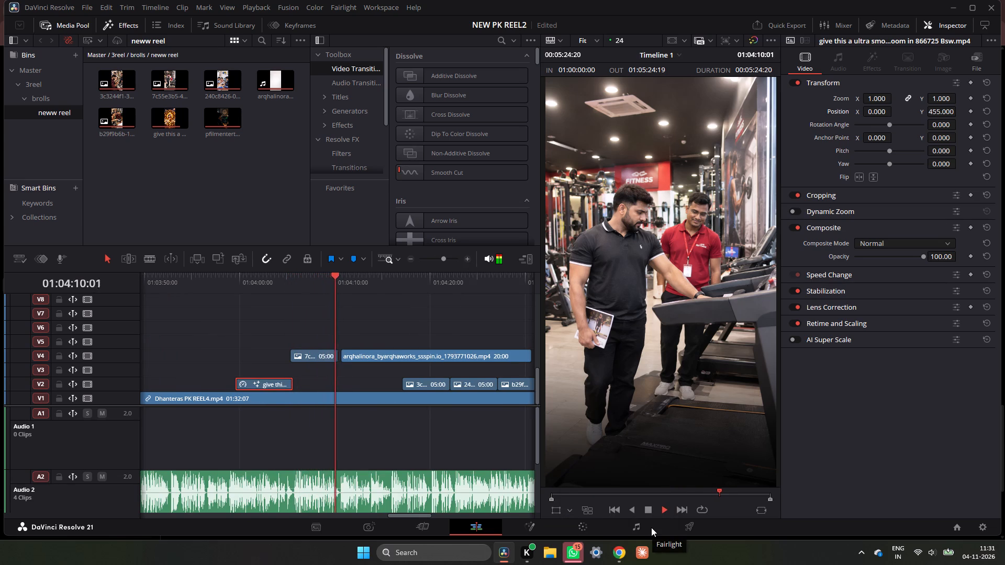
pyautogui.press('space')
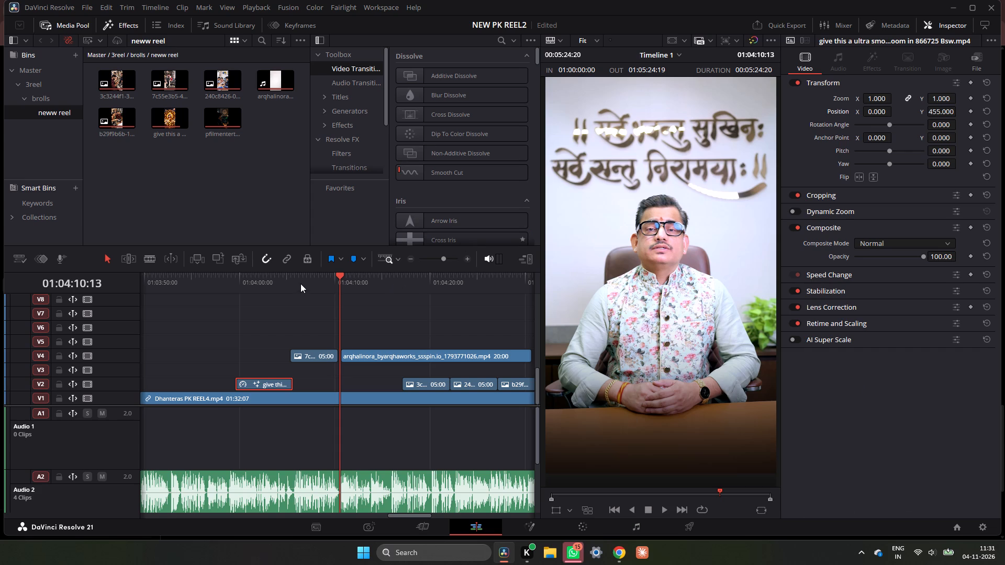
# Move the arqhalinora background clip from V4 to V3, starting at 01:04:05:16 where the zoom clip ends, and preview it.
pyautogui.click(285, 280)
pyautogui.press('space')
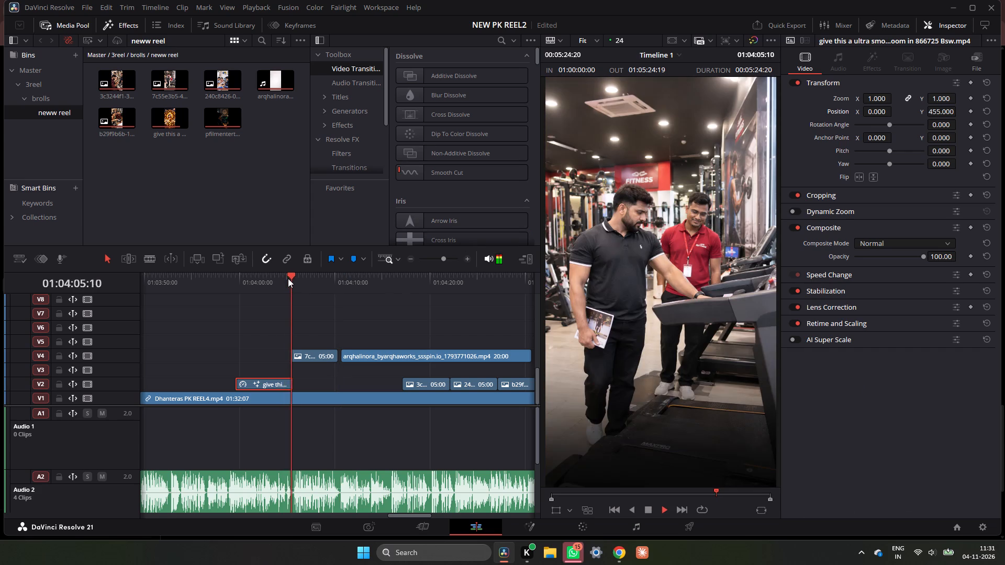
pyautogui.press('space')
pyautogui.click(298, 278)
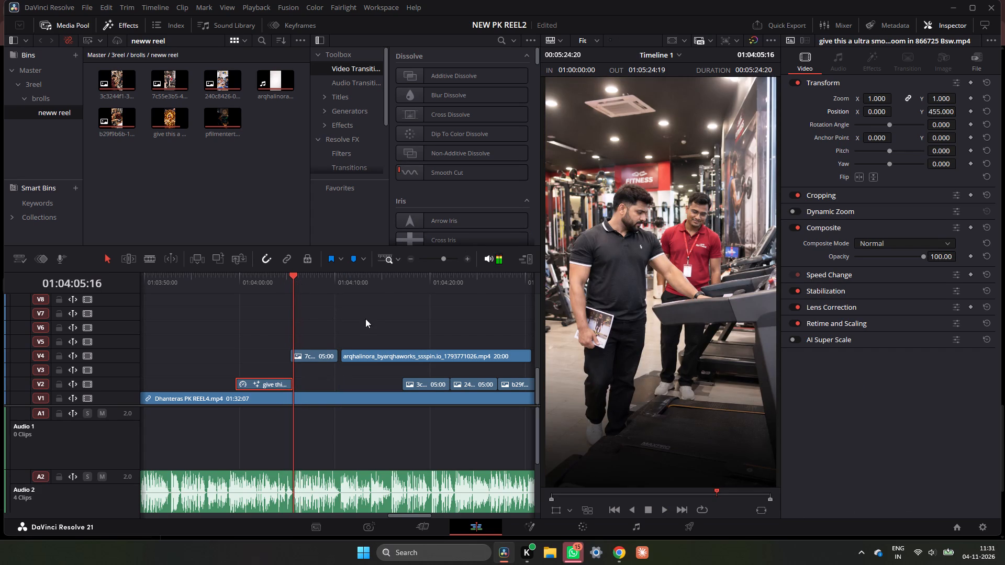
pyautogui.moveTo(384, 358); pyautogui.dragTo(341, 370)
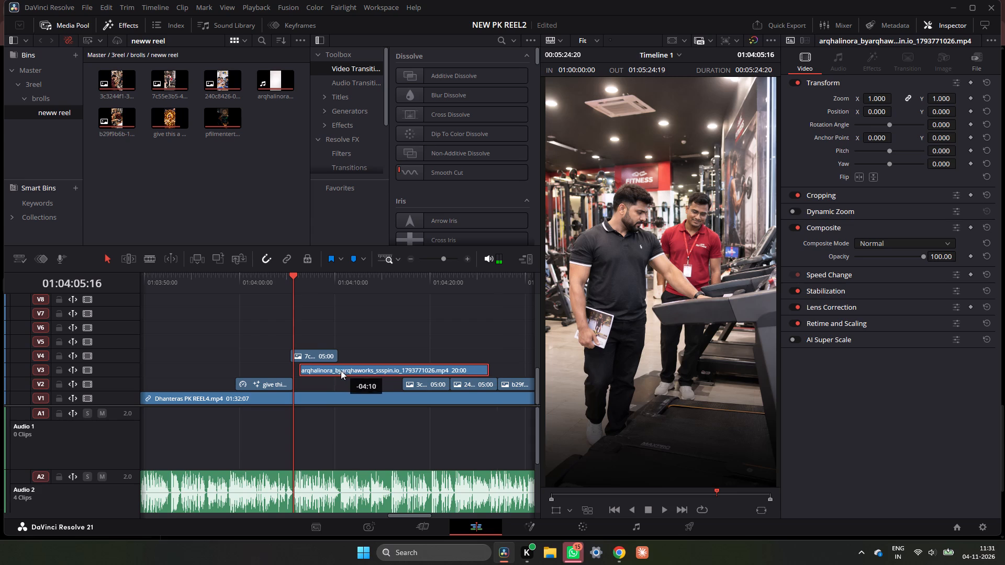
pyautogui.moveTo(341, 370); pyautogui.dragTo(337, 371)
pyautogui.press('space')
pyautogui.press('space')
# Move the gym still from V4 up to V5 above the background clip, starting at about 01:04:09, and play it back.
pyautogui.moveTo(325, 358); pyautogui.dragTo(364, 343)
pyautogui.press('space')
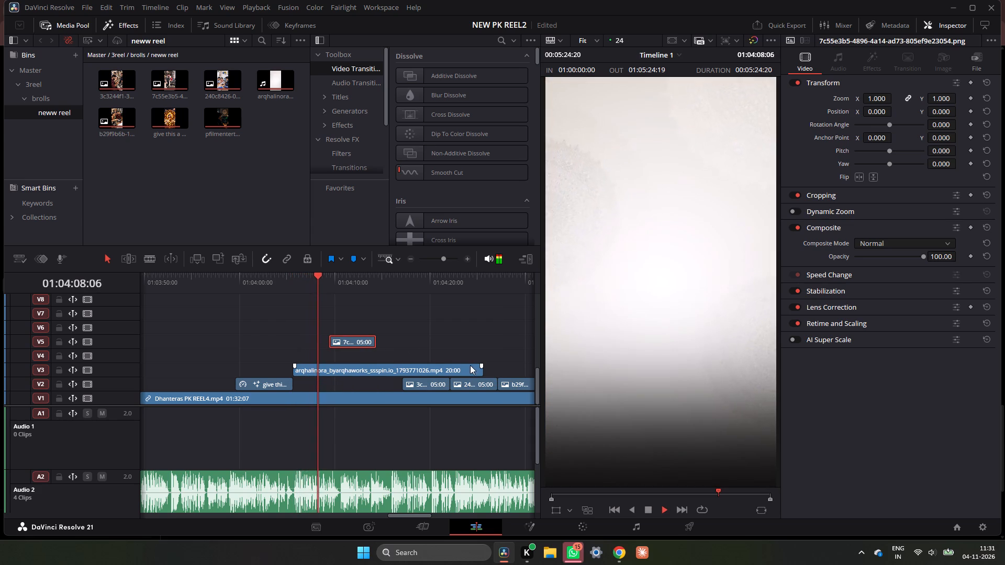
pyautogui.press('space')
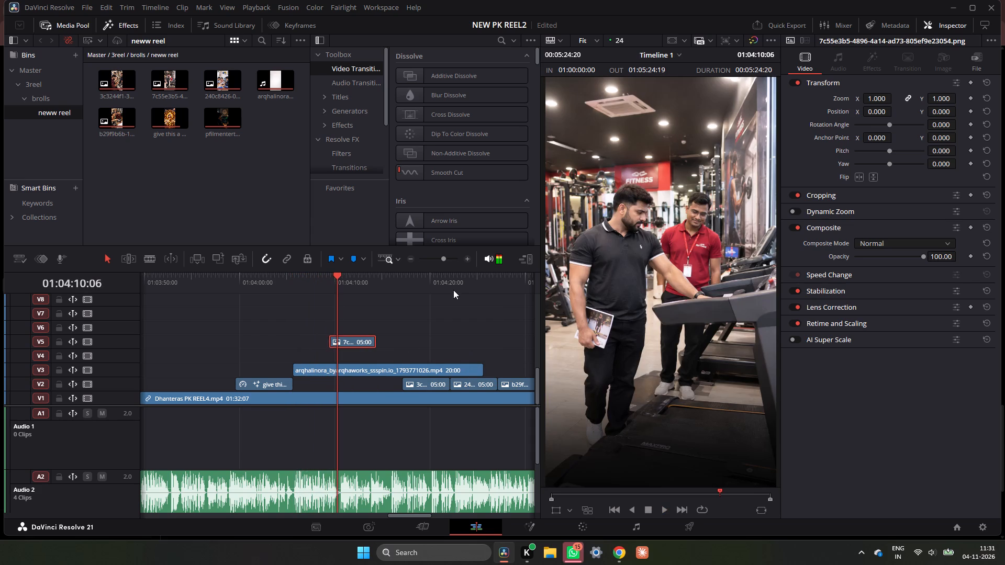
# Split the arqhalinora background clip on V3 at 01:04:10:12, matched to the speech, and delete the part after the cut.
pyautogui.click(465, 257)
pyautogui.press('space')
pyautogui.press('space')
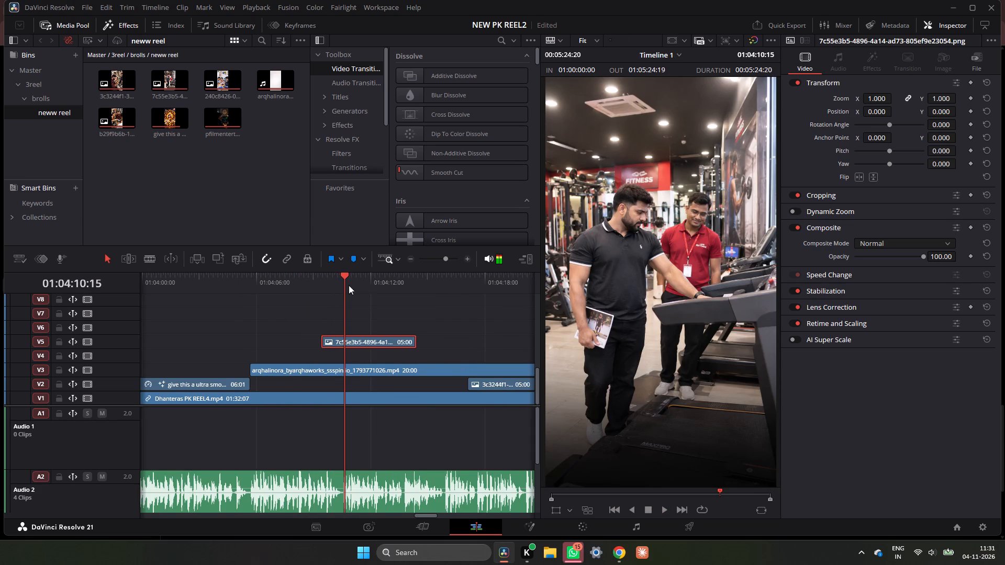
pyautogui.click(347, 284)
pyautogui.press('space')
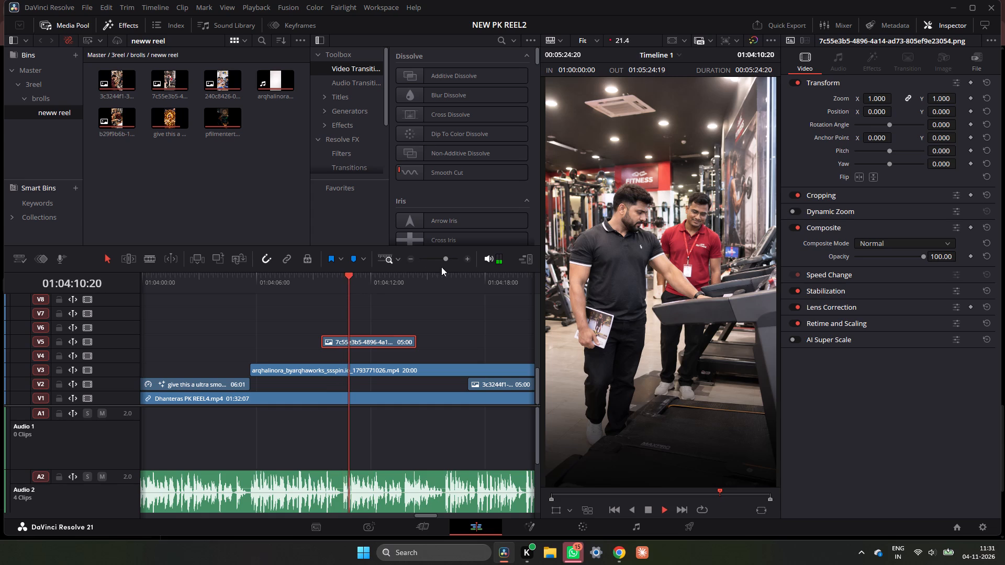
pyautogui.click(464, 258)
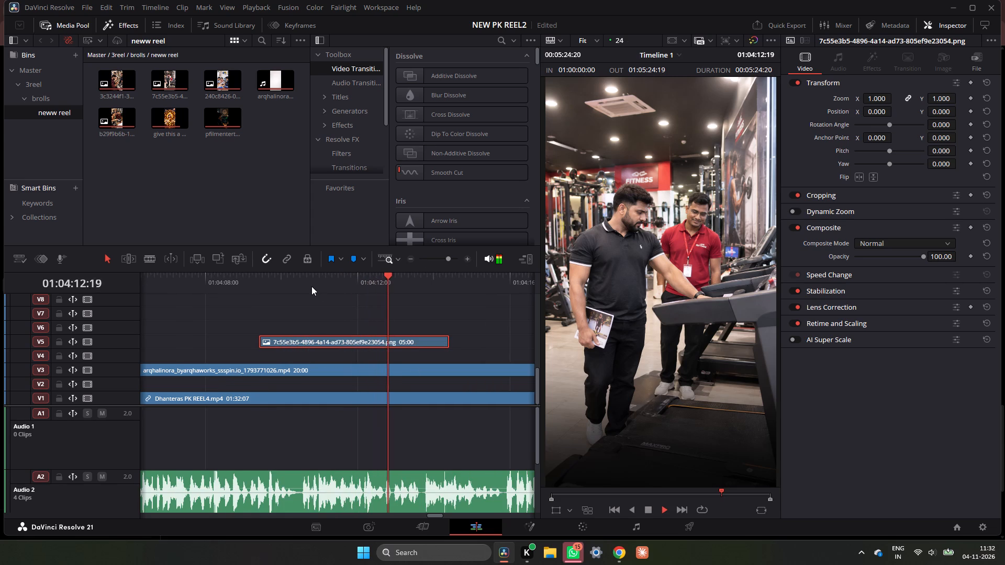
pyautogui.press('space')
pyautogui.press('space')
pyautogui.press('space')
pyautogui.click(299, 274)
pyautogui.click(303, 274)
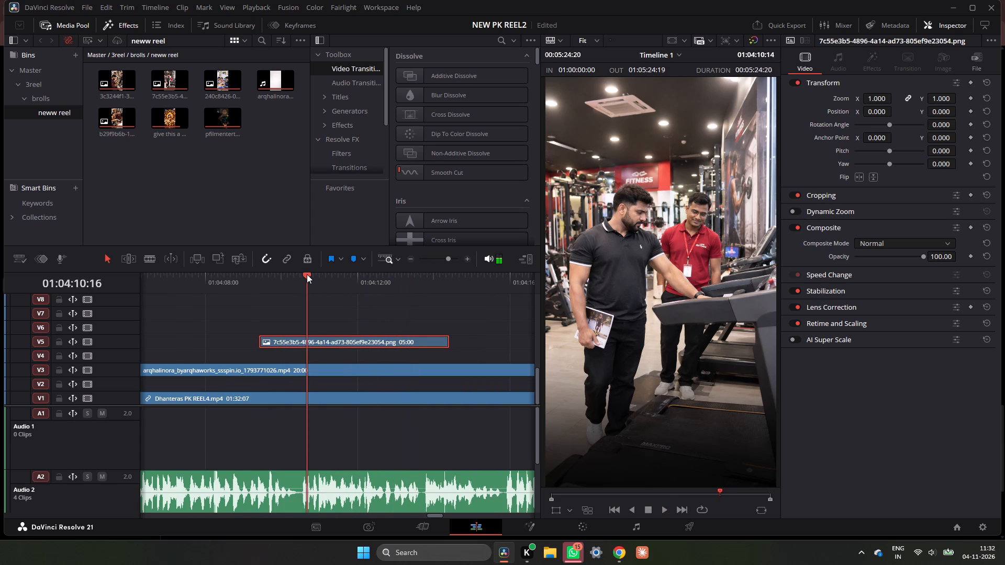
pyautogui.click(403, 365)
pyautogui.hotkey('ctrl', 'b')
pyautogui.click(401, 366)
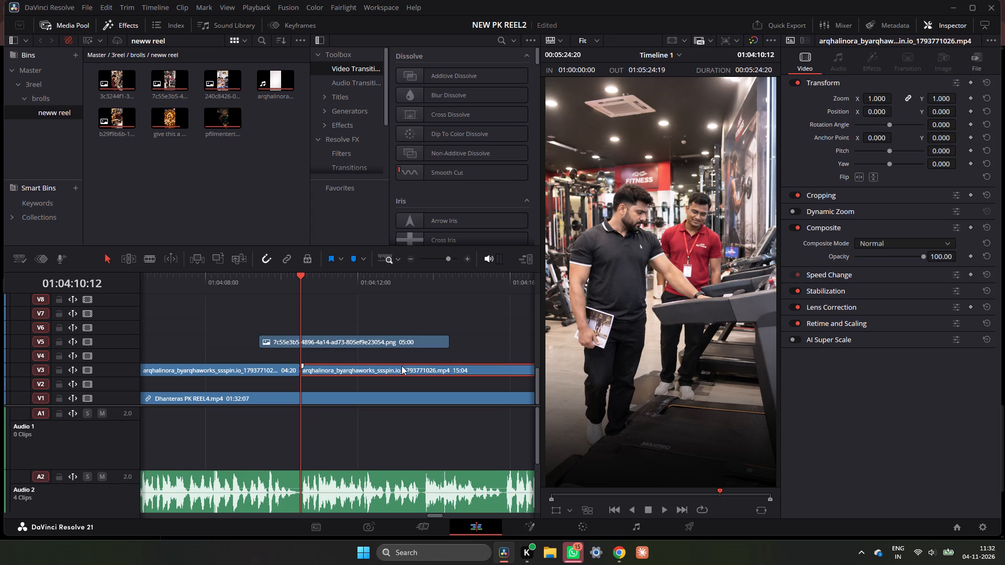
pyautogui.press('BackSpace')
# Play from the shortened background through the later stills, and replay the zoom clip from its start to check the section.
pyautogui.press('space')
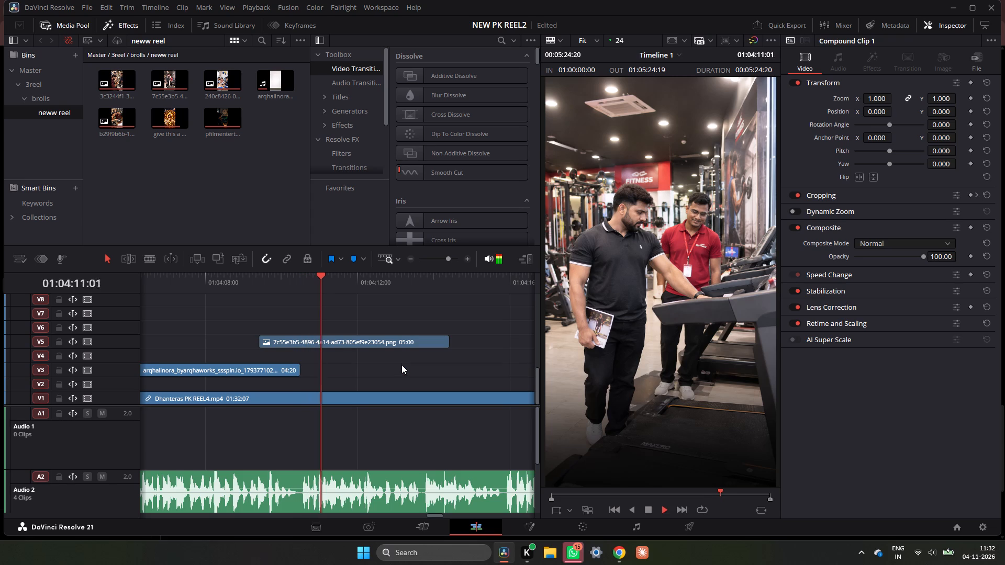
pyautogui.click(410, 259)
pyautogui.click(410, 259)
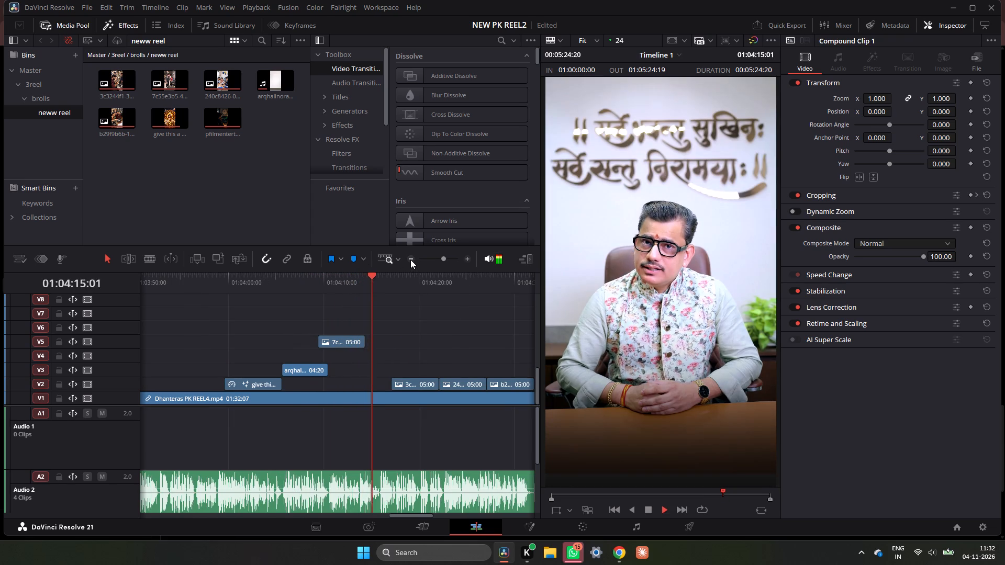
pyautogui.press('space')
pyautogui.press('space')
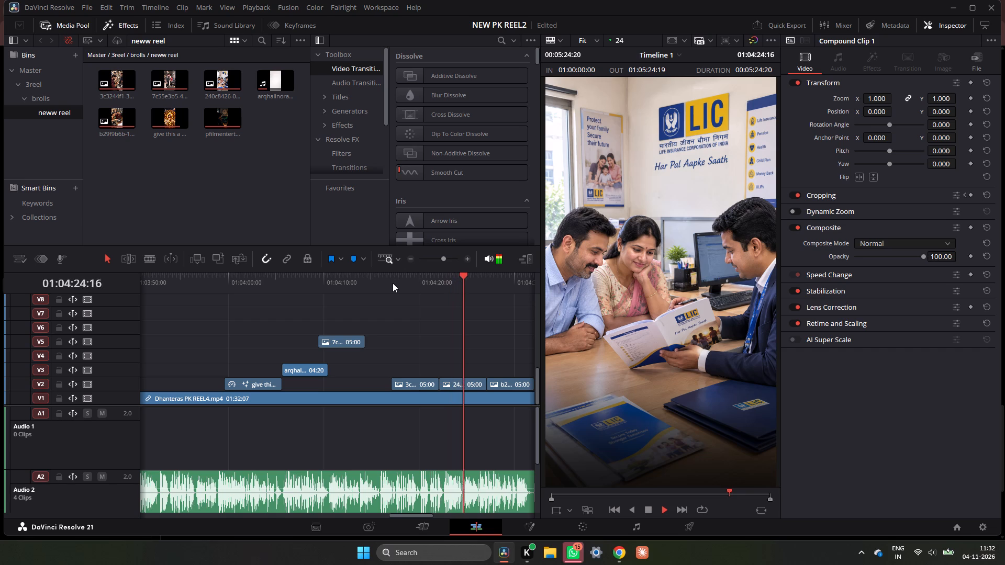
pyautogui.click(228, 286)
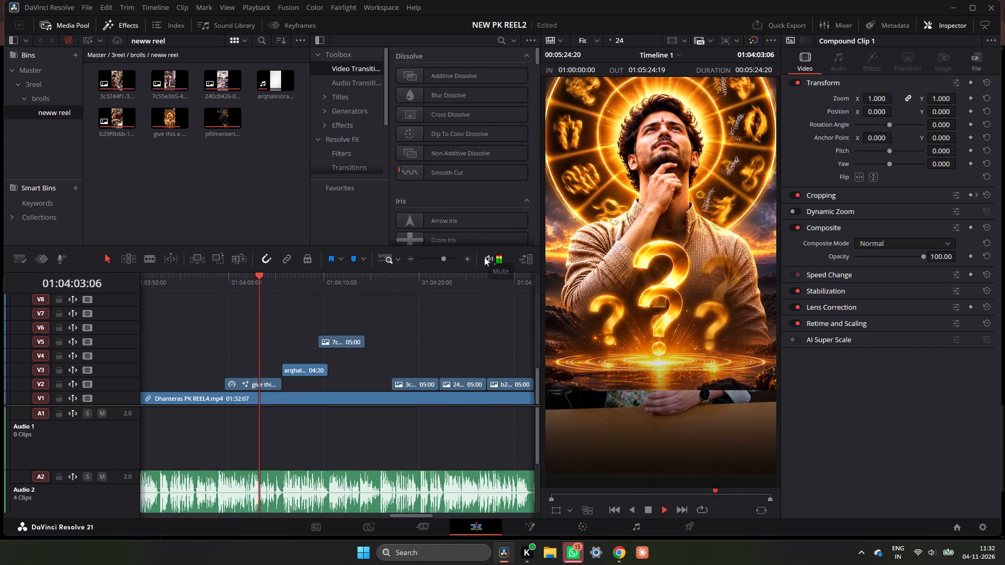
pyautogui.press('space')
# Reset the V2 zoom clip's position so Y is 0.000 and the image fills the frame.
pyautogui.click(270, 378)
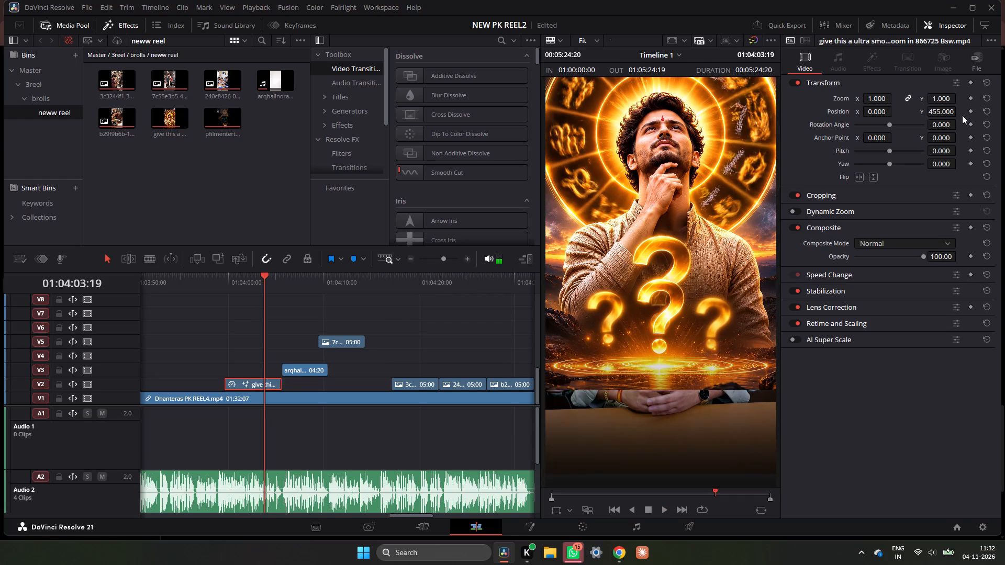
pyautogui.moveTo(951, 111); pyautogui.dragTo(764, 286)
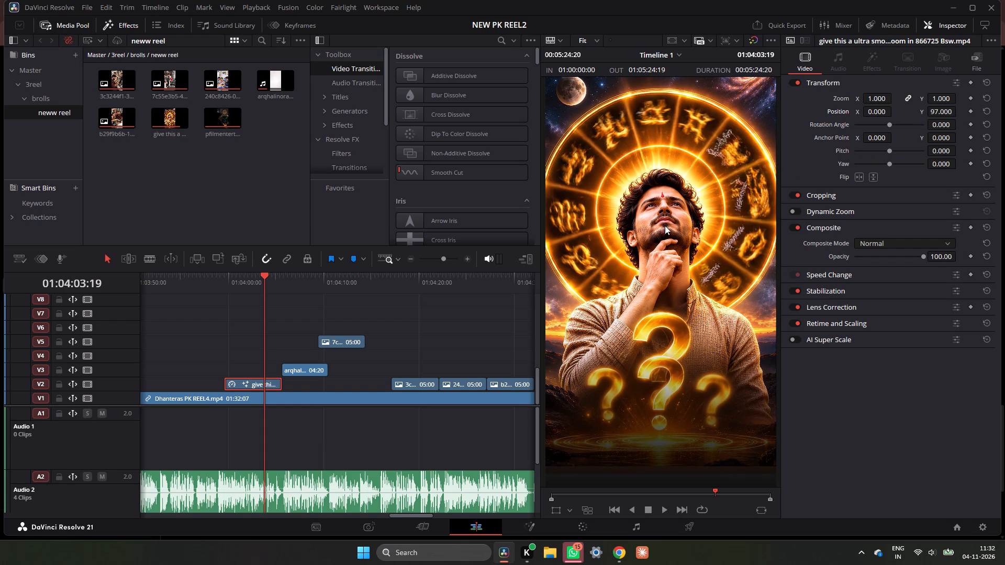
pyautogui.click(986, 113)
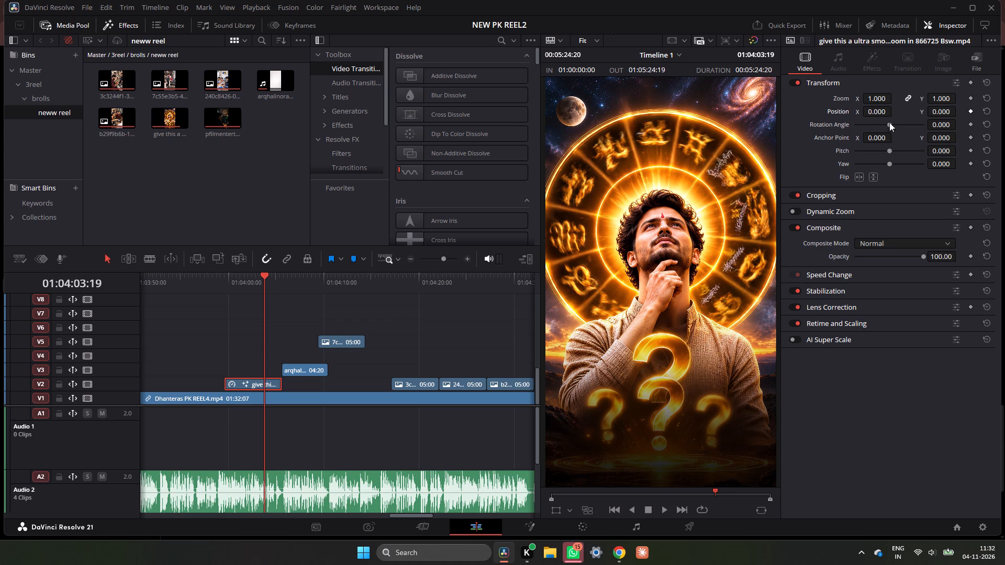
# Play the repositioned zoom clip in short bursts from about 01:04:00 to examine how fast the zodiac wheel and question marks move.
pyautogui.click(220, 279)
pyautogui.press('space')
pyautogui.press('space')
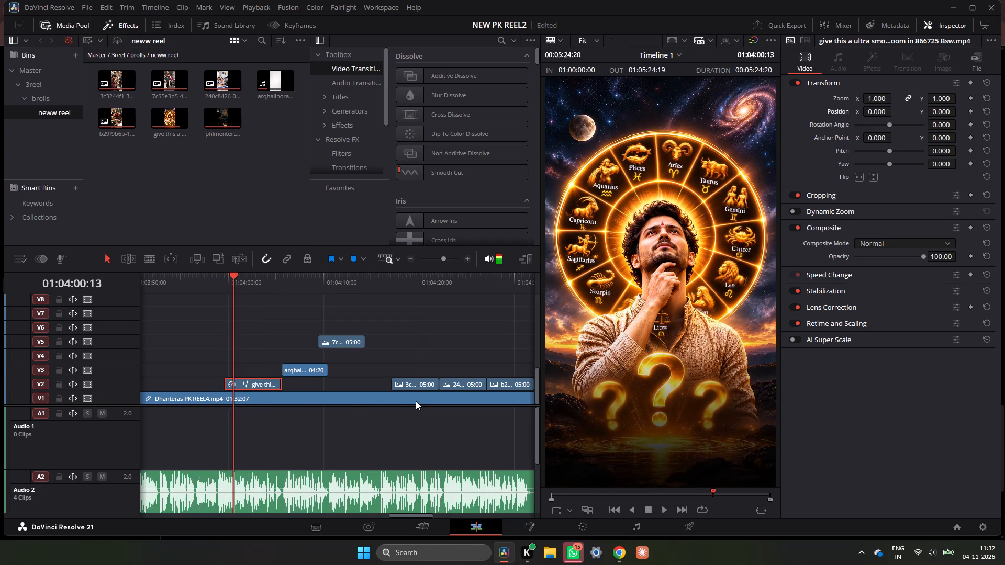
pyautogui.press('space')
pyautogui.press('space')
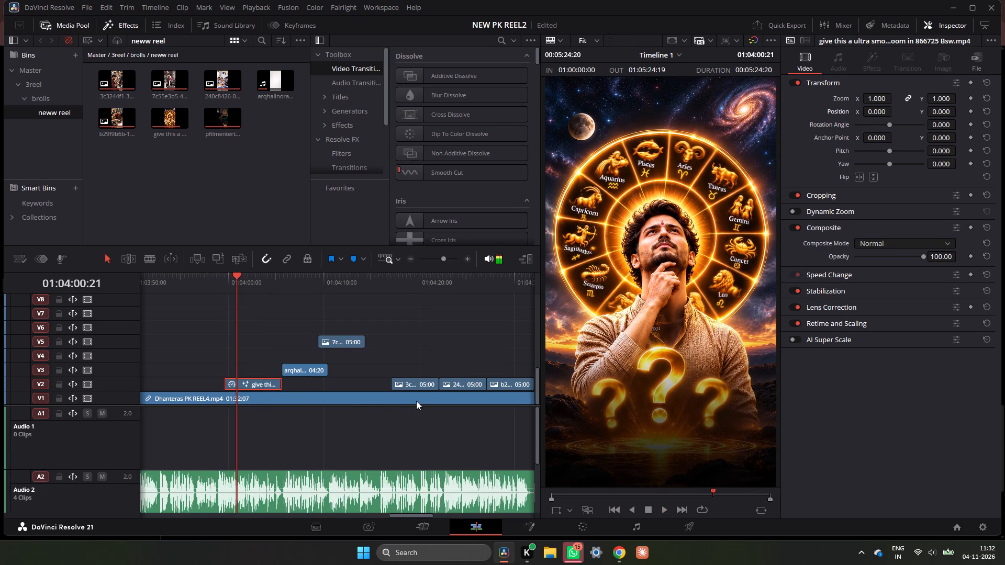
pyautogui.press('space')
pyautogui.press('space')
pyautogui.press('space')
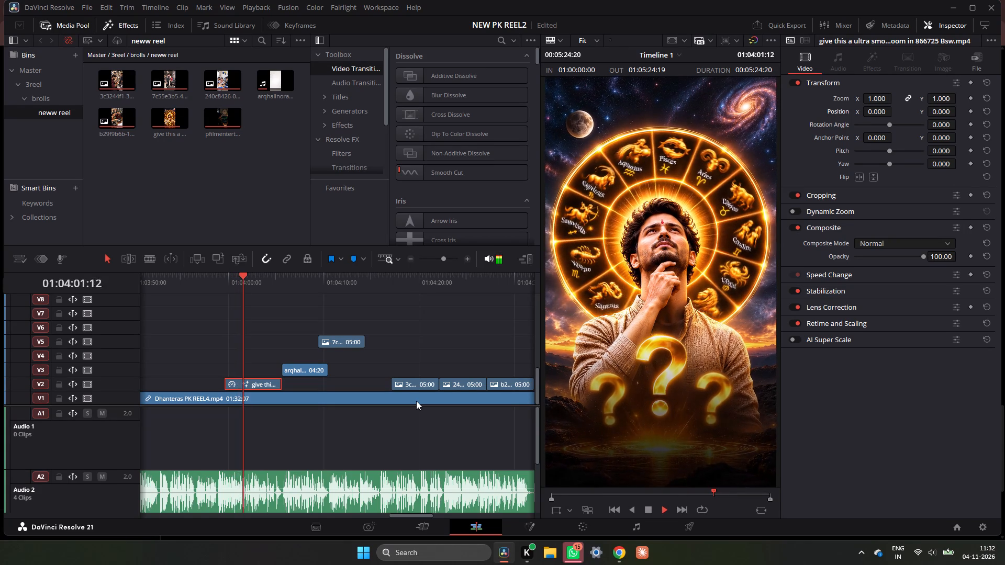
pyautogui.press('space')
pyautogui.press('space')
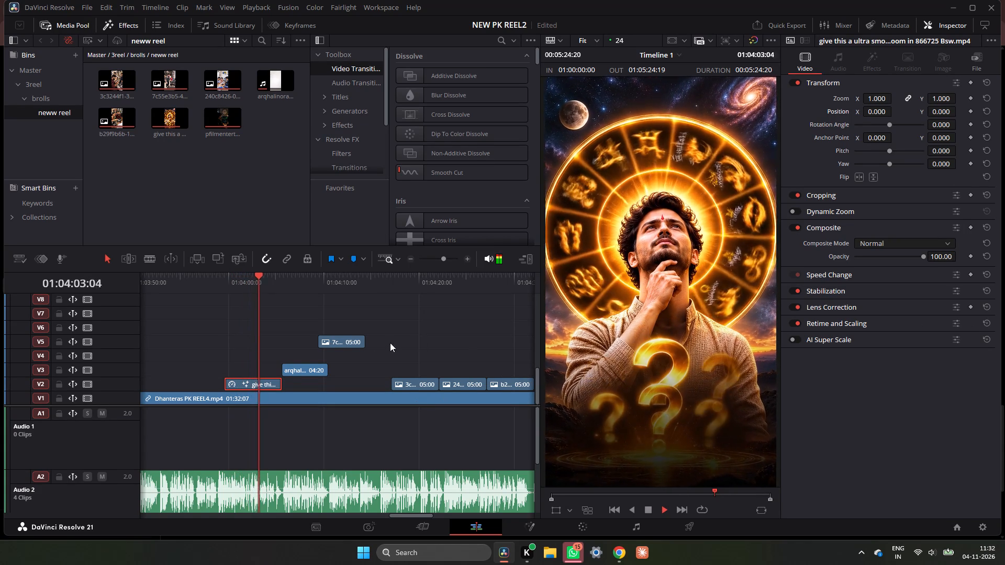
pyautogui.press('space')
# Set the V2 zoom clip's speed to 14% and play it back from its start.
pyautogui.rightClick(249, 382)
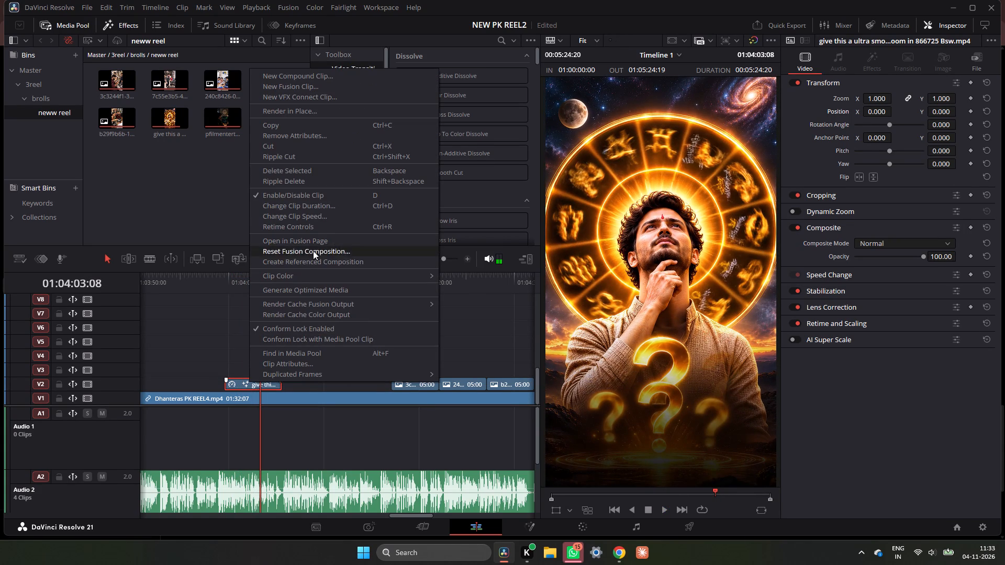
pyautogui.click(330, 216)
pyautogui.moveTo(242, 245); pyautogui.dragTo(209, 274)
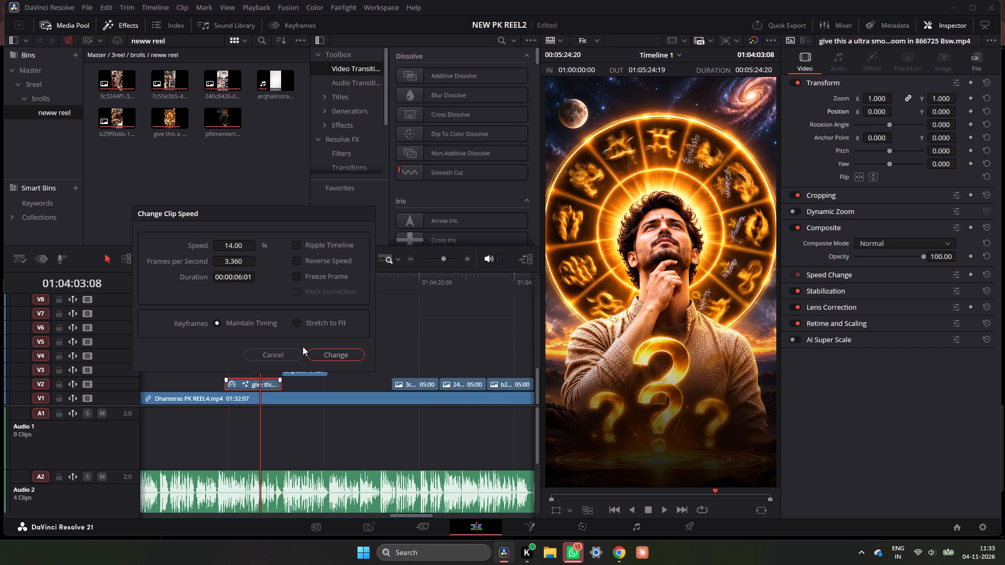
pyautogui.click(317, 354)
pyautogui.click(227, 284)
pyautogui.press('space')
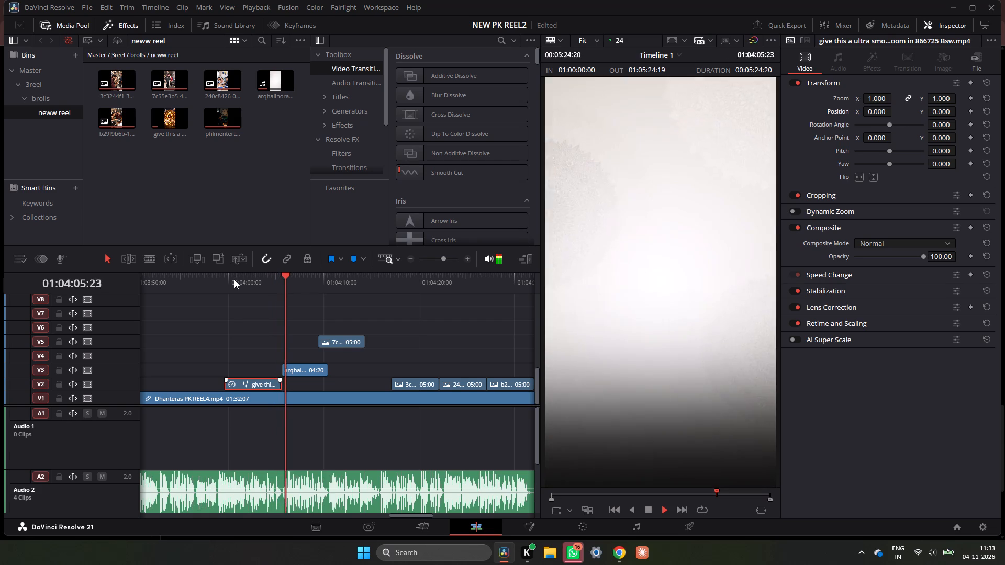
pyautogui.press('space')
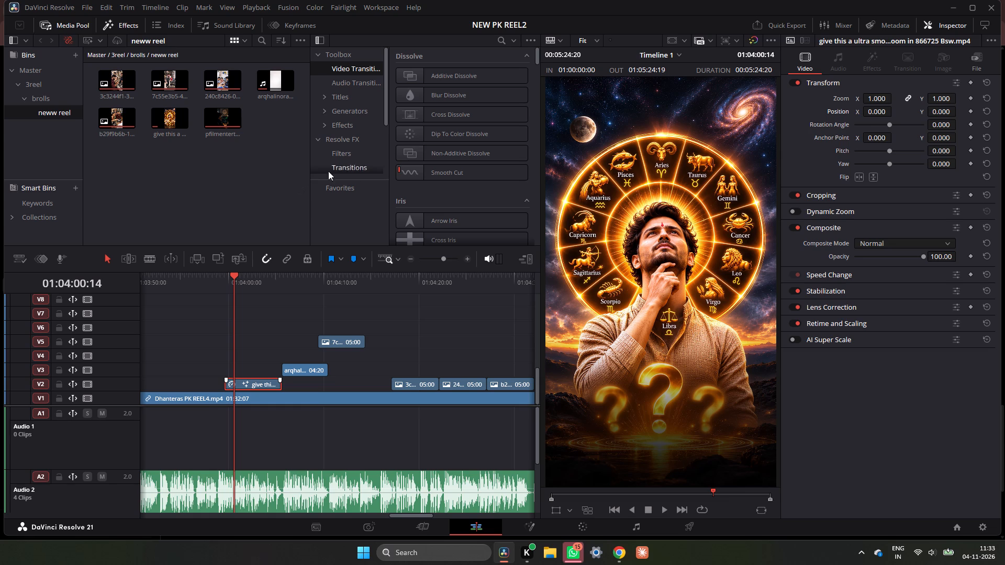
pyautogui.press('space')
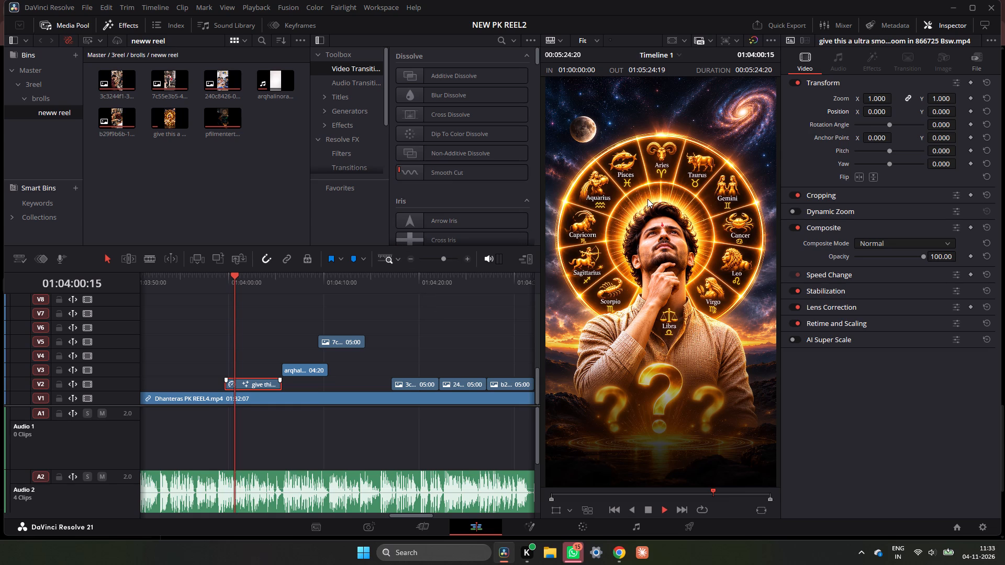
pyautogui.press('space')
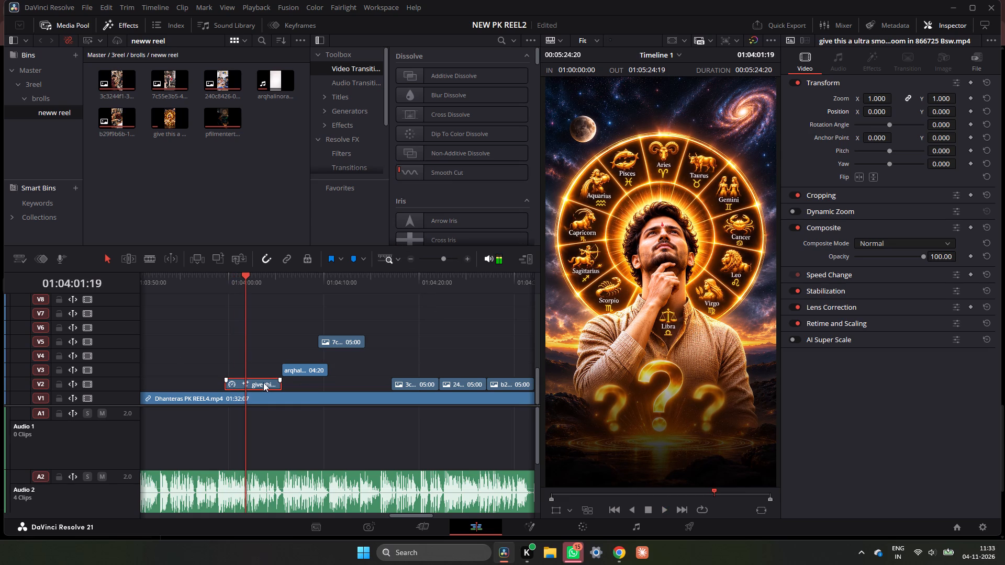
# Duplicate the zoom clip from V2 onto V3 directly above the original.
pyautogui.keyDown('alt'); pyautogui.moveTo(263, 382); pyautogui.dragTo(263, 366); pyautogui.keyUp('alt')
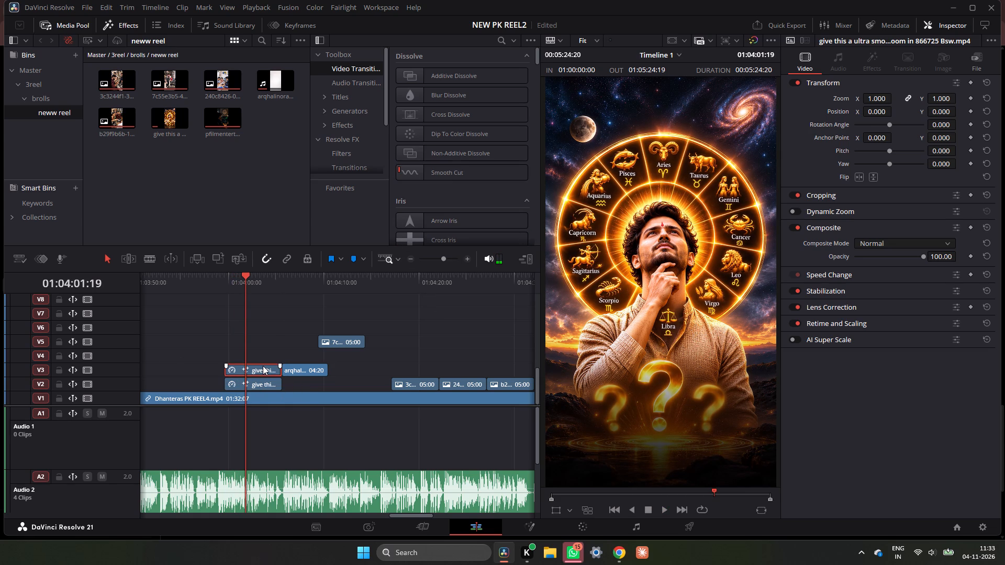
# In Fusion, mask the V3 copy with a rectangle about 1.99 wide, centred near Y 0.15, covering the question-mark area, and return to Edit.
pyautogui.rightClick(263, 366)
pyautogui.click(327, 224)
pyautogui.scroll(14, 904, 276)
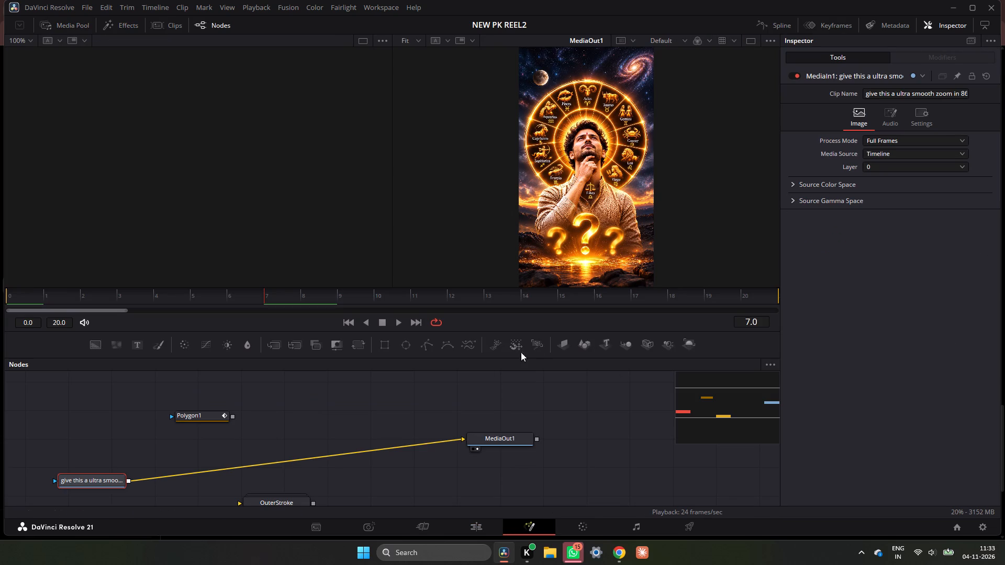
pyautogui.click(389, 345)
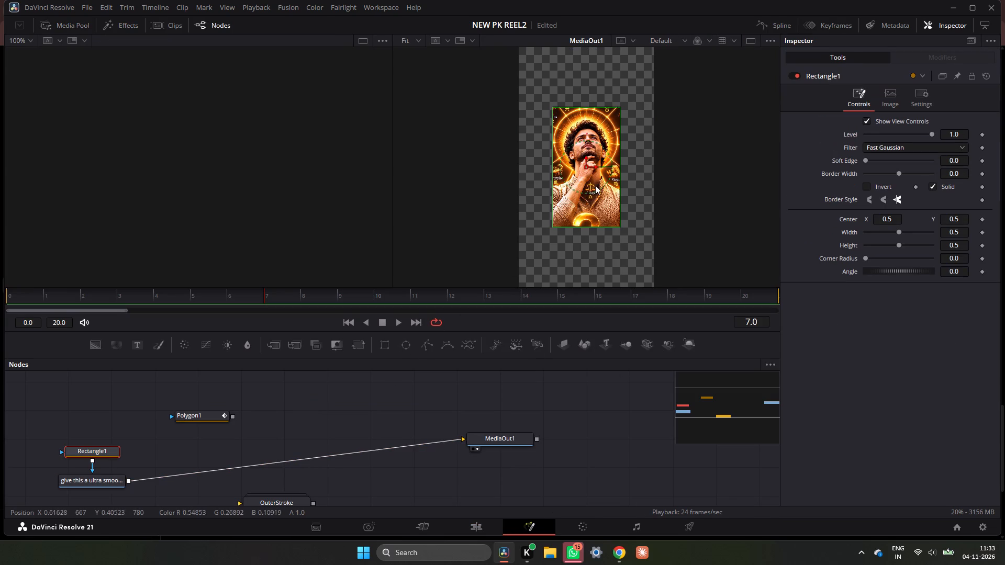
pyautogui.moveTo(586, 165); pyautogui.dragTo(585, 248)
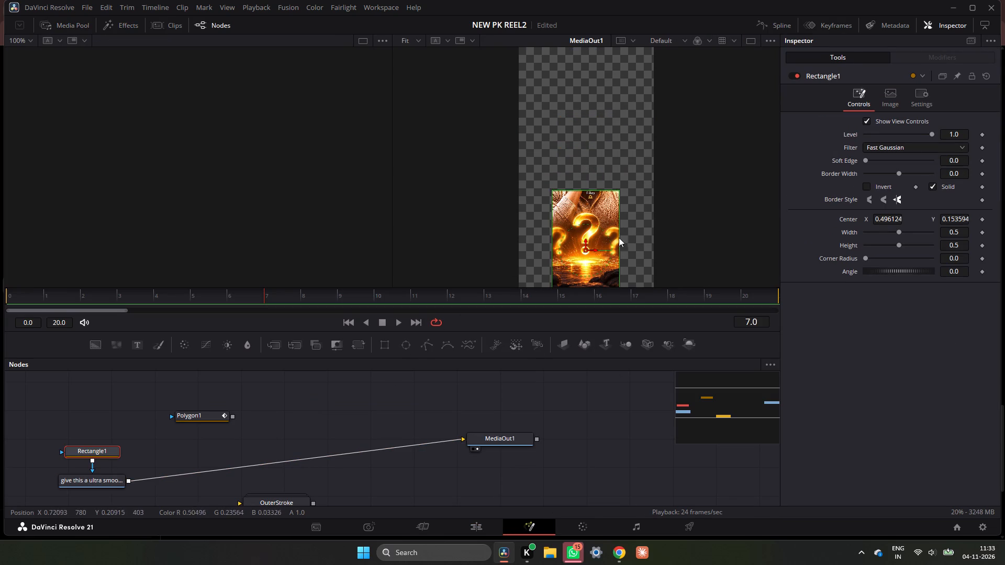
pyautogui.moveTo(621, 238); pyautogui.dragTo(722, 253)
pyautogui.moveTo(586, 190); pyautogui.dragTo(586, 198)
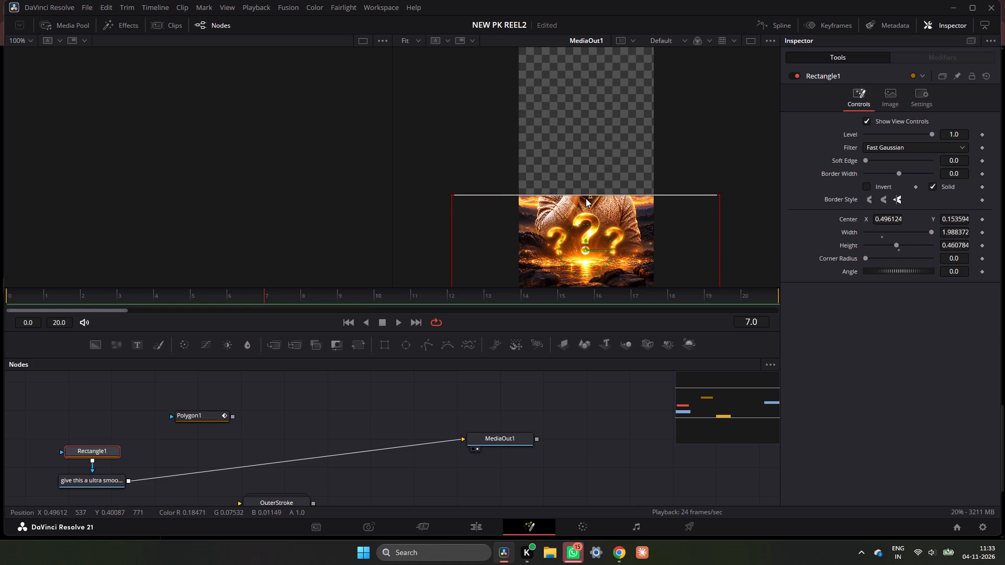
pyautogui.moveTo(586, 198); pyautogui.dragTo(586, 204)
pyautogui.click(475, 526)
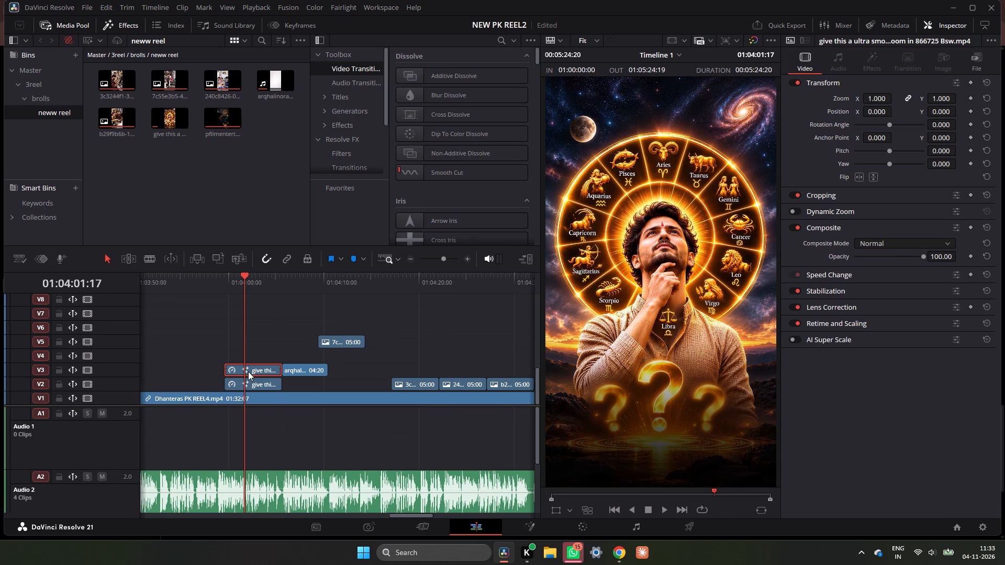
# Raise the masked V3 copy's clip speed above 14% and play it back against the slower V2 clip.
pyautogui.rightClick(249, 370)
pyautogui.click(311, 204)
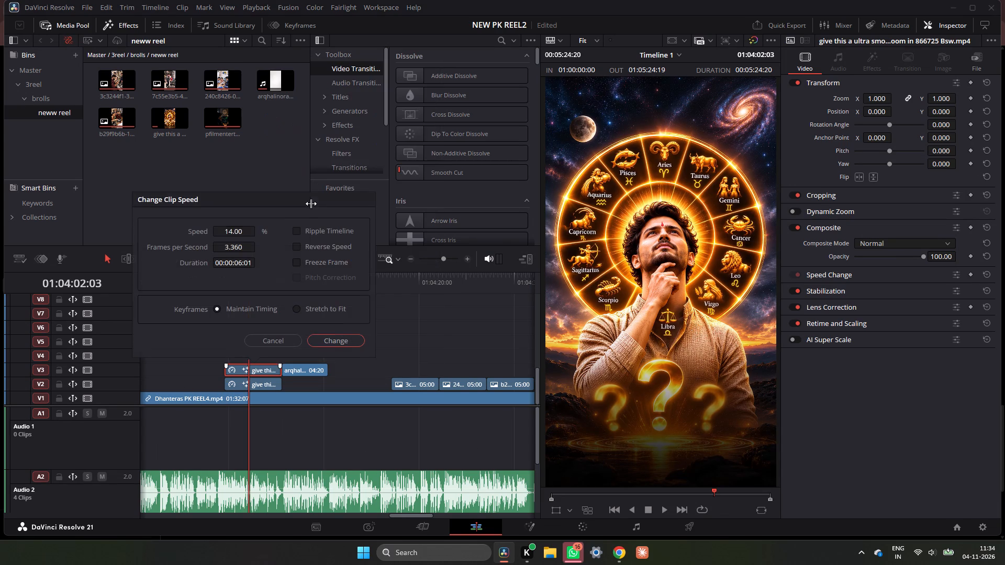
pyautogui.moveTo(243, 232); pyautogui.dragTo(292, 235)
pyautogui.click(310, 346)
pyautogui.click(229, 286)
pyautogui.press('space')
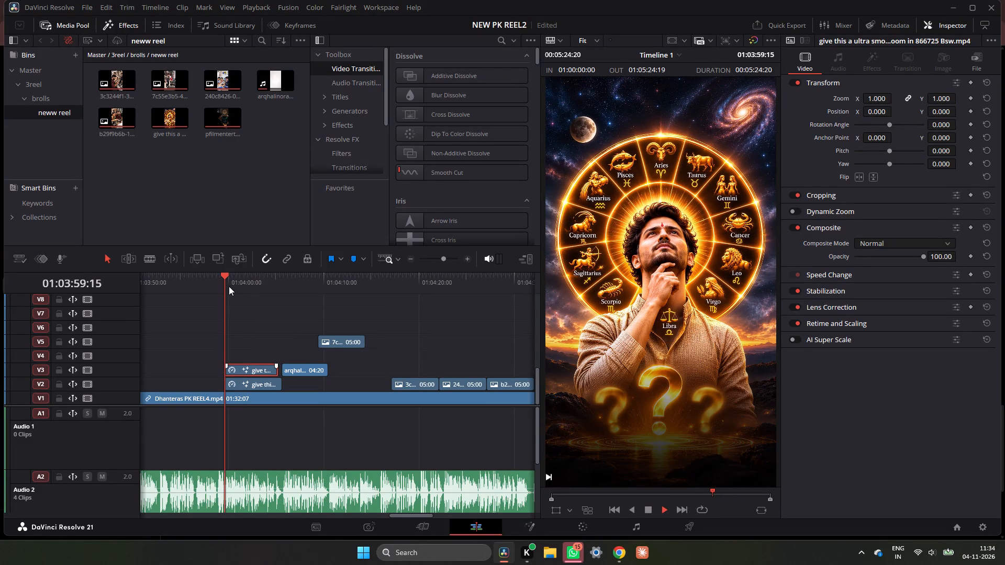
pyautogui.press('space')
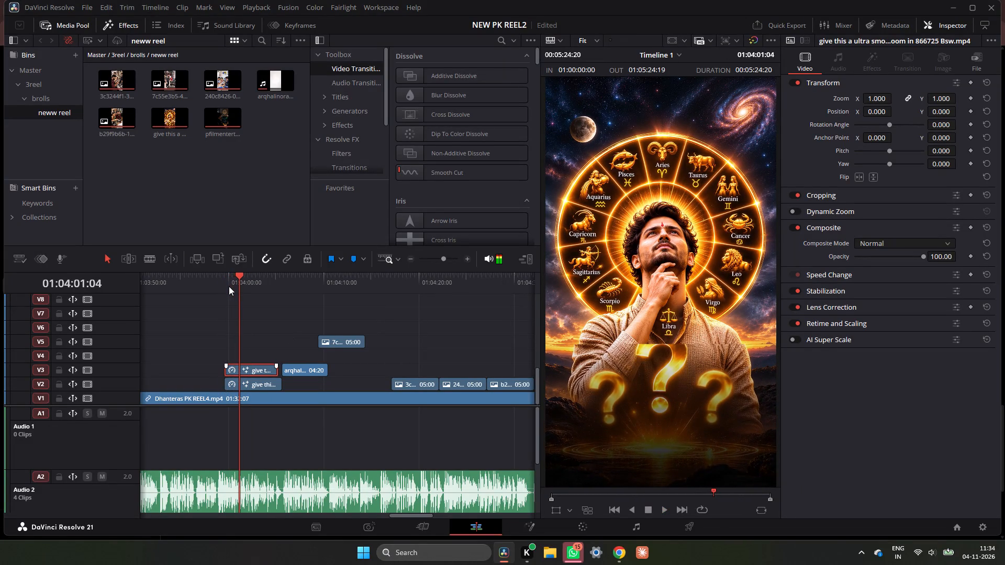
pyautogui.press('space')
pyautogui.press('space')
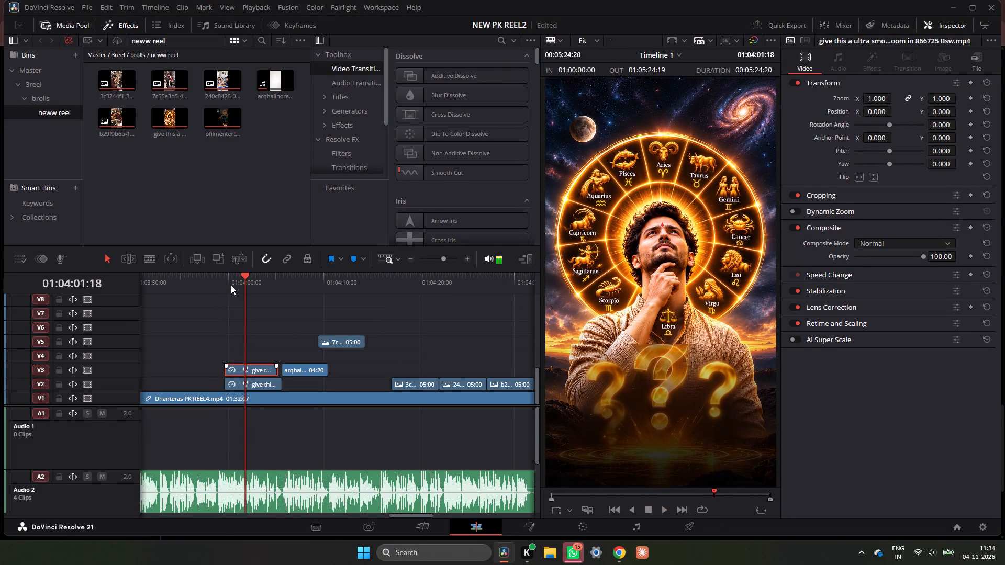
pyautogui.press('space')
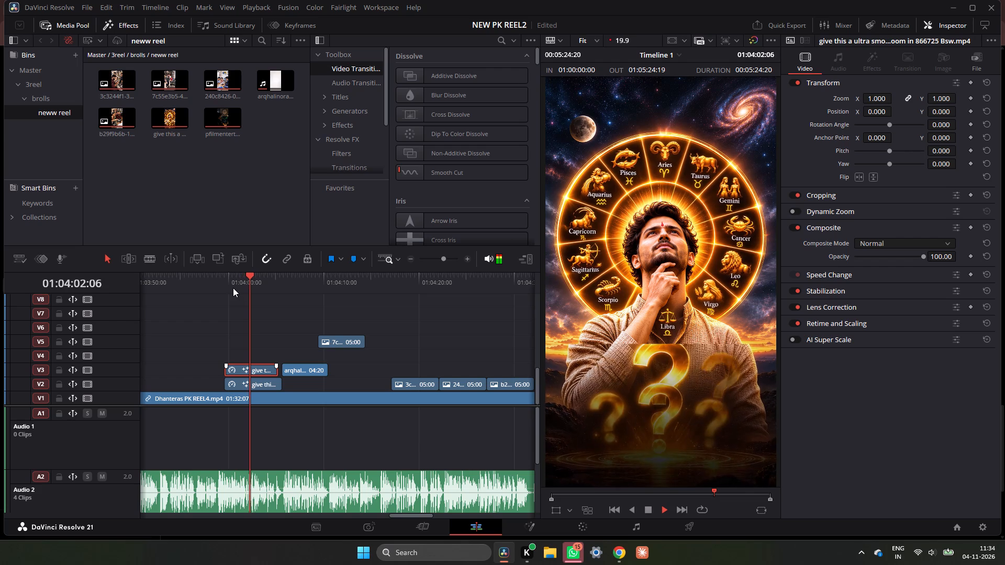
pyautogui.press('space')
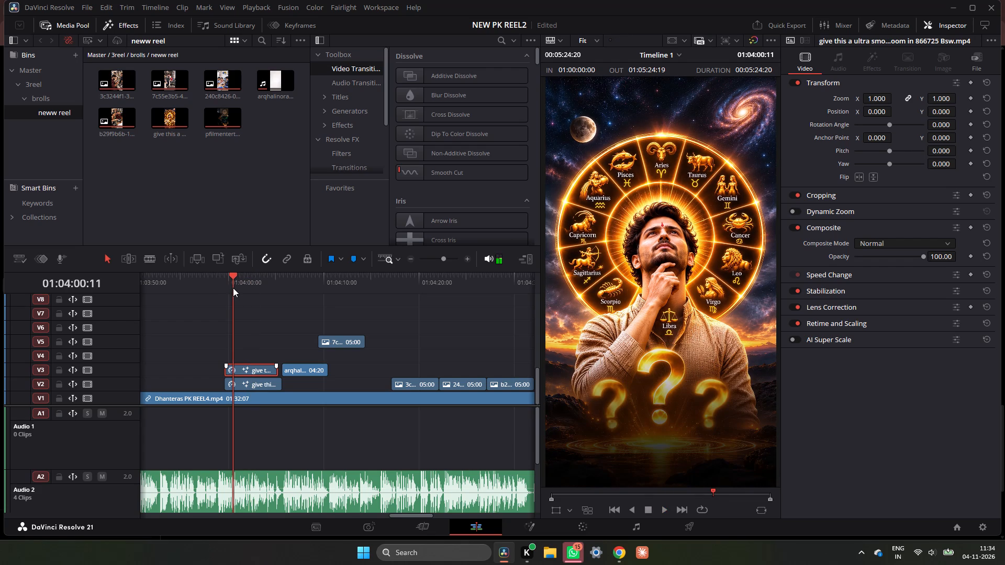
# Play back the masked V3 copy over the slowed V2 zoom clip to compare their motion.
pyautogui.click(239, 369)
pyautogui.press('space')
pyautogui.press('space')
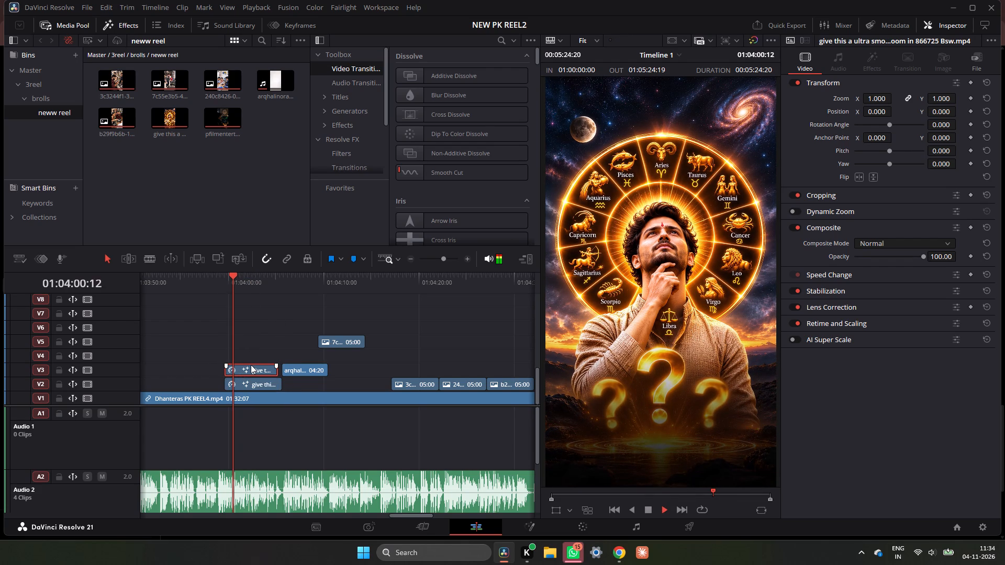
pyautogui.press('space')
pyautogui.press('space')
pyautogui.press('space')
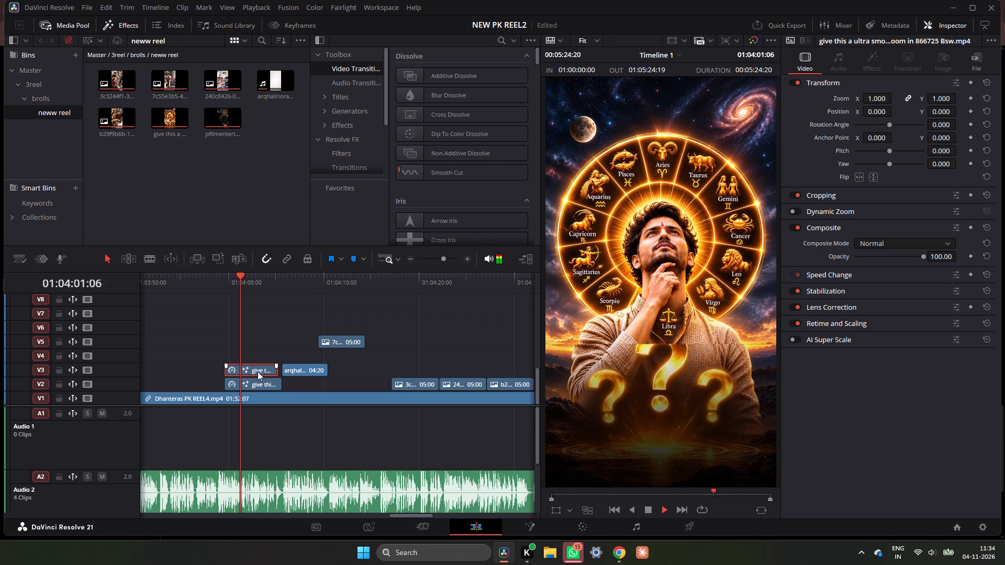
pyautogui.press('space')
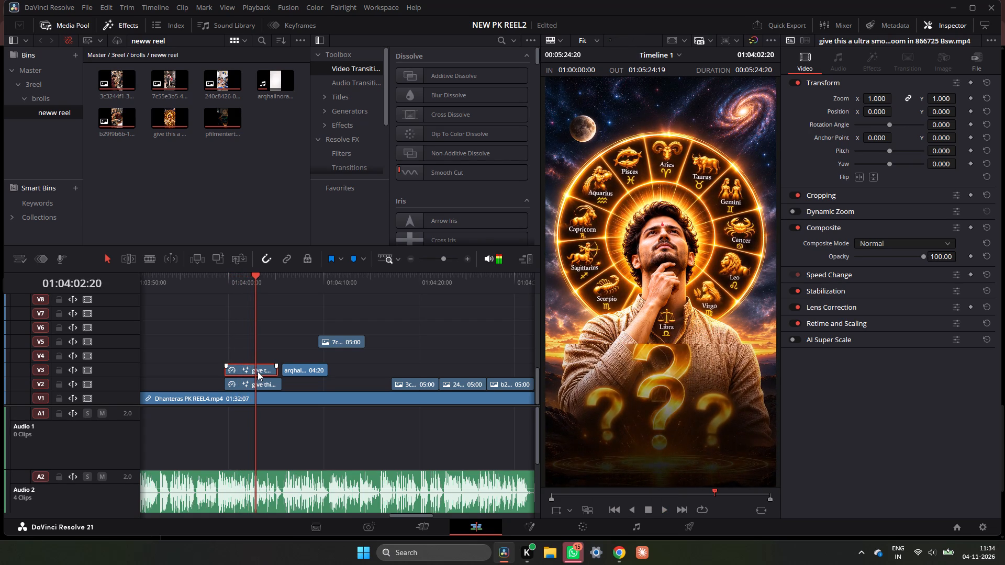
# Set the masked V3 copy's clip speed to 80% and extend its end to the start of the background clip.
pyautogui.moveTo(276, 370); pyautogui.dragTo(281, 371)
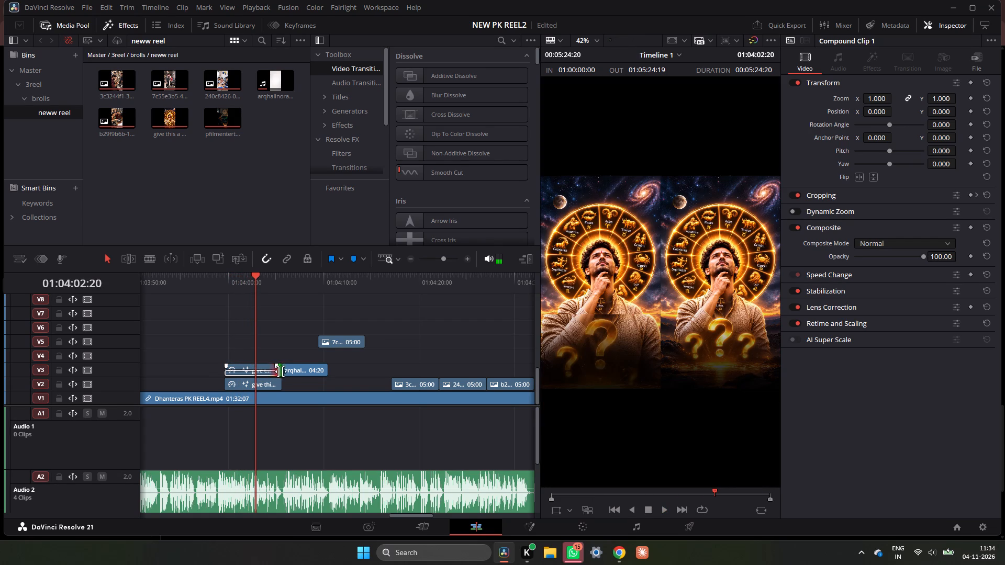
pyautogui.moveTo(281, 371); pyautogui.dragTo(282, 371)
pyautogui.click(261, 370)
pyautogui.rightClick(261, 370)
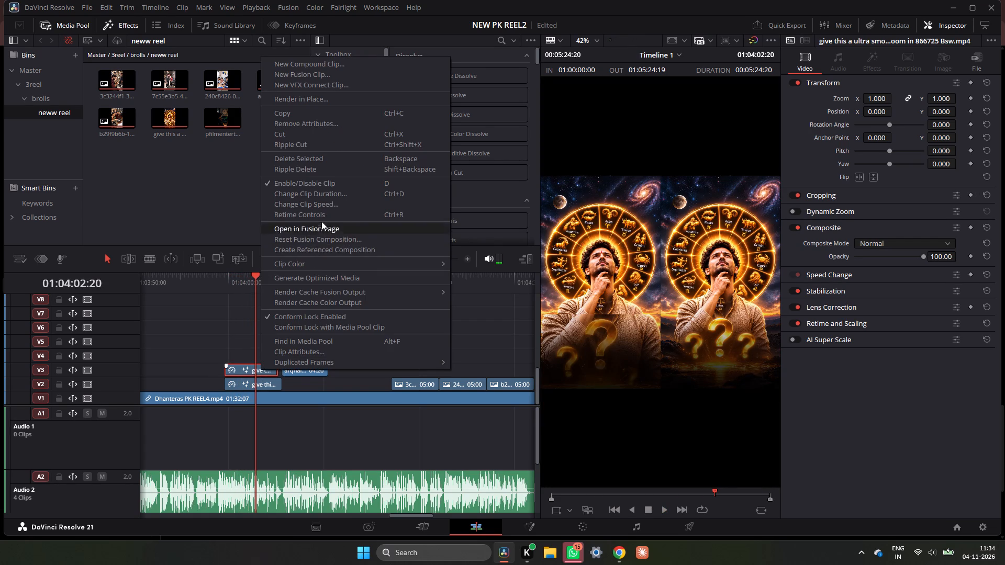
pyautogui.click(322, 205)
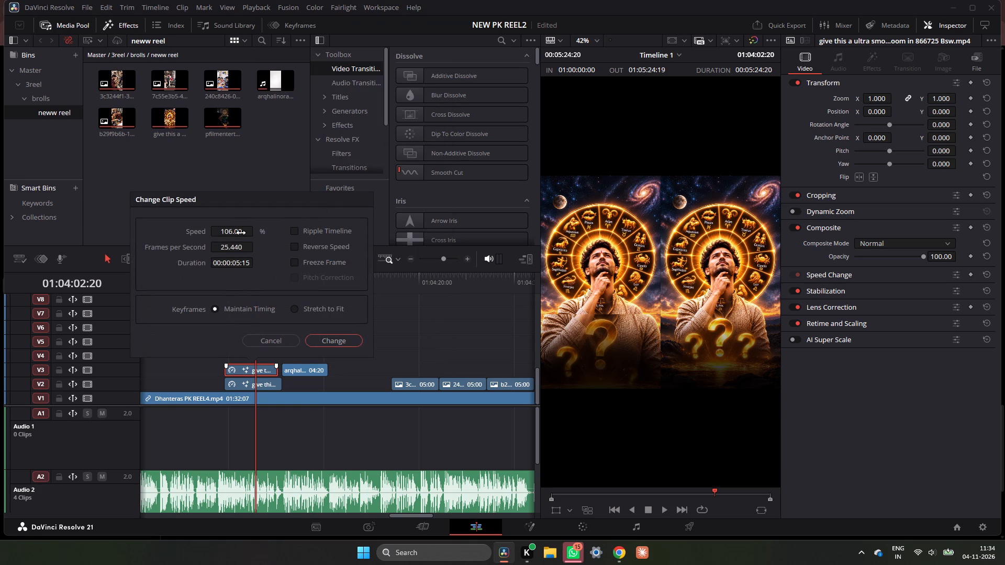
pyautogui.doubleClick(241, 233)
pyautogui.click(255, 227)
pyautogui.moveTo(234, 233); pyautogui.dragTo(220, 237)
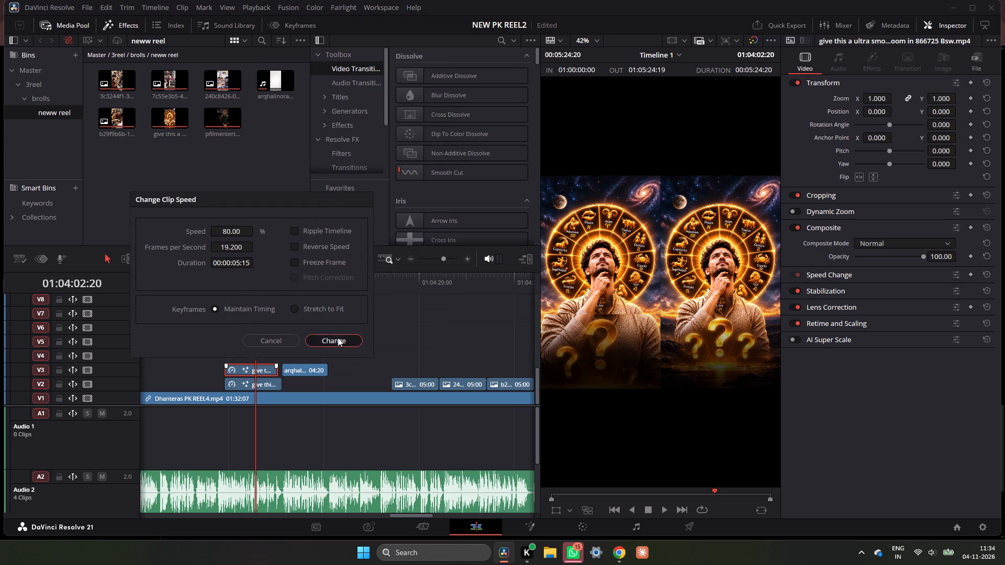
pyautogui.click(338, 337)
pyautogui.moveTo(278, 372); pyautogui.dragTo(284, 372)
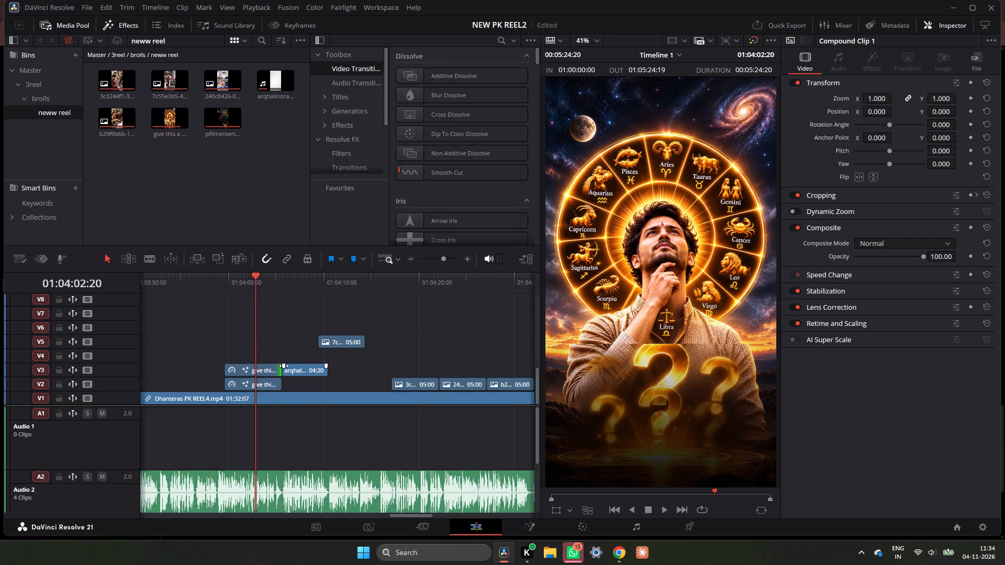
# Play and scrub through the layered zoom clips from their start to check the question-mark motion.
pyautogui.press('space')
pyautogui.press('space')
pyautogui.press('space')
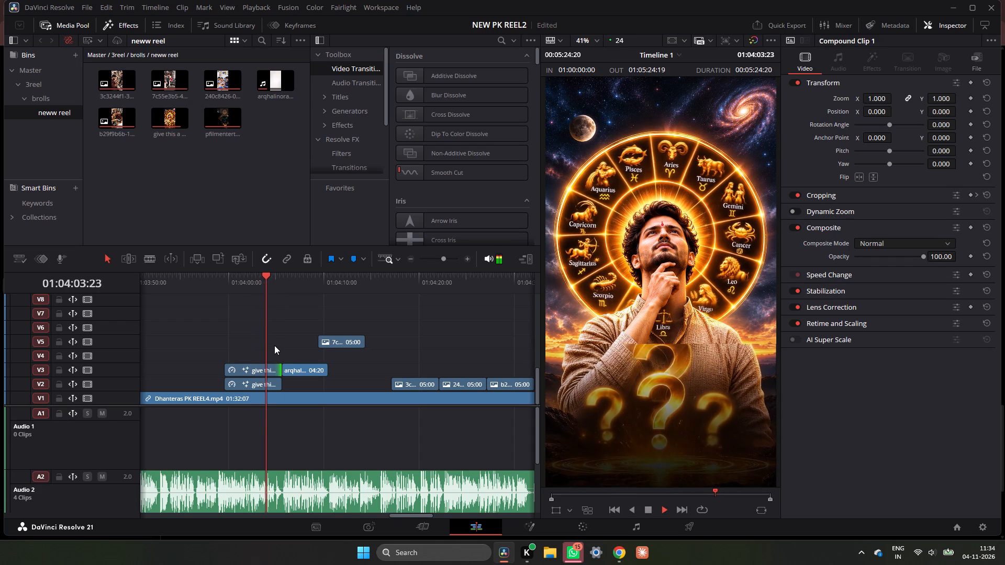
pyautogui.press('space')
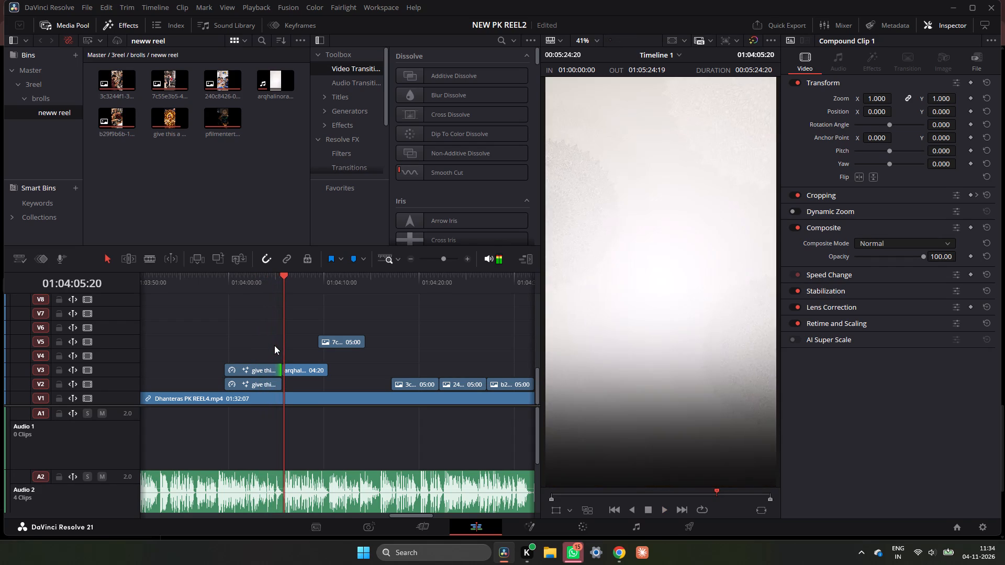
pyautogui.moveTo(248, 282); pyautogui.dragTo(236, 279)
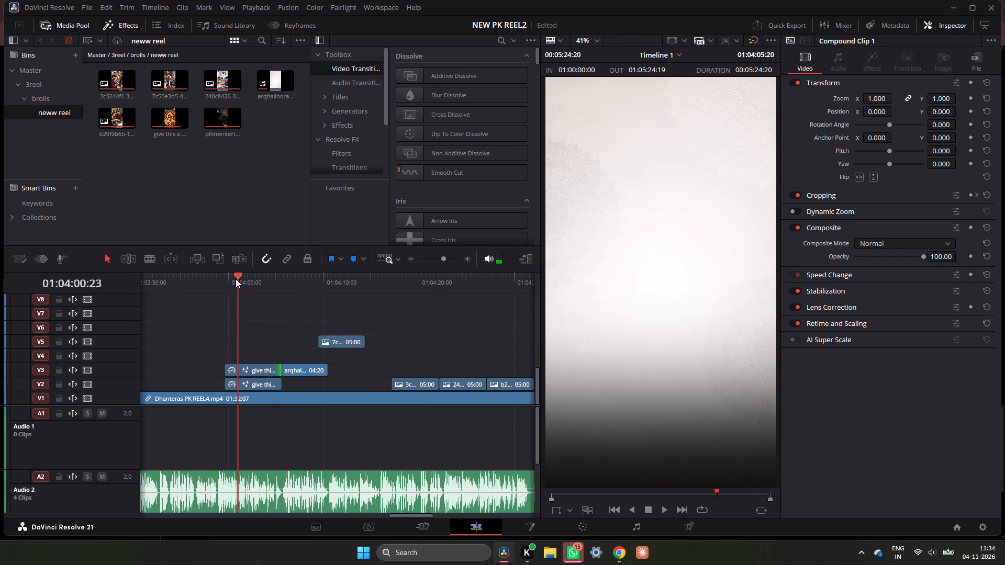
pyautogui.moveTo(236, 279); pyautogui.dragTo(239, 285)
pyautogui.moveTo(244, 285); pyautogui.dragTo(222, 303)
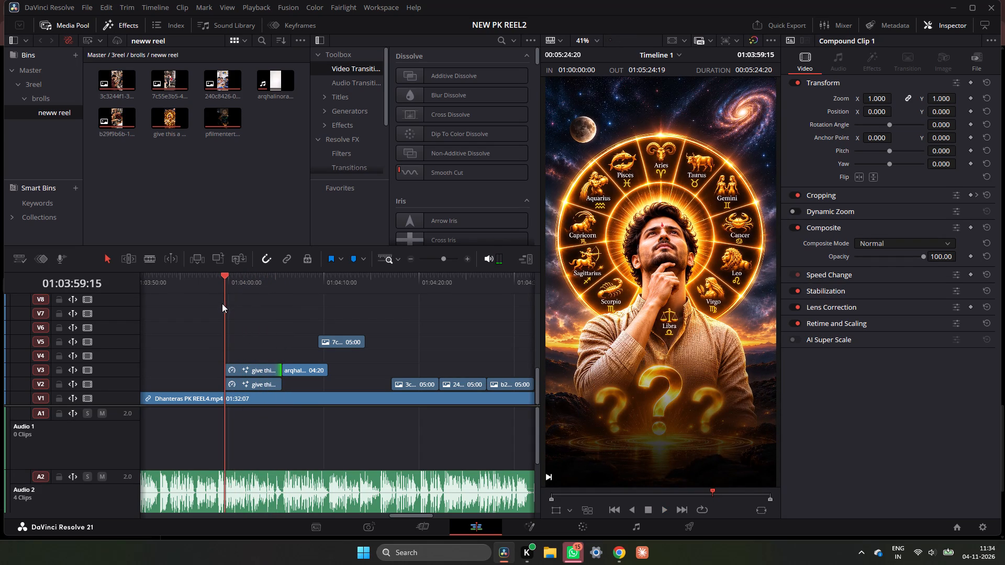
pyautogui.moveTo(222, 303); pyautogui.dragTo(239, 309)
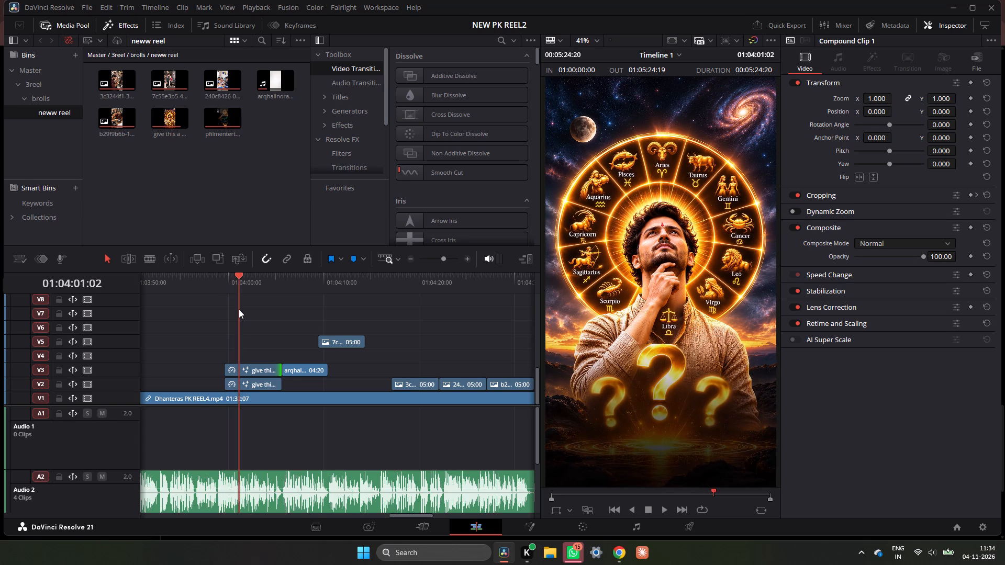
pyautogui.moveTo(239, 309); pyautogui.dragTo(237, 310)
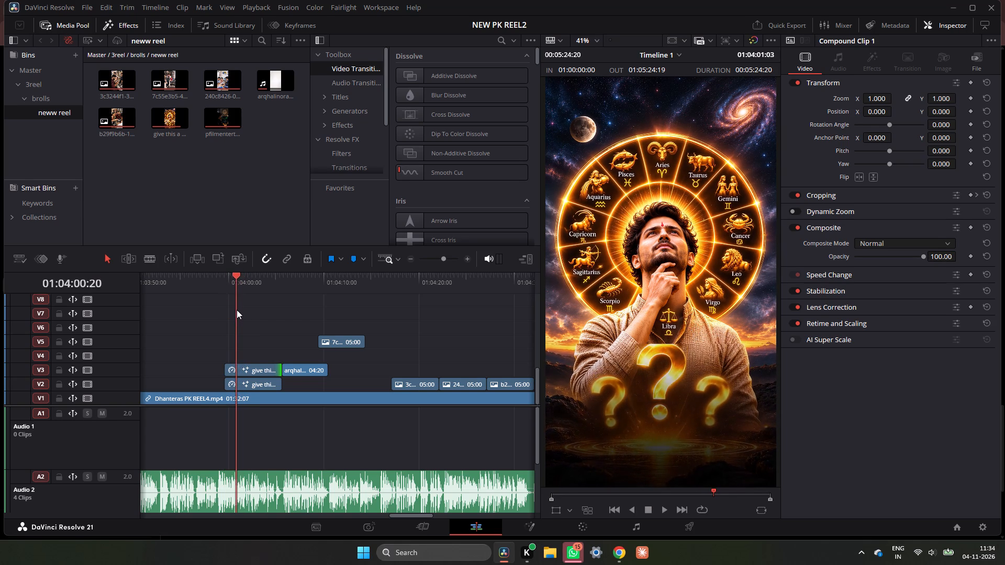
pyautogui.moveTo(237, 310); pyautogui.dragTo(227, 320)
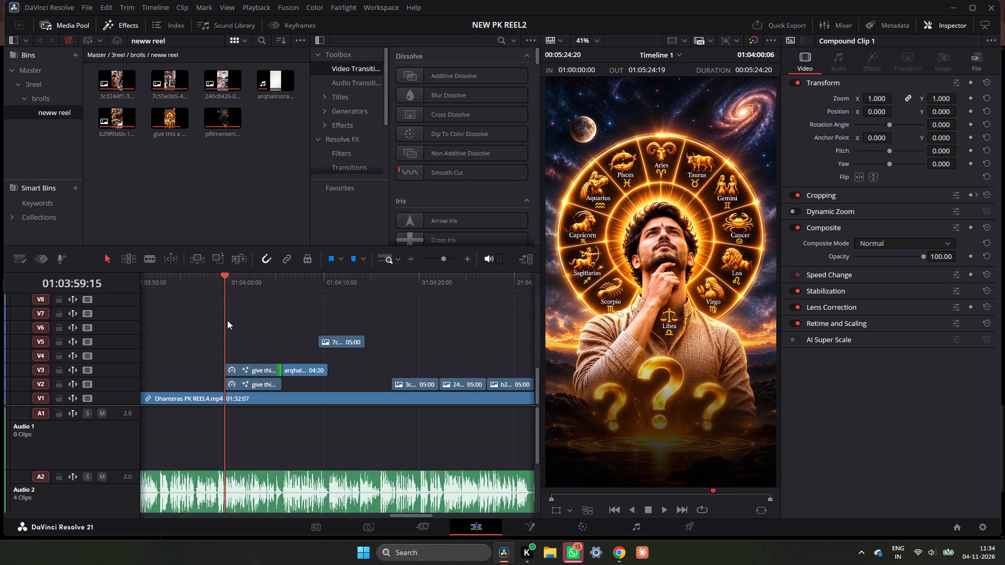
pyautogui.moveTo(227, 320); pyautogui.dragTo(225, 322)
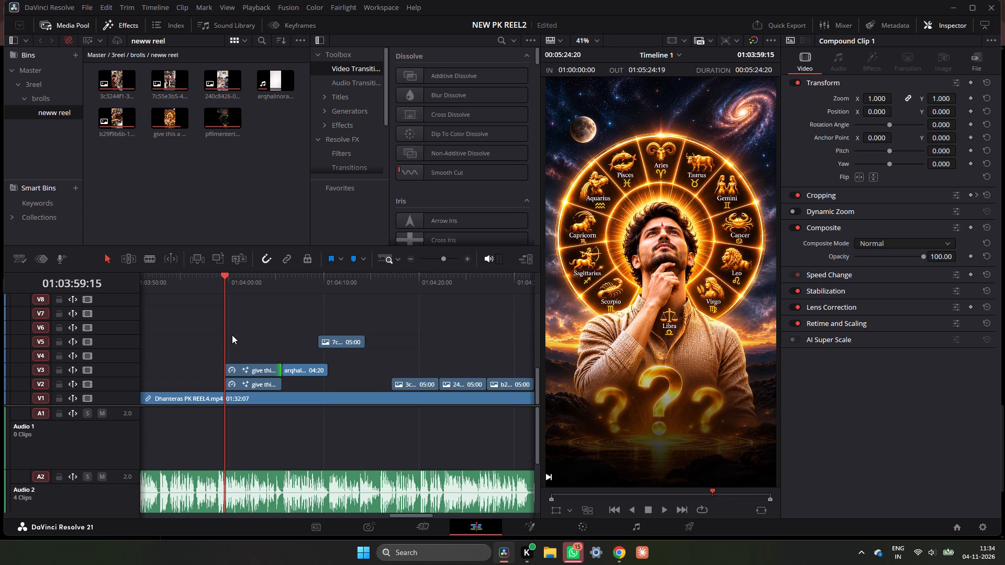
# Delete the masked question-mark copy from V3 and play back the remaining V2 zoom clip.
pyautogui.click(259, 366)
pyautogui.press('BackSpace')
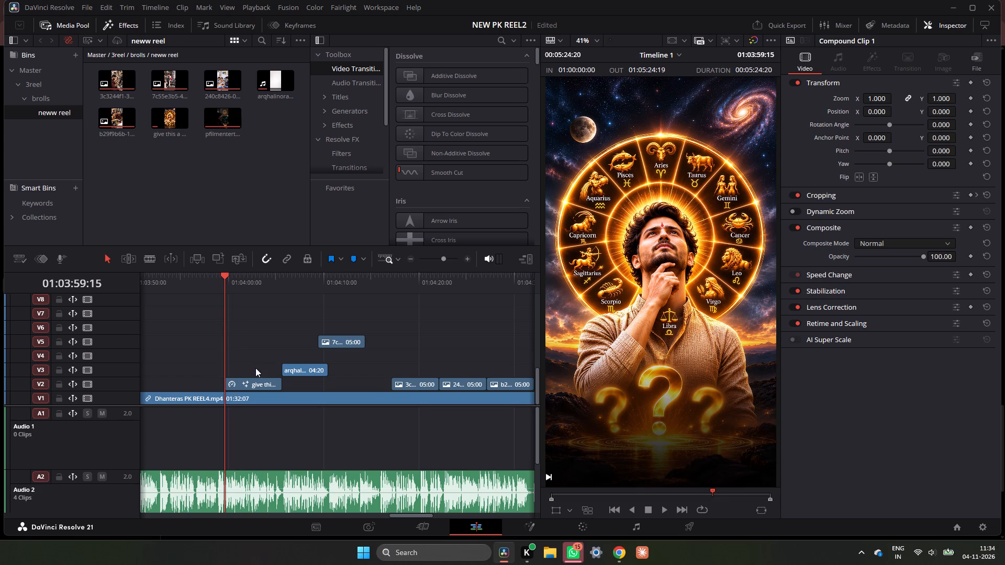
pyautogui.press('space')
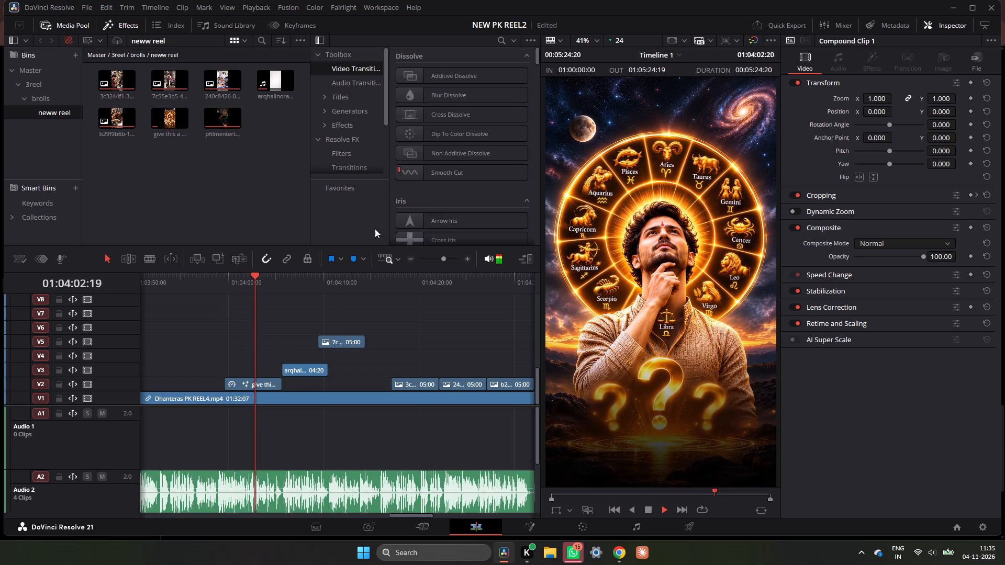
pyautogui.press('space')
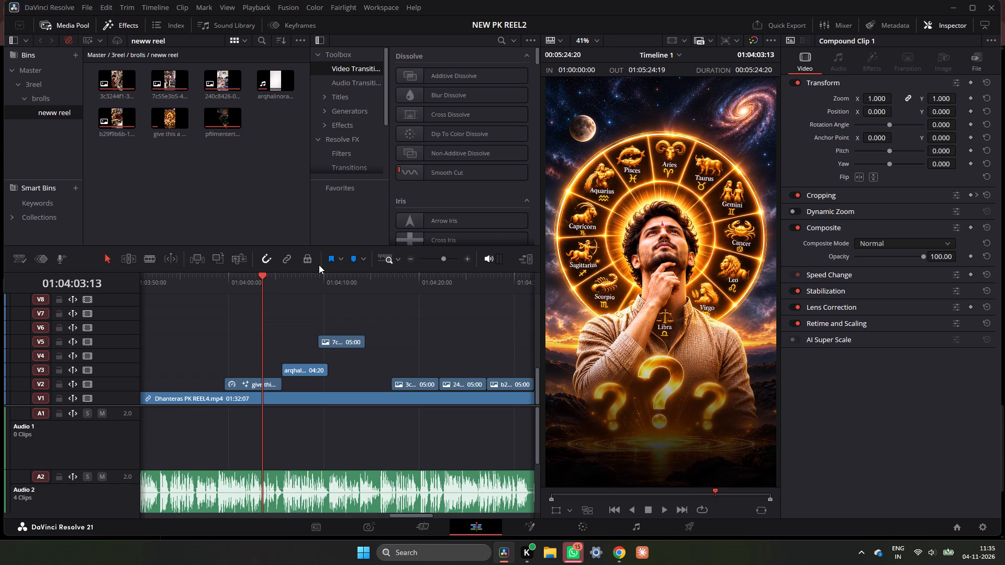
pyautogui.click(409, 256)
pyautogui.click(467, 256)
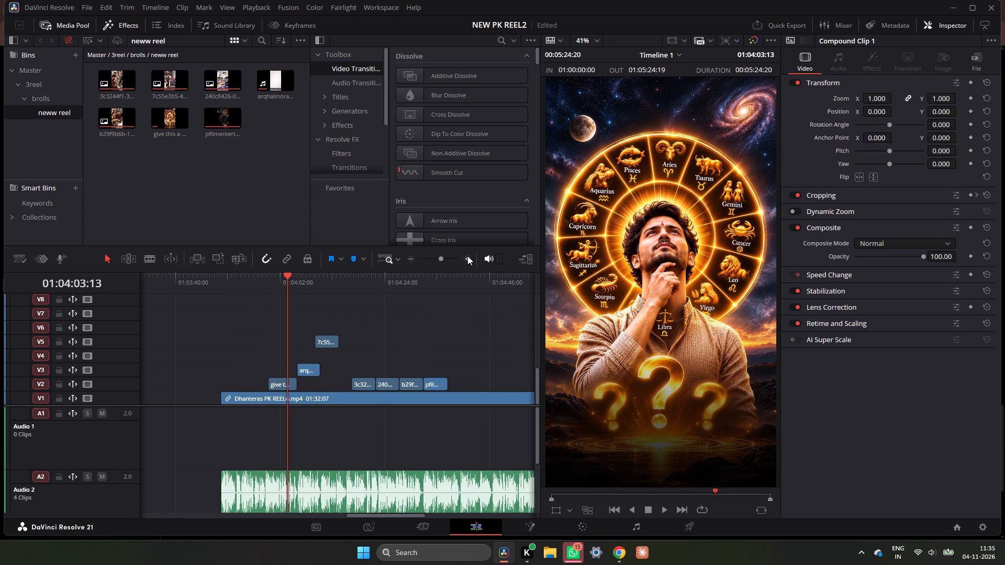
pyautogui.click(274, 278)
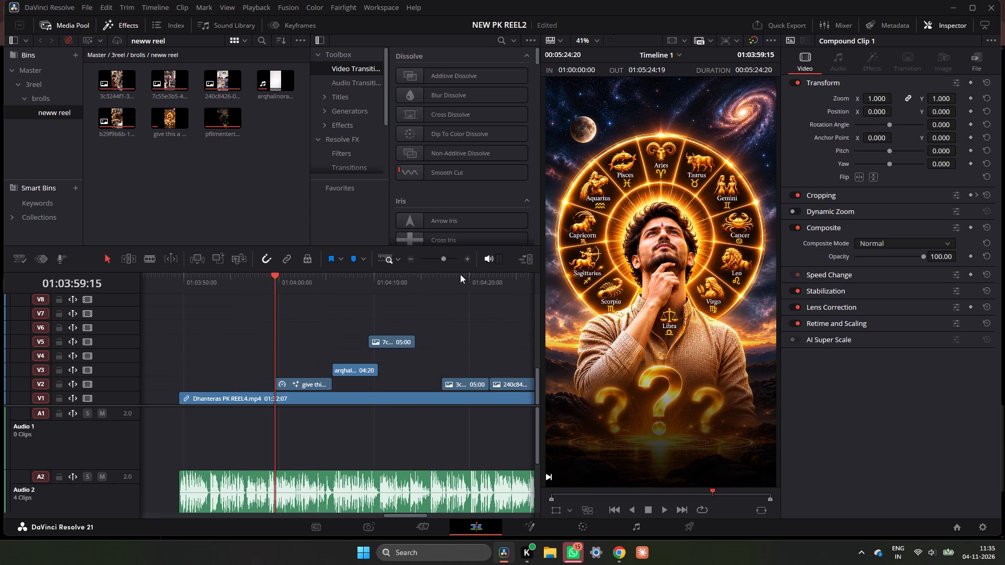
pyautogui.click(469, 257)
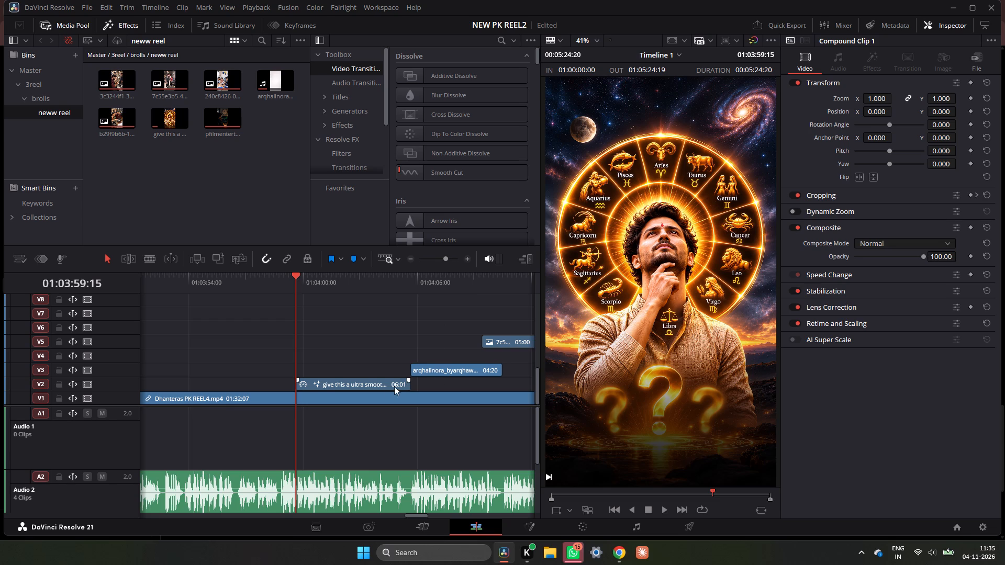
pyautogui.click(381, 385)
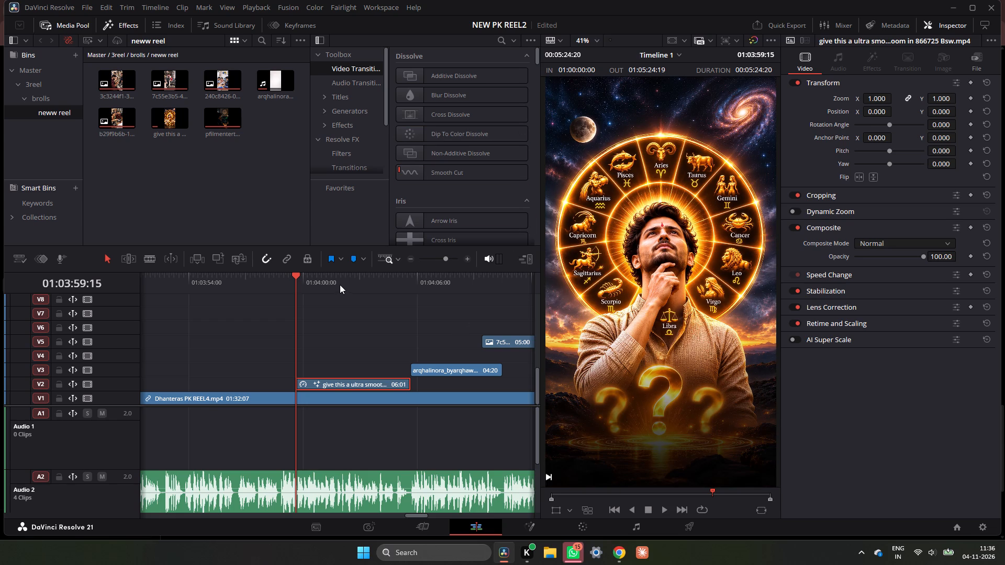
# Play the section from the V3 background clip through the gym still and into the LIC still, checking timing against the speech.
pyautogui.moveTo(340, 285); pyautogui.dragTo(448, 312)
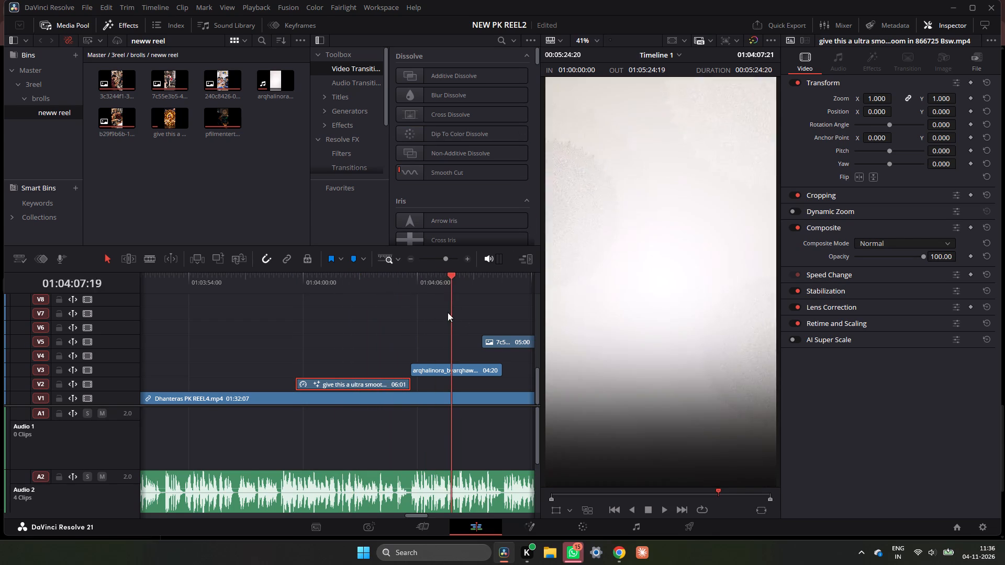
pyautogui.moveTo(448, 312); pyautogui.dragTo(413, 319)
pyautogui.press('space')
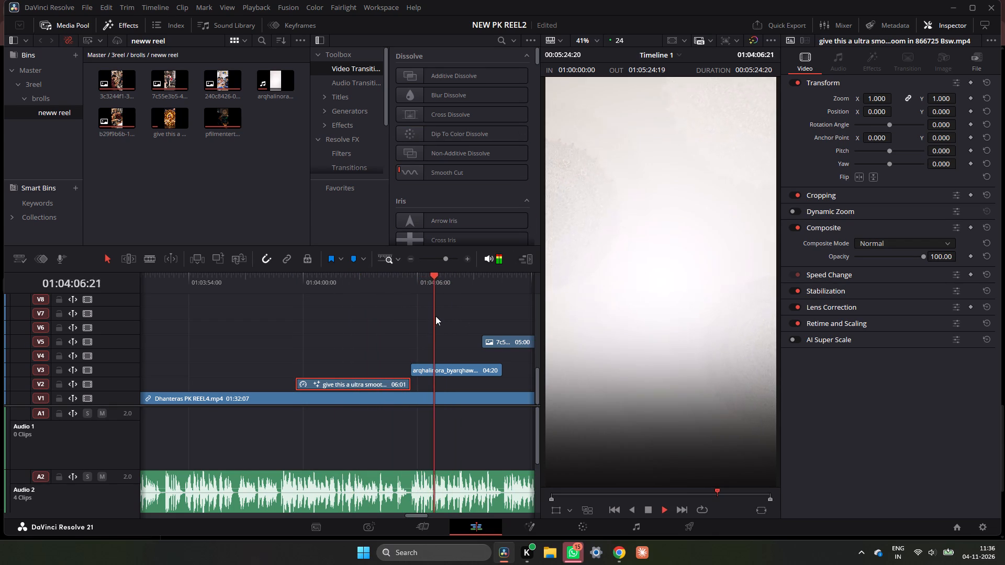
pyautogui.press('space')
pyautogui.click(411, 259)
pyautogui.press('space')
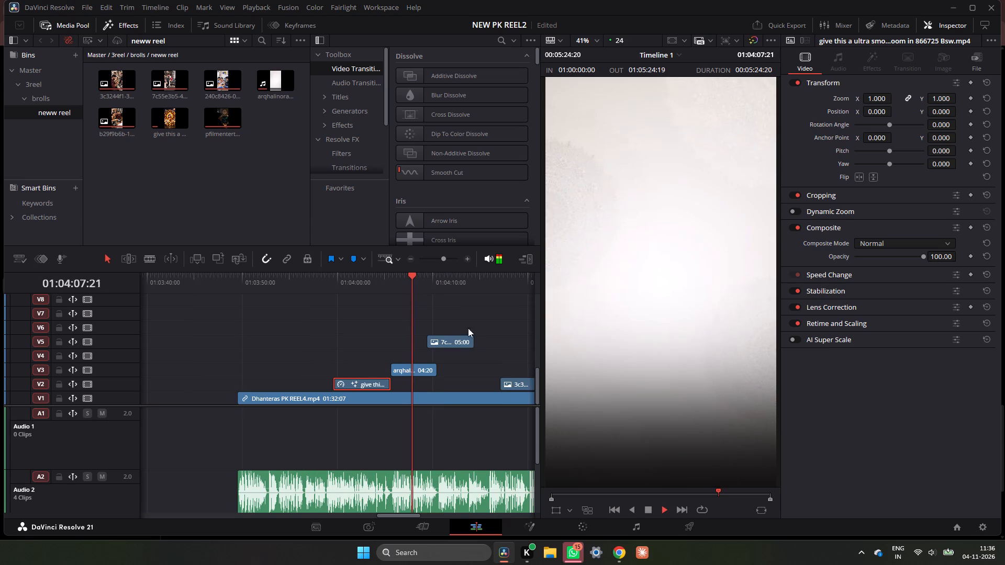
pyautogui.click(467, 260)
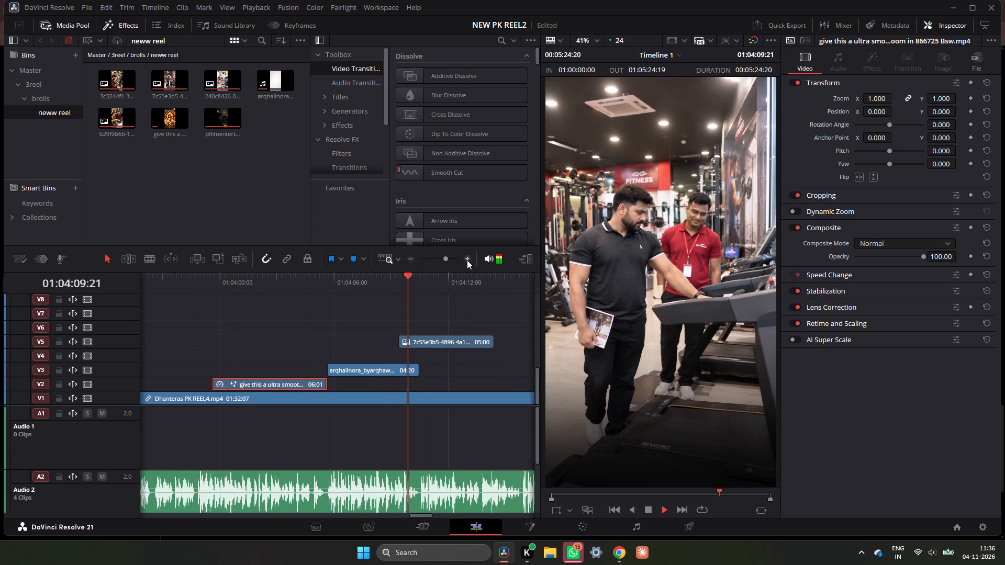
pyautogui.press('space')
pyautogui.doubleClick(409, 260)
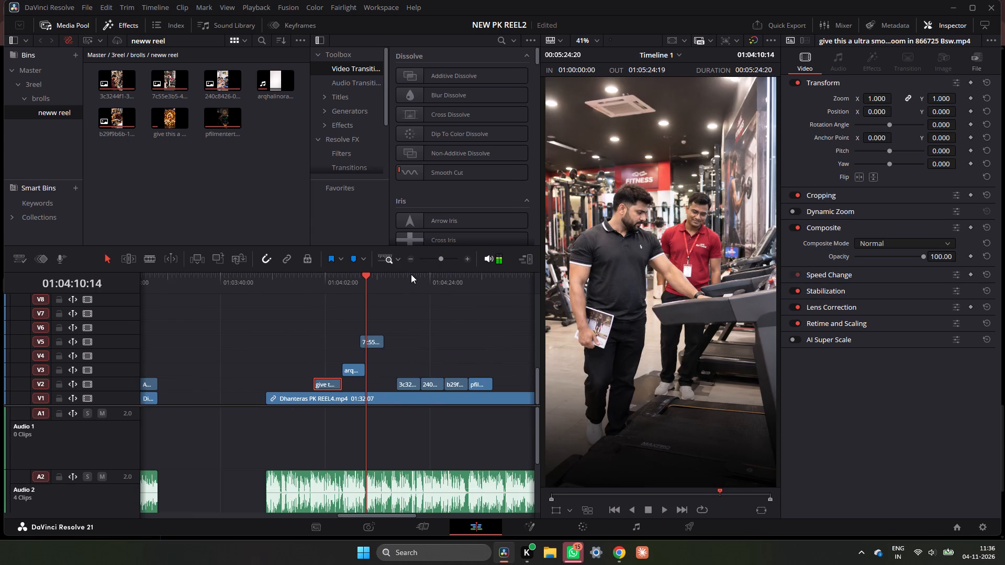
pyautogui.click(407, 275)
pyautogui.press('space')
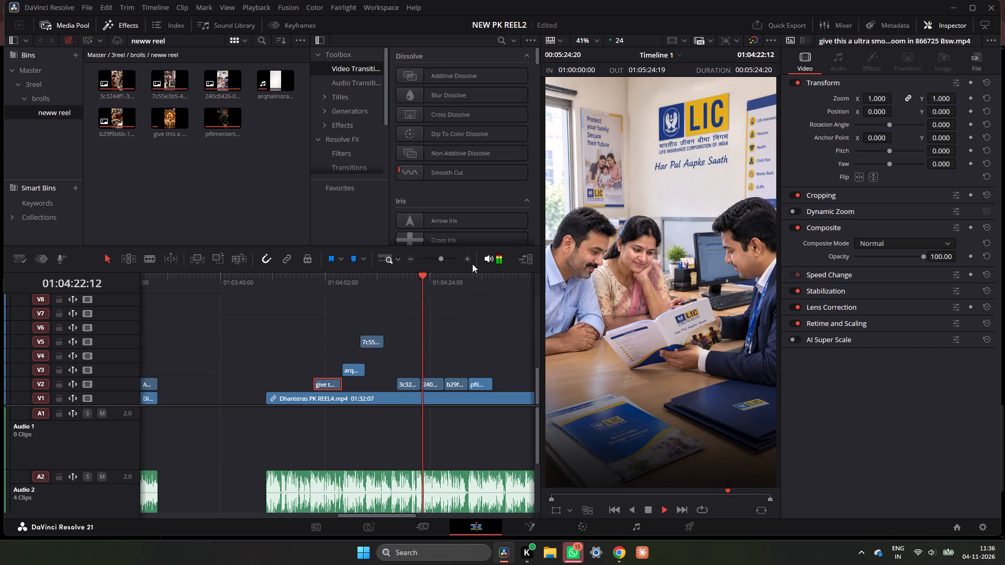
pyautogui.press('space')
pyautogui.doubleClick(468, 260)
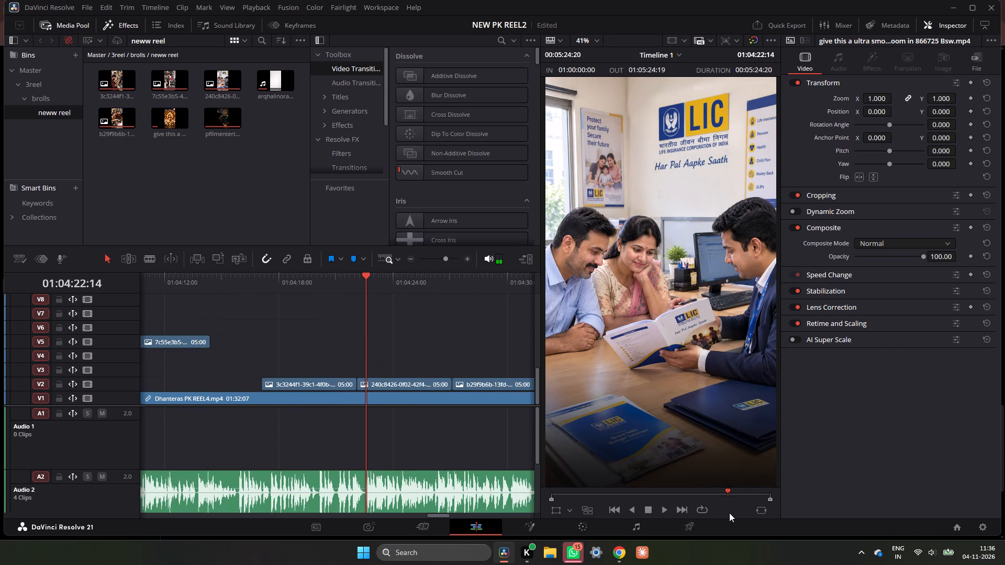
# Apply Gaussian Blur to the white background clip on V3 and set its strength to 0.211.
pyautogui.keyDown('ctrl'); pyautogui.scroll(3, 438, 378); pyautogui.keyUp('ctrl')
pyautogui.moveTo(306, 285); pyautogui.dragTo(261, 300)
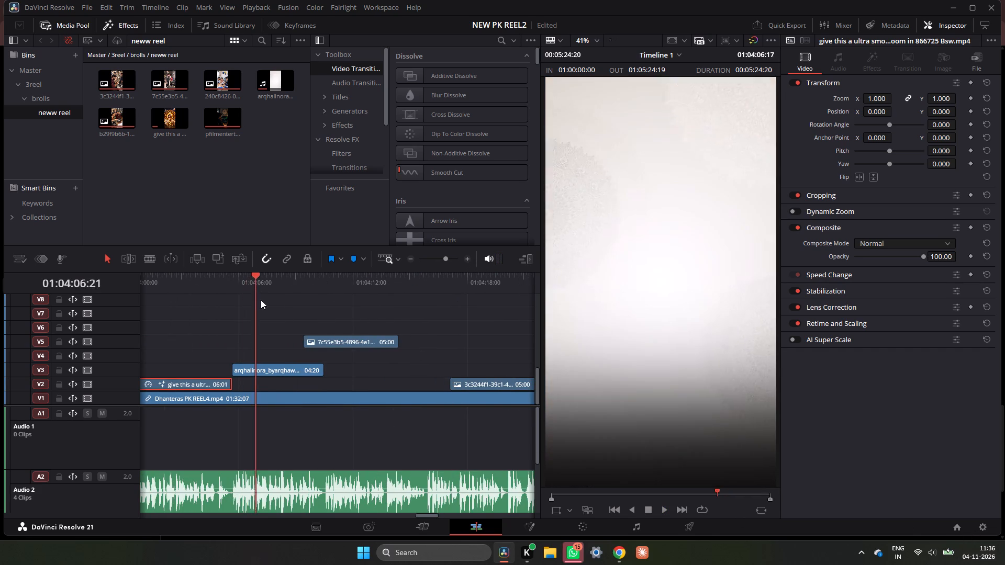
pyautogui.moveTo(261, 300); pyautogui.dragTo(262, 301)
pyautogui.click(289, 367)
pyautogui.hotkey('shift', 'space')
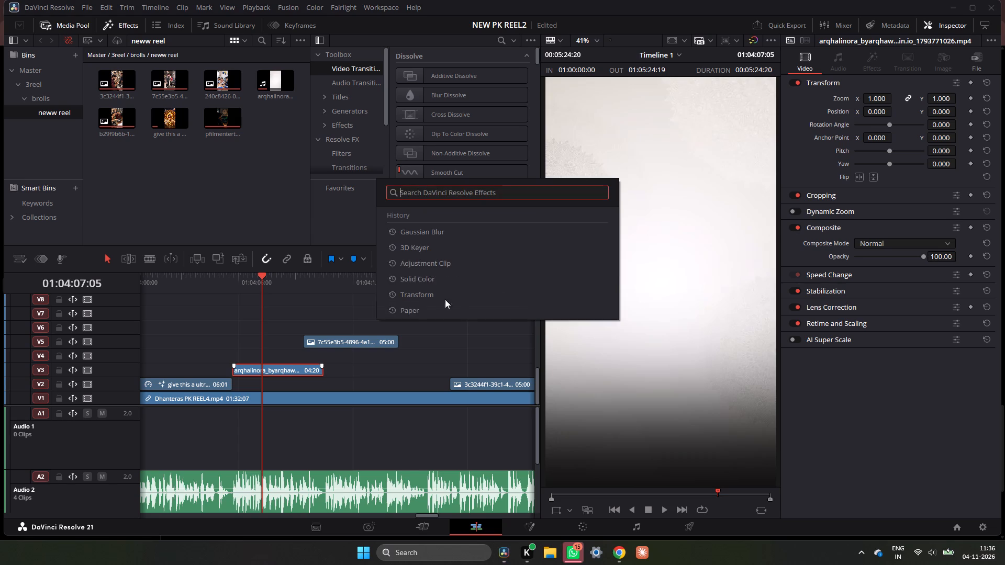
pyautogui.click(471, 290)
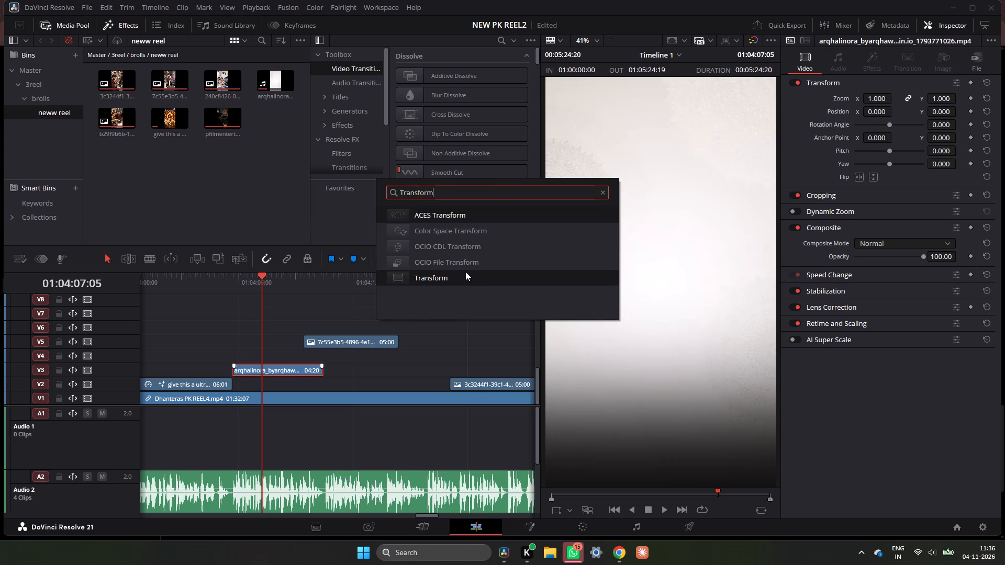
pyautogui.click(437, 343)
pyautogui.click(282, 367)
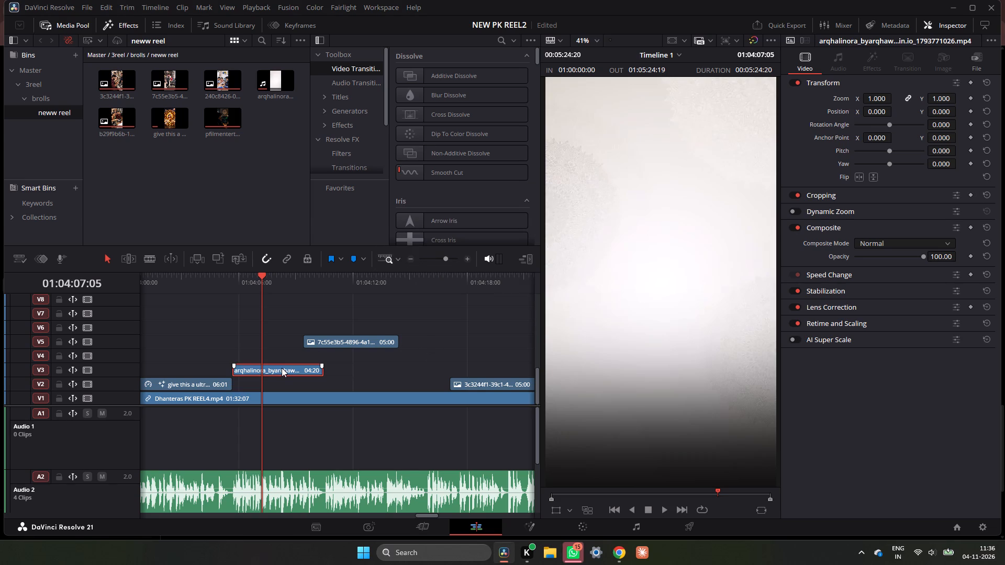
pyautogui.hotkey('shift', 'space')
pyautogui.click(430, 228)
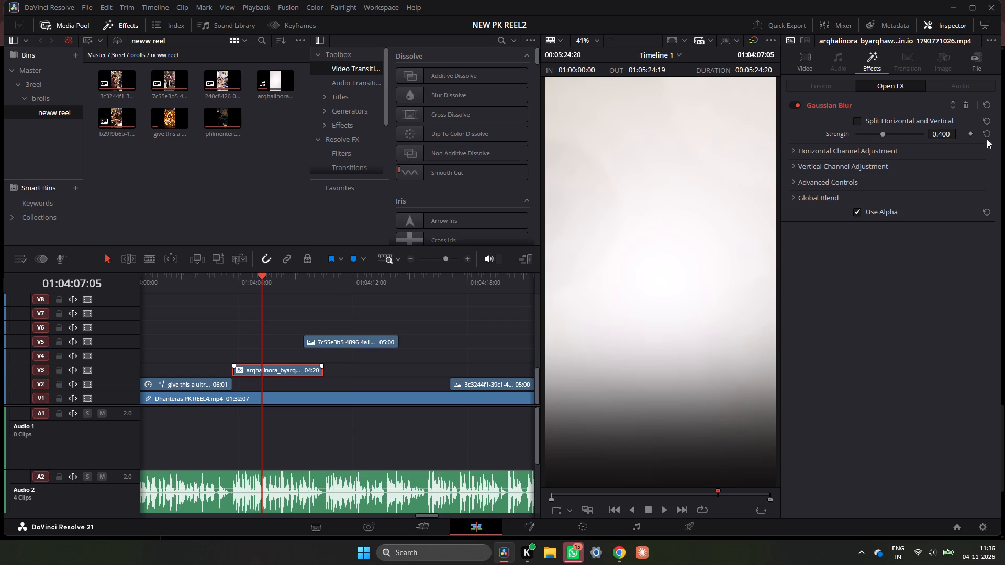
pyautogui.moveTo(933, 132); pyautogui.dragTo(893, 167)
pyautogui.moveTo(893, 167); pyautogui.dragTo(865, 178)
pyautogui.moveTo(865, 178); pyautogui.dragTo(834, 194)
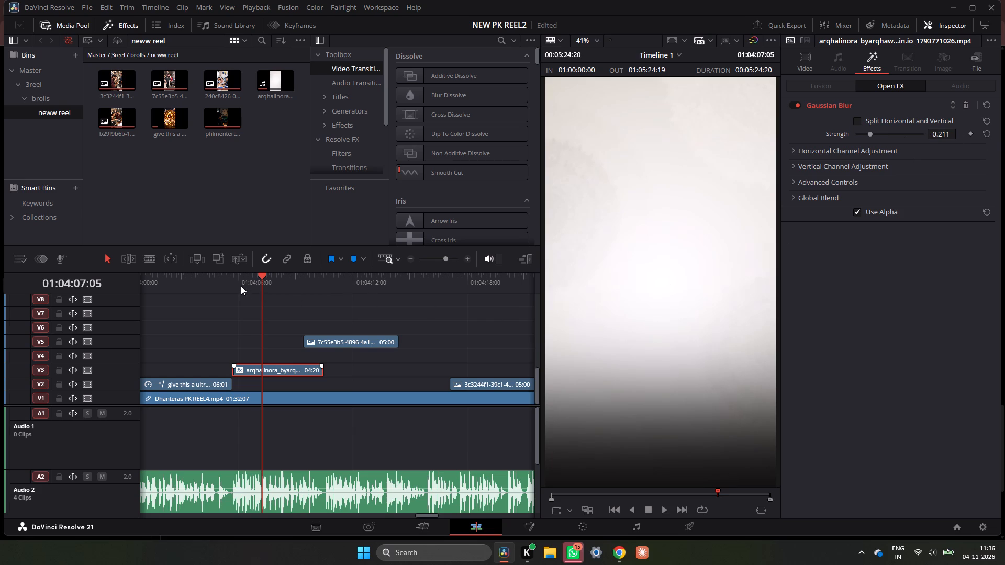
# Play from the start of the blurred V3 background clip into the gym still to check the blur.
pyautogui.click(241, 286)
pyautogui.press('space')
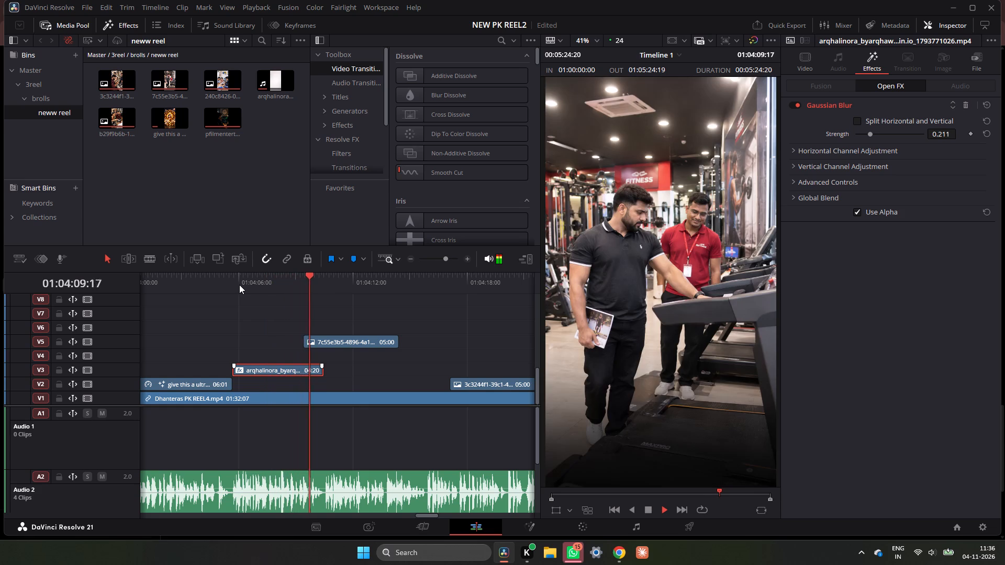
pyautogui.press('space')
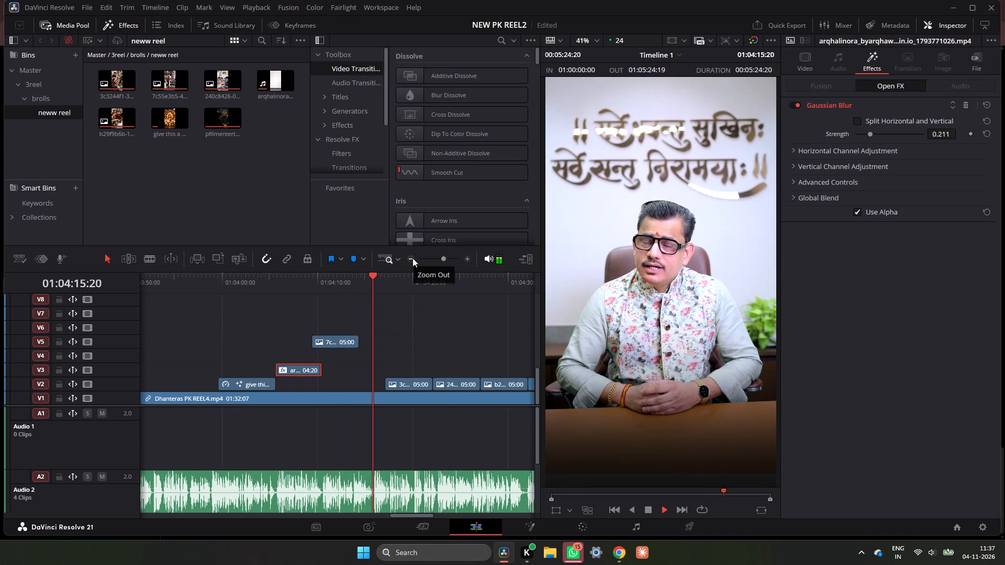
pyautogui.press('space')
pyautogui.rightClick(273, 167)
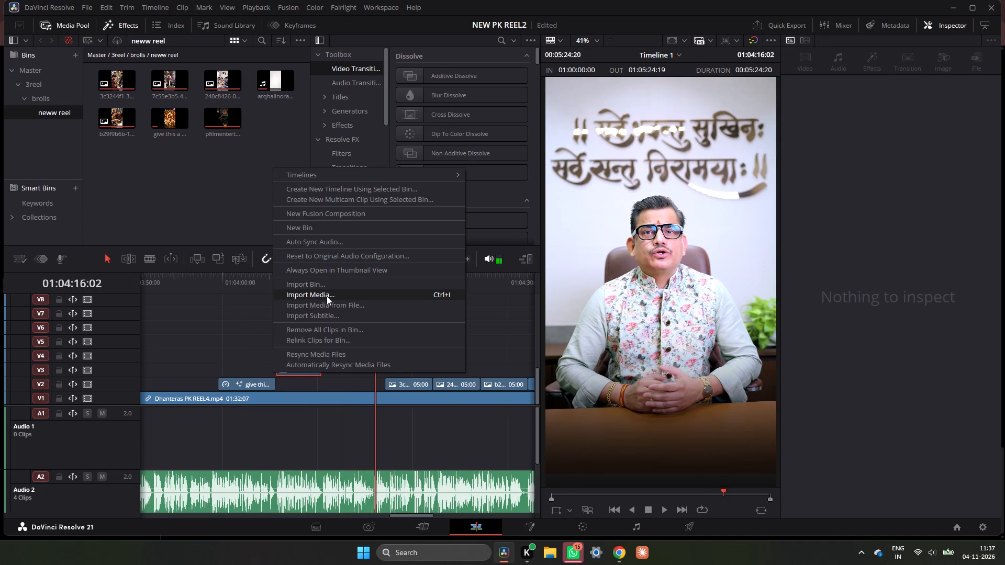
pyautogui.click(327, 296)
pyautogui.scroll(-1, 352, 142)
pyautogui.scroll(3, 351, 142)
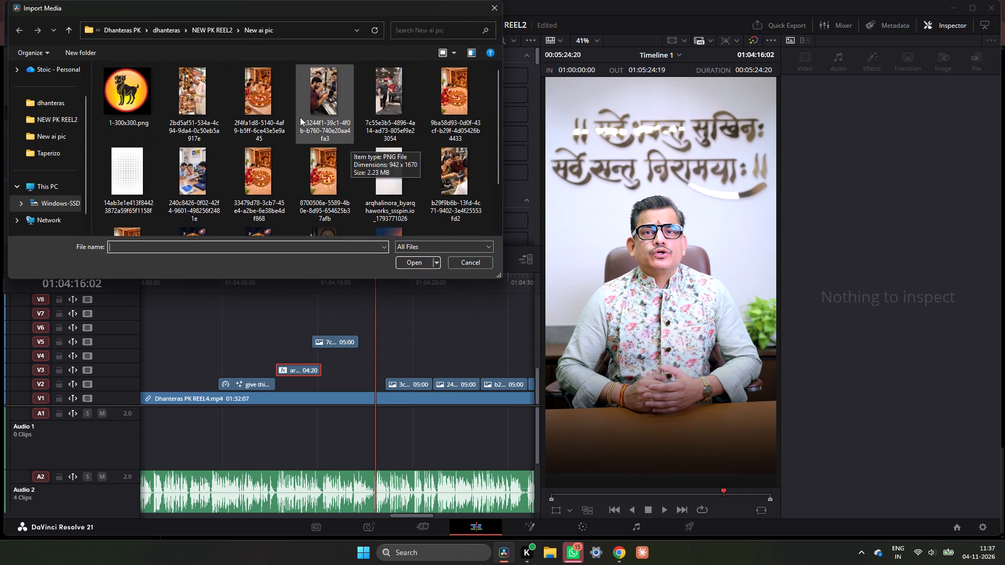
pyautogui.click(192, 105)
pyautogui.click(405, 264)
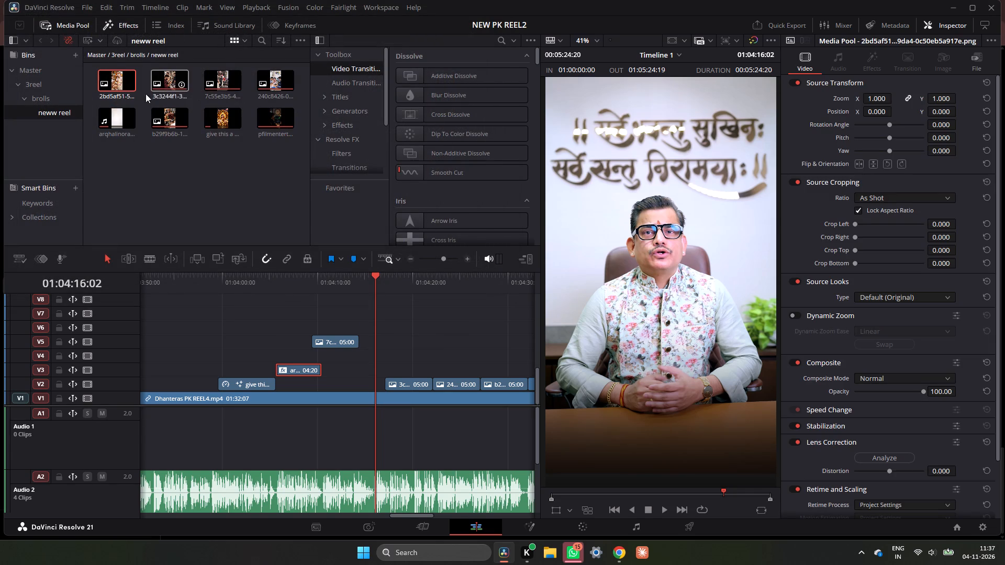
# Add the copperware still to the timeline and place it on V3 starting at about 01:04:13:17, matching the speech.
pyautogui.moveTo(117, 72); pyautogui.dragTo(381, 357)
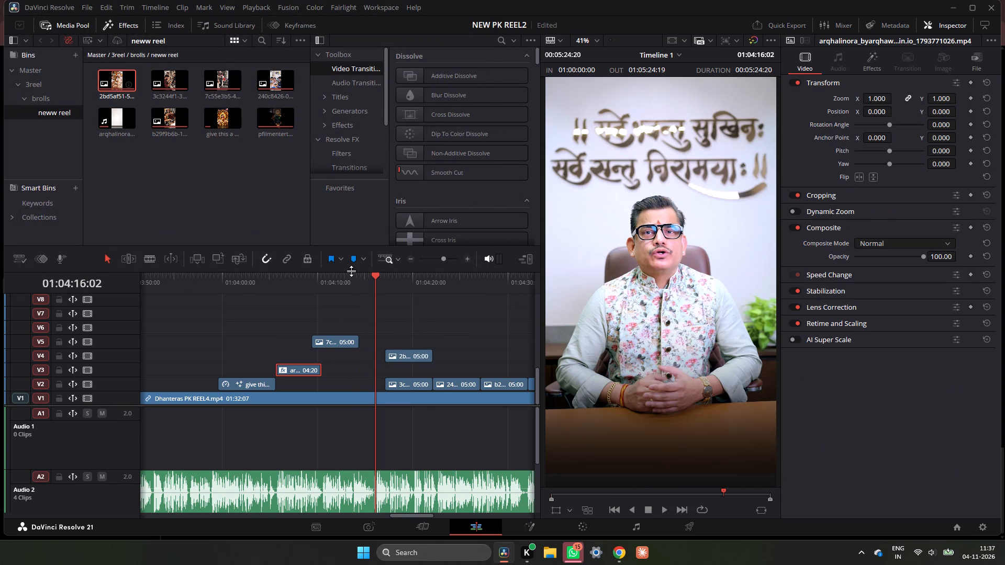
pyautogui.click(350, 282)
pyautogui.press('space')
pyautogui.doubleClick(466, 260)
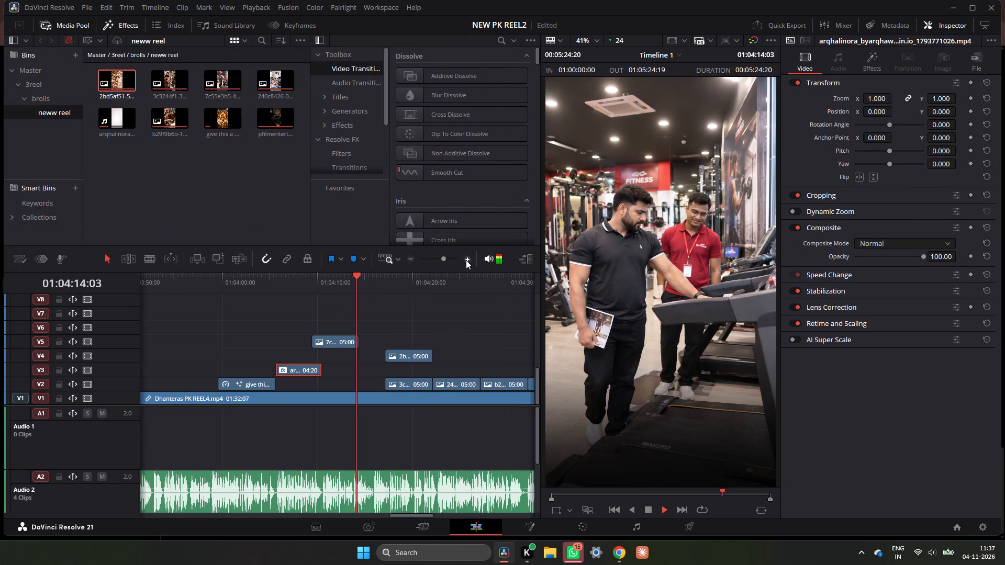
pyautogui.press('space')
pyautogui.click(241, 278)
pyautogui.press('space')
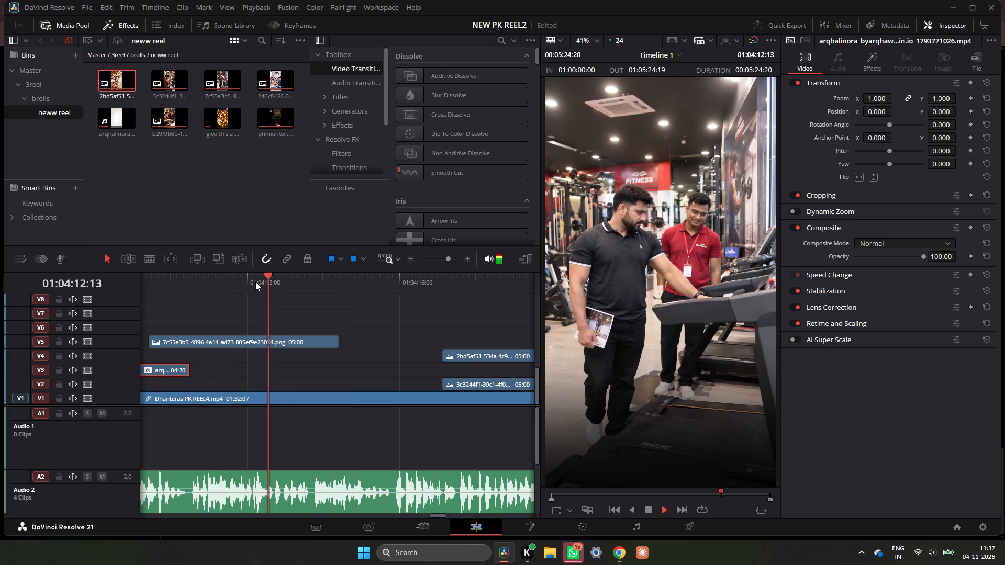
pyautogui.press('space')
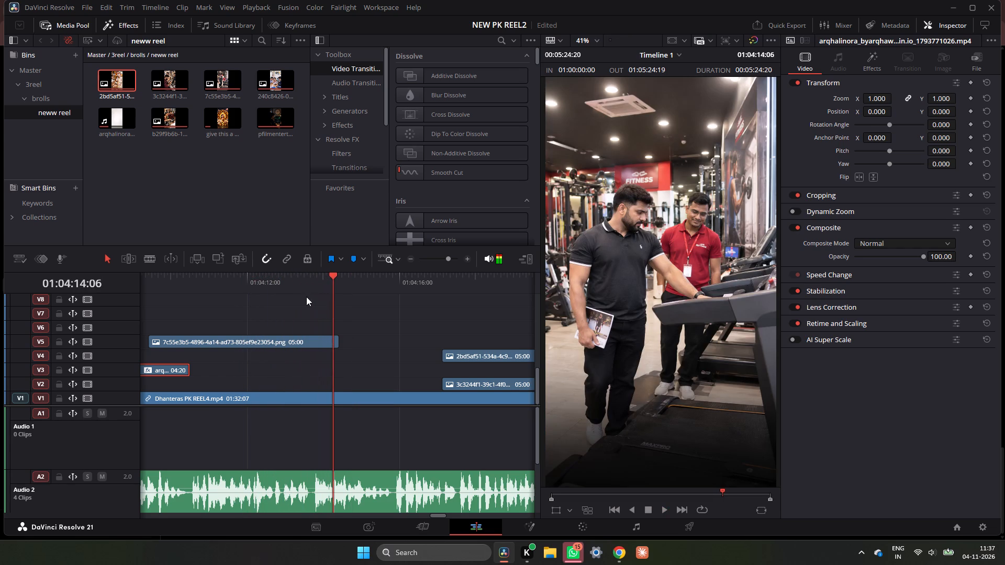
pyautogui.click(306, 290)
pyautogui.moveTo(307, 289); pyautogui.dragTo(312, 290)
pyautogui.moveTo(465, 351); pyautogui.dragTo(335, 374)
pyautogui.press('space')
pyautogui.press('space')
# Trim the end of the gym still on V5 to a duration of 03:03.
pyautogui.click(315, 343)
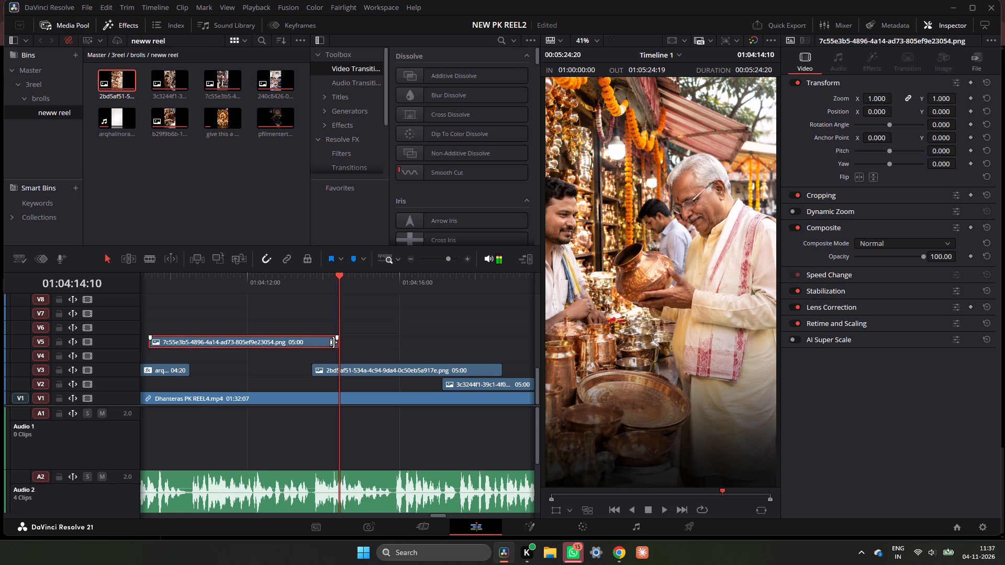
pyautogui.moveTo(335, 342); pyautogui.dragTo(263, 348)
# Split the copperware still on V3 at 01:04:15:21, where the next spoken phrase begins.
pyautogui.click(307, 286)
pyautogui.press('space')
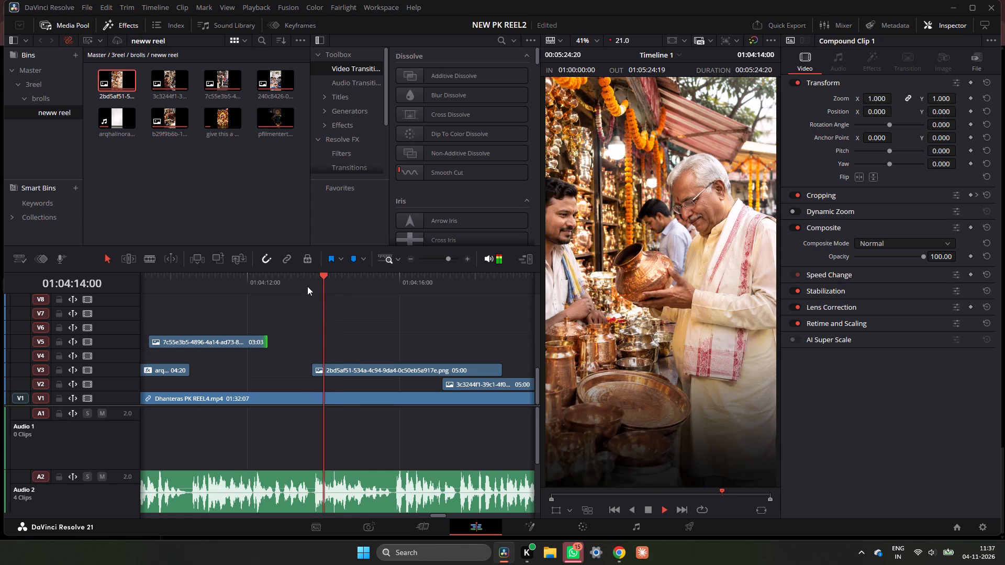
pyautogui.press('space')
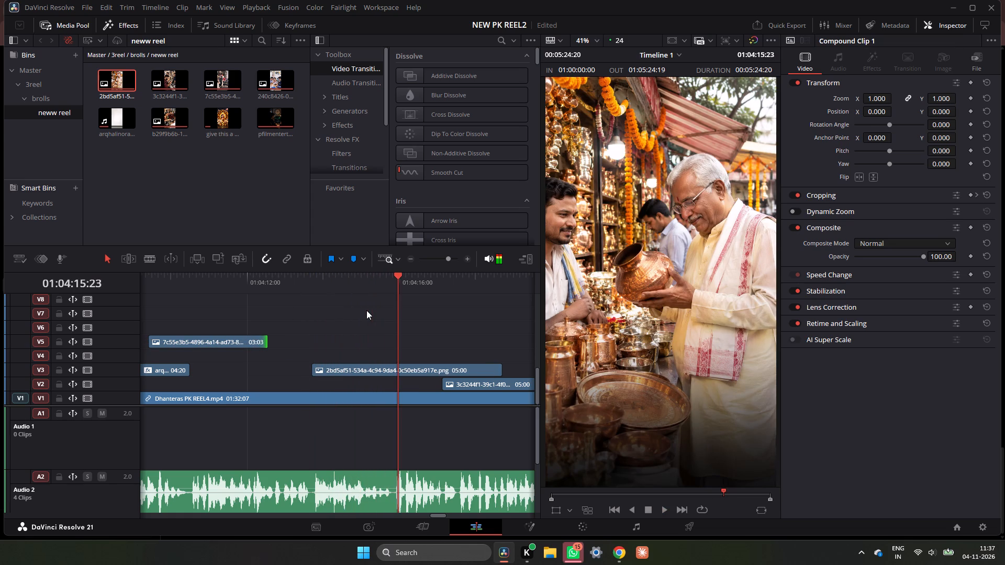
pyautogui.press('space')
pyautogui.press('space')
pyautogui.moveTo(411, 278); pyautogui.dragTo(389, 290)
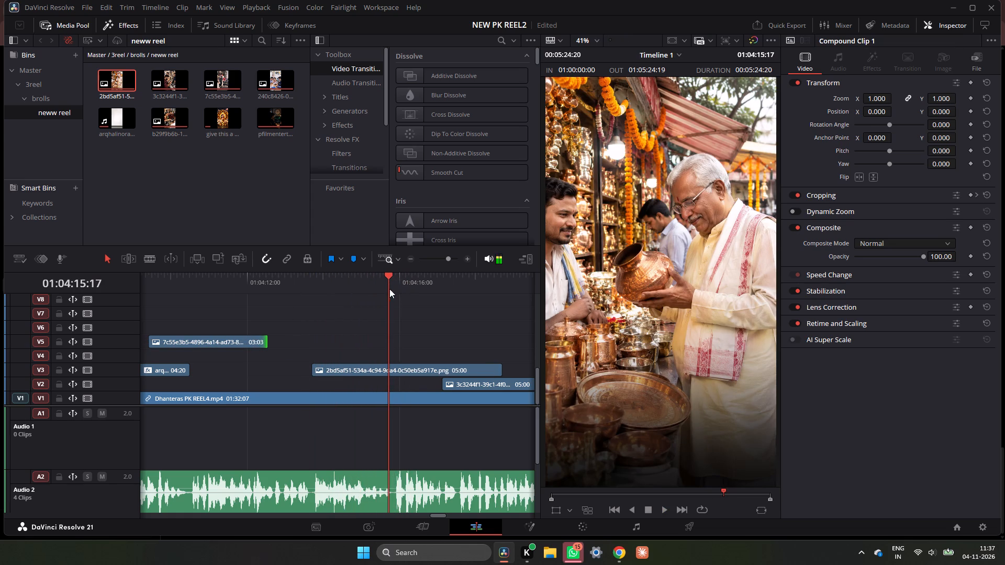
pyautogui.click(463, 259)
pyautogui.moveTo(370, 281); pyautogui.dragTo(377, 284)
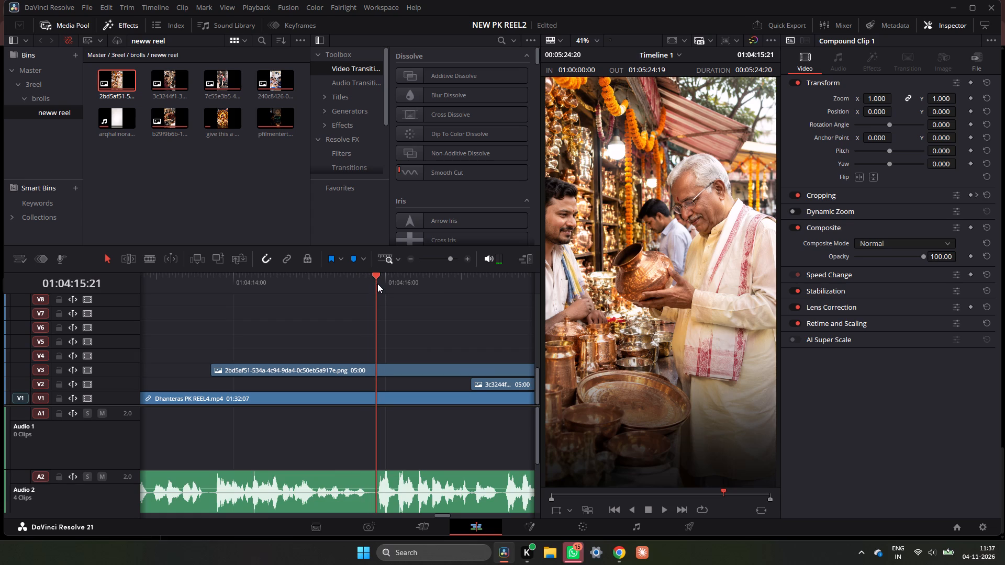
pyautogui.moveTo(377, 284); pyautogui.dragTo(376, 284)
pyautogui.click(437, 368)
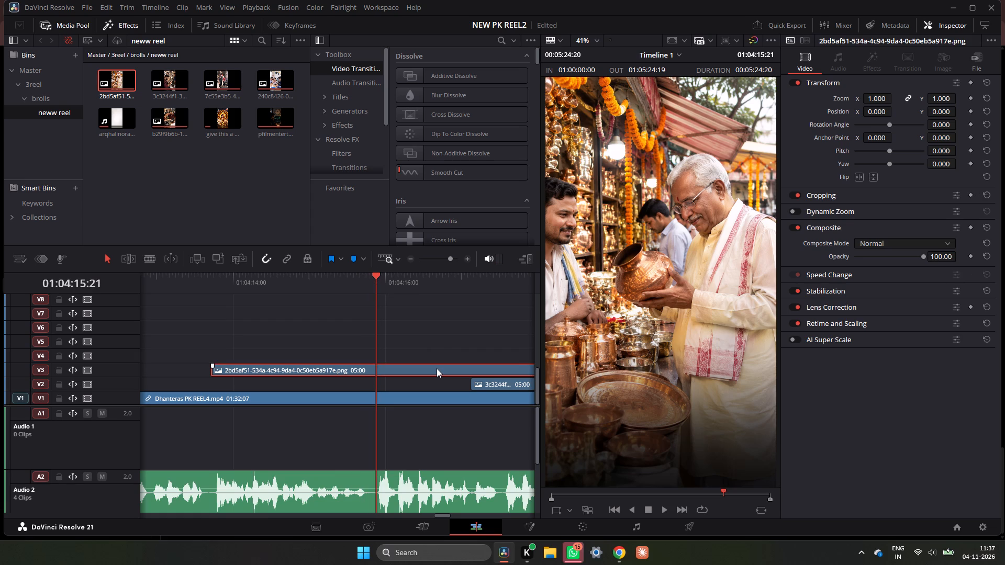
pyautogui.hotkey('ctrl', 'b')
# Move the watch-shopping still from V2 to V5 and the LIC still to V4, overlapping the second copperware segment.
pyautogui.click(436, 368)
pyautogui.press('space')
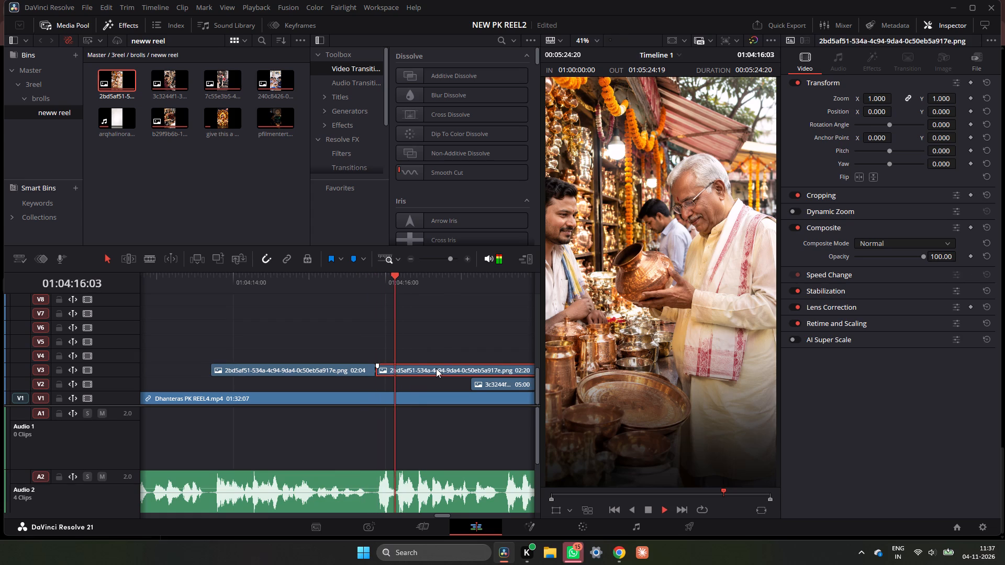
pyautogui.press('space')
pyautogui.click(414, 259)
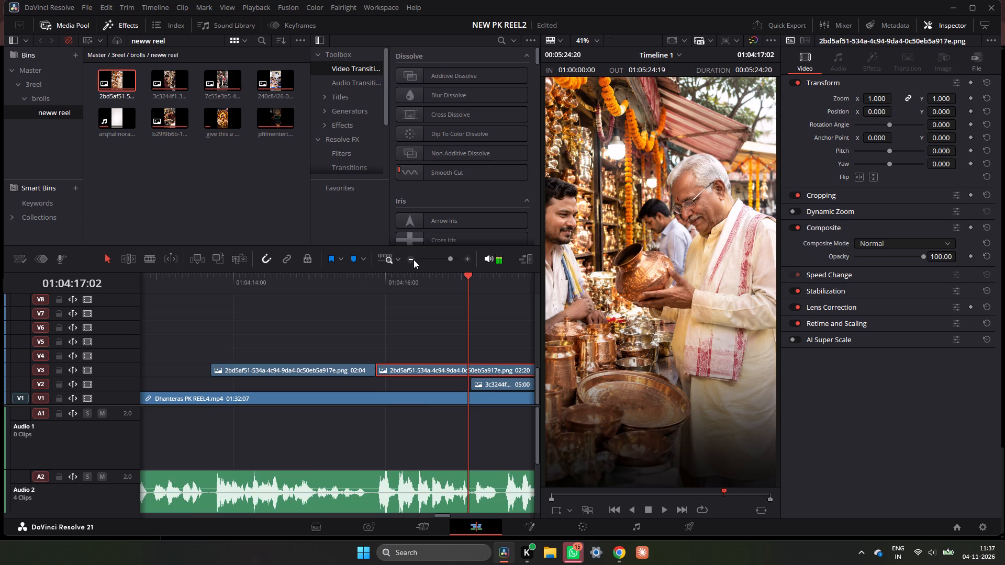
pyautogui.press('space')
pyautogui.press('space')
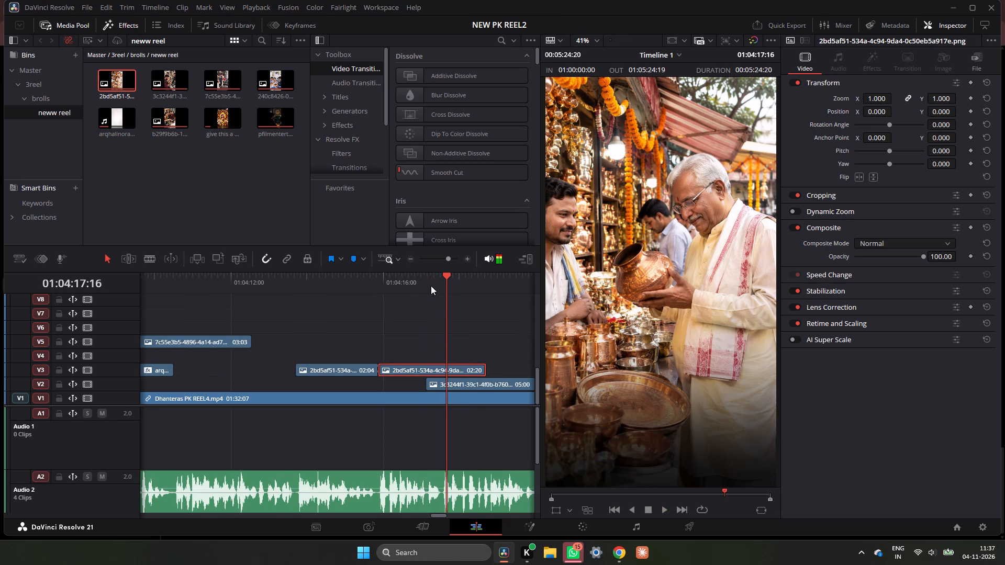
pyautogui.moveTo(480, 384); pyautogui.dragTo(443, 345)
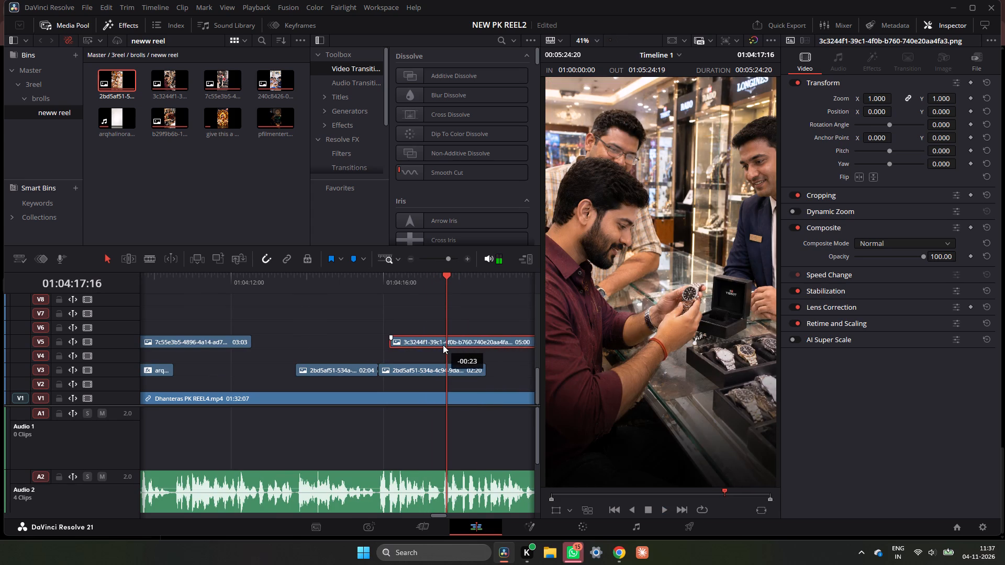
pyautogui.moveTo(443, 345); pyautogui.dragTo(459, 344)
pyautogui.doubleClick(411, 257)
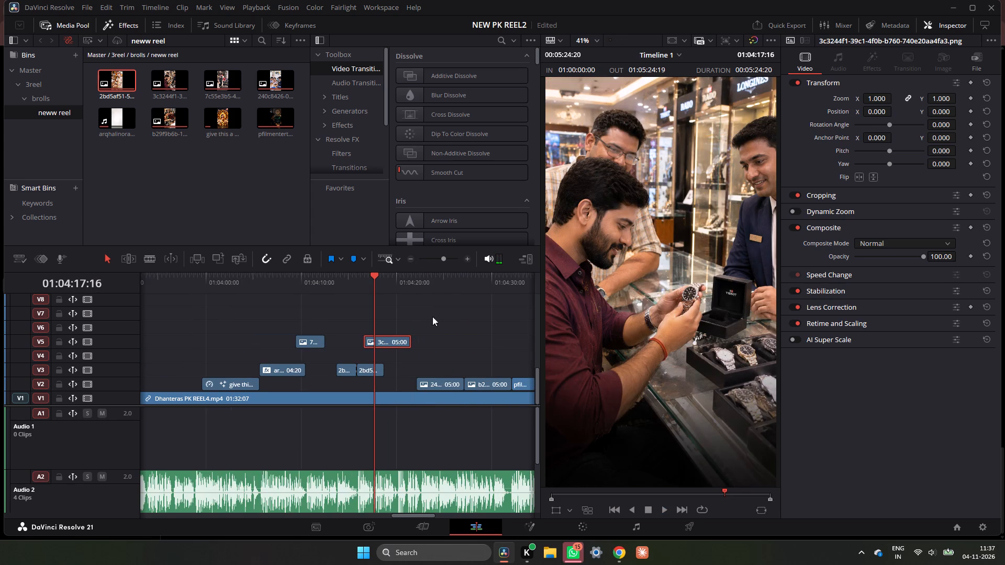
pyautogui.moveTo(436, 386); pyautogui.dragTo(375, 357)
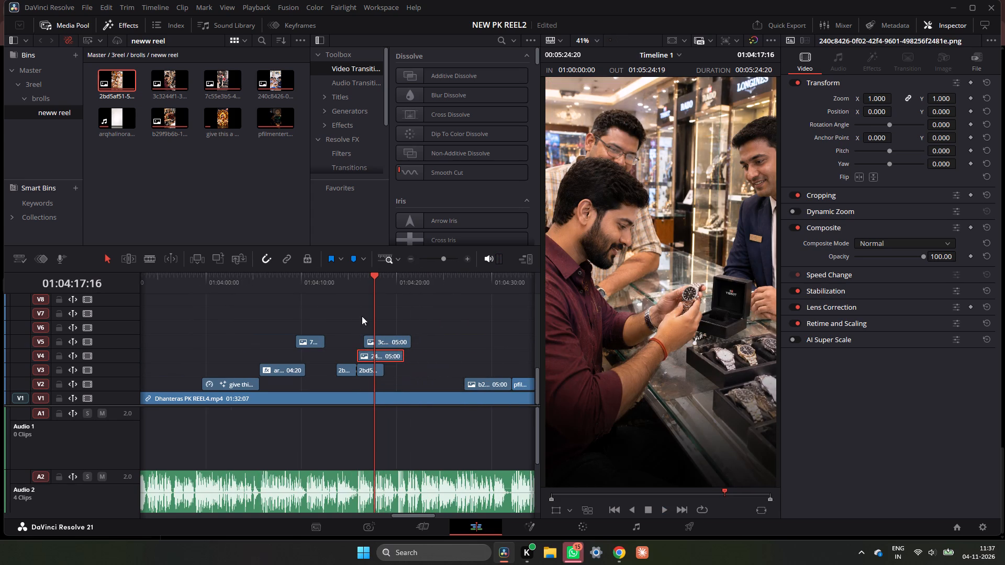
# Move the stills on V4 and V5 about six seconds later, clear of the second copperware segment on V3.
pyautogui.click(351, 286)
pyautogui.click(357, 284)
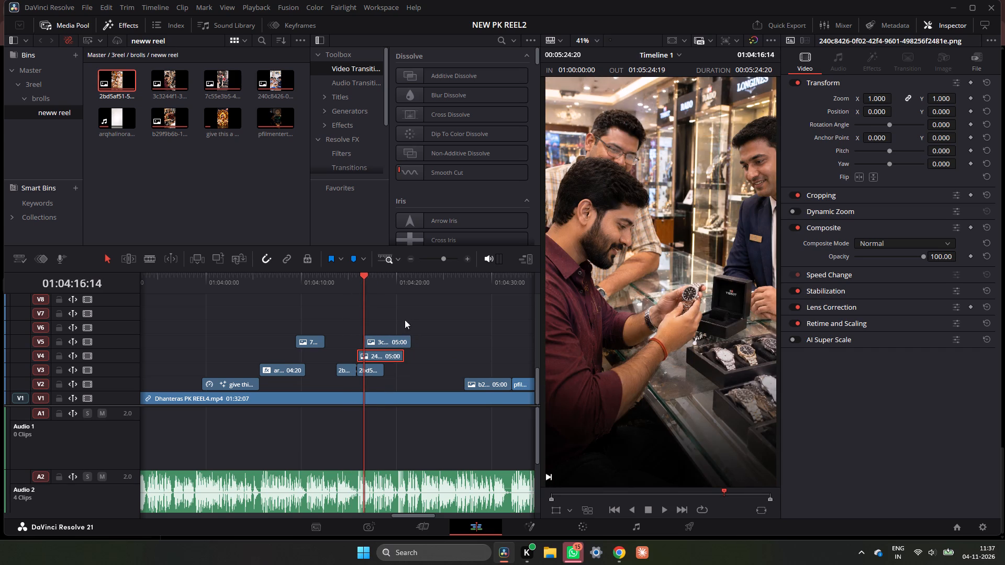
pyautogui.moveTo(409, 317); pyautogui.dragTo(394, 351)
pyautogui.moveTo(394, 343); pyautogui.dragTo(453, 338)
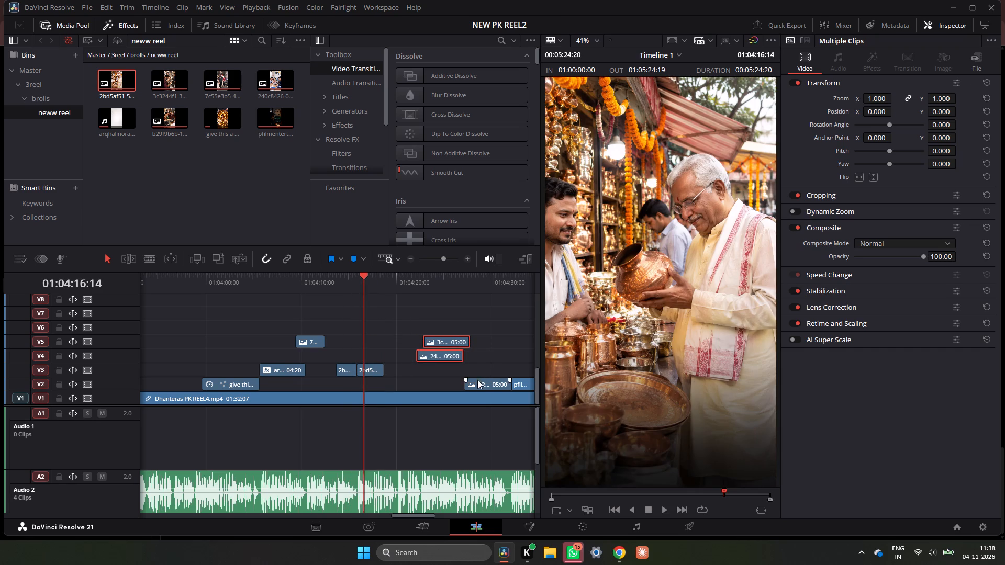
# Move the jewellery-shopping still from V2 up to V7, starting at about 01:04:24.
pyautogui.moveTo(396, 367); pyautogui.dragTo(384, 355)
pyautogui.moveTo(493, 386); pyautogui.dragTo(388, 351)
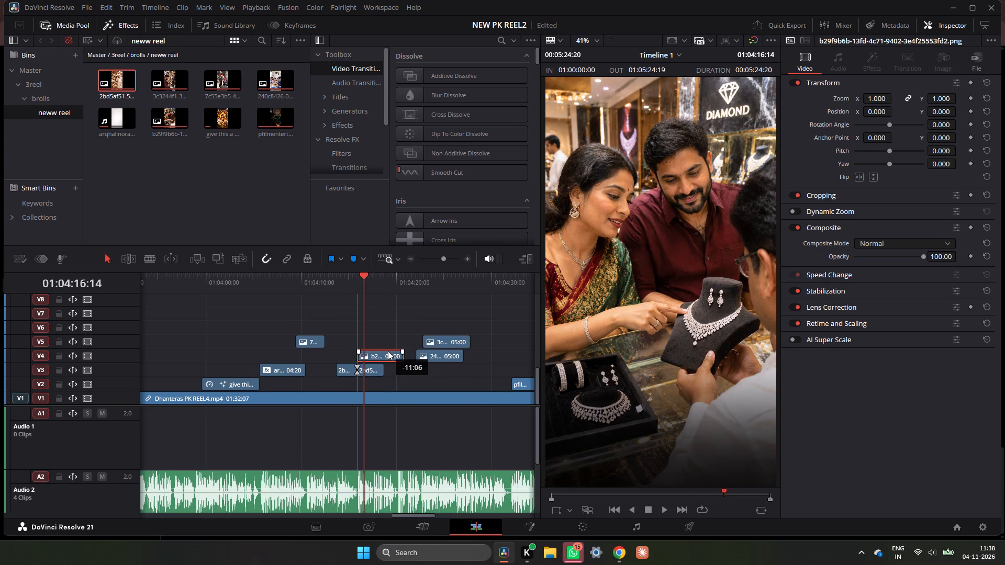
pyautogui.moveTo(388, 351); pyautogui.dragTo(461, 316)
# Move the clip of the man watching stock charts from V2 to V3, starting at about 01:04:29:15.
pyautogui.keyDown('ctrl'); pyautogui.scroll(-1, 515, 380); pyautogui.keyUp('ctrl')
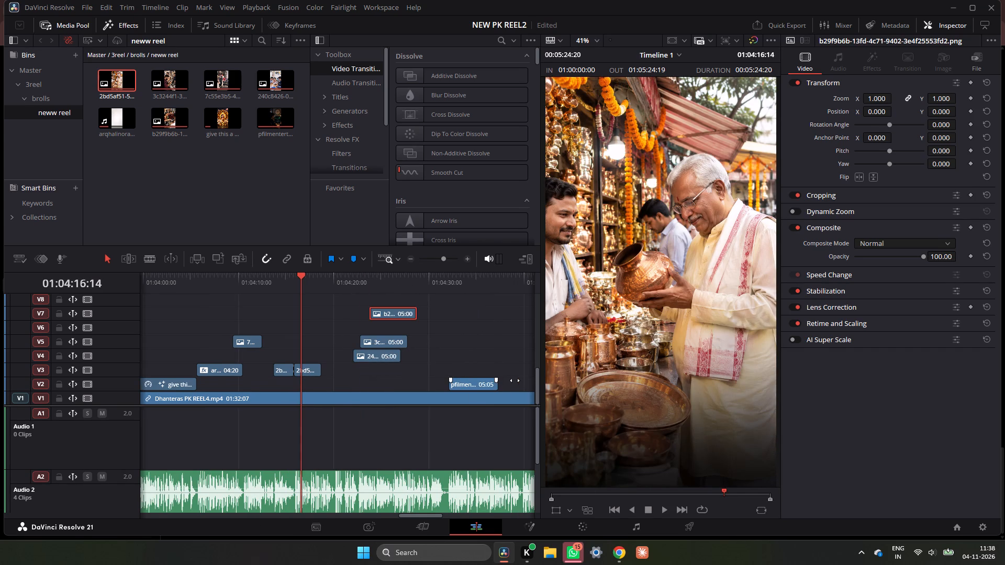
pyautogui.moveTo(488, 387); pyautogui.dragTo(331, 339)
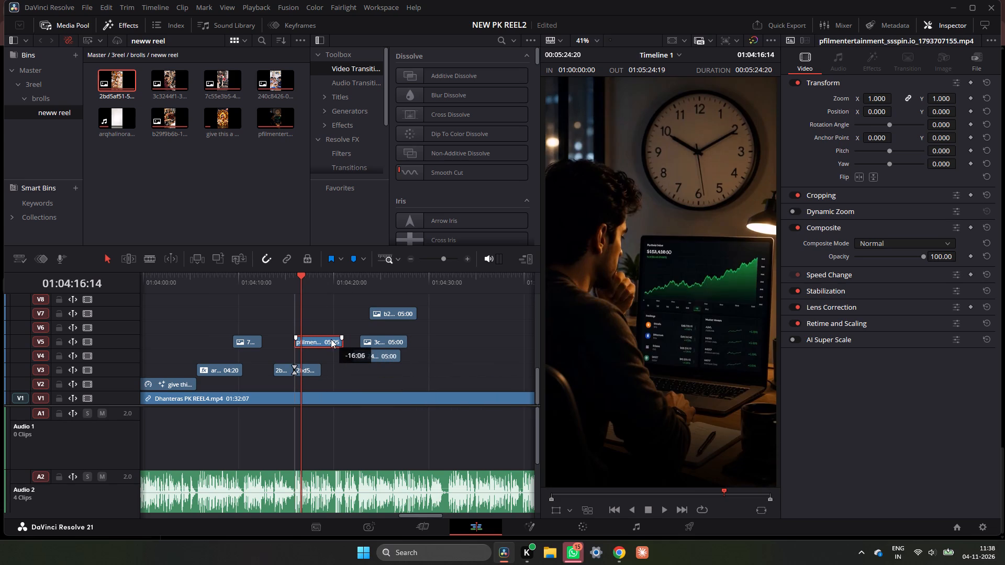
pyautogui.moveTo(331, 339); pyautogui.dragTo(464, 369)
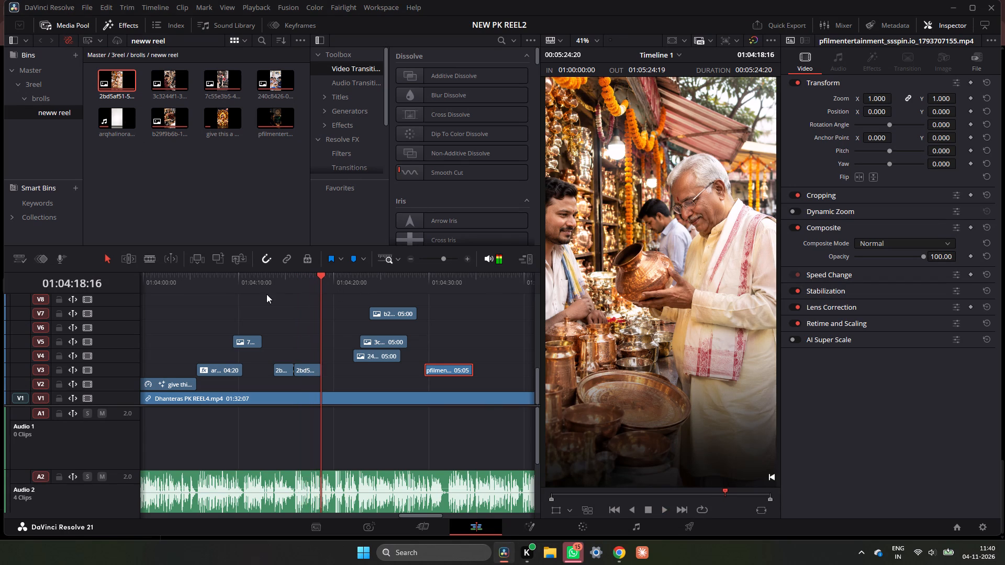
pyautogui.click(301, 279)
pyautogui.press('space')
pyautogui.tripleClick(468, 263)
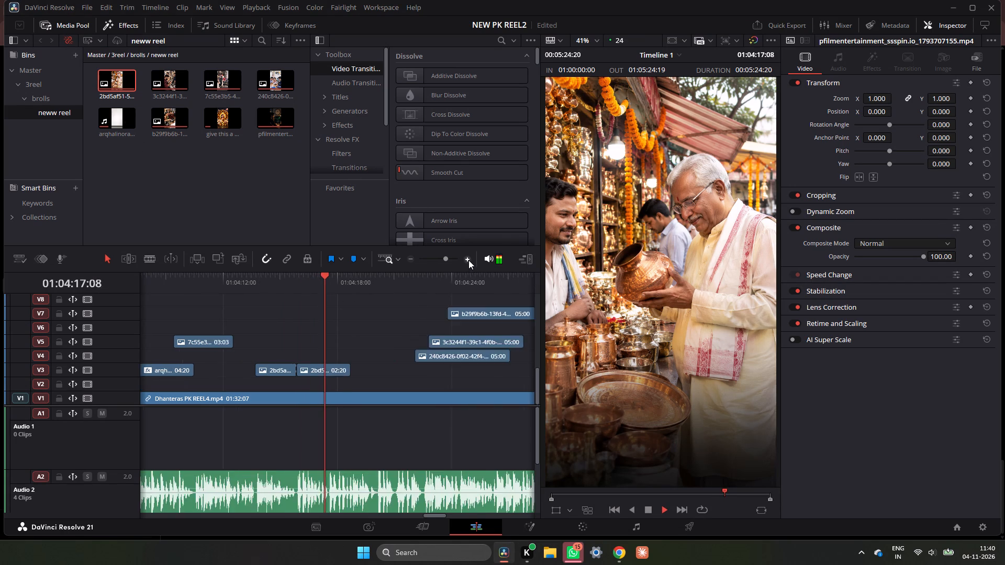
pyautogui.press('space')
pyautogui.click(329, 276)
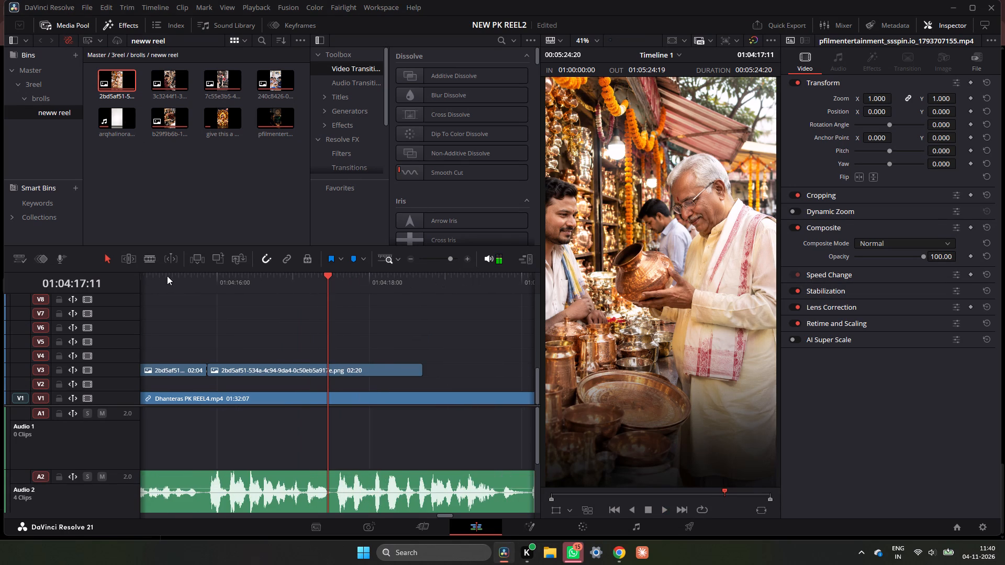
pyautogui.click(199, 268)
pyautogui.click(202, 275)
pyautogui.press('space')
pyautogui.moveTo(173, 280); pyautogui.dragTo(168, 280)
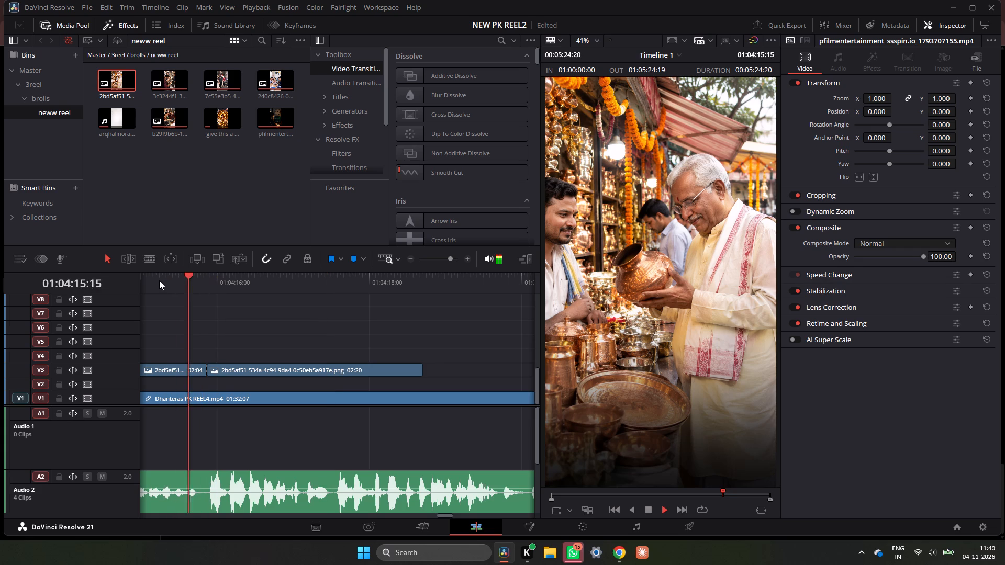
pyautogui.press('space')
pyautogui.press('space')
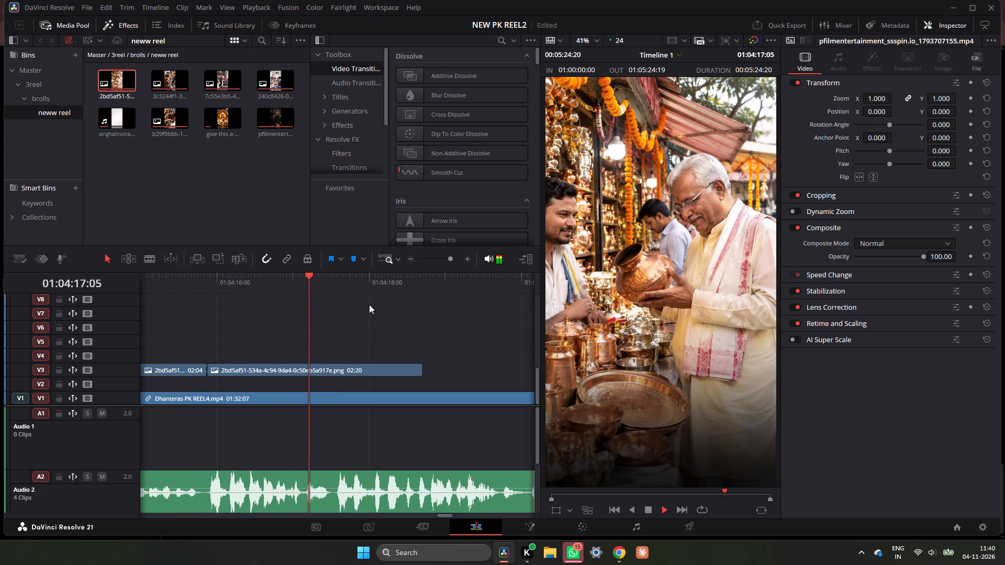
pyautogui.press('space')
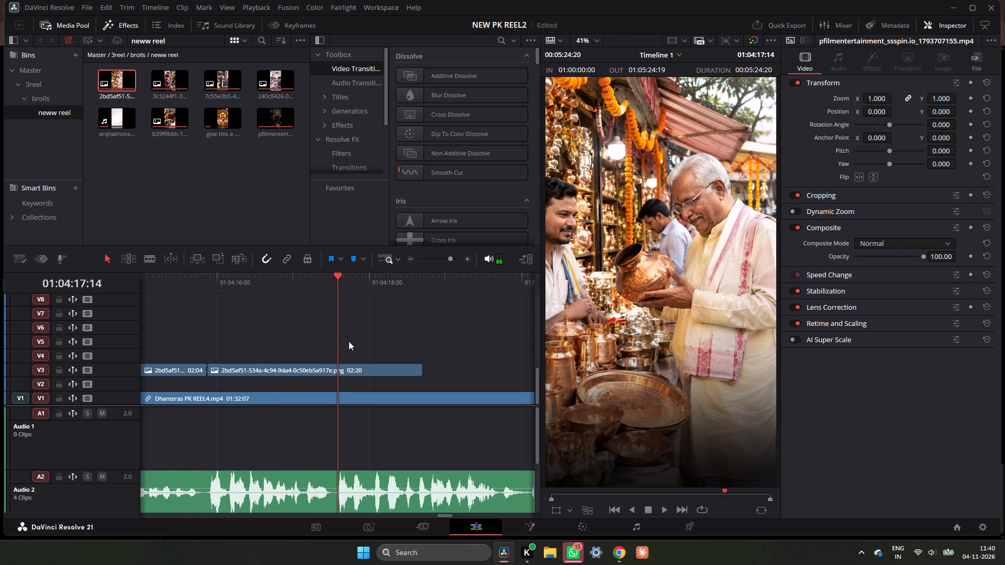
pyautogui.click(352, 371)
pyautogui.press('BackSpace')
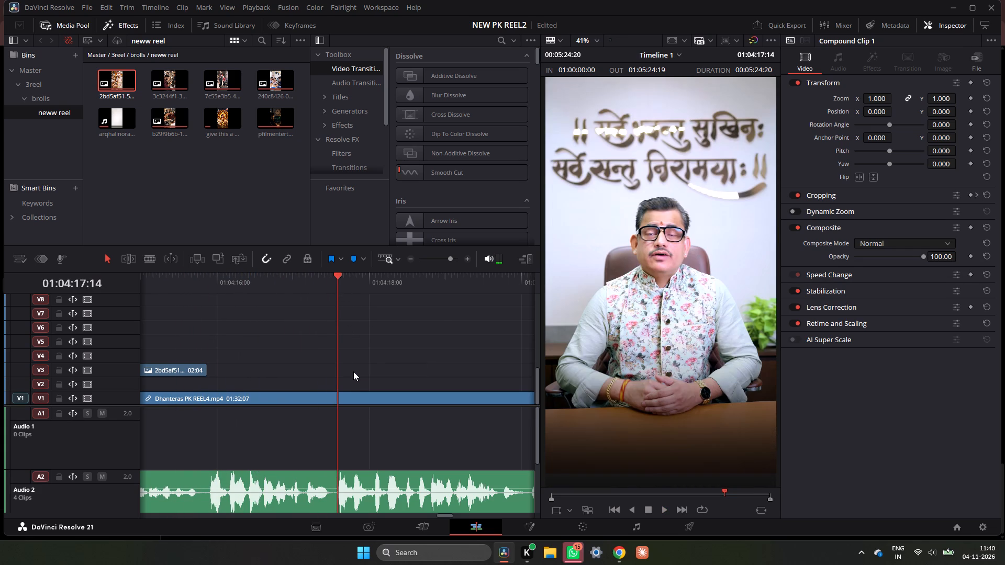
pyautogui.press('Left')
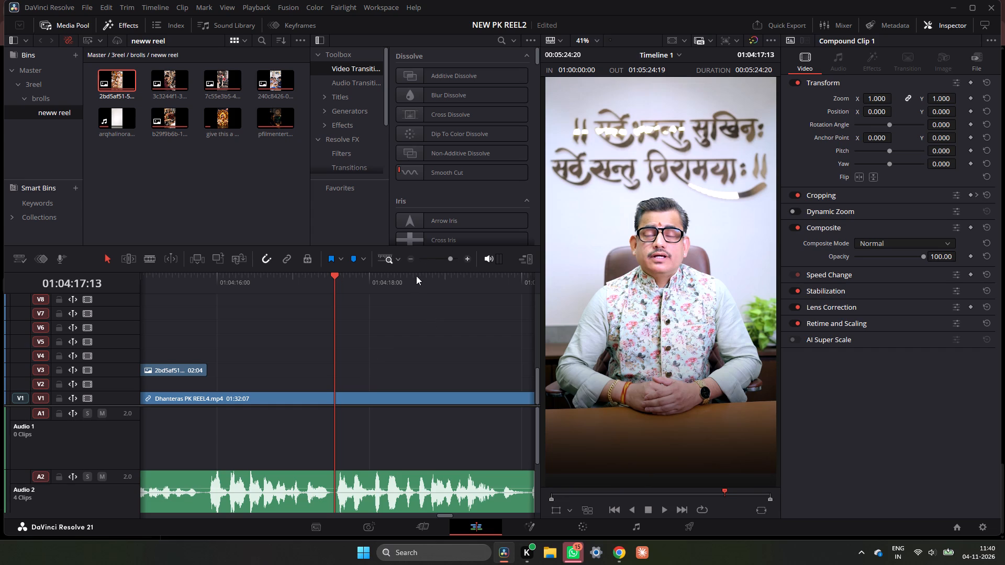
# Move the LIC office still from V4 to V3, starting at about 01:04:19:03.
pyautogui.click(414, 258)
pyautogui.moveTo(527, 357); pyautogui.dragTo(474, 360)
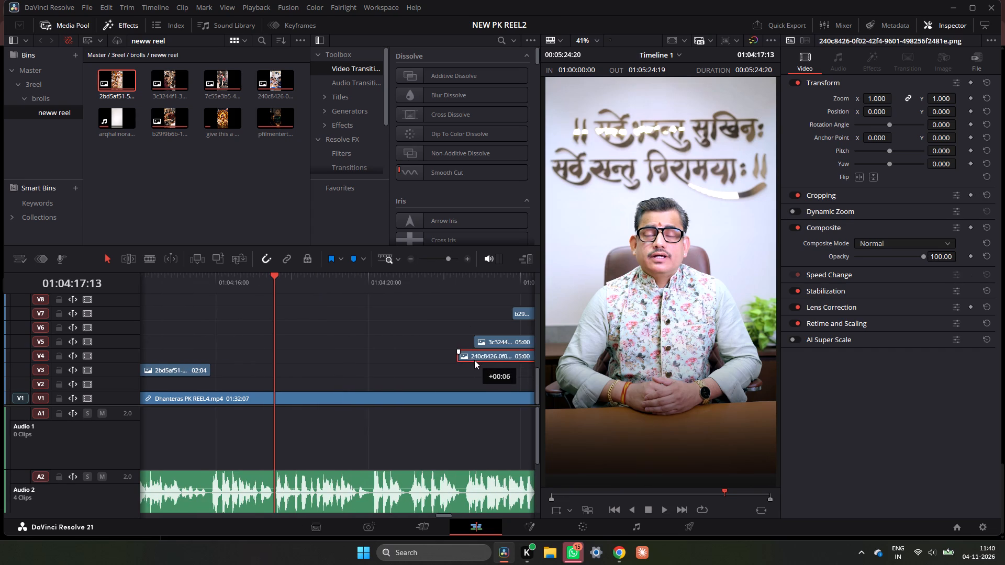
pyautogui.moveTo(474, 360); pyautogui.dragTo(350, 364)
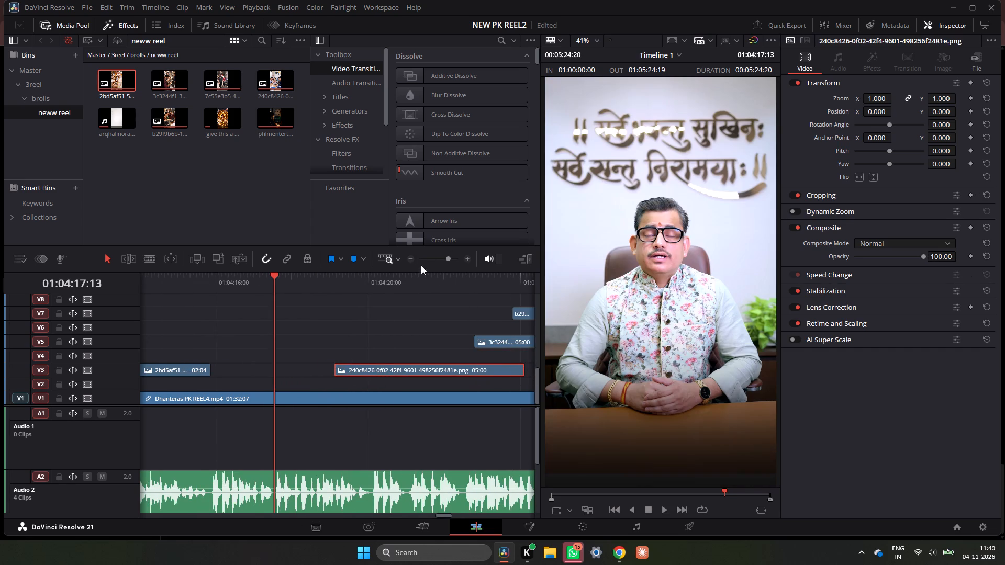
# Move the gym treadmill still from V5 to V4, starting at the playhead at 01:04:17:13.
pyautogui.click(410, 257)
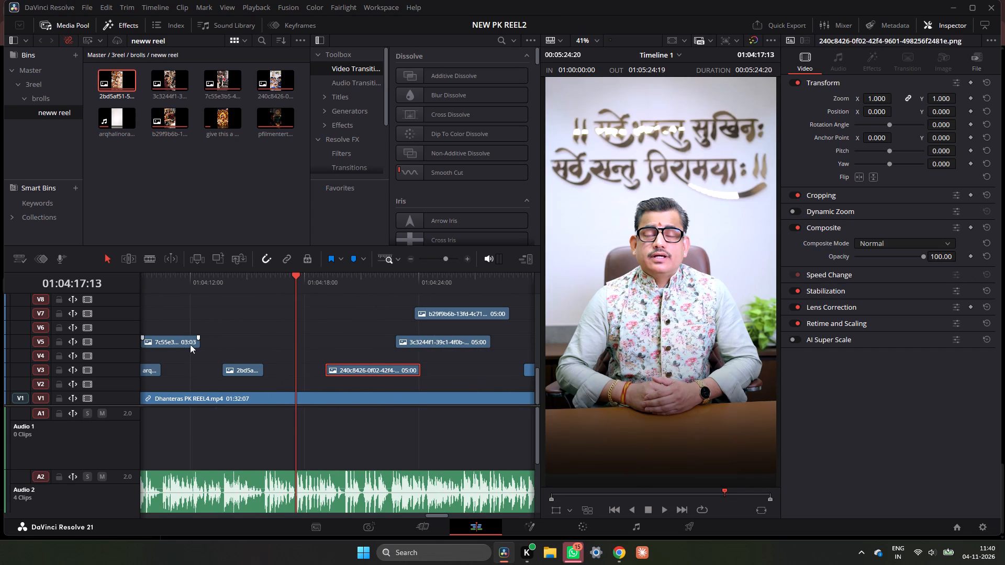
pyautogui.moveTo(168, 344); pyautogui.dragTo(316, 348)
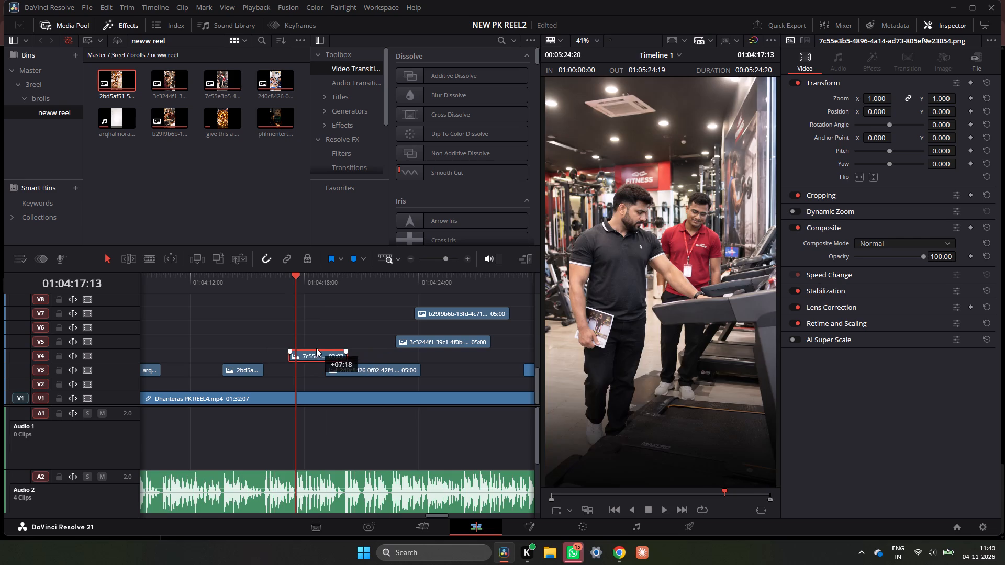
pyautogui.moveTo(316, 348); pyautogui.dragTo(327, 356)
# Play the speech to find the phrase's end and trim the gym still's end to 01:04:20:03, making it 02:14 long.
pyautogui.press('space')
pyautogui.press('space')
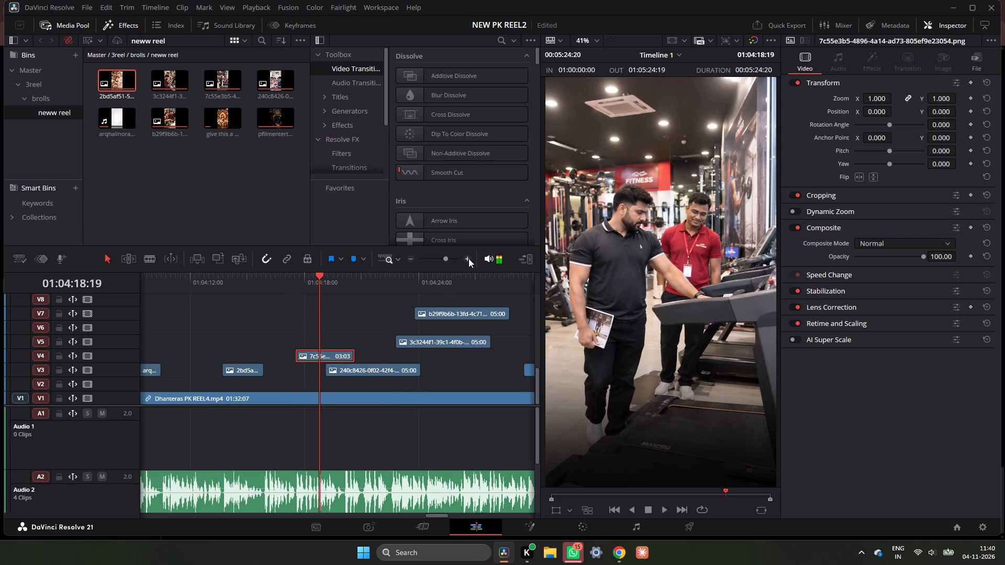
pyautogui.doubleClick(469, 257)
pyautogui.press('space')
pyautogui.press('space')
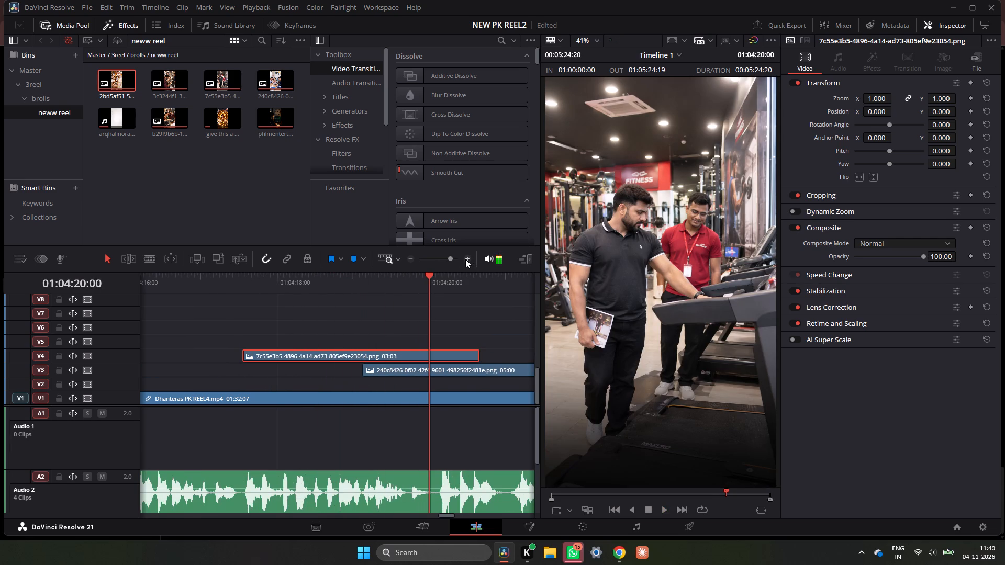
pyautogui.press('space')
pyautogui.press('space')
pyautogui.moveTo(452, 282); pyautogui.dragTo(438, 294)
pyautogui.moveTo(476, 357); pyautogui.dragTo(463, 360)
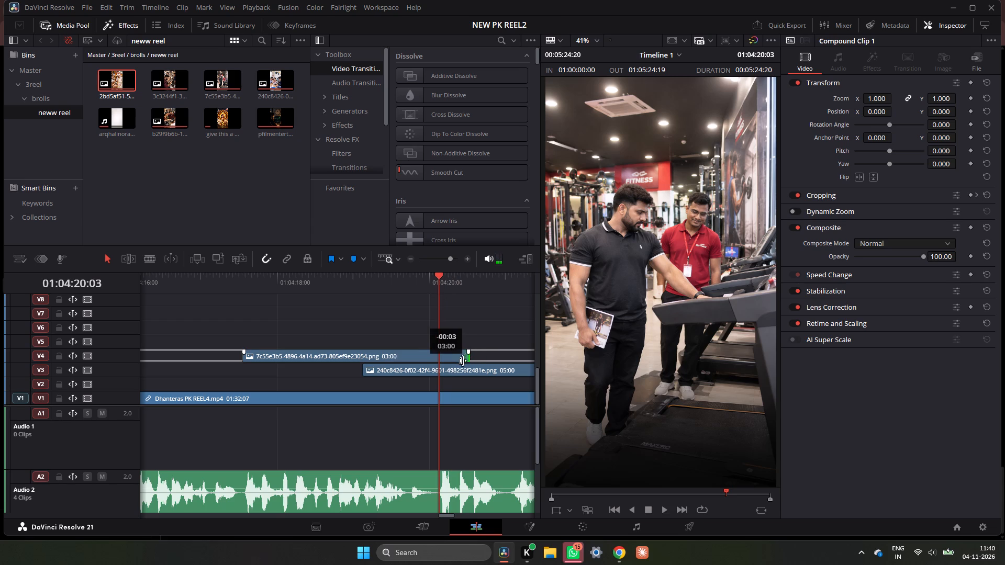
pyautogui.moveTo(463, 360); pyautogui.dragTo(437, 364)
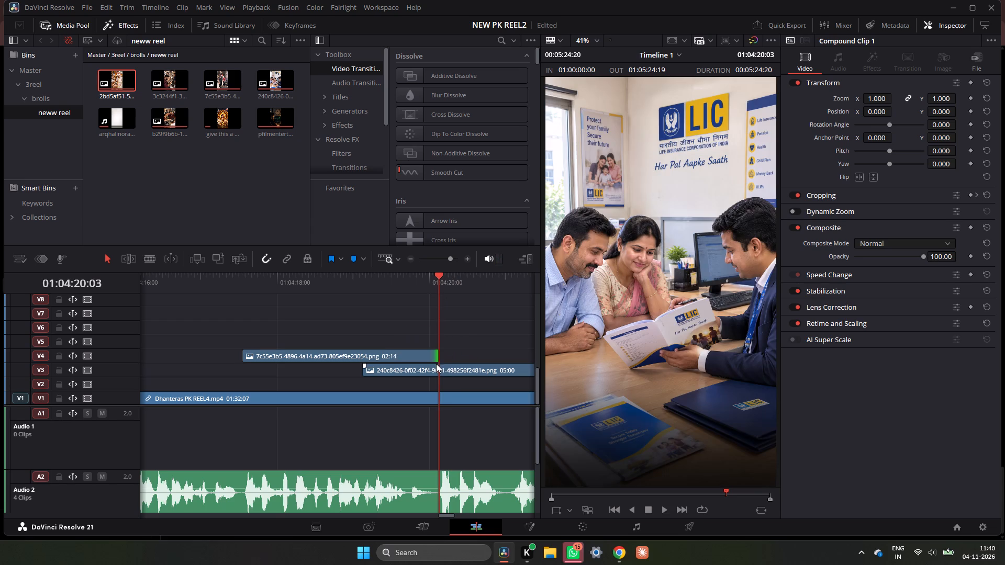
# Move the LIC office still to V4 at about 01:04:22:19, lined up with the start of the still on V5.
pyautogui.press('space')
pyautogui.click(412, 261)
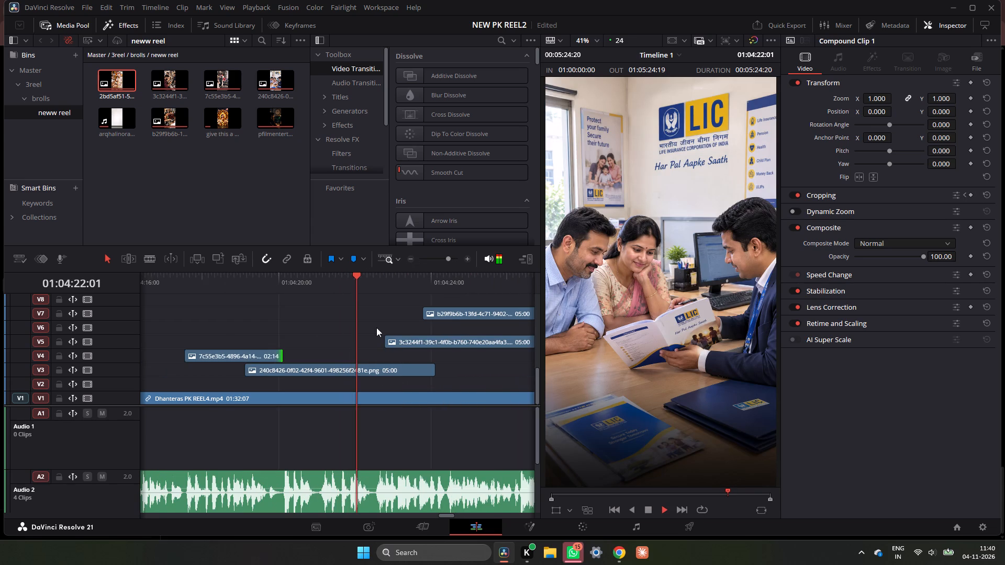
pyautogui.press('space')
pyautogui.moveTo(370, 368); pyautogui.dragTo(484, 358)
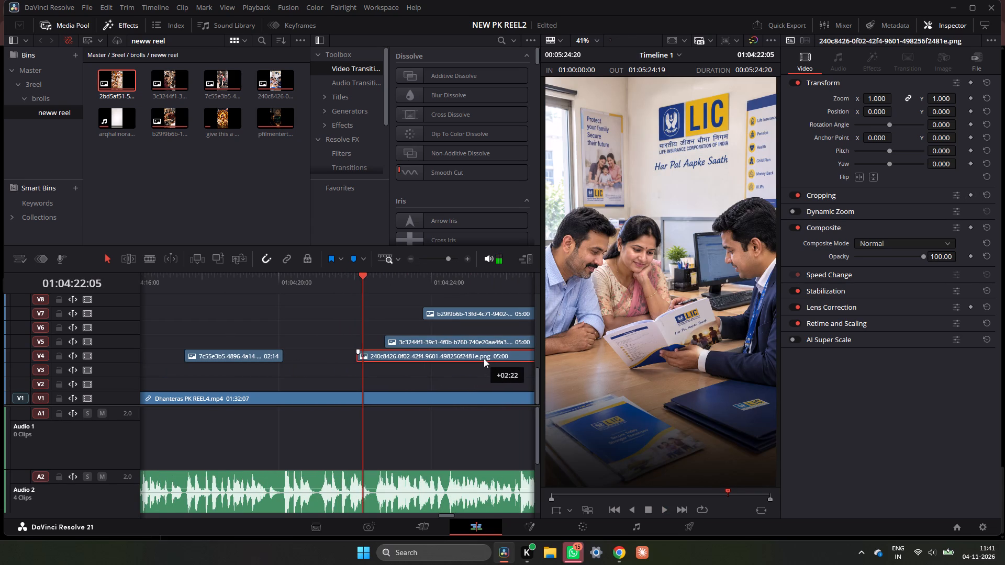
pyautogui.moveTo(484, 358); pyautogui.dragTo(507, 355)
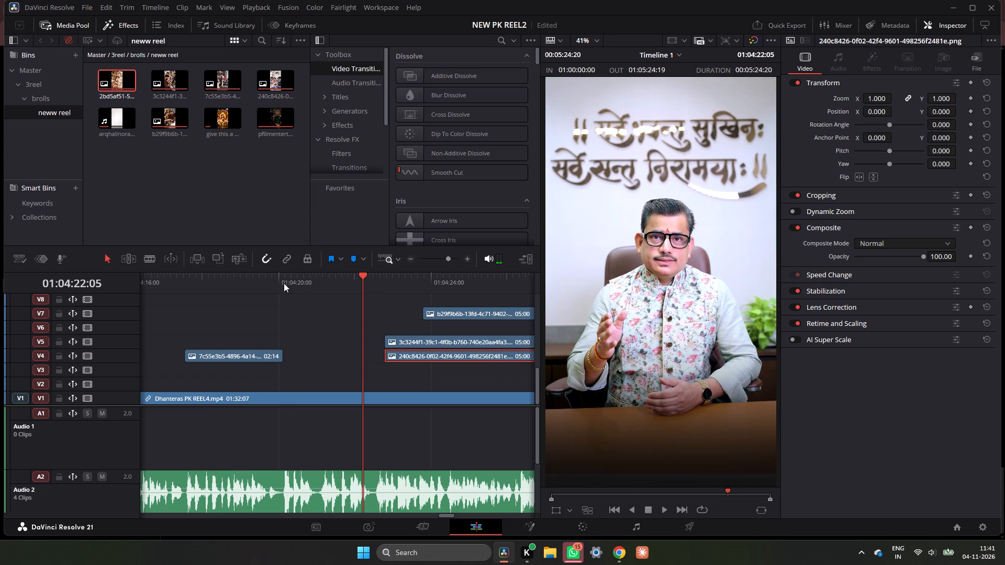
# Replay the Dhanteras section from about 01:04:20:00, and again from about 01:04:10:13 to 01:04:39:01, to check still timing against the speech.
pyautogui.click(282, 281)
pyautogui.press('space')
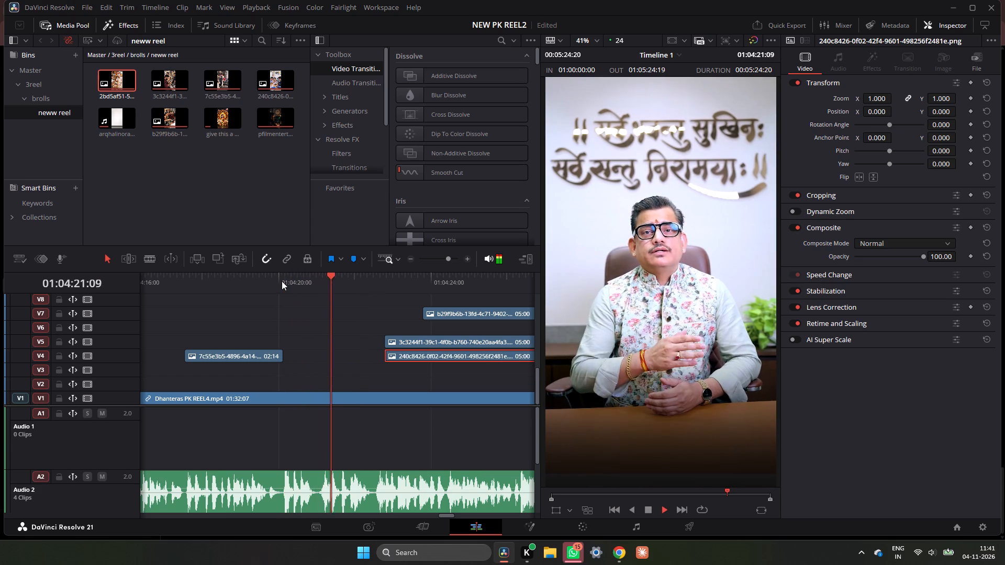
pyautogui.press('space')
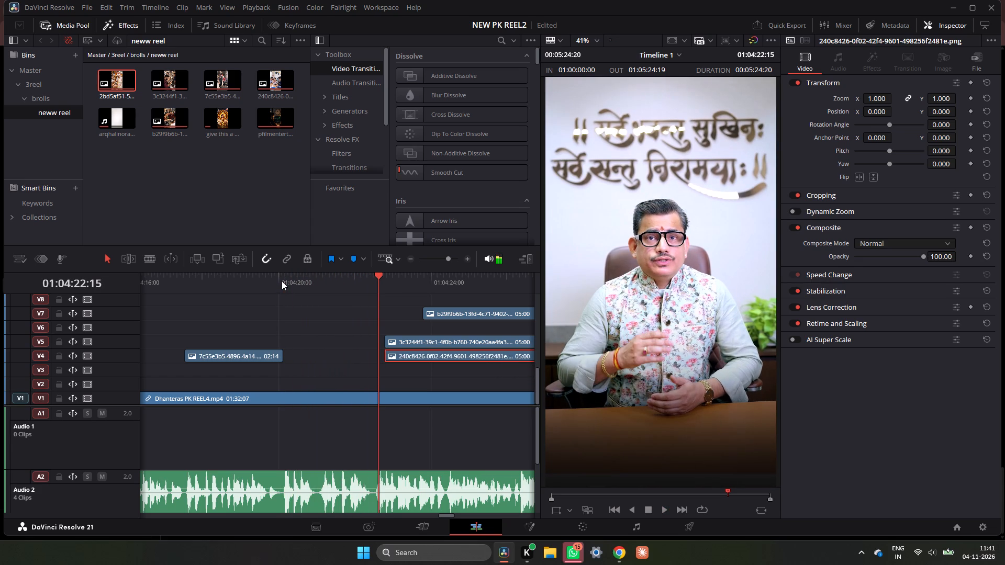
pyautogui.keyDown('ctrl'); pyautogui.scroll(5, 372, 302); pyautogui.keyUp('ctrl')
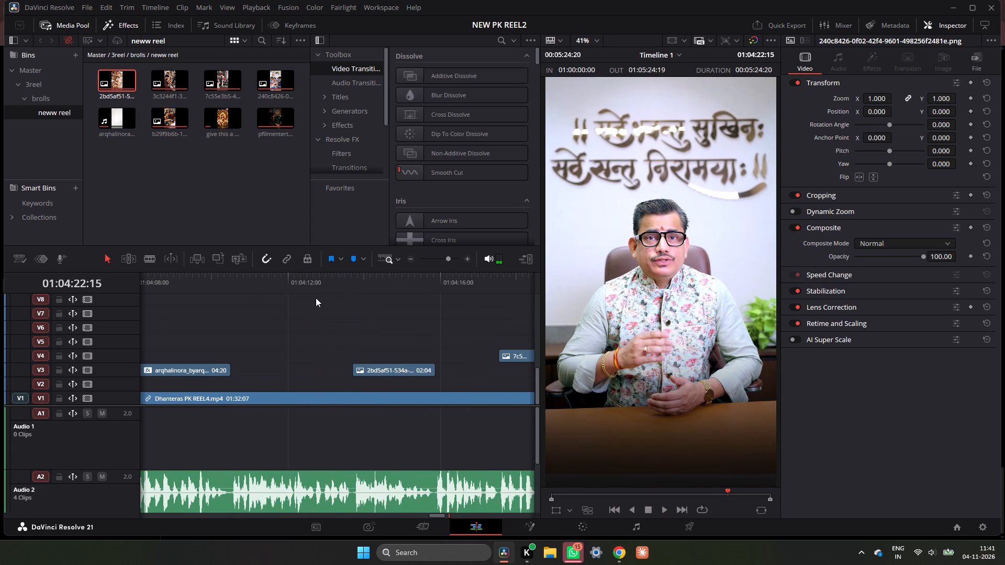
pyautogui.click(233, 288)
pyautogui.press('space')
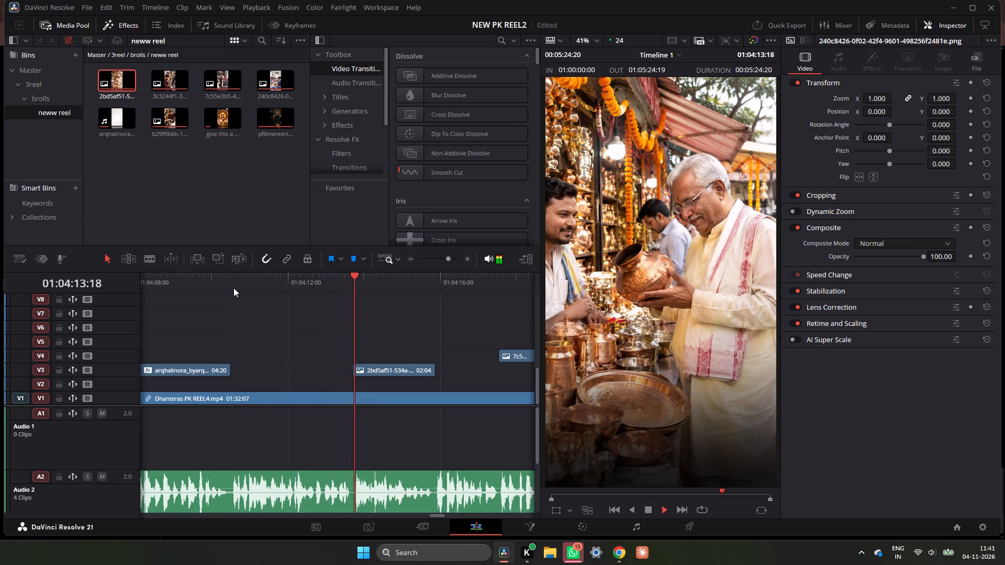
pyautogui.click(413, 259)
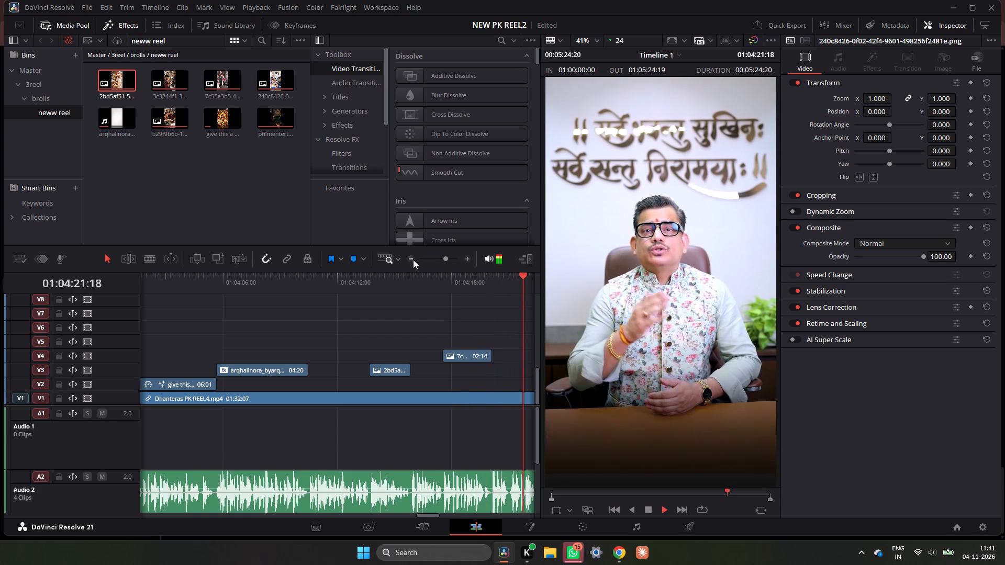
pyautogui.click(413, 259)
pyautogui.click(413, 259)
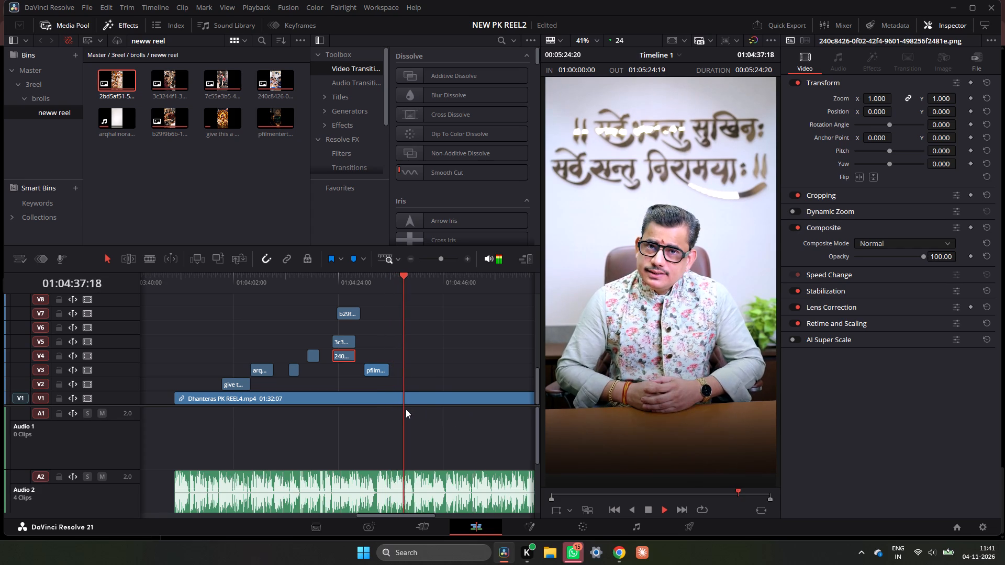
pyautogui.press('space')
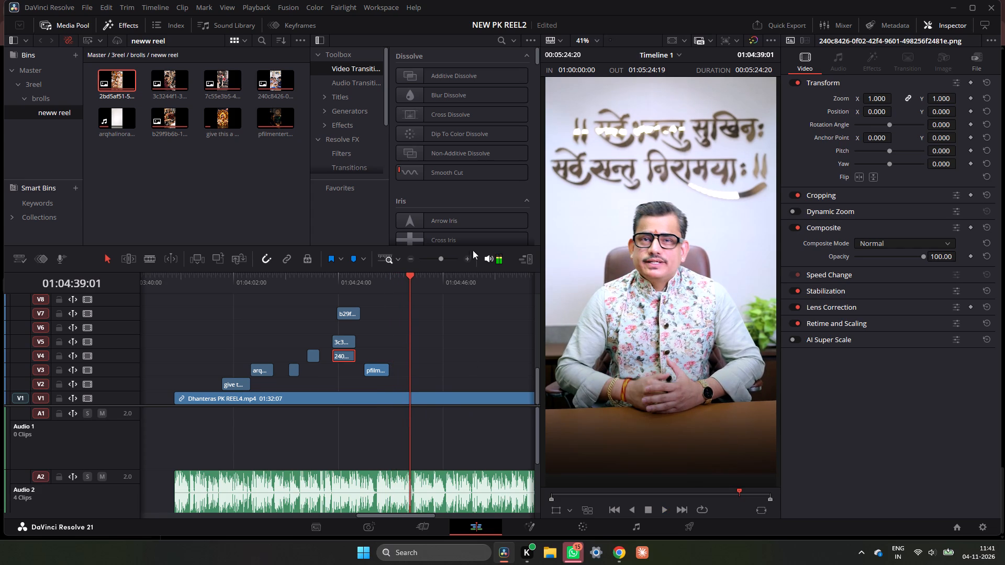
# Move the stock-charts clip later on V3 and trim its start to the speech cue at 01:04:36:08, making it 04:04 long.
pyautogui.click(397, 285)
pyautogui.doubleClick(466, 259)
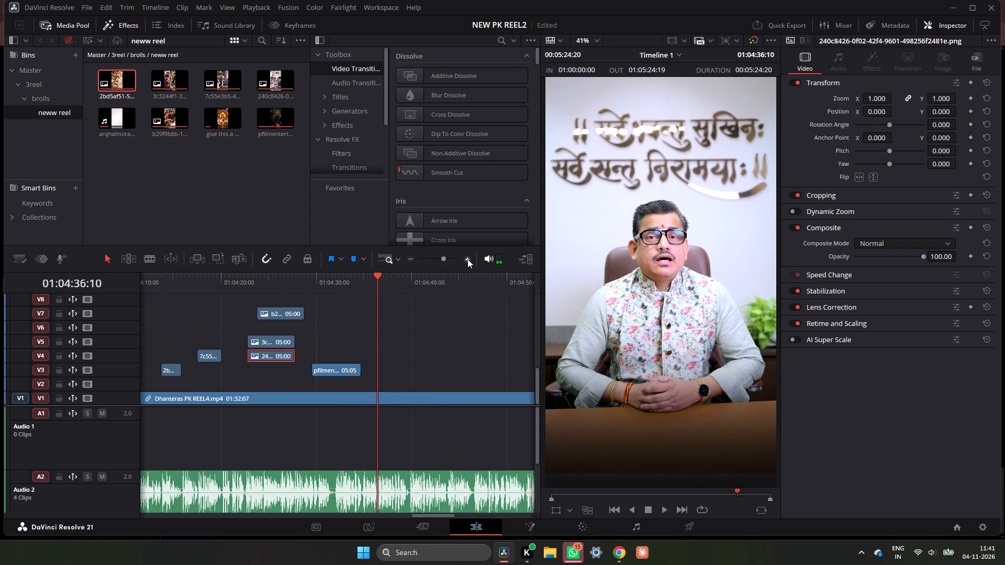
pyautogui.press('space')
pyautogui.press('space')
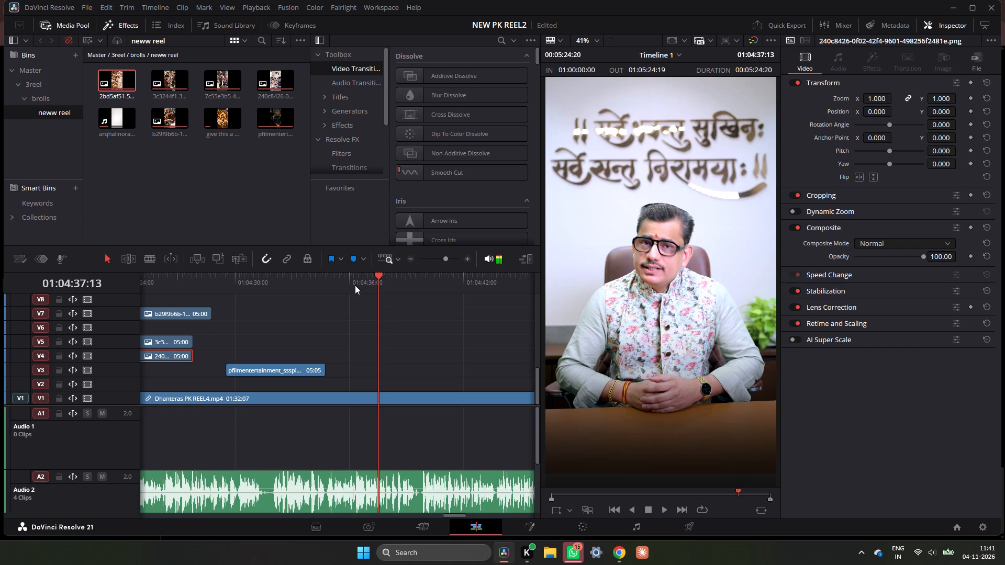
pyautogui.click(350, 282)
pyautogui.doubleClick(467, 259)
pyautogui.press('space')
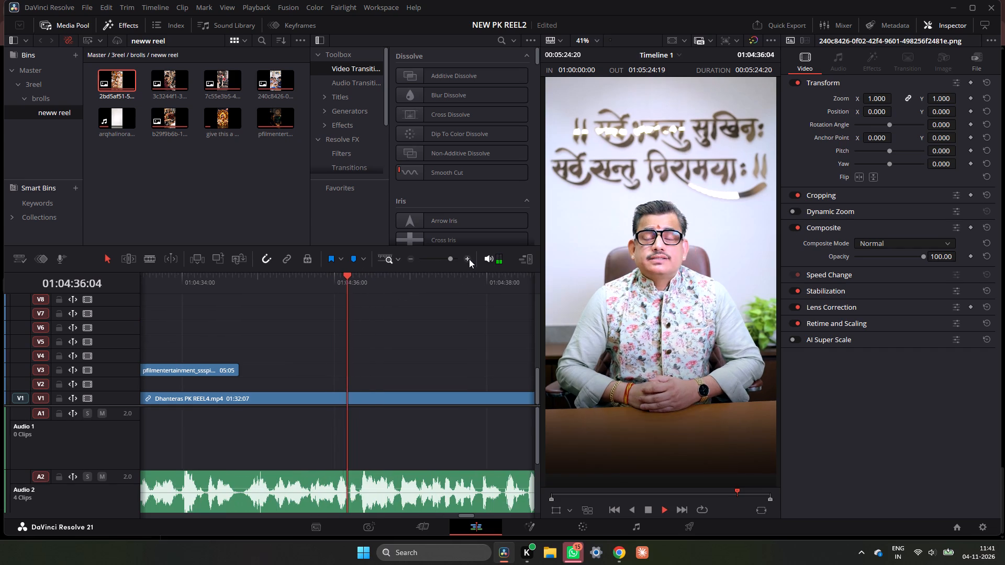
pyautogui.press('space')
pyautogui.moveTo(364, 279); pyautogui.dragTo(358, 284)
pyautogui.moveTo(177, 369); pyautogui.dragTo(507, 371)
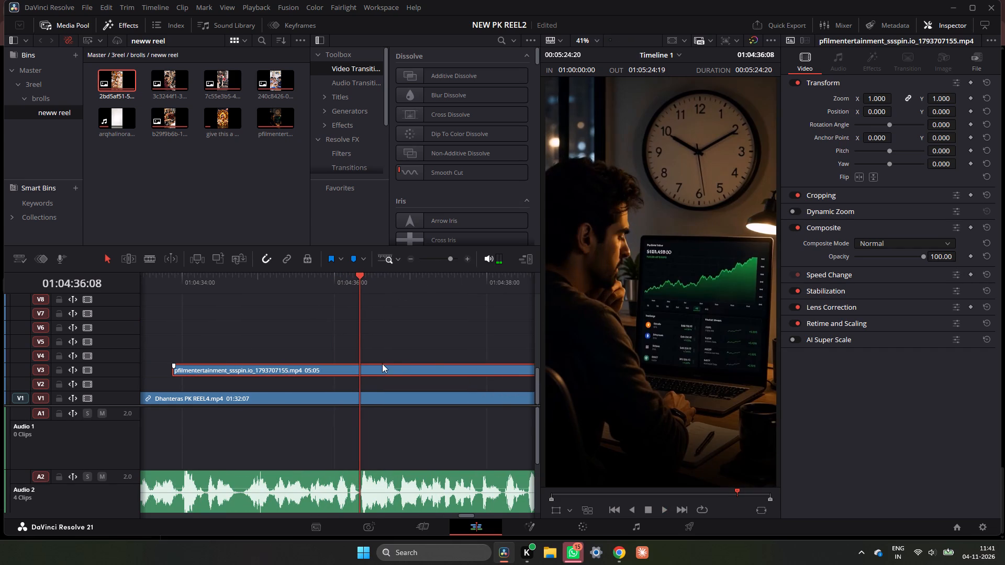
pyautogui.moveTo(379, 368); pyautogui.dragTo(488, 369)
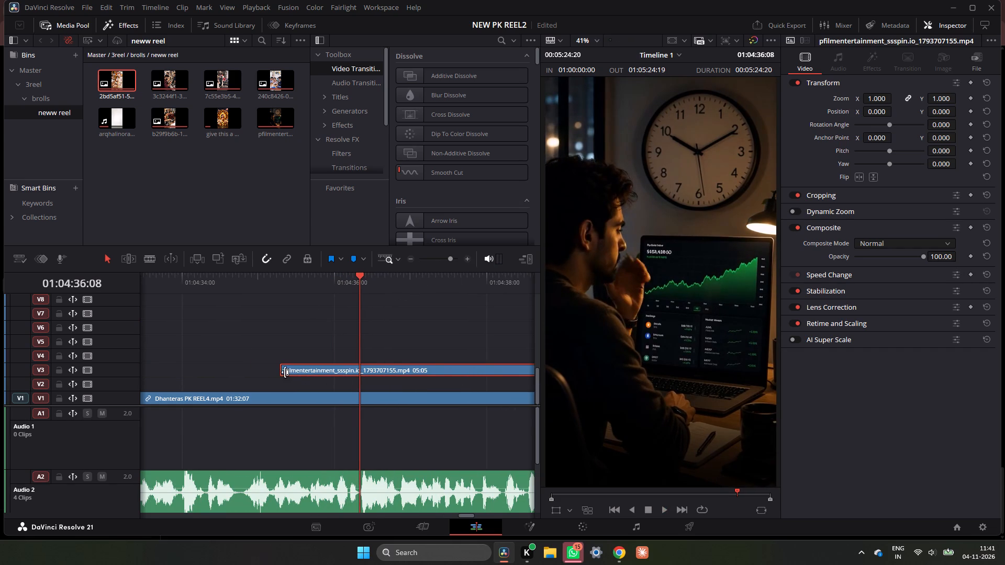
pyautogui.moveTo(285, 372); pyautogui.dragTo(368, 372)
# Play the speech to find the phrase's end and trim the stock-charts clip's end to 01:04:38:06, making it 01:22 long.
pyautogui.press('space')
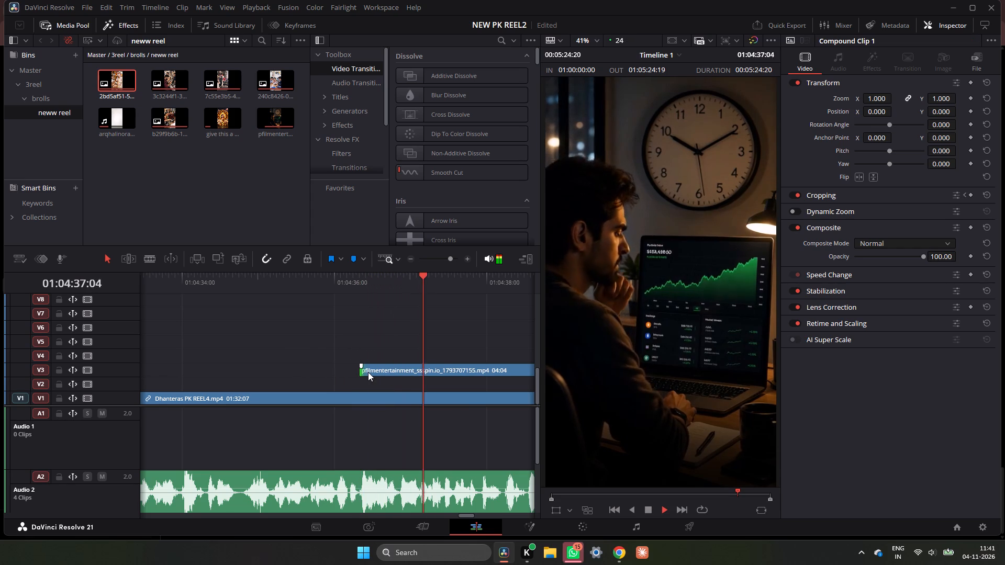
pyautogui.press('space')
pyautogui.press('space')
pyautogui.press('space')
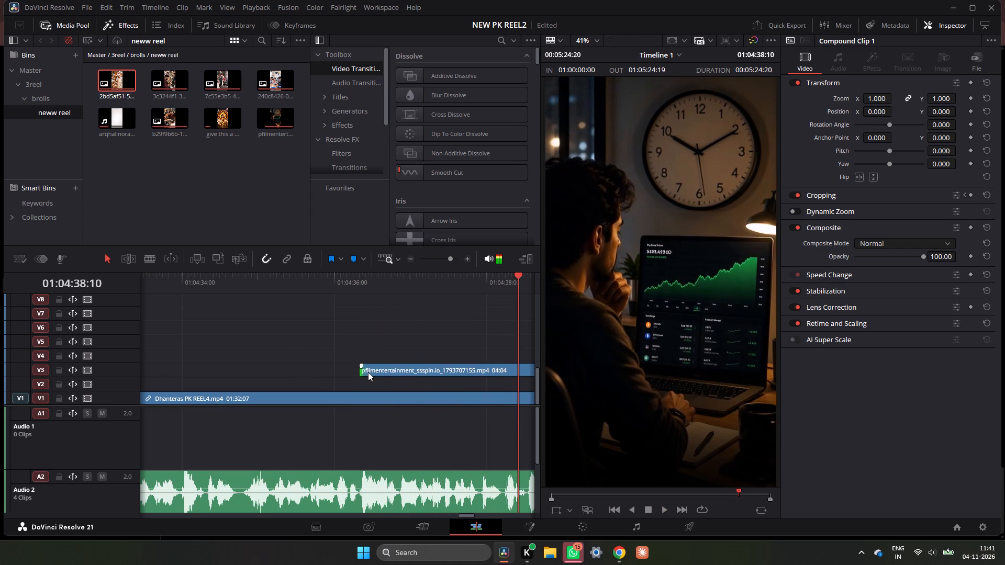
pyautogui.press('space')
pyautogui.press('space')
pyautogui.click(273, 280)
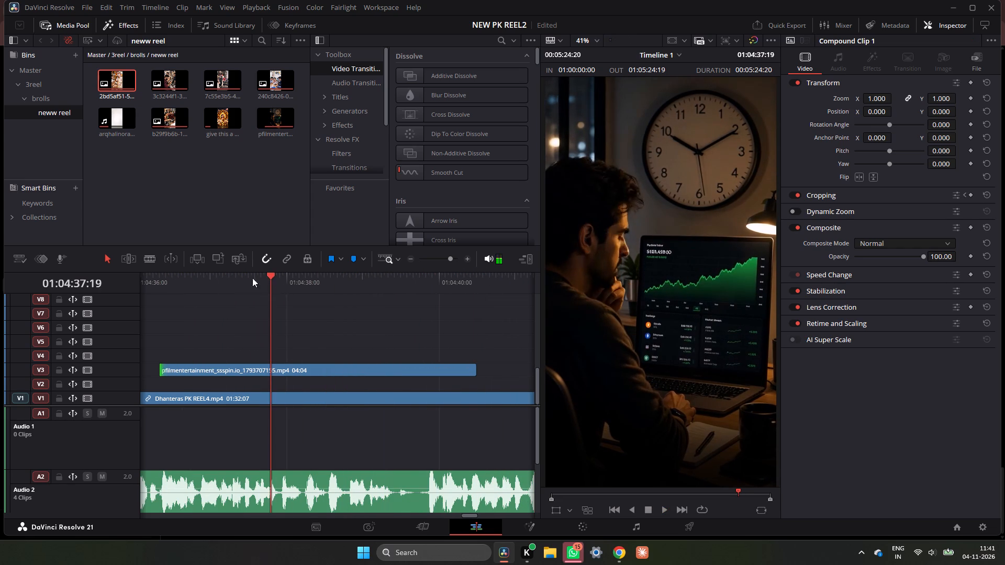
pyautogui.press('space')
pyautogui.press('space')
pyautogui.click(306, 278)
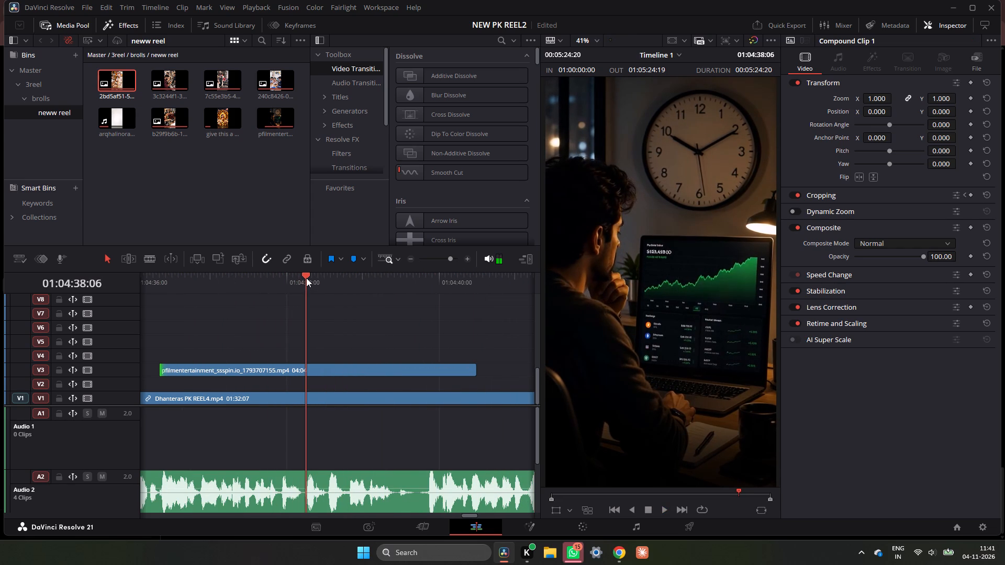
pyautogui.moveTo(475, 370); pyautogui.dragTo(320, 375)
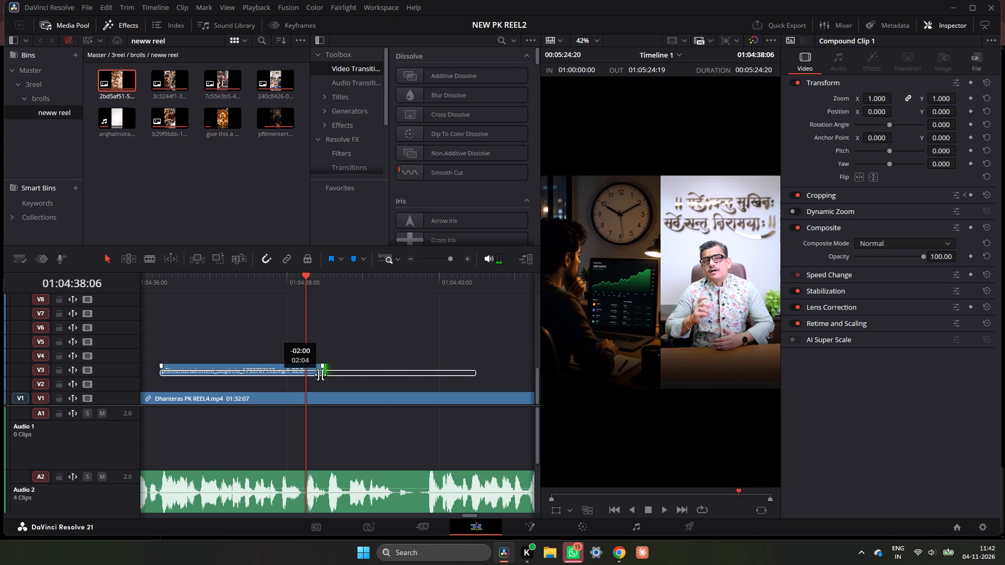
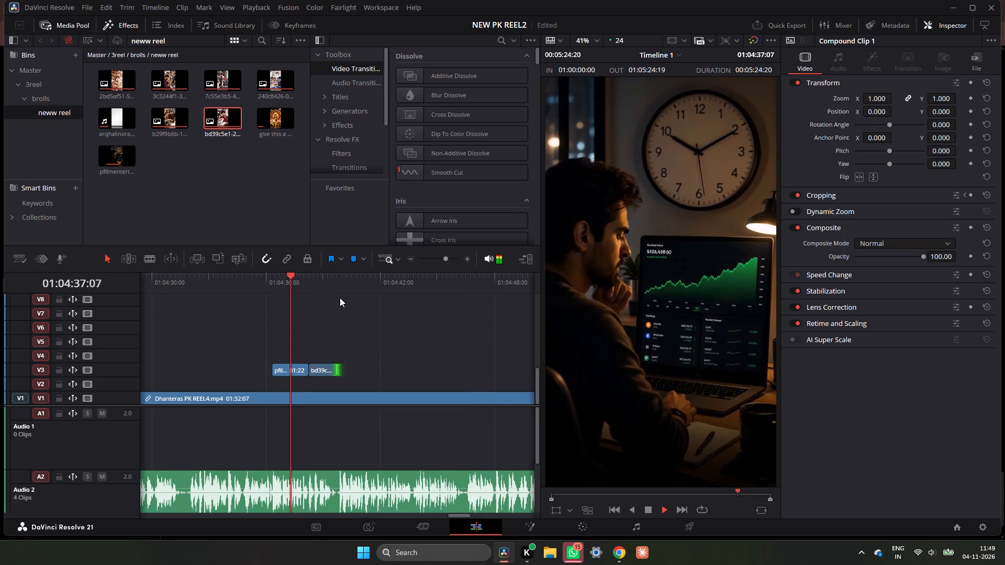
pyautogui.press('space')
pyautogui.click(287, 374)
pyautogui.rightClick(285, 374)
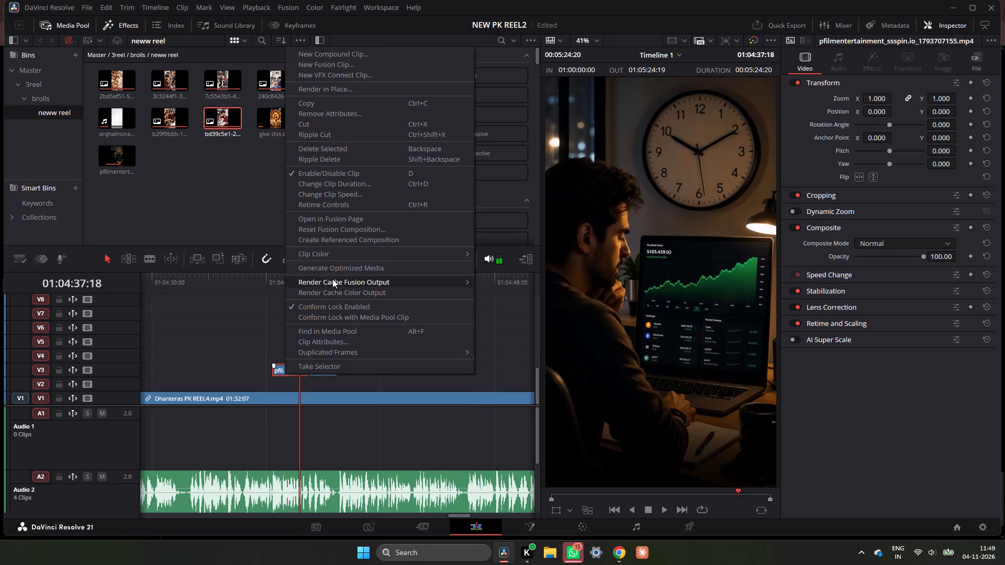
pyautogui.click(331, 195)
pyautogui.moveTo(274, 231); pyautogui.dragTo(272, 233)
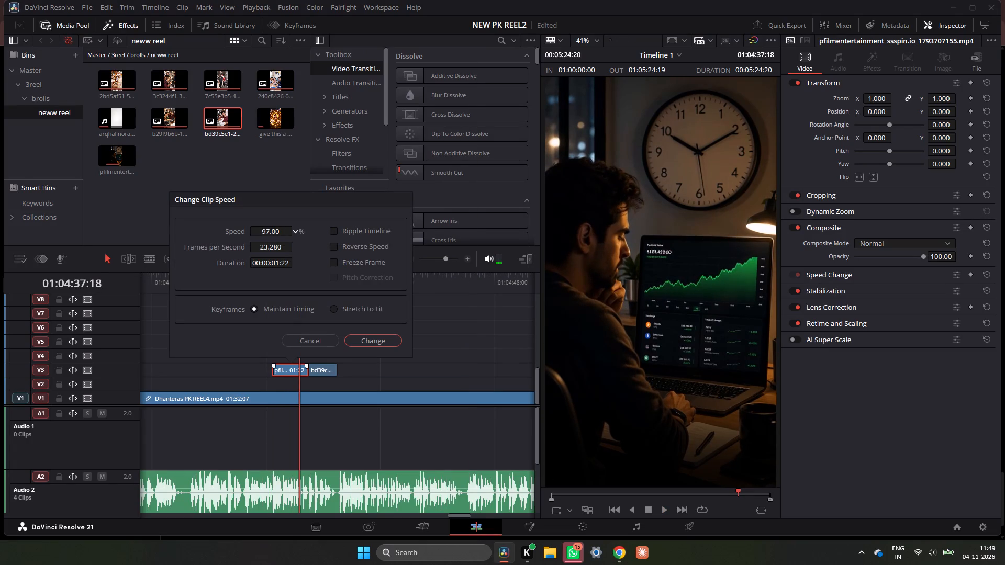
pyautogui.moveTo(272, 233); pyautogui.dragTo(264, 242)
pyautogui.moveTo(264, 242); pyautogui.dragTo(262, 243)
pyautogui.click(387, 338)
# Review the slowed laptop clip on V3 and the stretch of the speech leading into it.
pyautogui.click(275, 281)
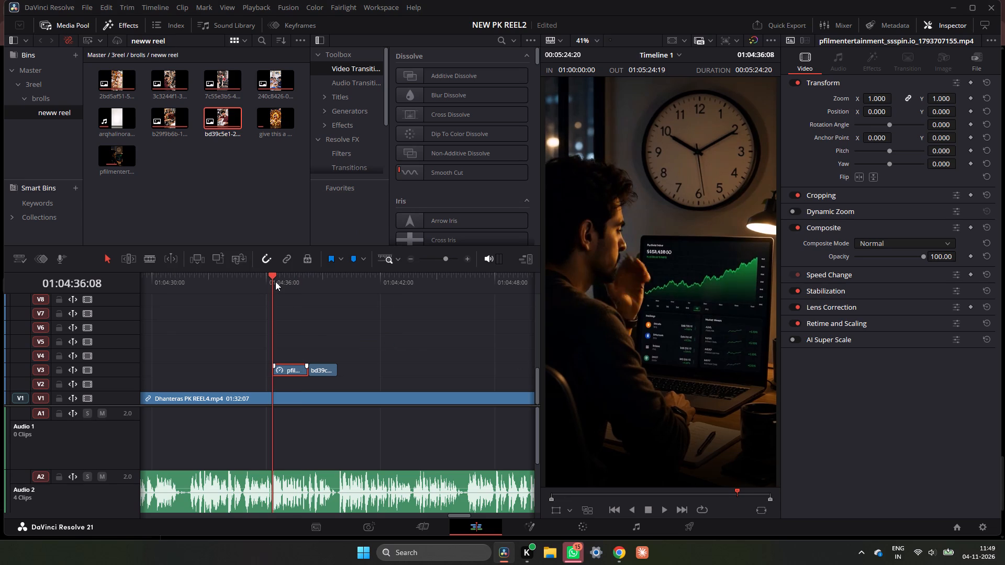
pyautogui.press('space')
pyautogui.press('space')
pyautogui.moveTo(270, 281); pyautogui.dragTo(276, 282)
pyautogui.moveTo(276, 282); pyautogui.dragTo(292, 295)
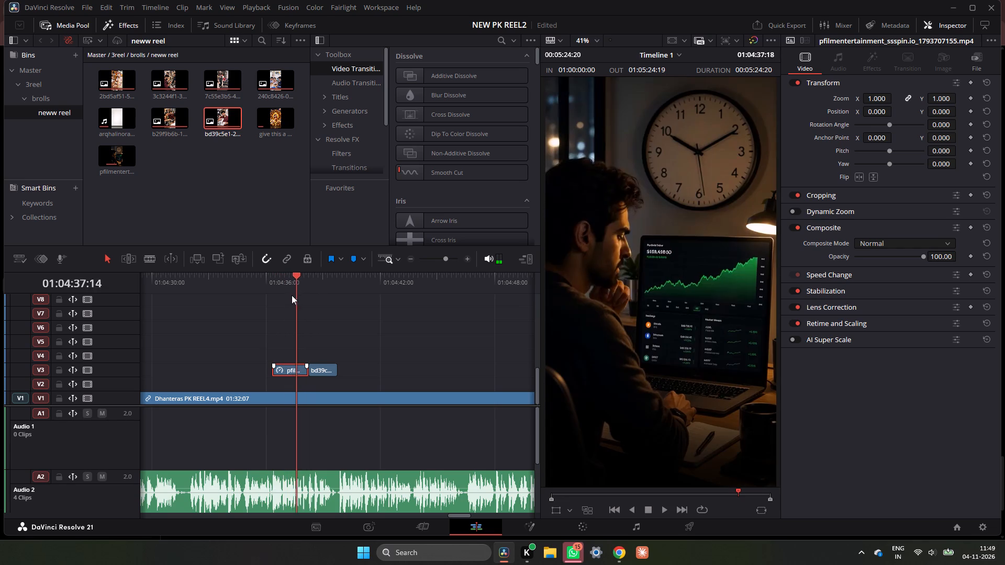
pyautogui.moveTo(292, 295); pyautogui.dragTo(272, 300)
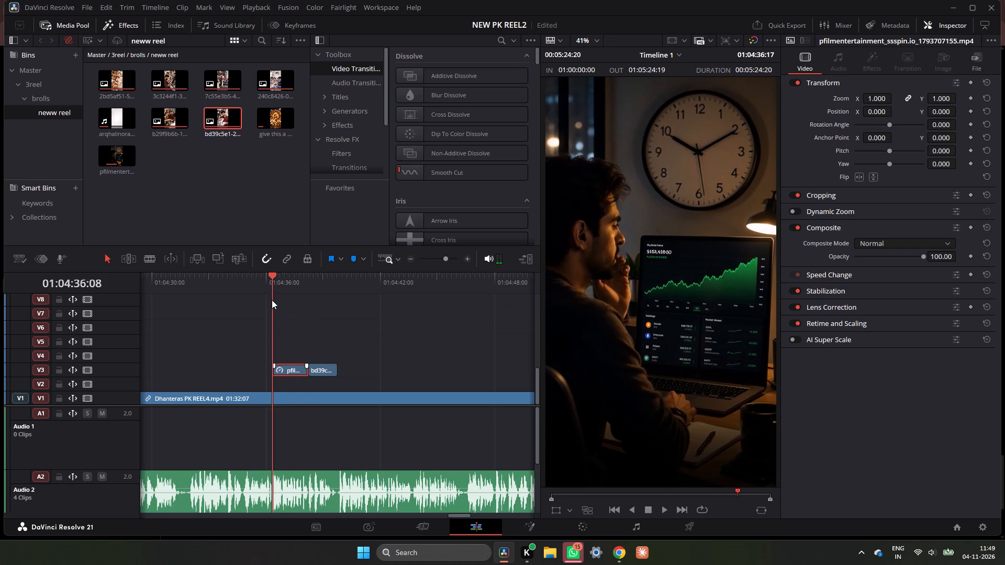
pyautogui.moveTo(272, 300); pyautogui.dragTo(292, 296)
pyautogui.moveTo(298, 285); pyautogui.dragTo(276, 292)
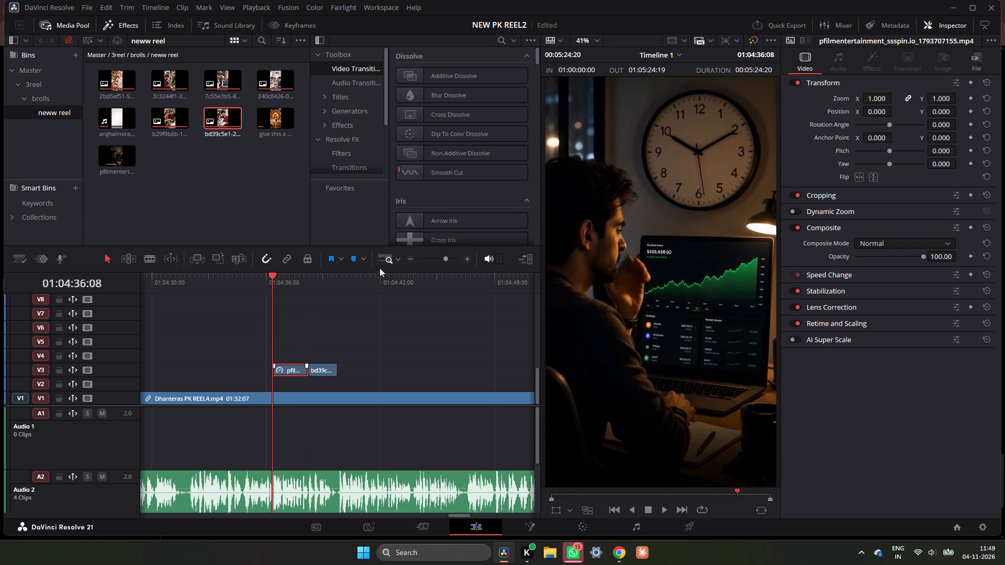
pyautogui.click(412, 261)
pyautogui.moveTo(283, 281); pyautogui.dragTo(211, 289)
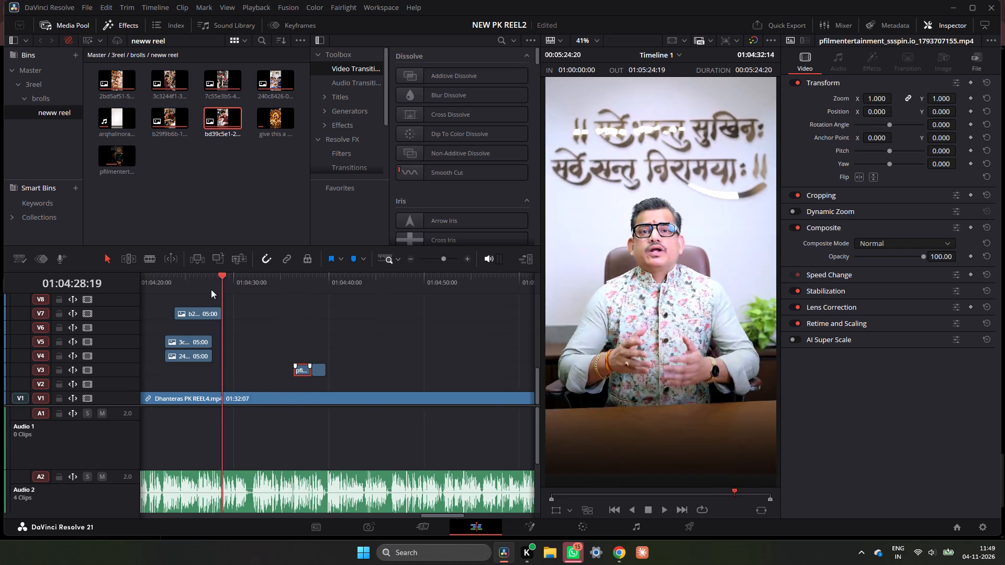
pyautogui.moveTo(211, 289); pyautogui.dragTo(313, 301)
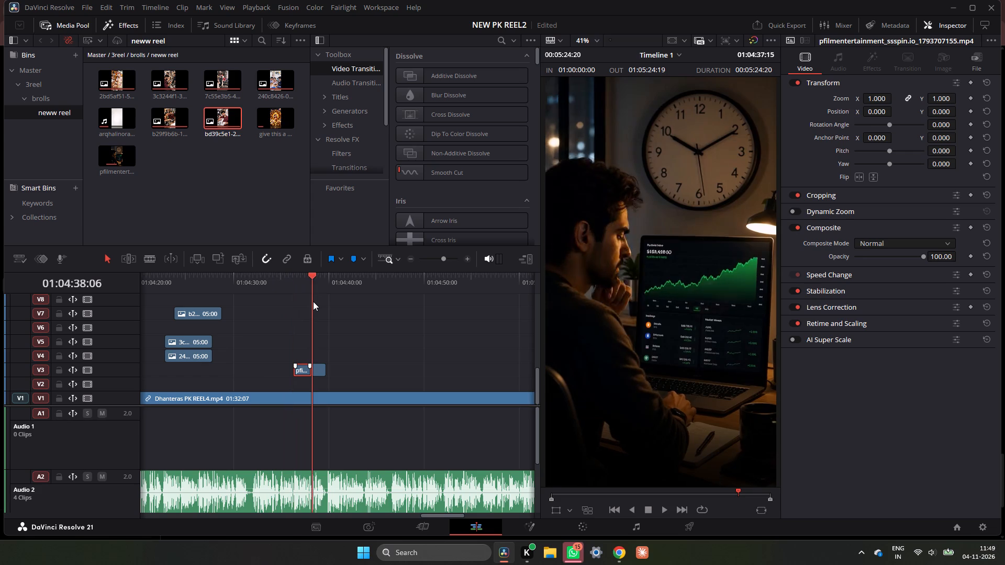
pyautogui.moveTo(313, 301); pyautogui.dragTo(293, 306)
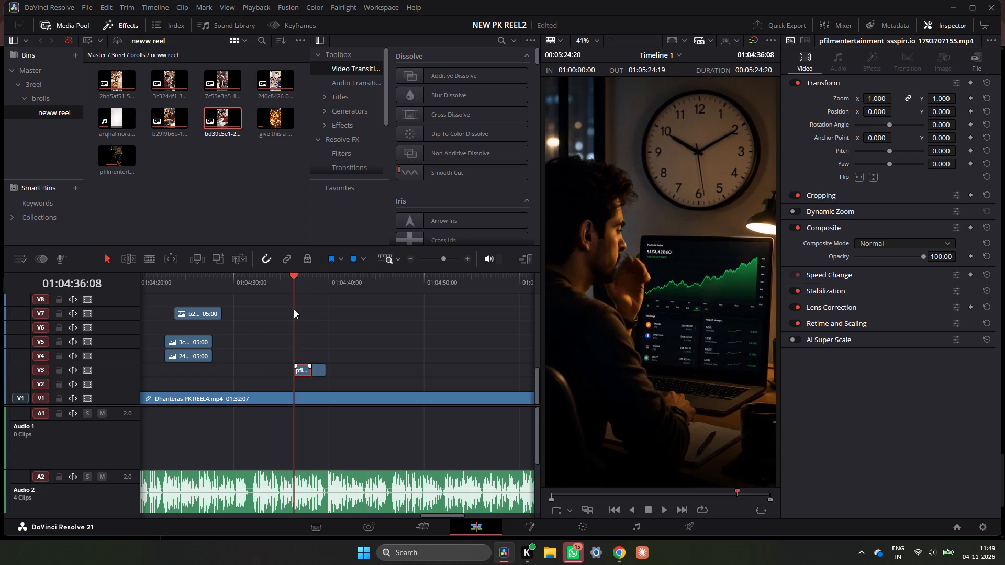
pyautogui.press('space')
pyautogui.press('space')
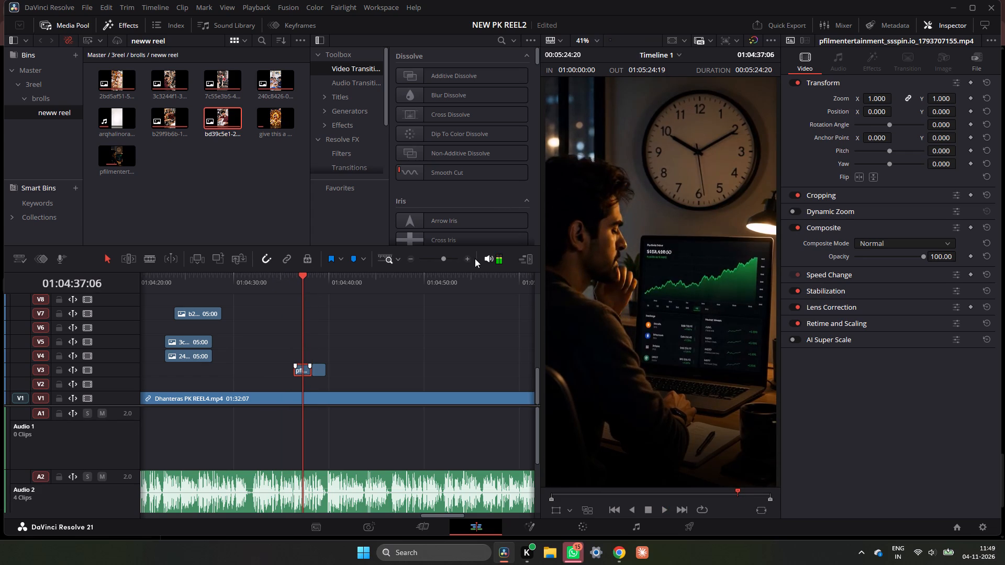
# Replay the slowed laptop clip from its start through the cut to the phone-buying still, checking the timing against the speech.
pyautogui.doubleClick(470, 259)
pyautogui.moveTo(301, 277); pyautogui.dragTo(307, 277)
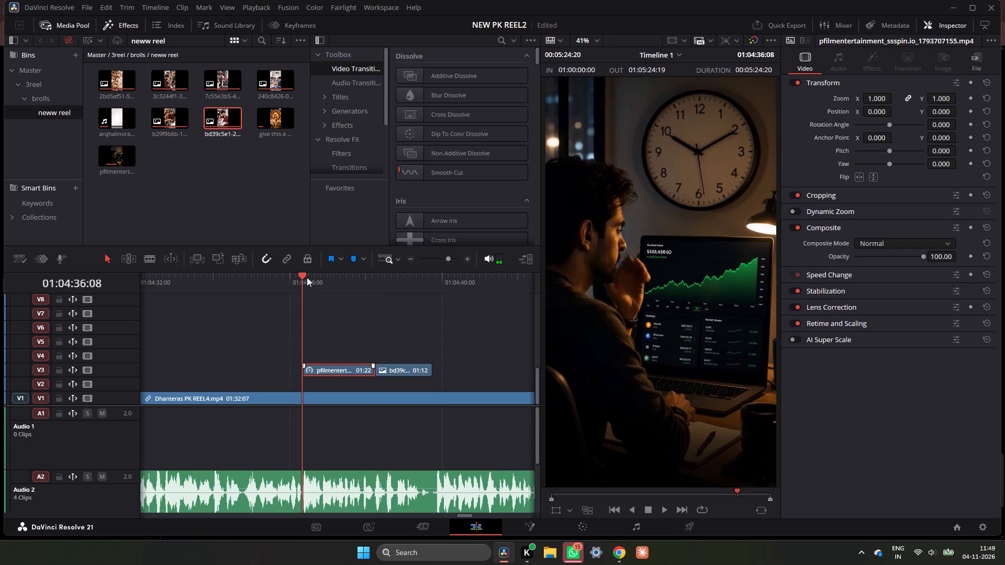
pyautogui.moveTo(307, 277); pyautogui.dragTo(321, 301)
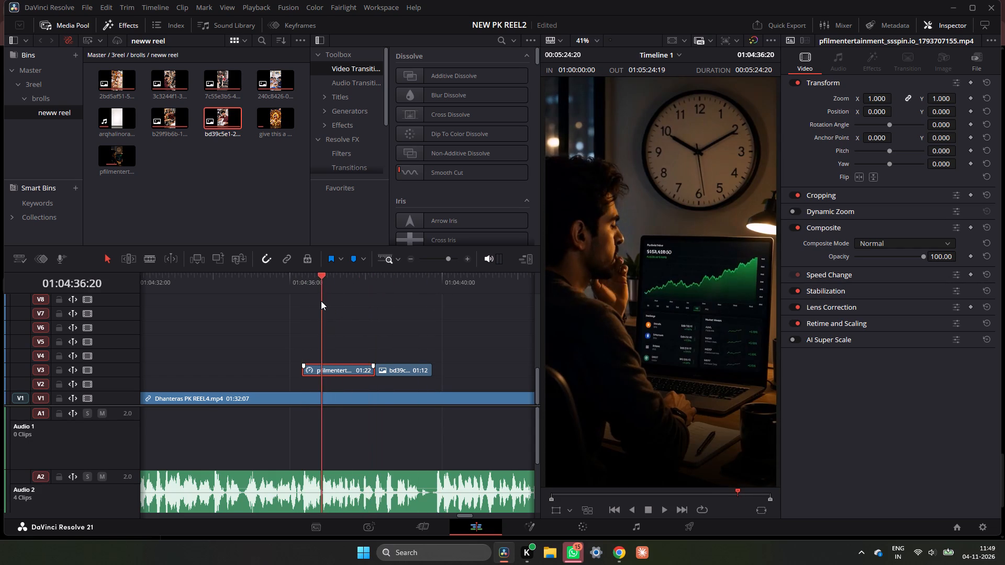
pyautogui.moveTo(321, 301); pyautogui.dragTo(306, 300)
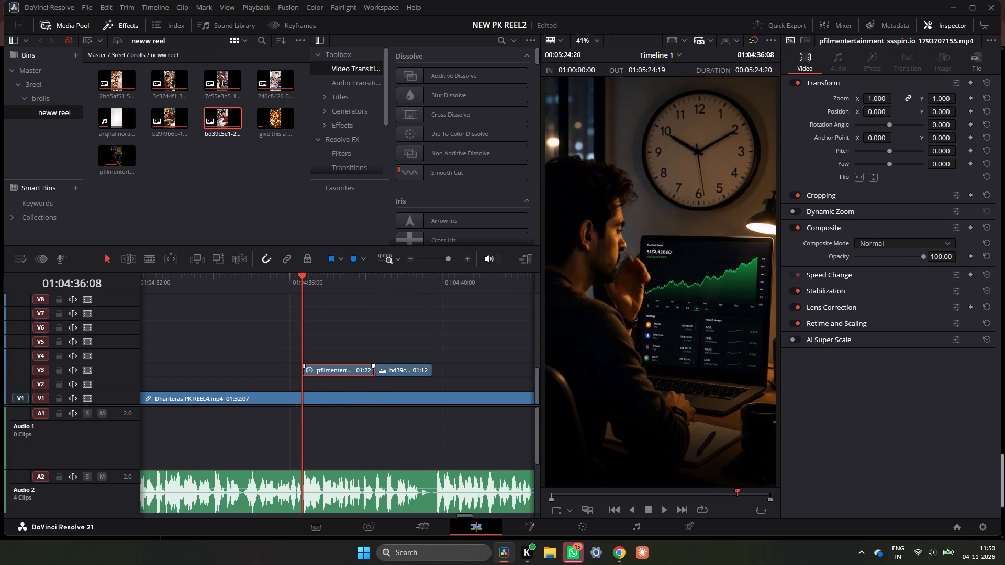
pyautogui.press('space')
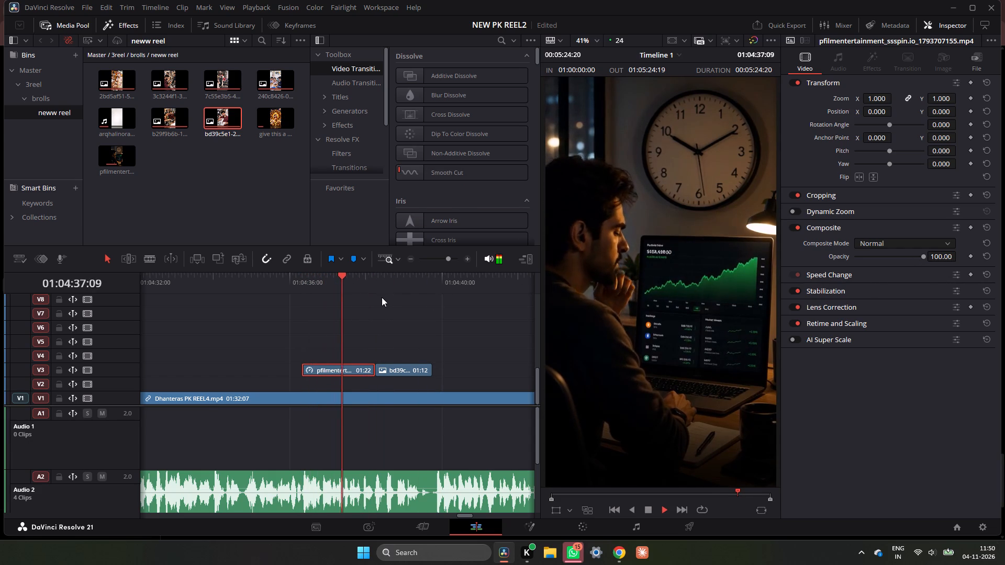
pyautogui.press('space')
pyautogui.click(291, 282)
pyautogui.click(307, 285)
pyautogui.press('space')
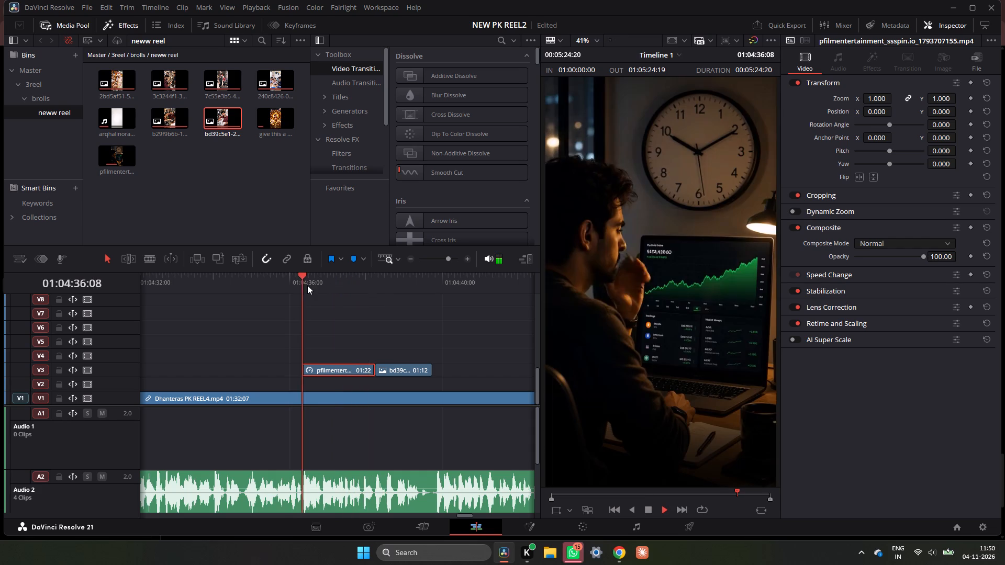
pyautogui.press('space')
pyautogui.click(311, 287)
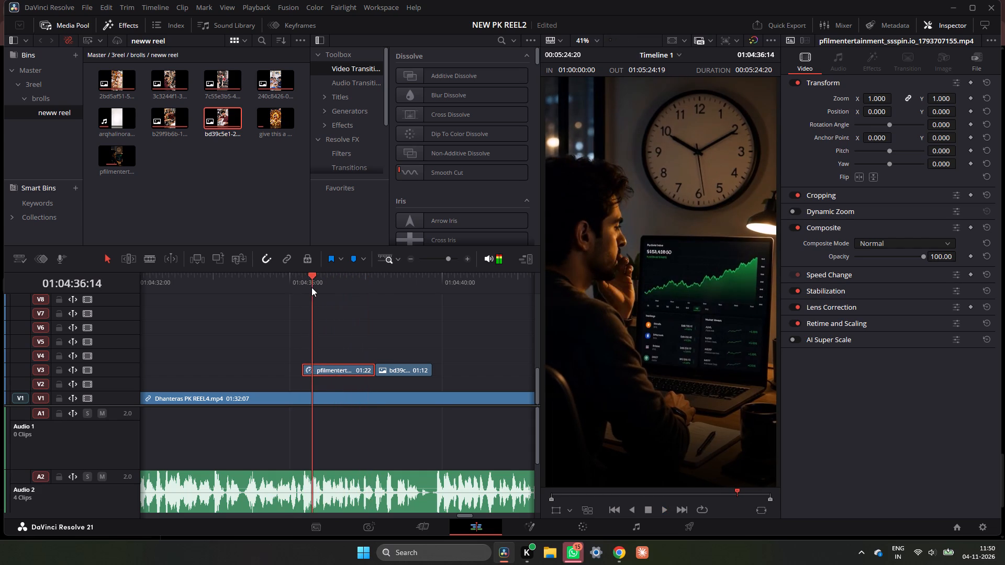
pyautogui.click(297, 289)
pyautogui.press('space')
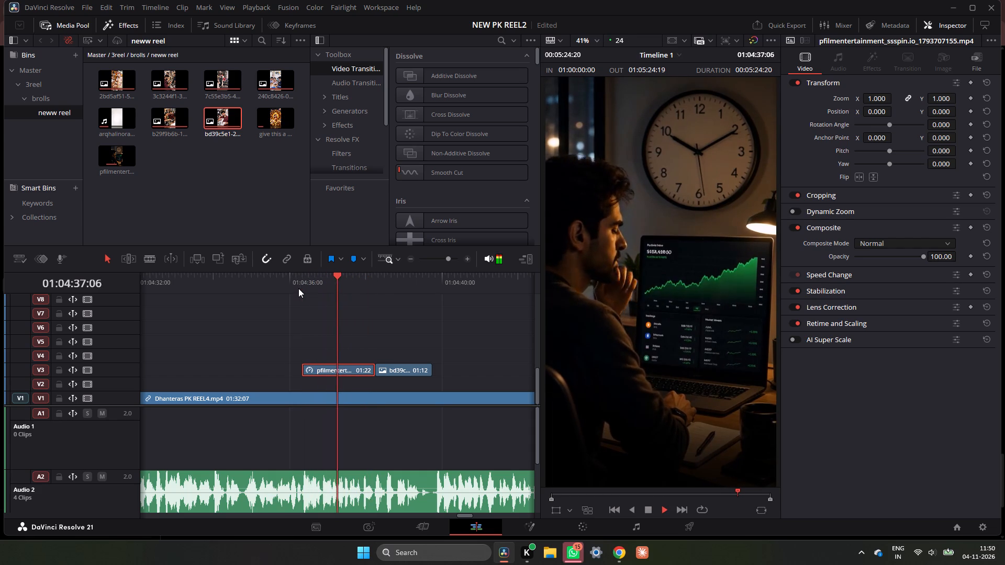
pyautogui.press('space')
pyautogui.click(298, 288)
pyautogui.press('space')
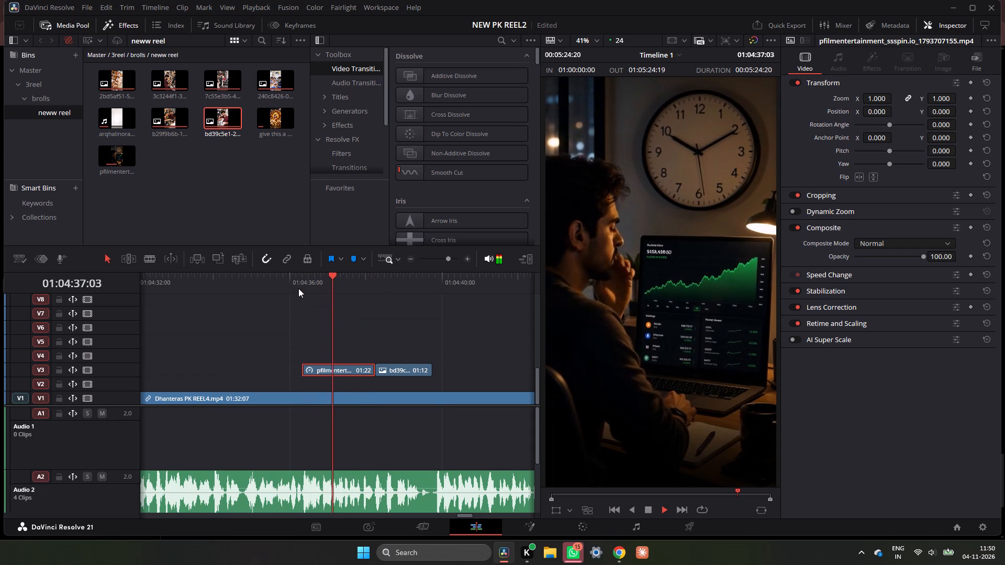
pyautogui.press('space')
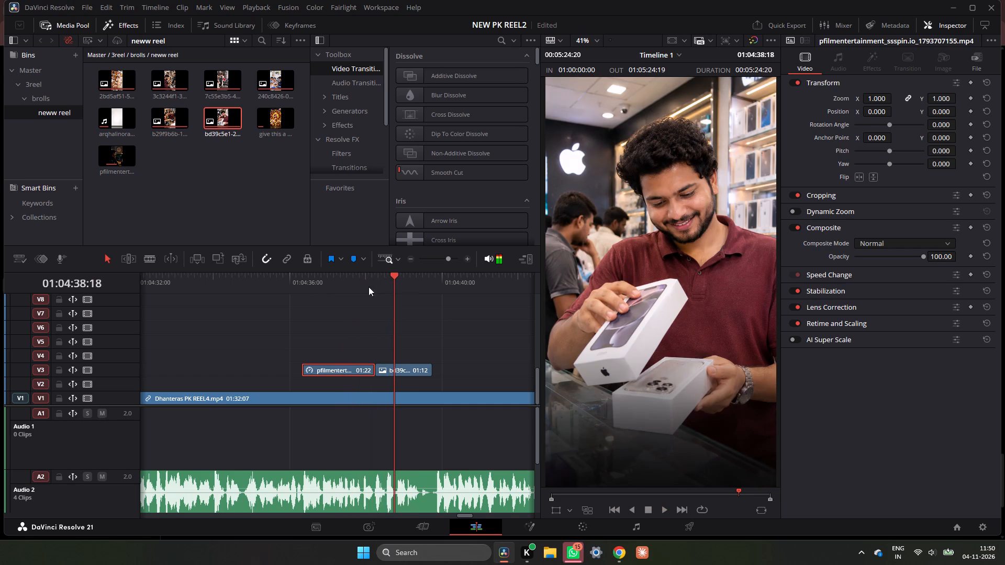
pyautogui.press('space')
# Review the laptop clip and phone-buying still together up to the point where the still ends on V3.
pyautogui.click(407, 258)
pyautogui.press('space')
pyautogui.click(333, 279)
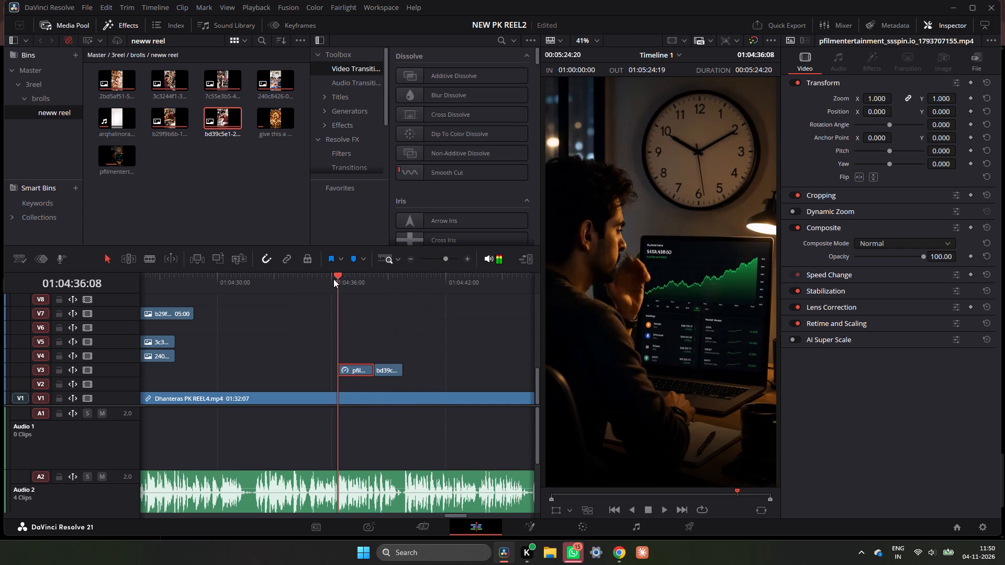
pyautogui.moveTo(340, 278); pyautogui.dragTo(348, 281)
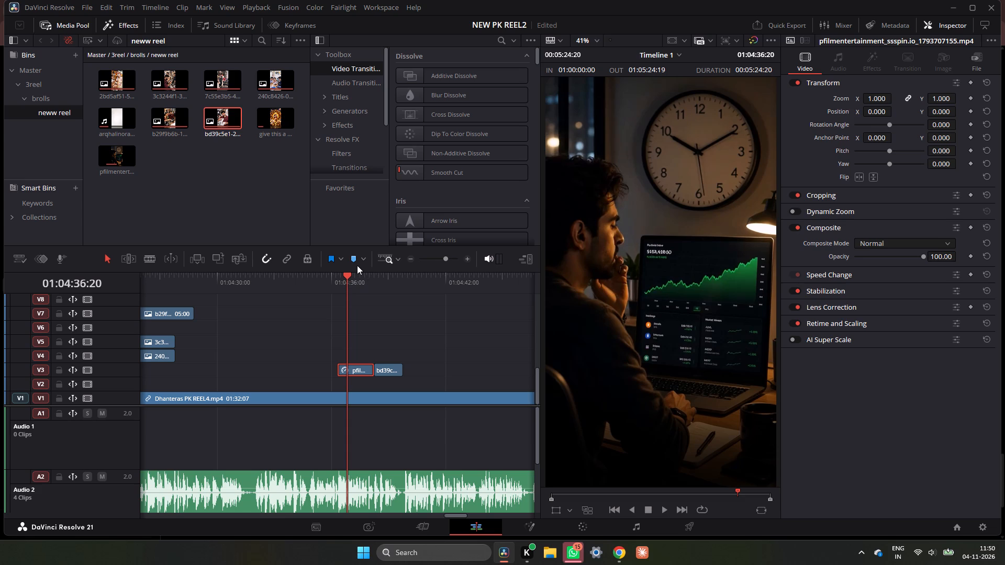
pyautogui.press('space')
pyautogui.press('space')
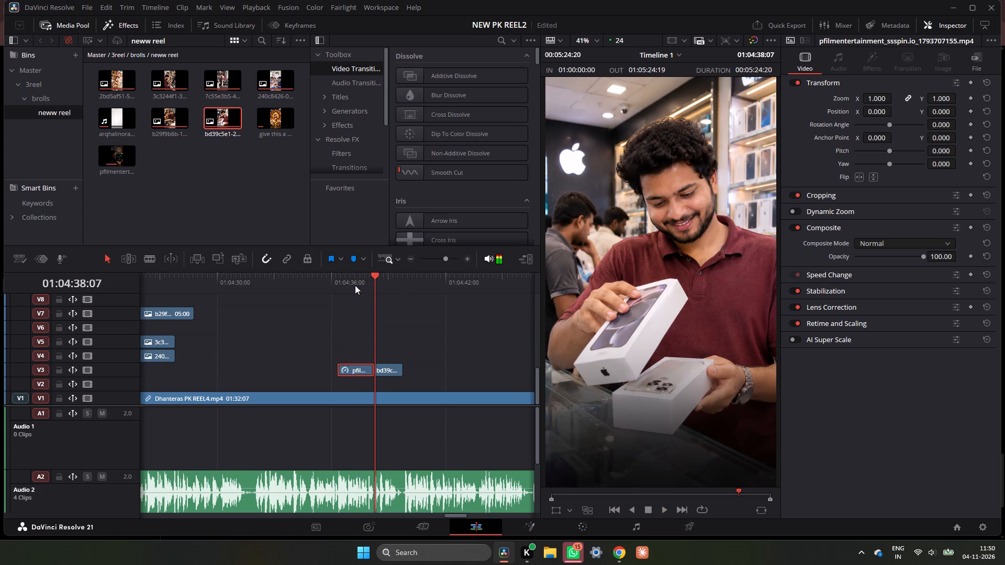
pyautogui.press('space')
pyautogui.press('space')
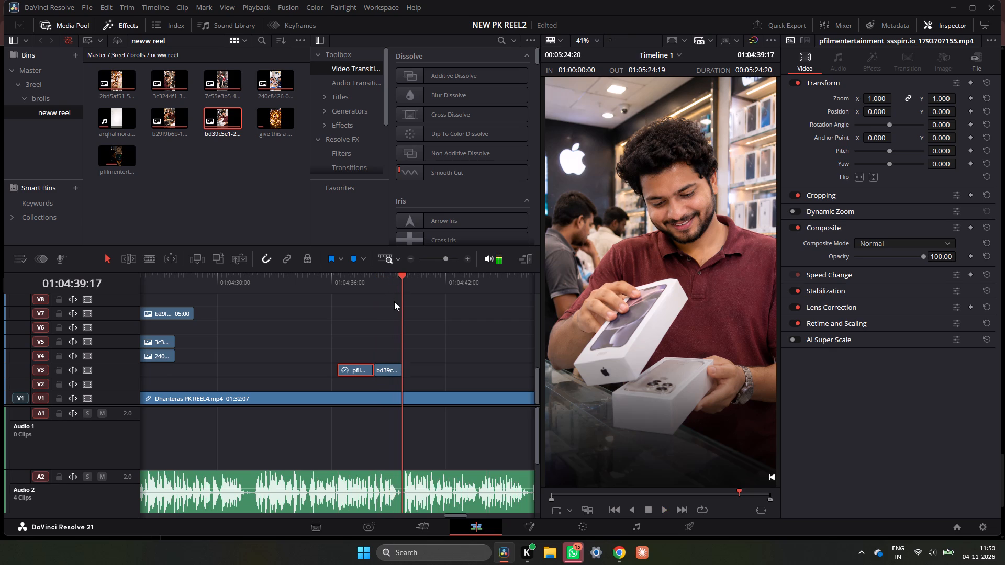
pyautogui.moveTo(340, 279); pyautogui.dragTo(351, 293)
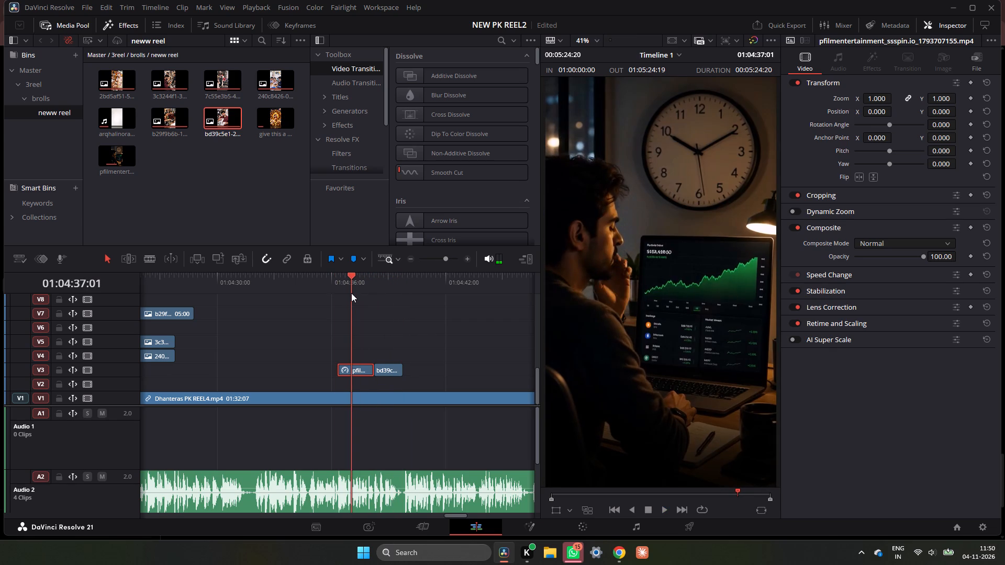
pyautogui.moveTo(351, 293); pyautogui.dragTo(352, 293)
pyautogui.moveTo(363, 285); pyautogui.dragTo(392, 288)
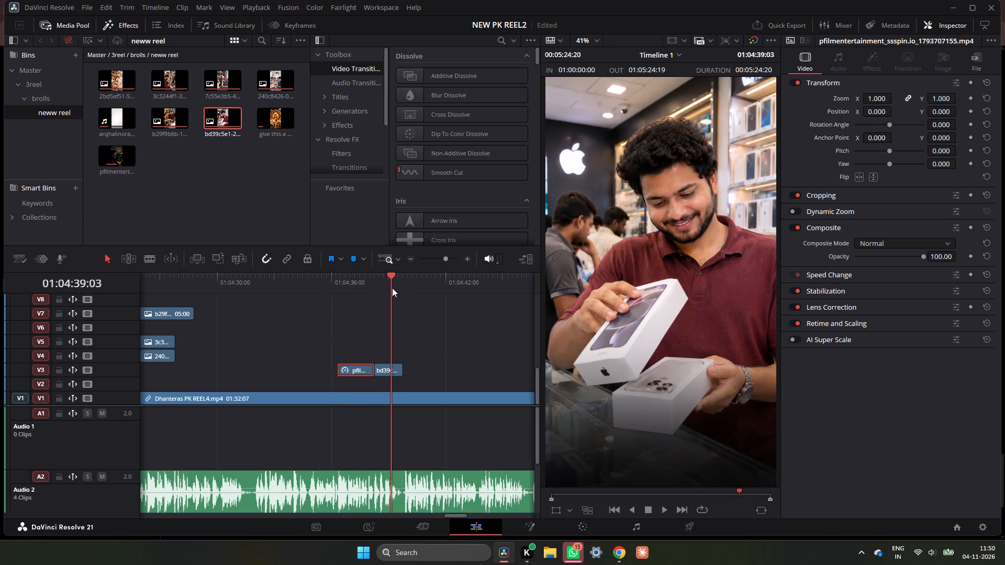
pyautogui.moveTo(392, 288); pyautogui.dragTo(408, 293)
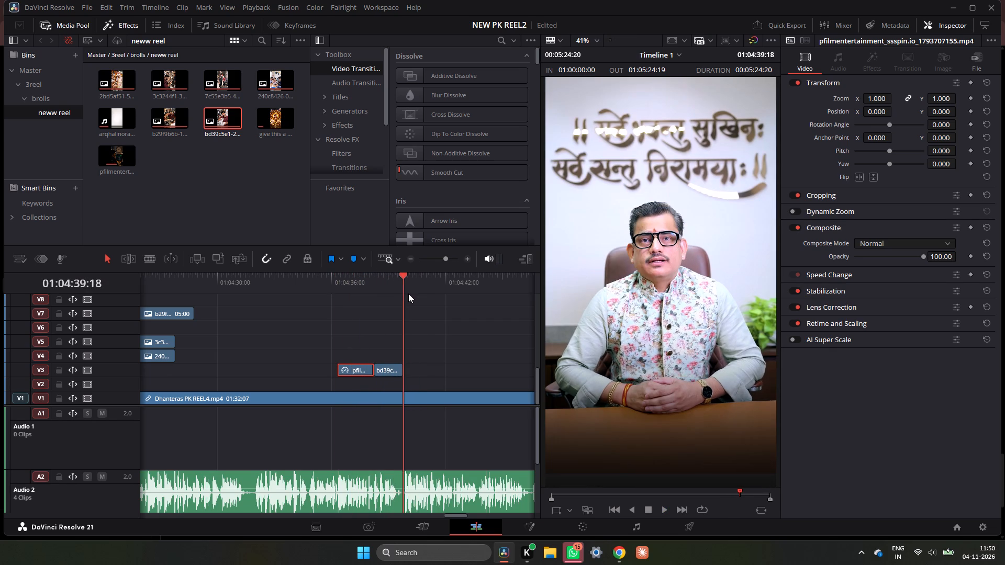
# Review the cut between the laptop clip and the phone-buying still on V3, through to the still's end against the speech.
pyautogui.moveTo(408, 293); pyautogui.dragTo(365, 300)
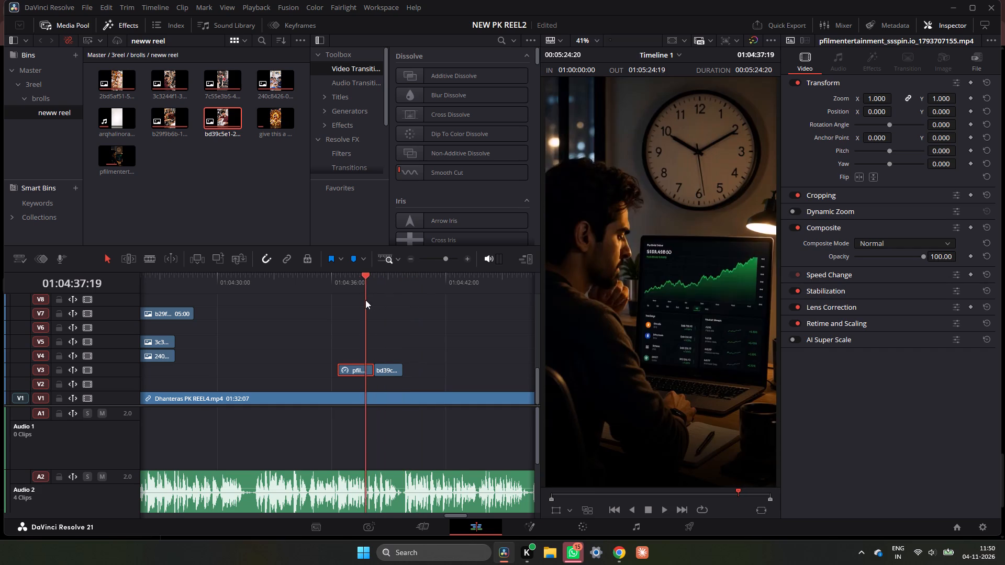
pyautogui.moveTo(365, 300); pyautogui.dragTo(409, 304)
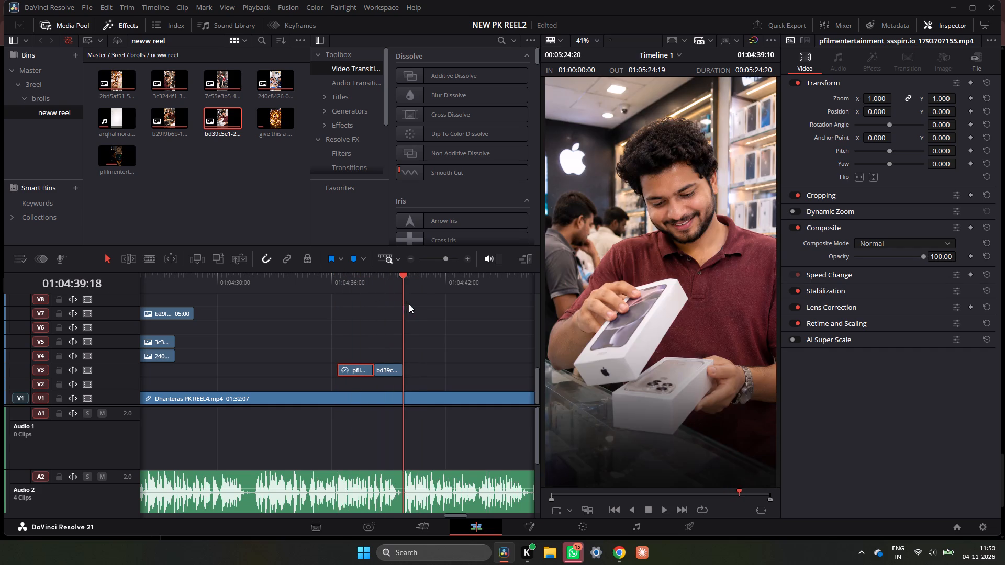
pyautogui.moveTo(409, 304); pyautogui.dragTo(405, 307)
pyautogui.moveTo(405, 307); pyautogui.dragTo(378, 308)
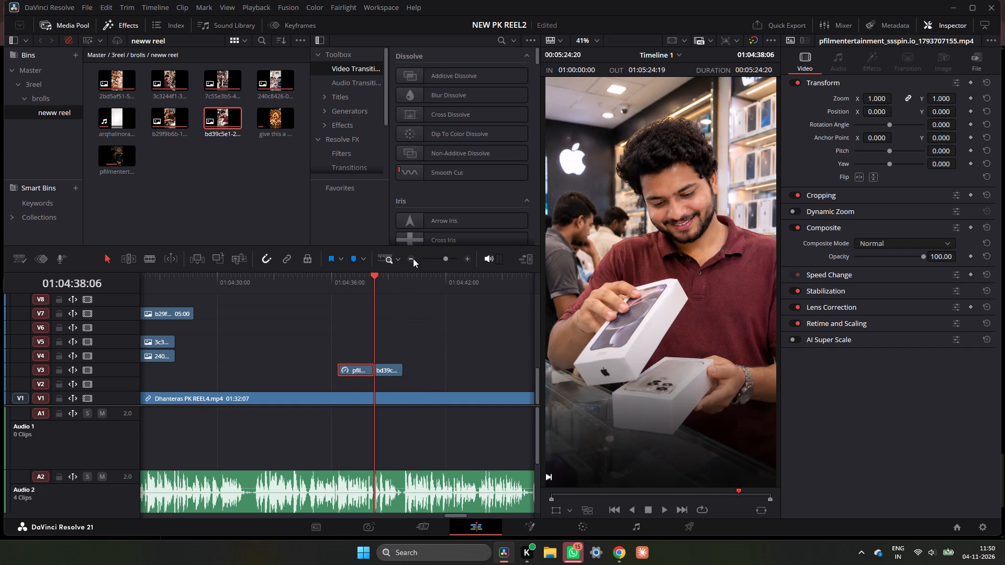
pyautogui.click(410, 259)
pyautogui.moveTo(360, 287); pyautogui.dragTo(374, 288)
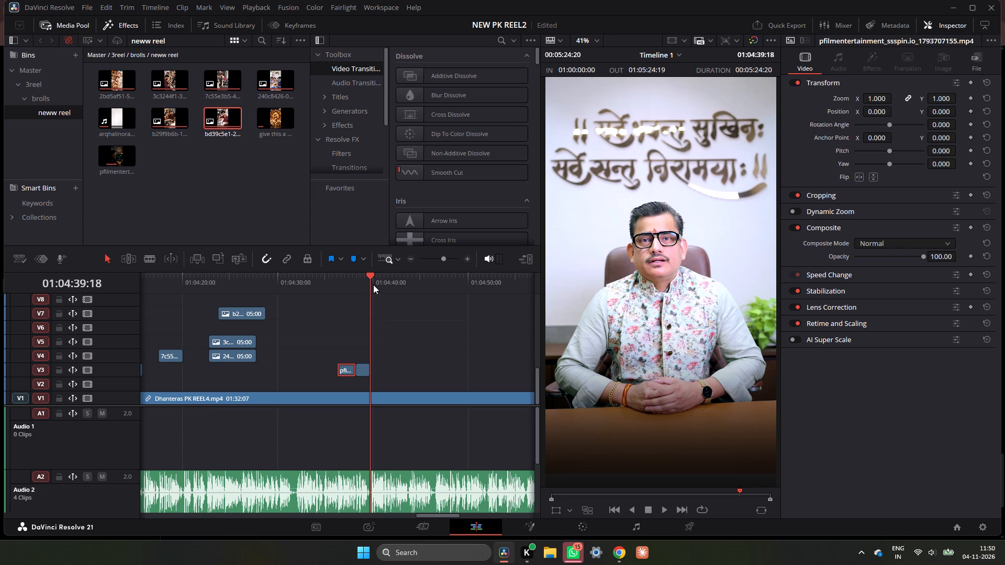
pyautogui.moveTo(365, 282); pyautogui.dragTo(360, 284)
pyautogui.click(470, 259)
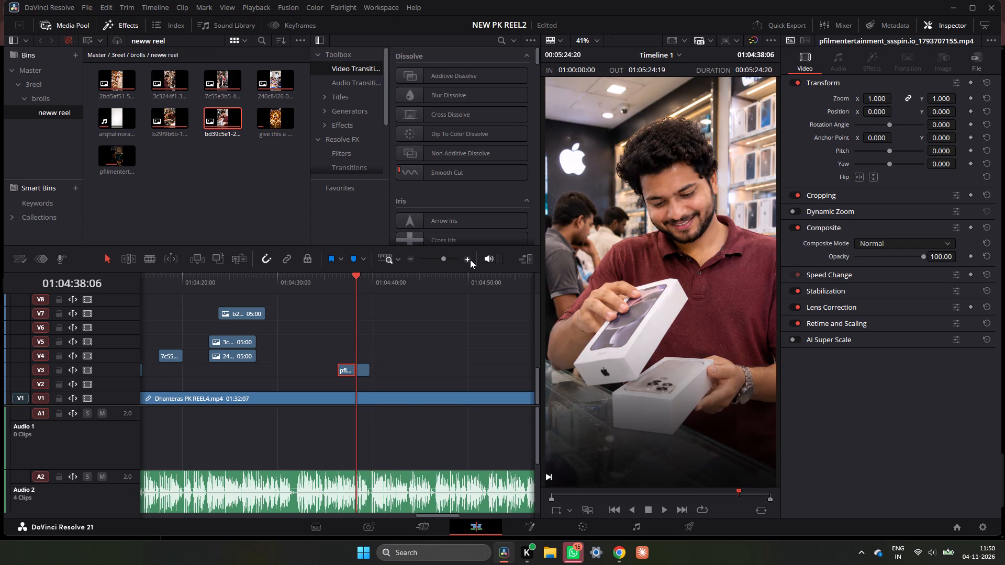
pyautogui.moveTo(388, 286); pyautogui.dragTo(342, 288)
pyautogui.moveTo(367, 288); pyautogui.dragTo(341, 292)
pyautogui.click(360, 284)
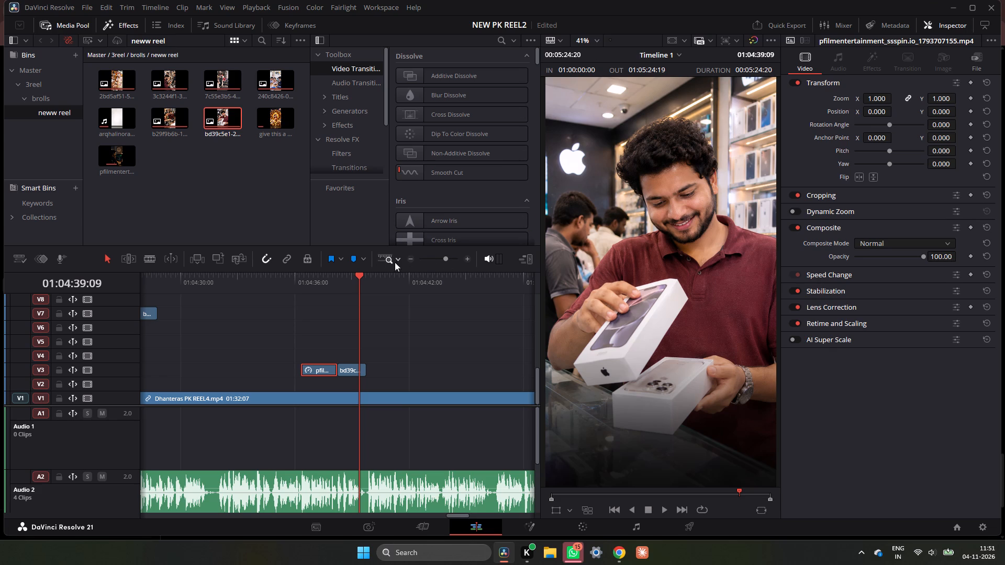
# Compare the stretch from the jewellery-buying stills on V4, V5 and V7 with the laptop clip and phone-buying still on V3.
pyautogui.click(408, 259)
pyautogui.moveTo(209, 283); pyautogui.dragTo(204, 284)
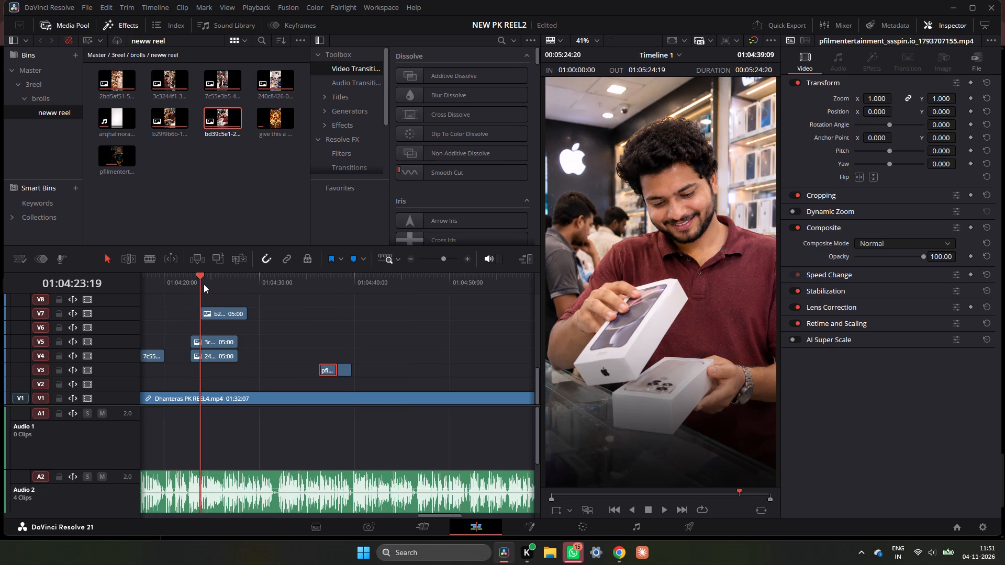
pyautogui.moveTo(204, 284); pyautogui.dragTo(190, 292)
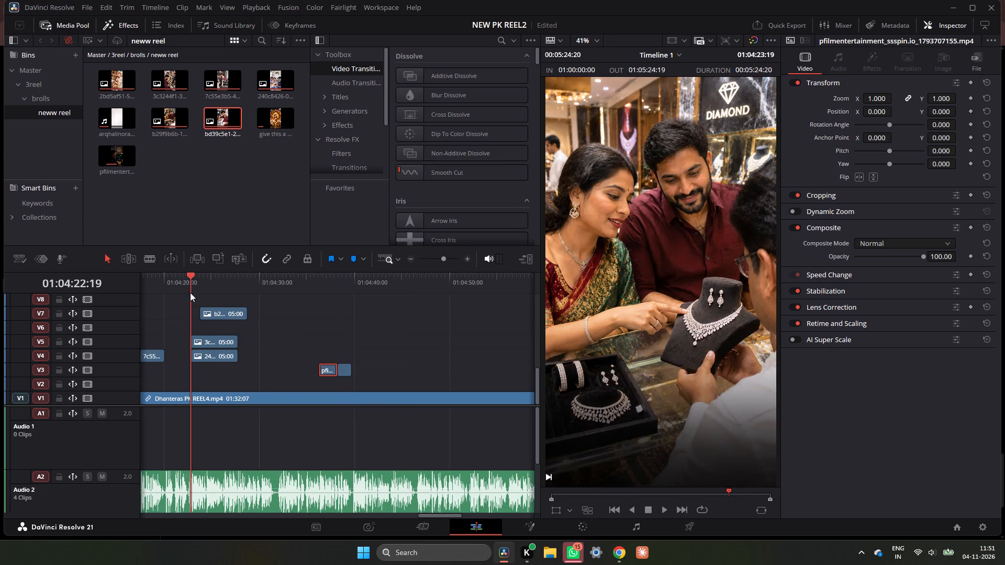
pyautogui.moveTo(190, 292); pyautogui.dragTo(338, 304)
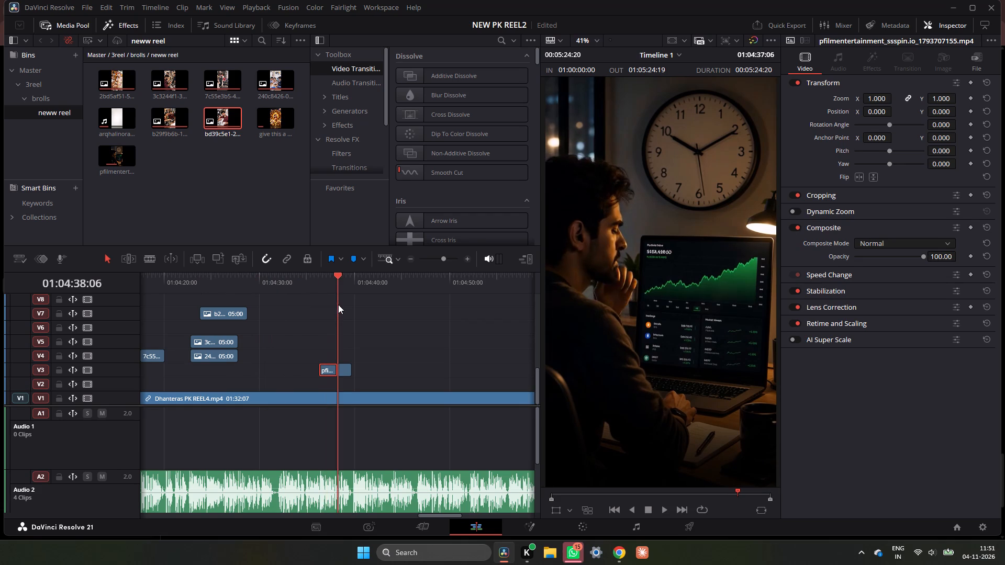
pyautogui.moveTo(338, 304); pyautogui.dragTo(337, 311)
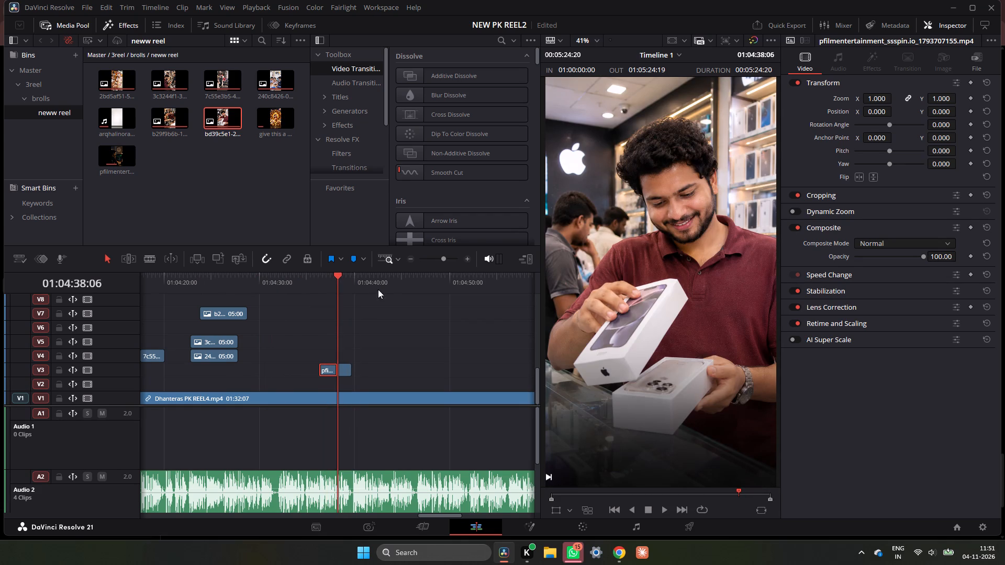
pyautogui.click(466, 257)
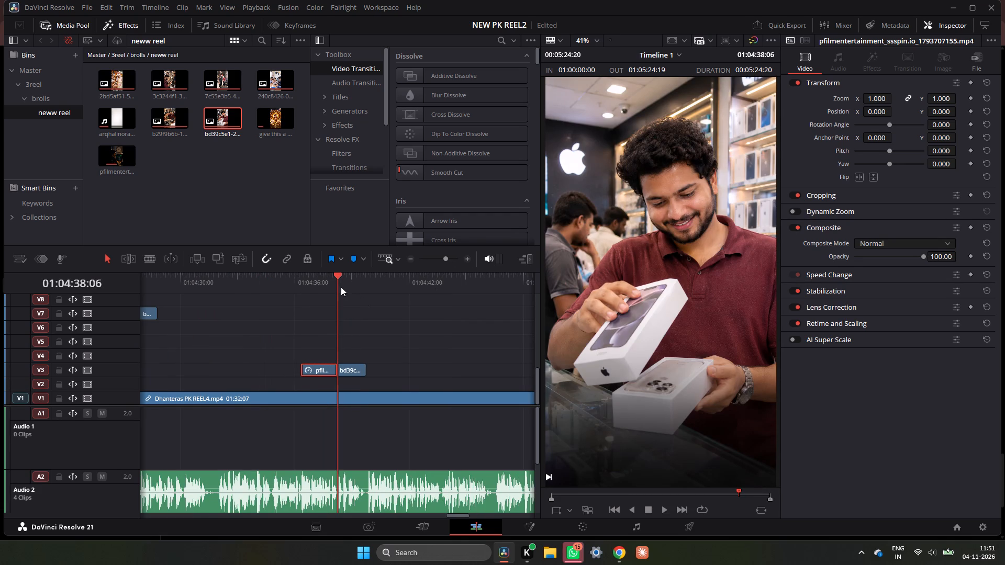
pyautogui.moveTo(341, 287); pyautogui.dragTo(329, 298)
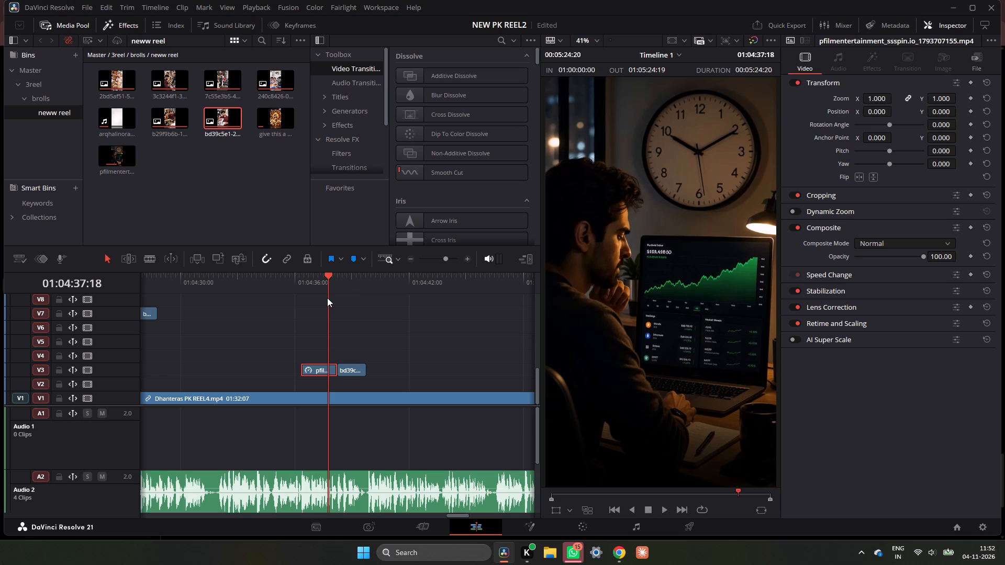
pyautogui.moveTo(298, 279); pyautogui.dragTo(307, 280)
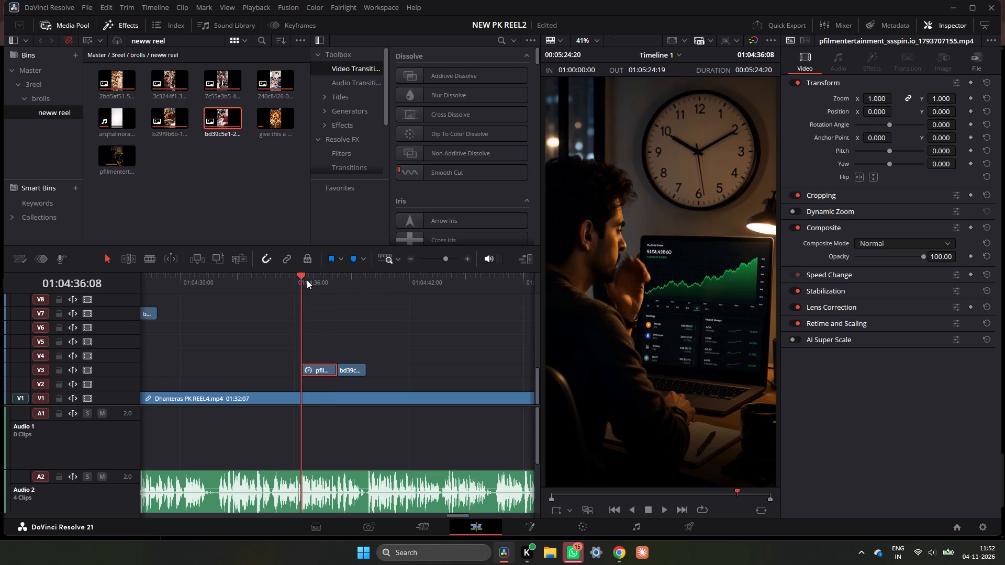
pyautogui.moveTo(307, 280); pyautogui.dragTo(304, 308)
pyautogui.click(409, 257)
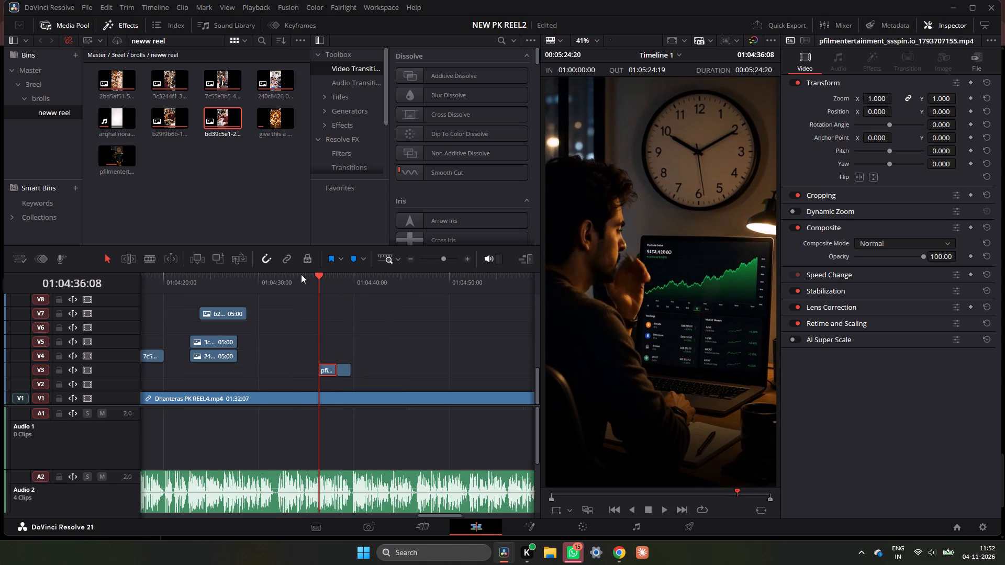
pyautogui.moveTo(312, 277); pyautogui.dragTo(348, 292)
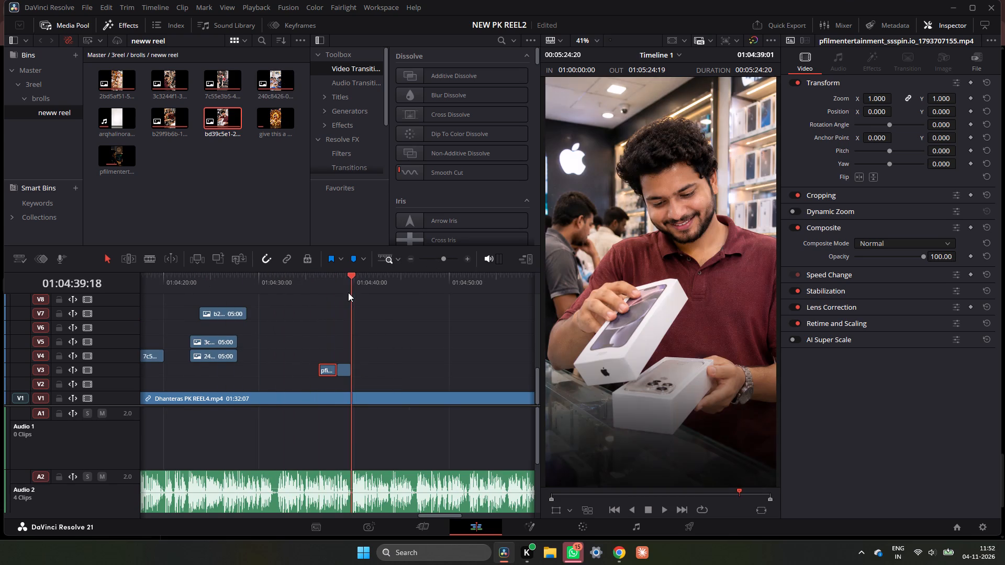
pyautogui.moveTo(348, 292); pyautogui.dragTo(339, 300)
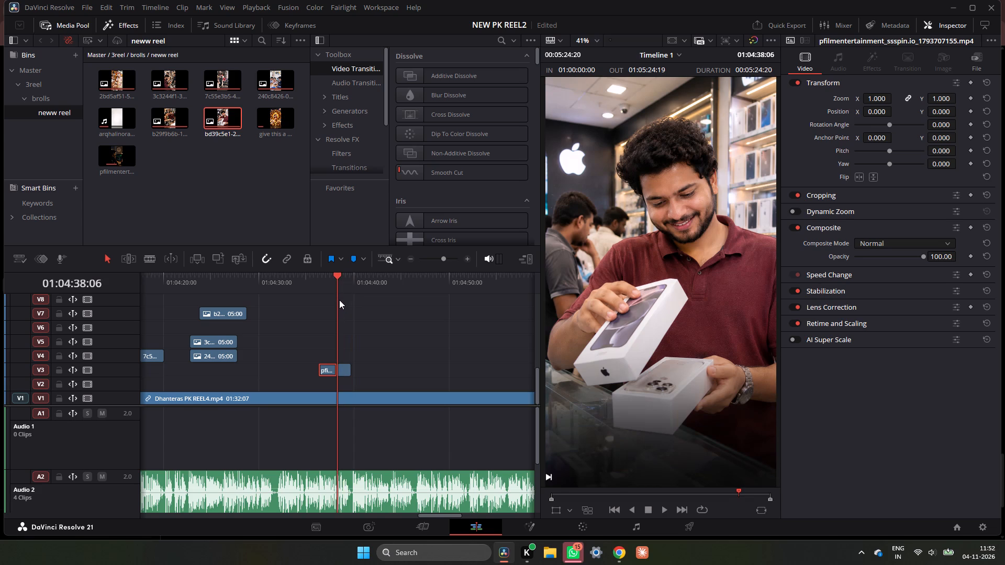
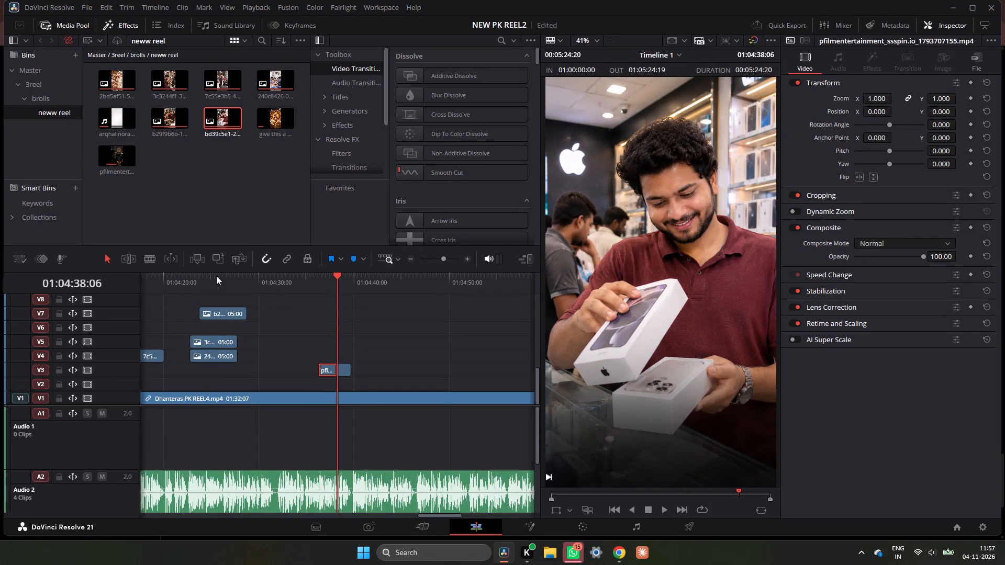
# Delete the white-background compound clip on V3 that directly follows the zodiac still in the Dhanteras section.
pyautogui.moveTo(216, 276); pyautogui.dragTo(331, 298)
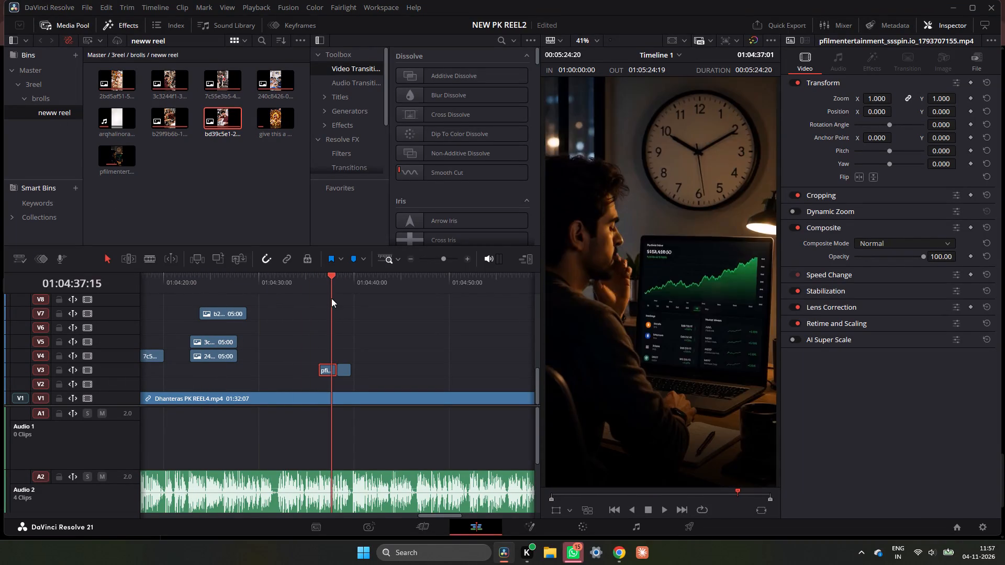
pyautogui.moveTo(331, 298); pyautogui.dragTo(320, 303)
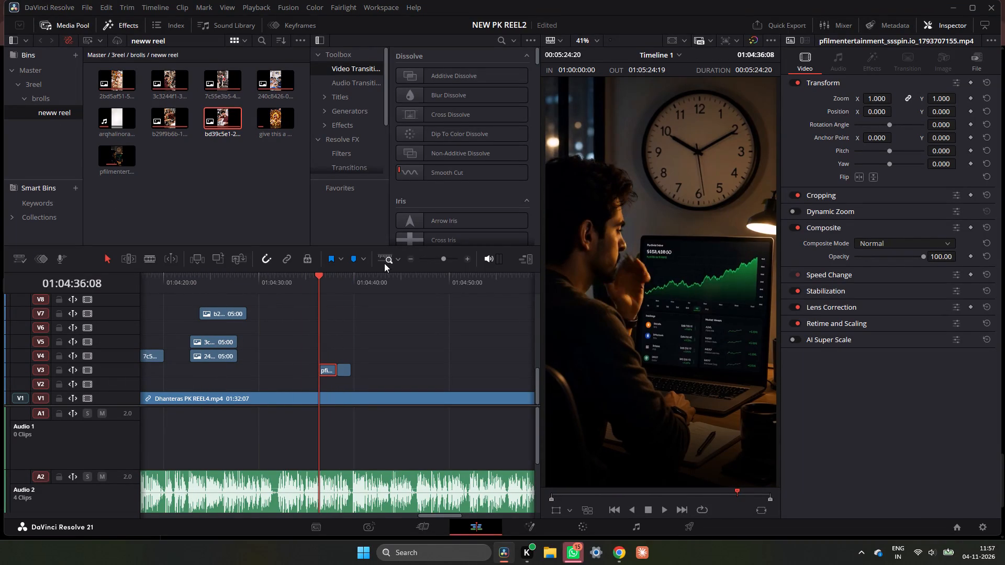
pyautogui.doubleClick(409, 256)
pyautogui.moveTo(335, 286); pyautogui.dragTo(283, 288)
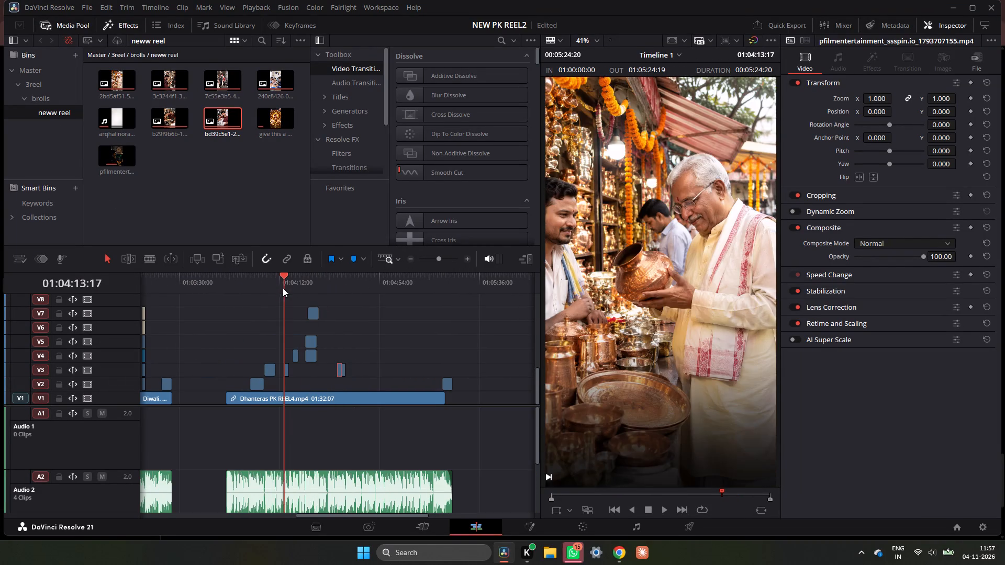
pyautogui.moveTo(283, 288); pyautogui.dragTo(262, 289)
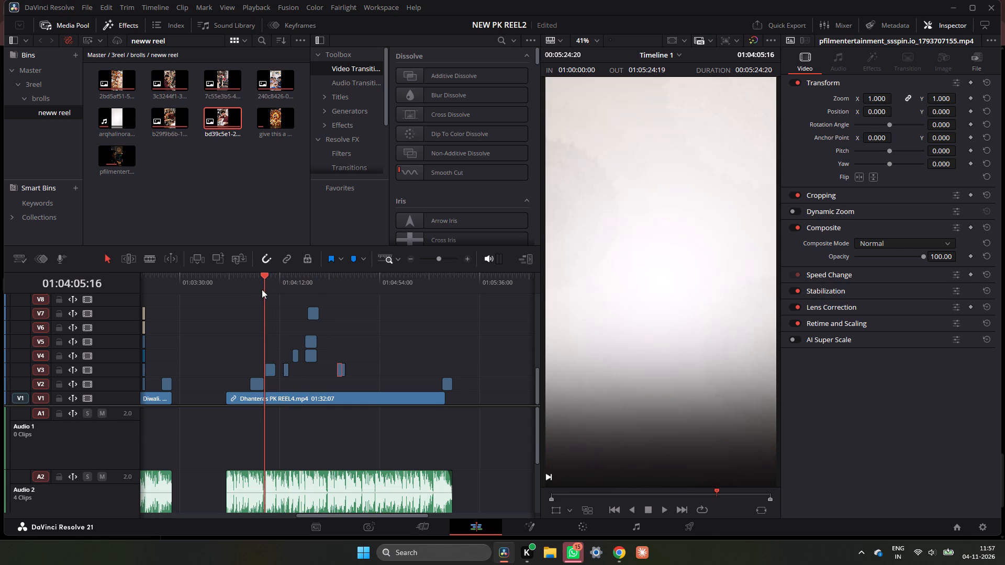
pyautogui.moveTo(262, 289); pyautogui.dragTo(261, 292)
pyautogui.press('space')
pyautogui.doubleClick(466, 257)
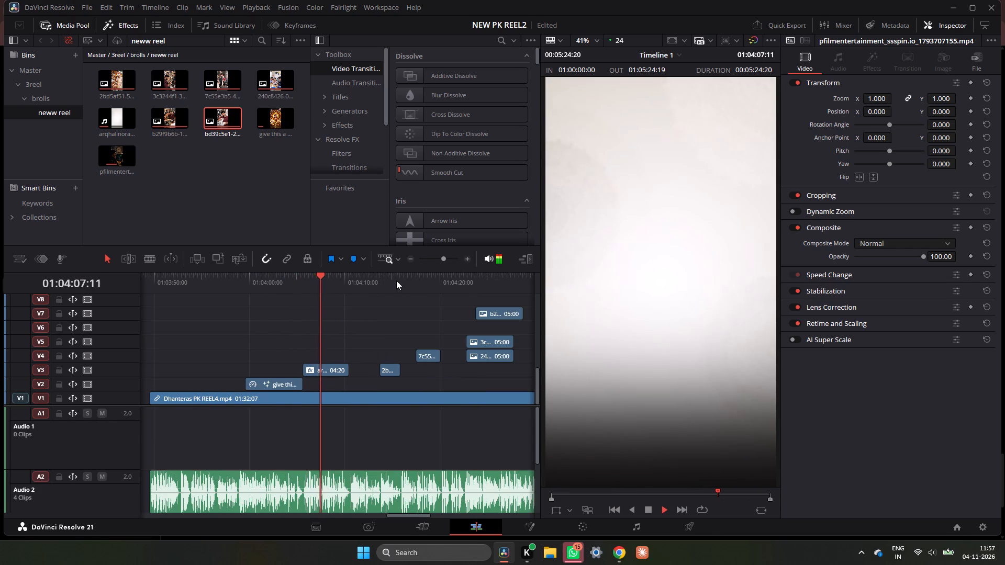
pyautogui.press('space')
pyautogui.click(310, 281)
pyautogui.click(308, 281)
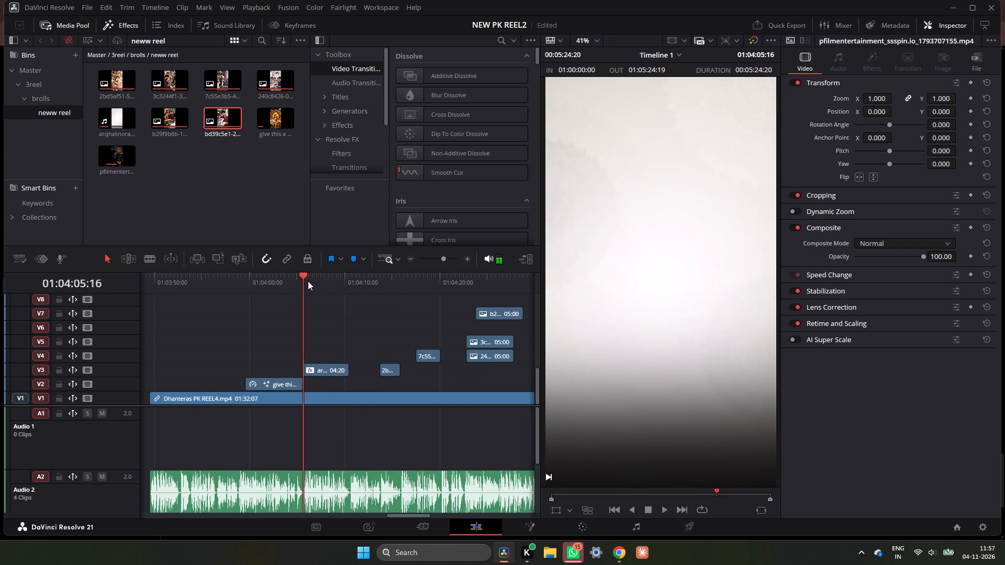
pyautogui.click(325, 365)
pyautogui.press('BackSpace')
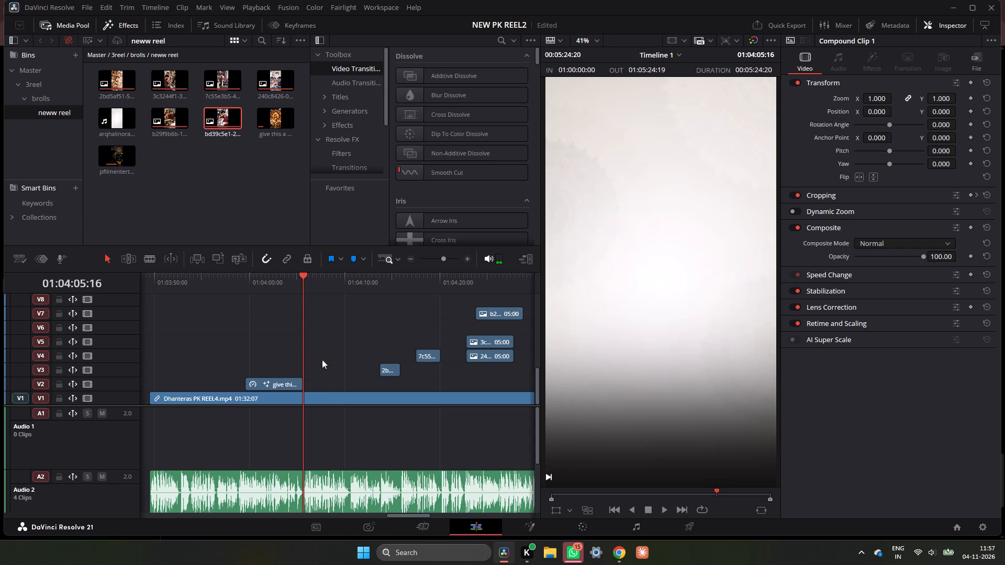
# Replay the zodiac still, and copy the adjustment clip on V6 near the start of the Diwali Laxmi & Ganesh section.
pyautogui.press('space')
pyautogui.press('space')
pyautogui.click(249, 282)
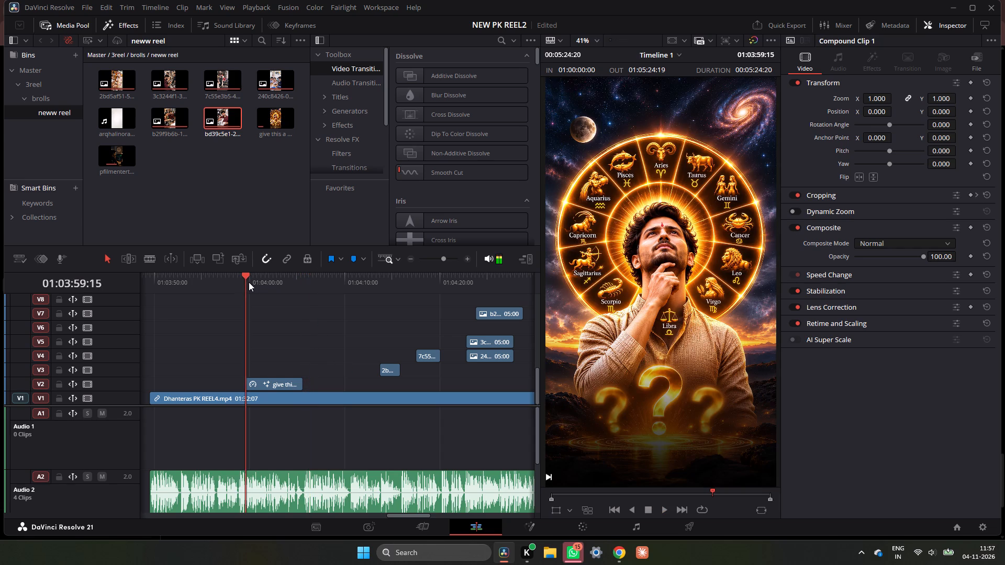
pyautogui.press('space')
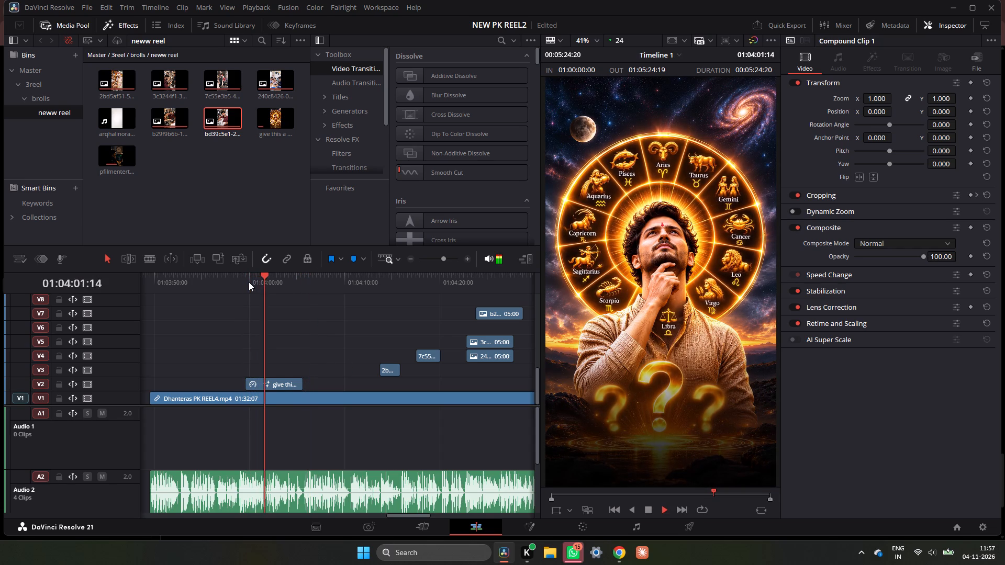
pyautogui.press('space')
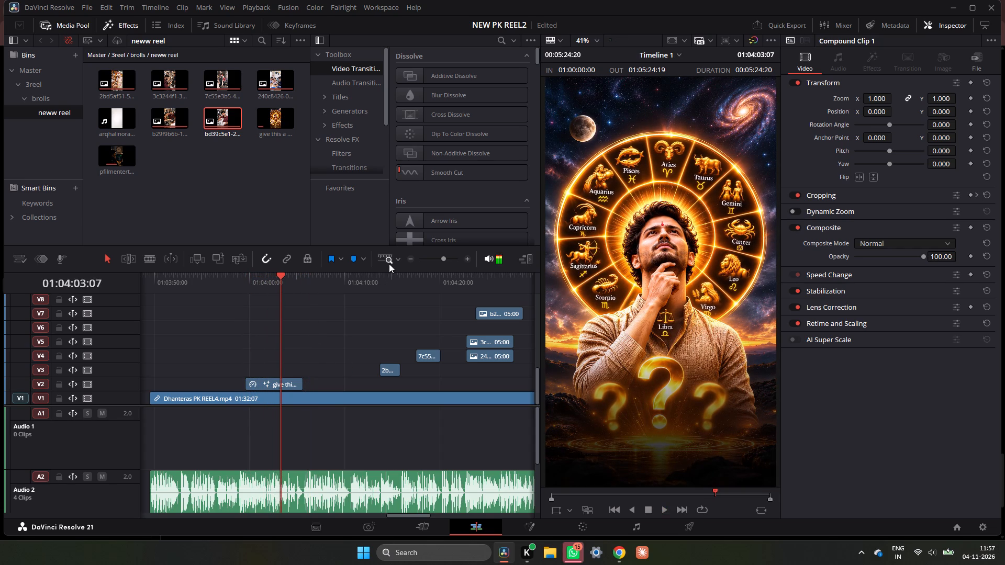
pyautogui.tripleClick(415, 259)
pyautogui.click(412, 257)
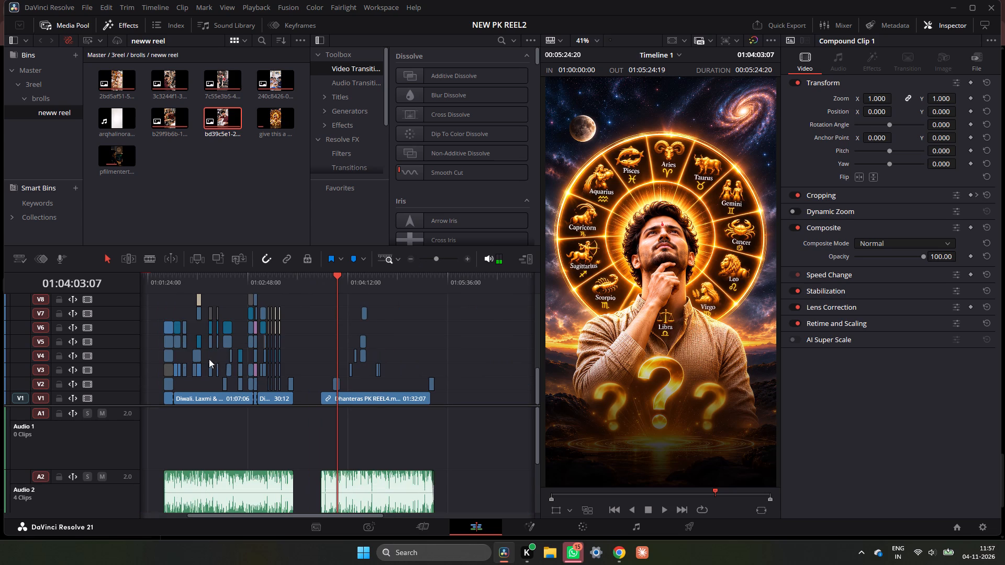
pyautogui.click(162, 276)
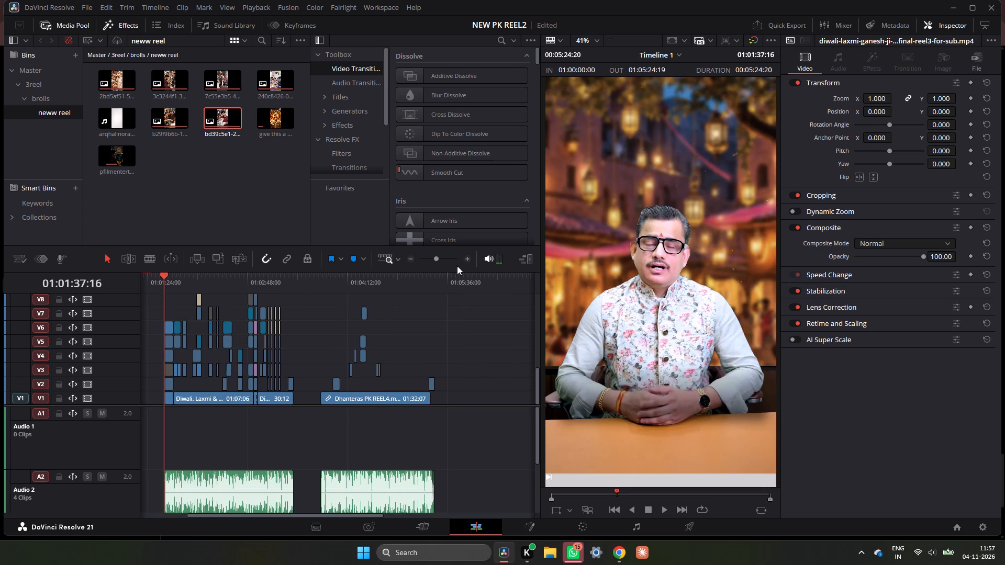
pyautogui.doubleClick(467, 261)
pyautogui.keyDown('ctrl'); pyautogui.scroll(-2, 399, 346); pyautogui.keyUp('ctrl')
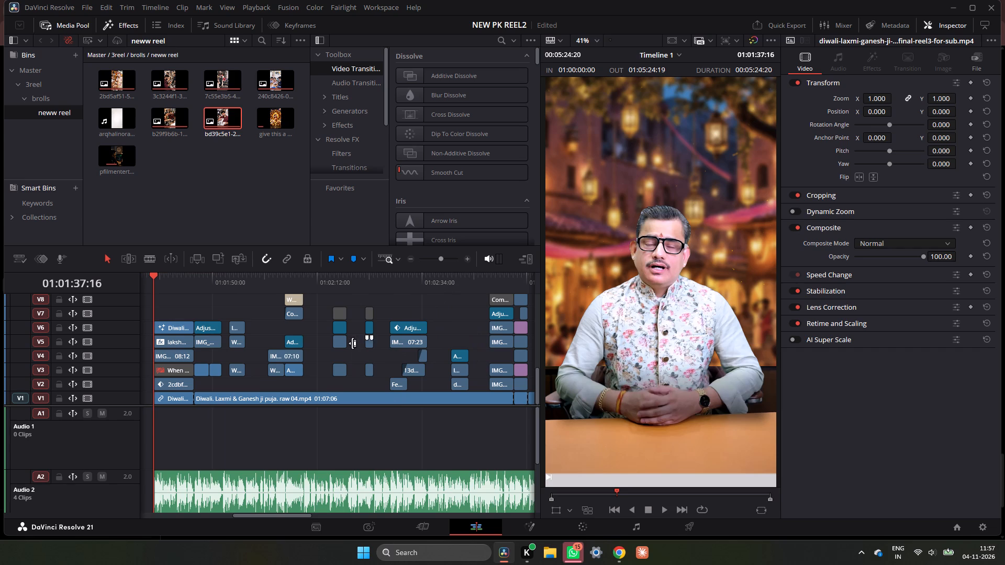
pyautogui.click(210, 323)
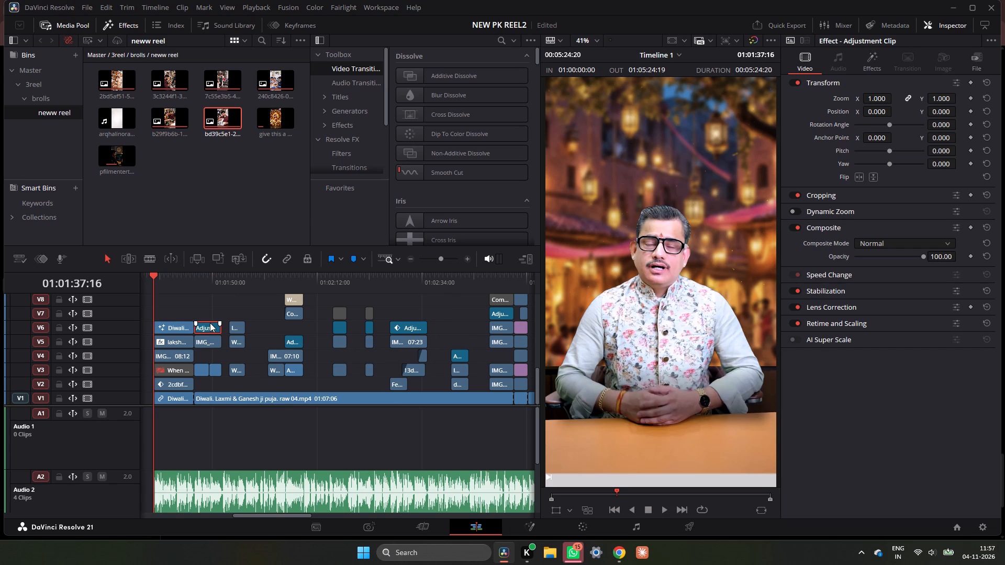
pyautogui.hotkey('ctrl', 'c')
pyautogui.hotkey('ctrl', 'c')
pyautogui.hotkey('ctrl', 'c')
# Paste the adjustment clip into the Dhanteras section and move it to V3, above the zodiac still.
pyautogui.doubleClick(409, 257)
pyautogui.doubleClick(416, 282)
pyautogui.hotkey('ctrl', 'v')
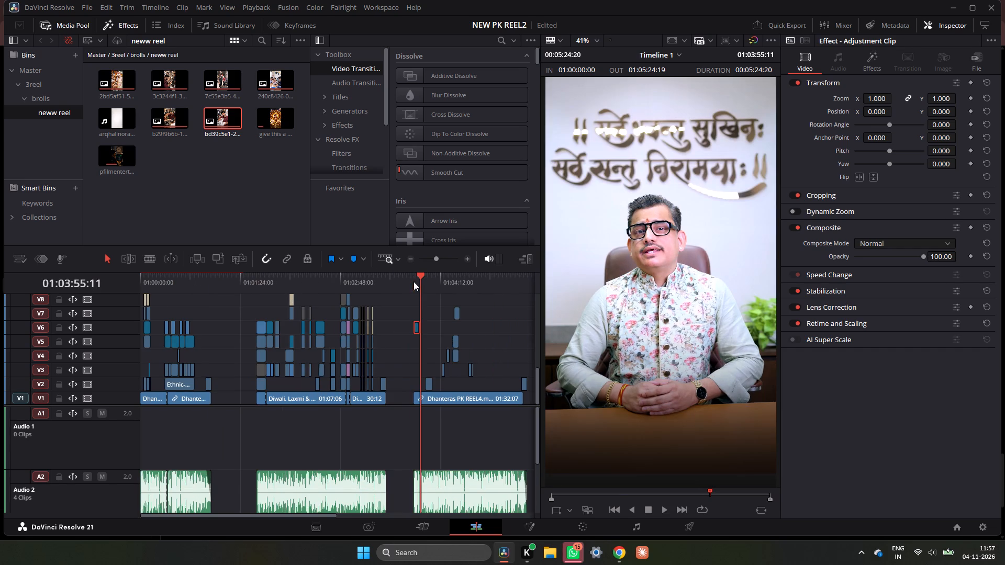
pyautogui.moveTo(416, 331); pyautogui.dragTo(425, 353)
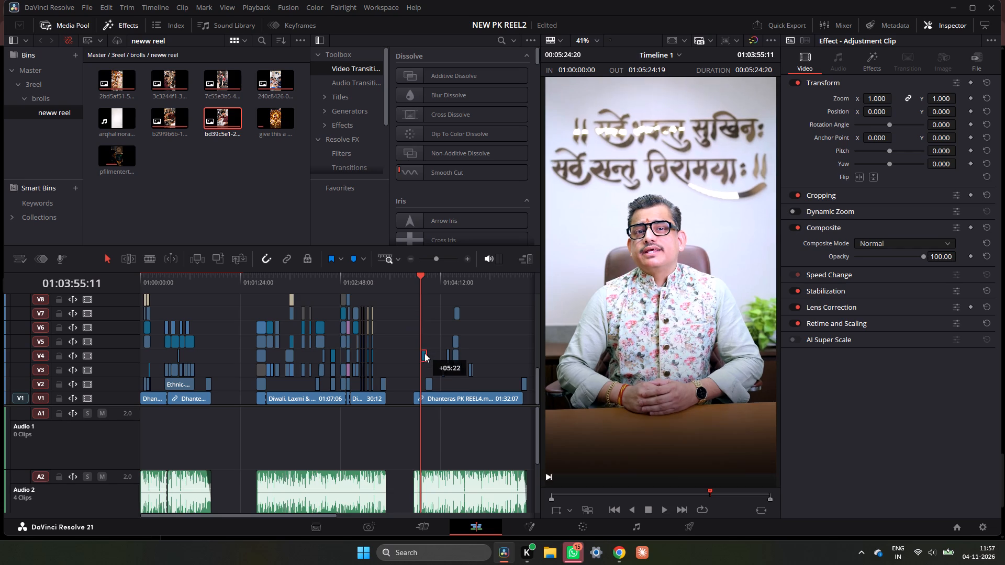
pyautogui.moveTo(425, 353); pyautogui.dragTo(429, 368)
pyautogui.click(426, 281)
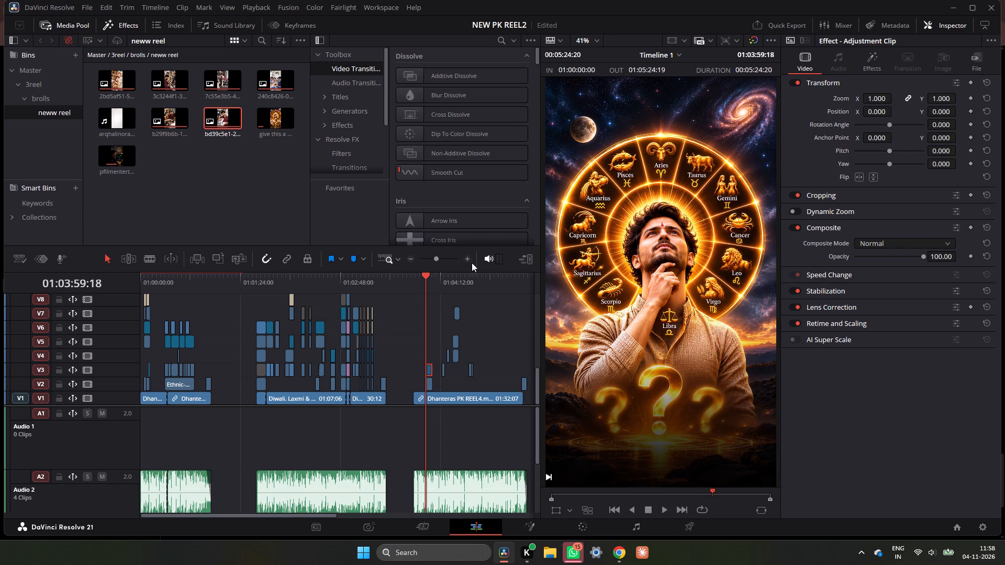
# Shift the V3 adjustment clip three frames earlier to the zodiac still's start and extend its end to match the still's.
pyautogui.tripleClick(467, 257)
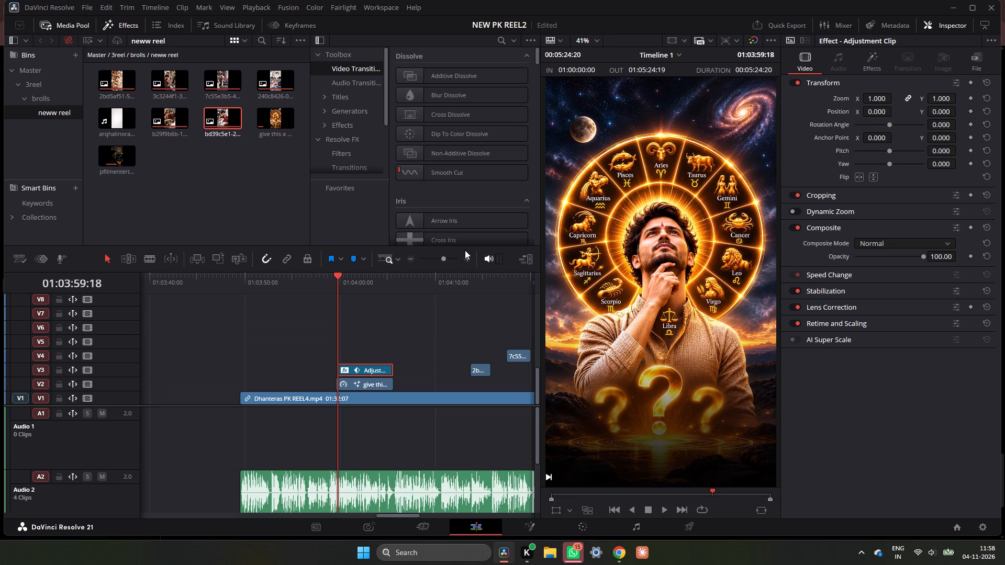
pyautogui.moveTo(348, 278); pyautogui.dragTo(334, 296)
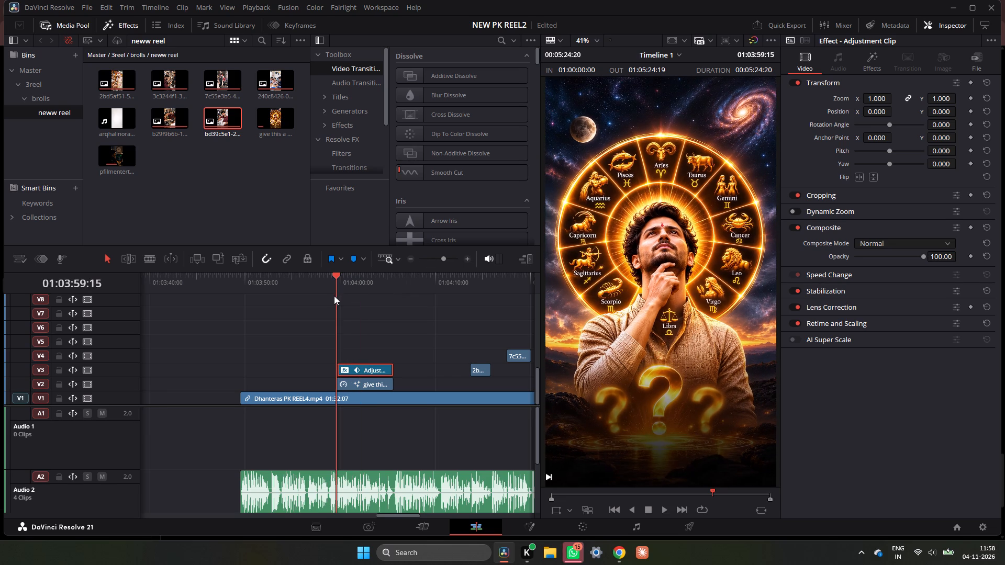
pyautogui.moveTo(334, 296); pyautogui.dragTo(325, 299)
pyautogui.click(368, 366)
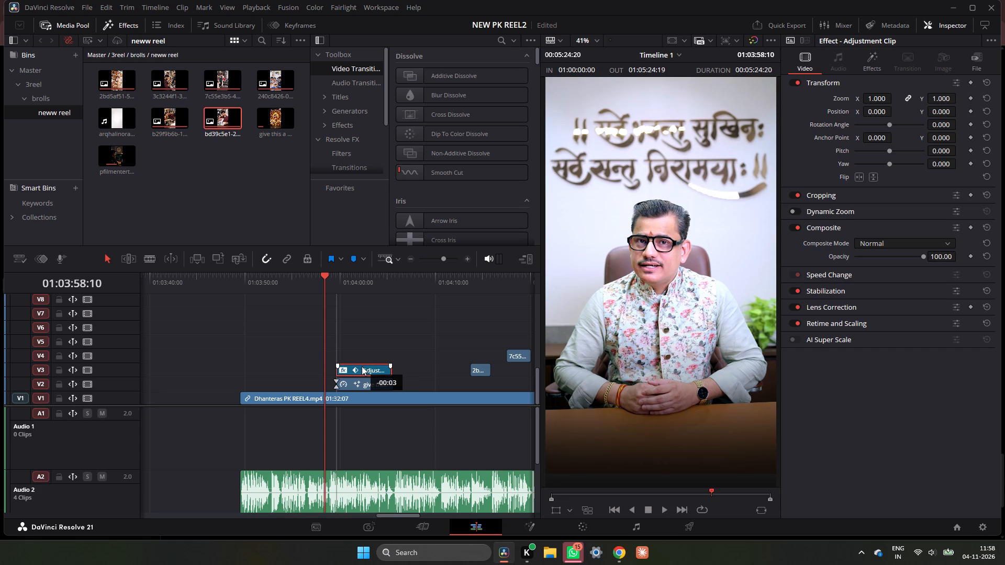
pyautogui.moveTo(340, 286); pyautogui.dragTo(341, 285)
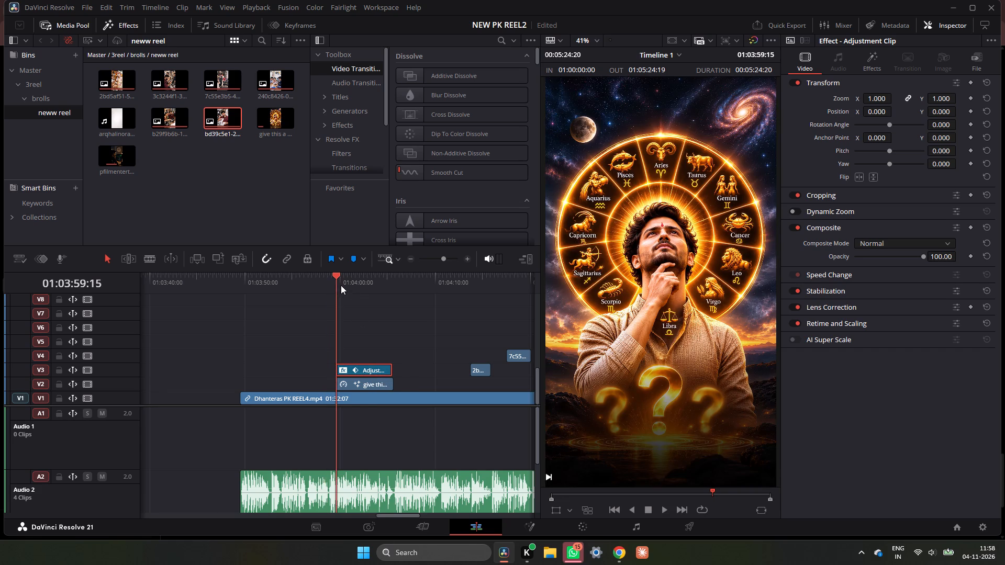
pyautogui.moveTo(341, 285); pyautogui.dragTo(374, 287)
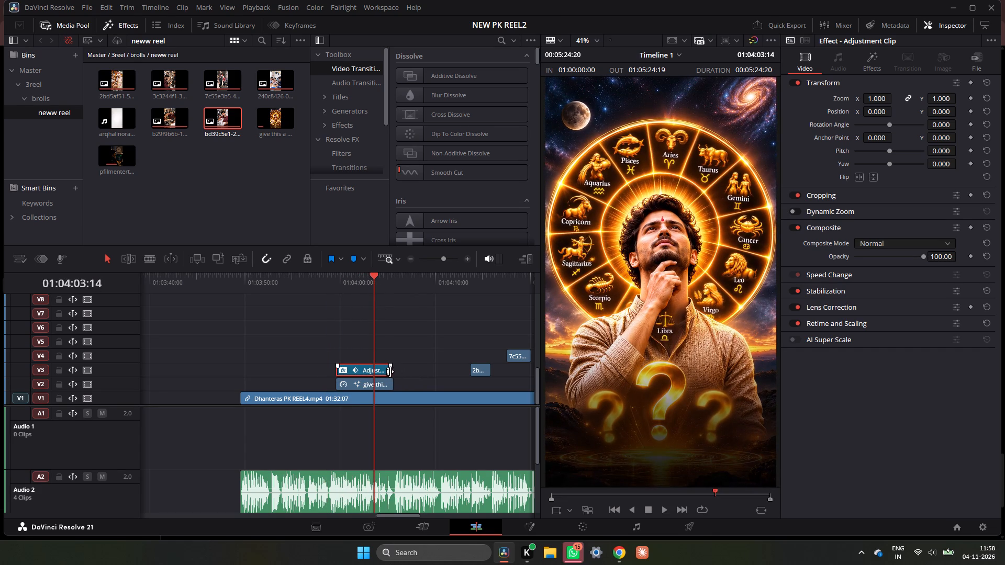
pyautogui.click(390, 371)
# Replay the zodiac still under the adjustment clip from its start, checking the zoom motion against the speech.
pyautogui.press('space')
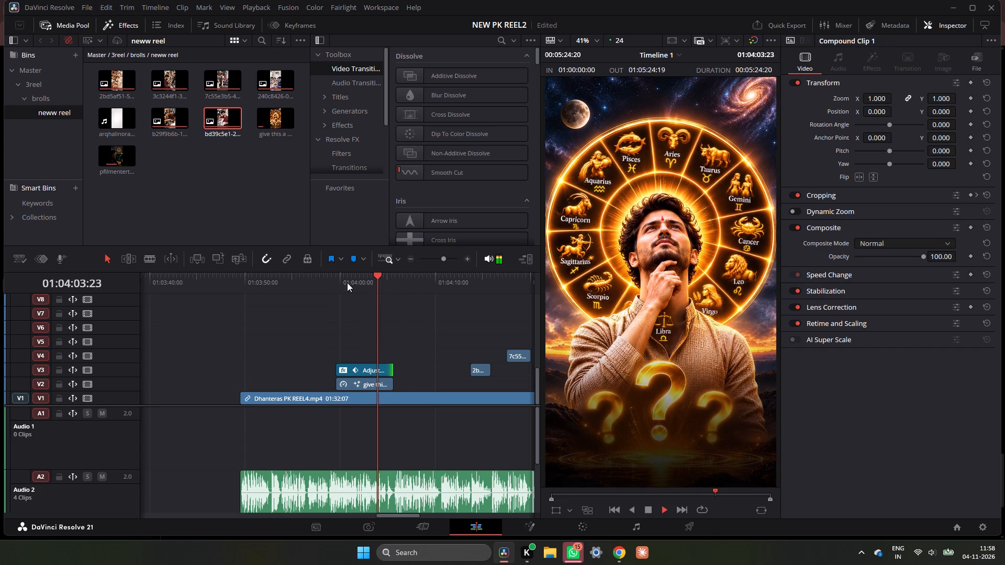
pyautogui.press('space')
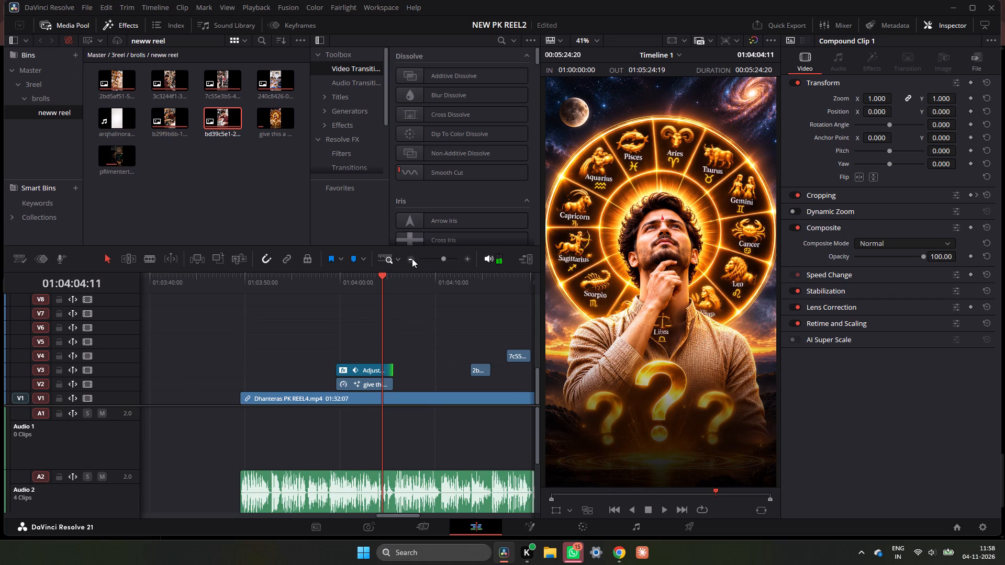
pyautogui.click(412, 258)
pyautogui.click(354, 369)
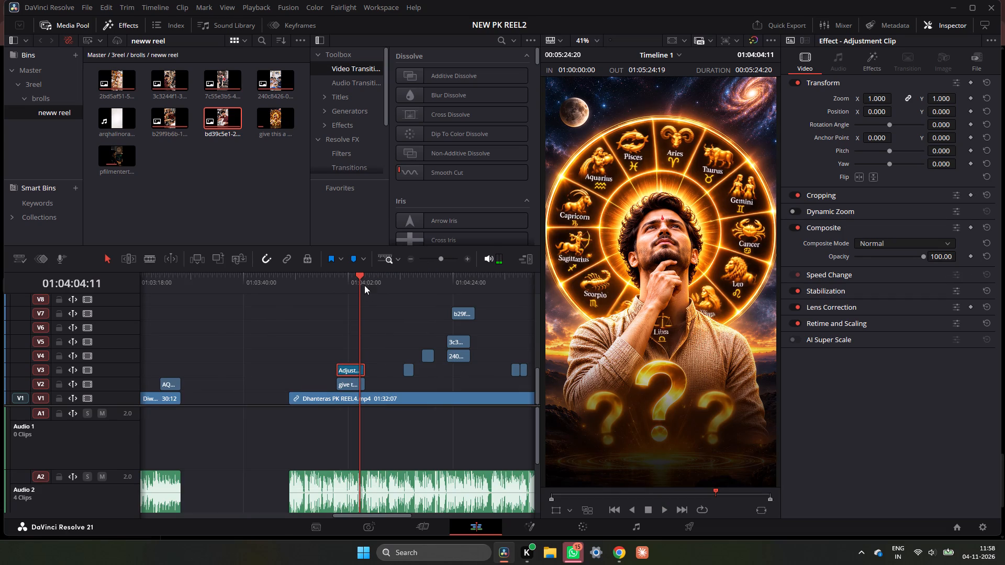
pyautogui.click(336, 289)
pyautogui.press('space')
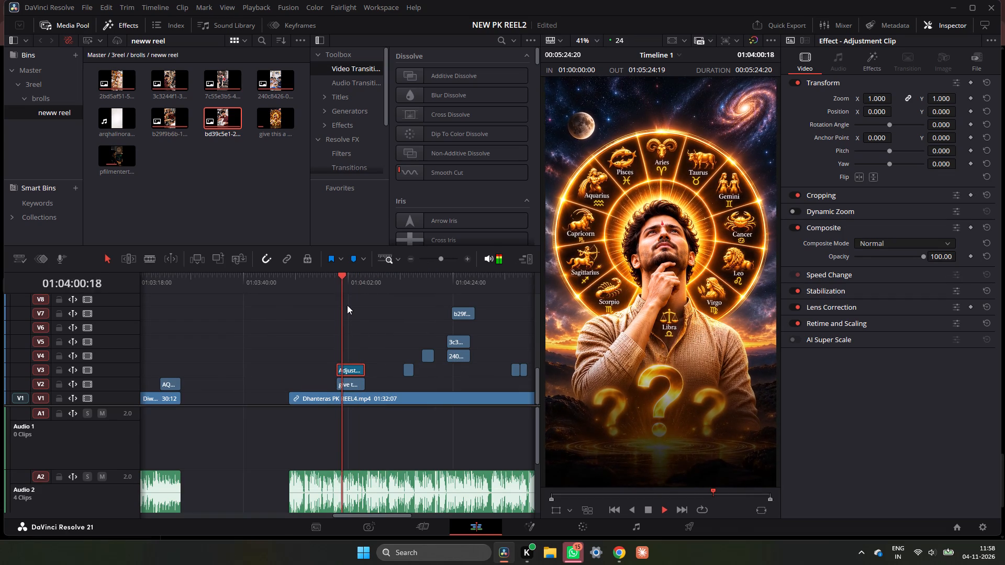
pyautogui.press('space')
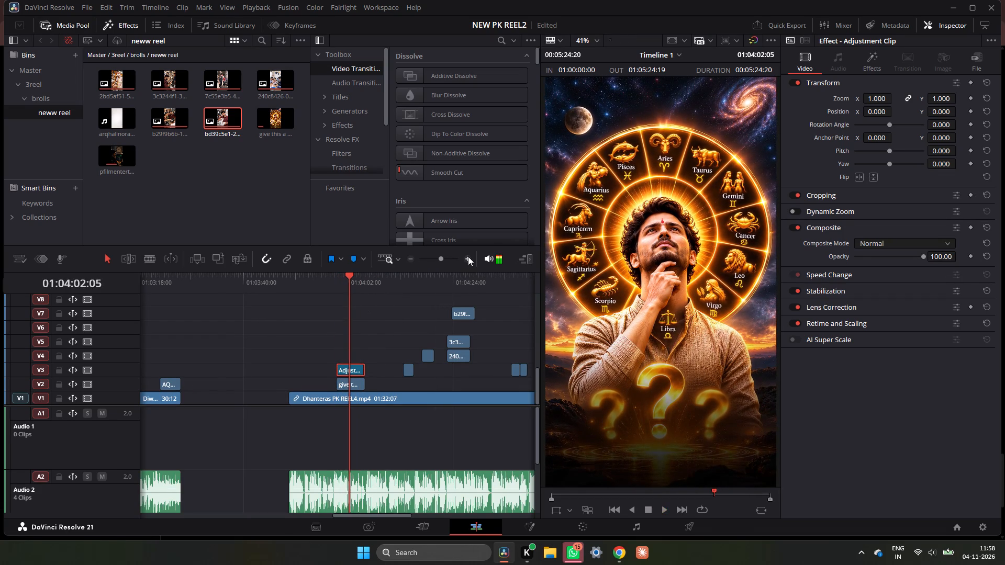
pyautogui.click(468, 256)
pyautogui.click(320, 282)
pyautogui.press('space')
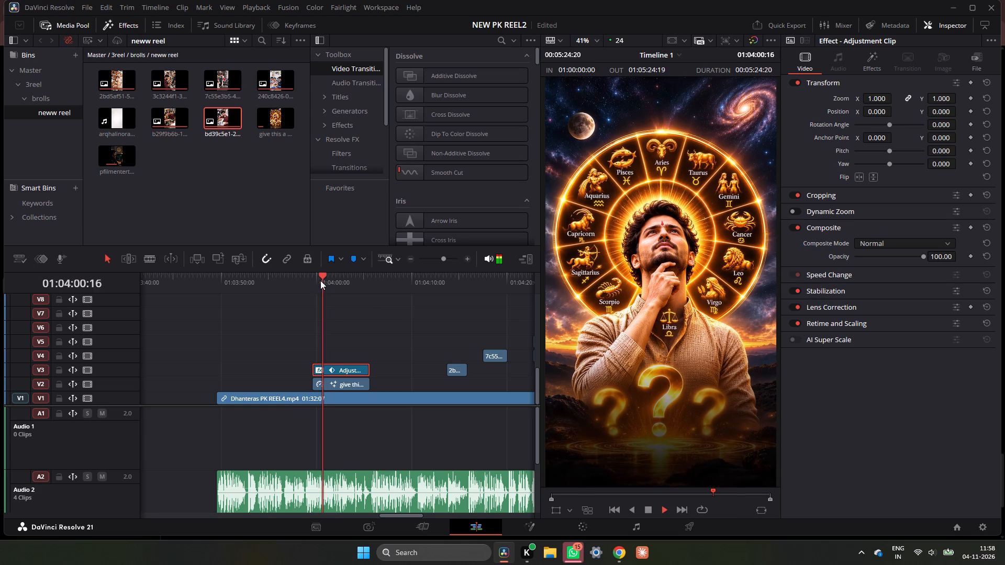
pyautogui.press('space')
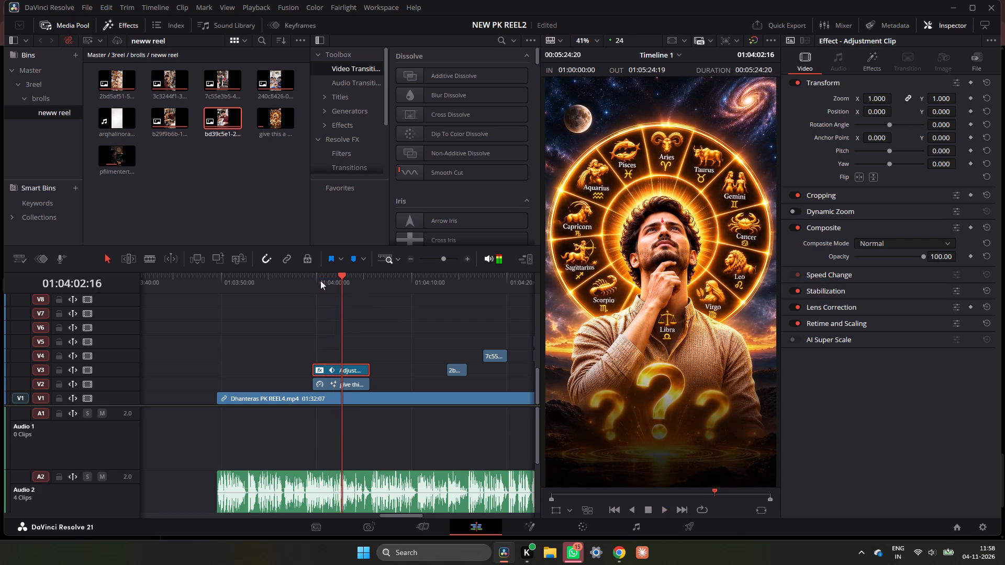
pyautogui.click(317, 279)
pyautogui.press('space')
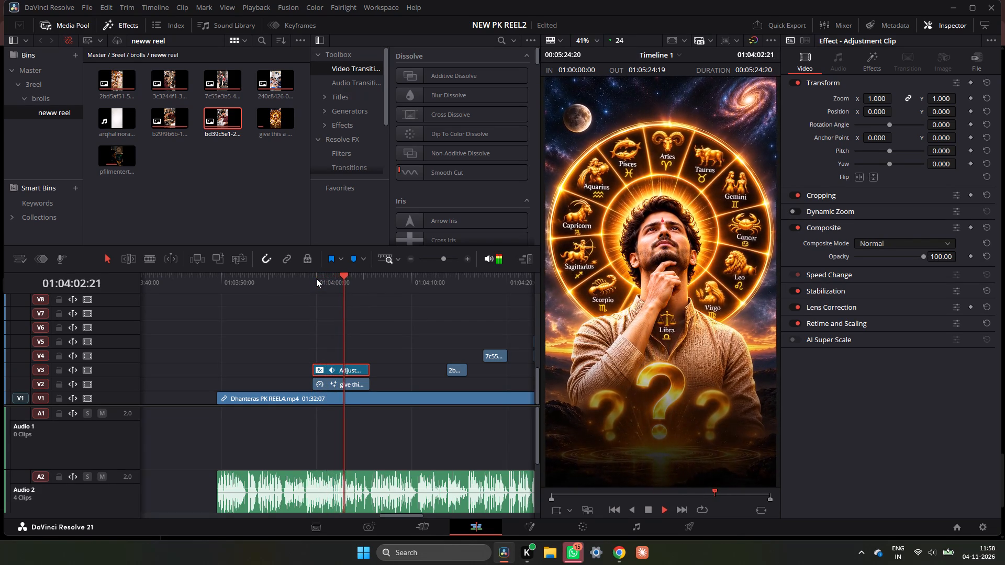
pyautogui.click(411, 261)
pyautogui.press('space')
# Play through the Dhanteras section's brass-pot and watch-shop stills, and replay the zodiac still to check its motion and timing.
pyautogui.click(384, 286)
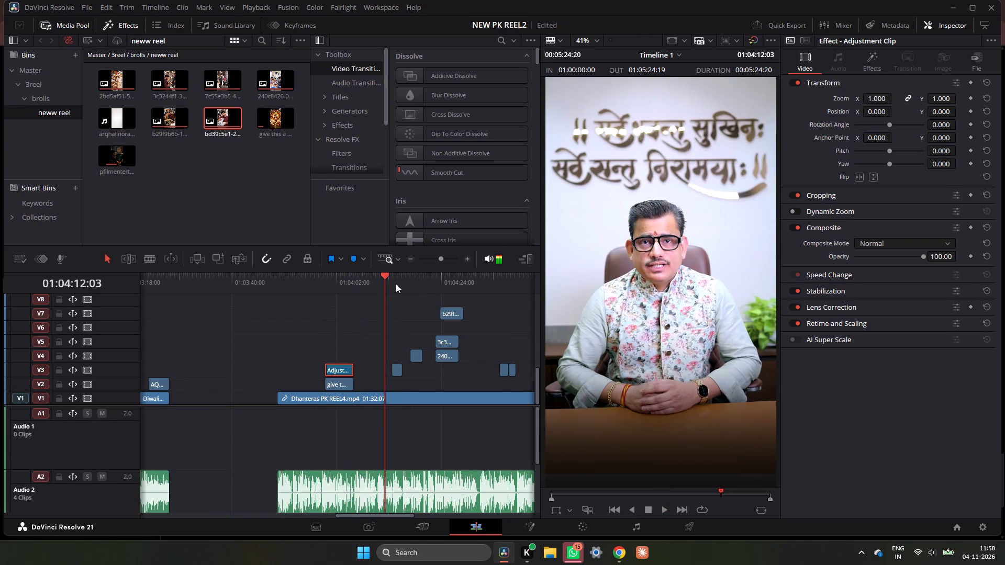
pyautogui.click(396, 284)
pyautogui.press('space')
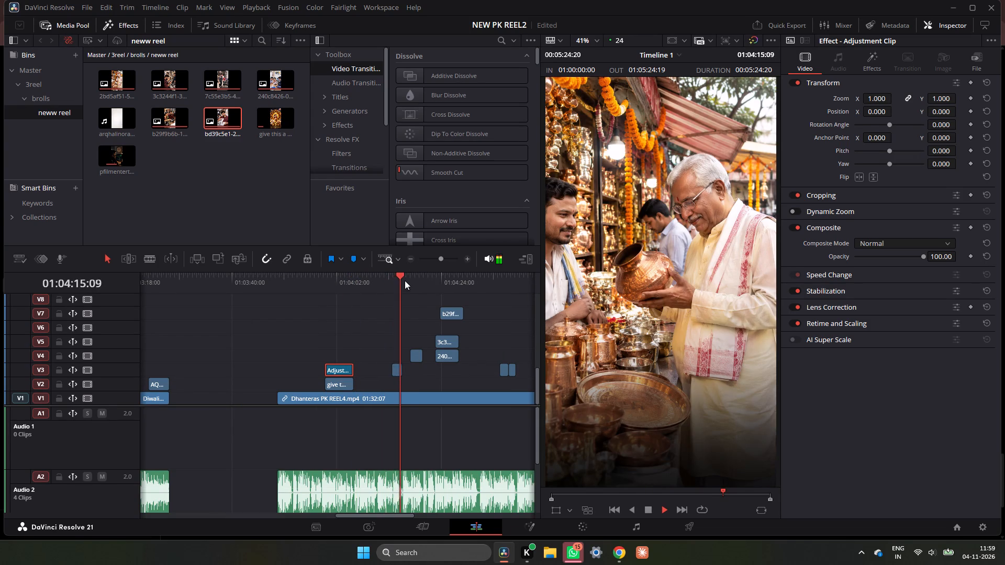
pyautogui.click(408, 280)
pyautogui.click(430, 279)
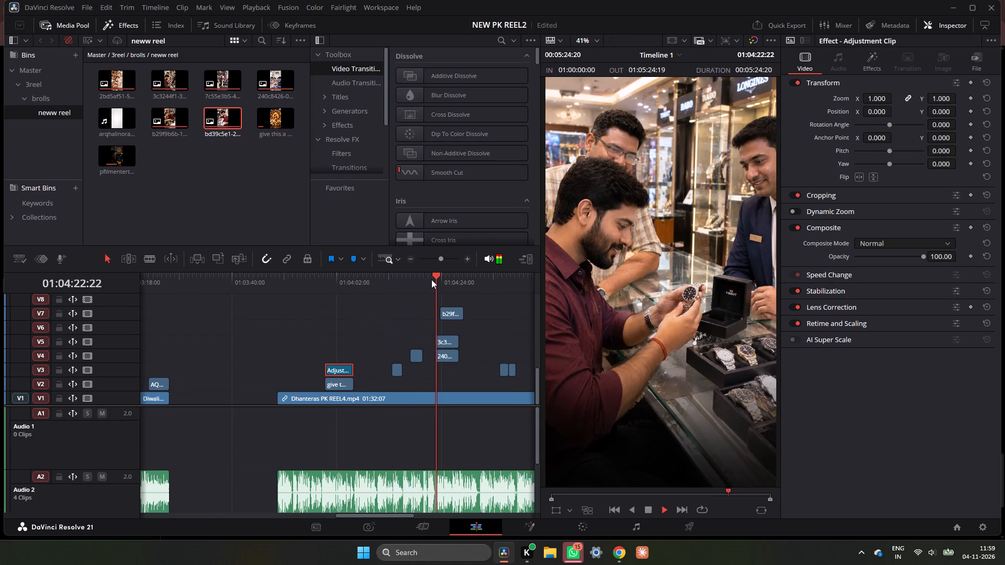
pyautogui.press('space')
pyautogui.click(332, 284)
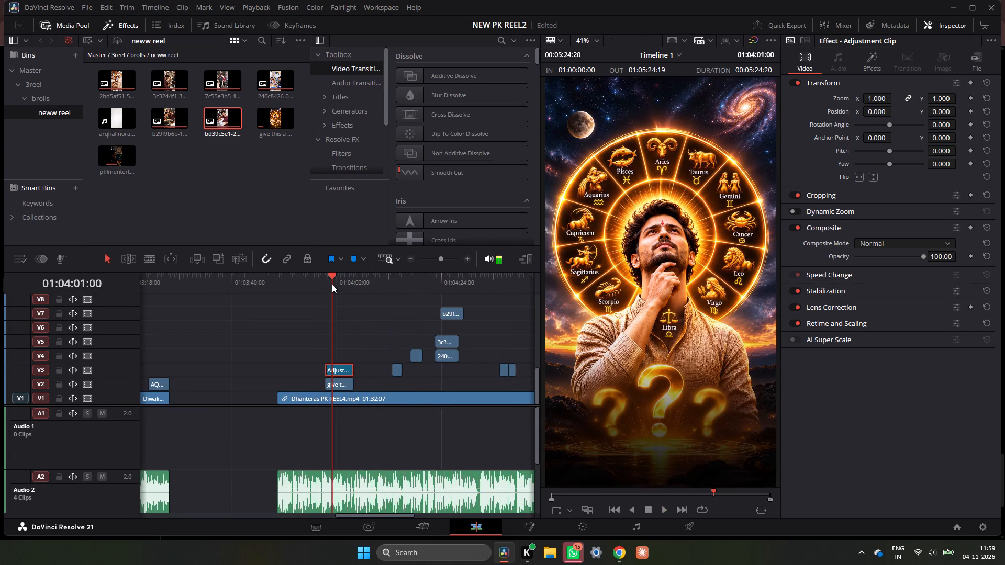
pyautogui.press('space')
pyautogui.press('space')
pyautogui.click(327, 284)
pyautogui.press('space')
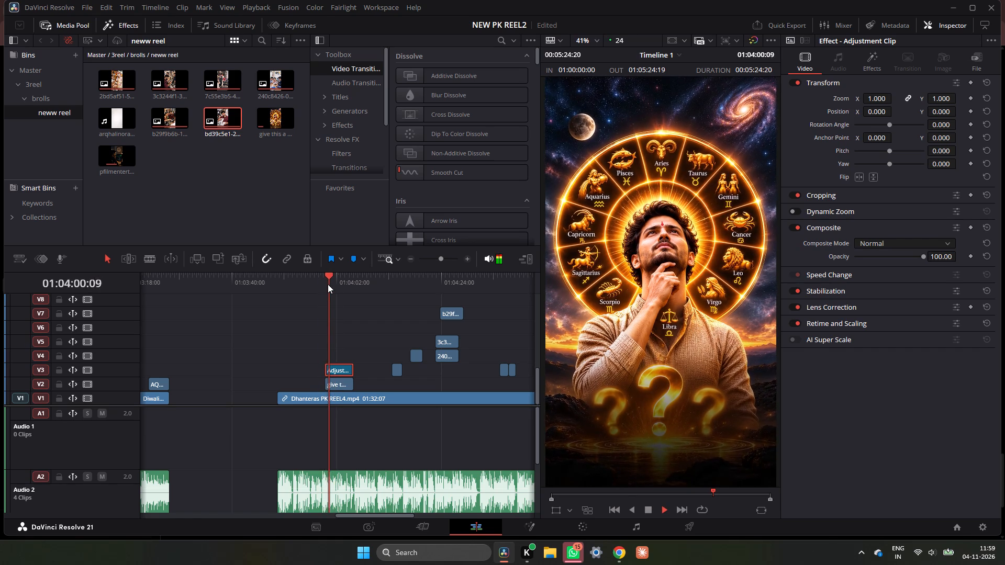
pyautogui.press('space')
# Copy the zodiac still's V3 adjustment clip onto V4, starting above the clock-and-laptop clip at about 01:04:36.
pyautogui.click(410, 262)
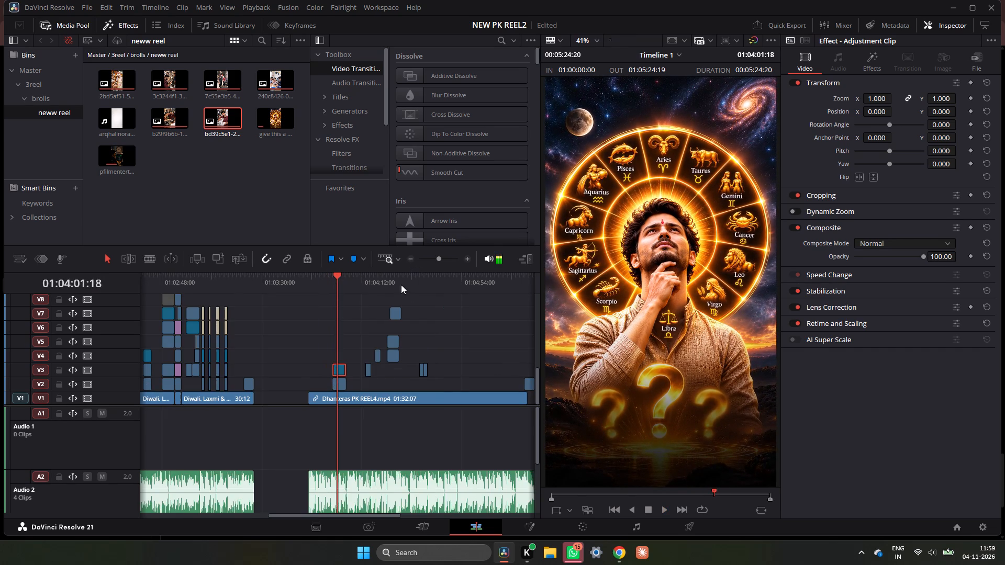
pyautogui.keyDown('alt'); pyautogui.moveTo(339, 371); pyautogui.dragTo(425, 354); pyautogui.keyUp('alt')
pyautogui.click(419, 281)
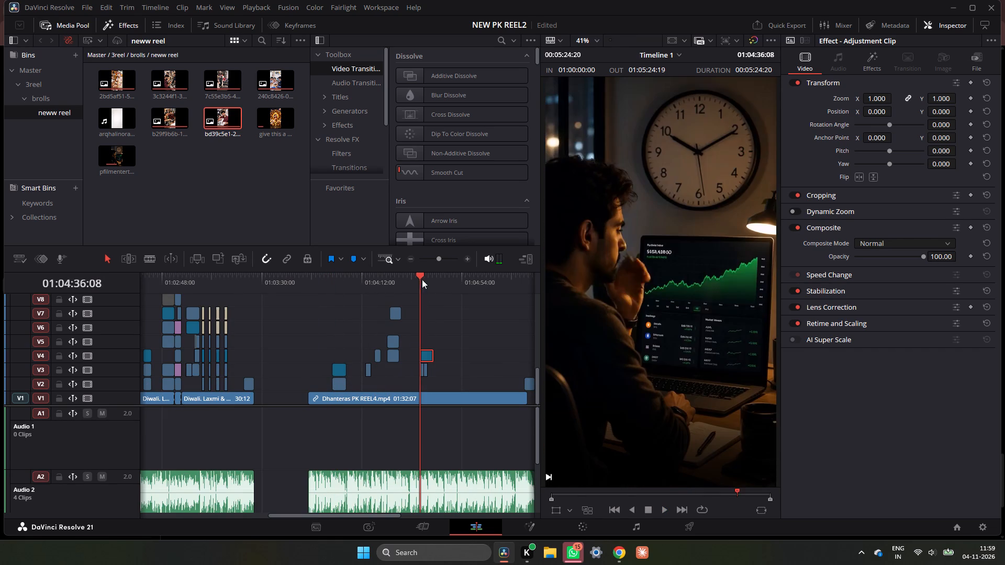
pyautogui.press('space')
# Trim the V4 adjustment clip's end to about 03:10 long, matching the end of the phone-box clip on V3, and replay it.
pyautogui.doubleClick(465, 259)
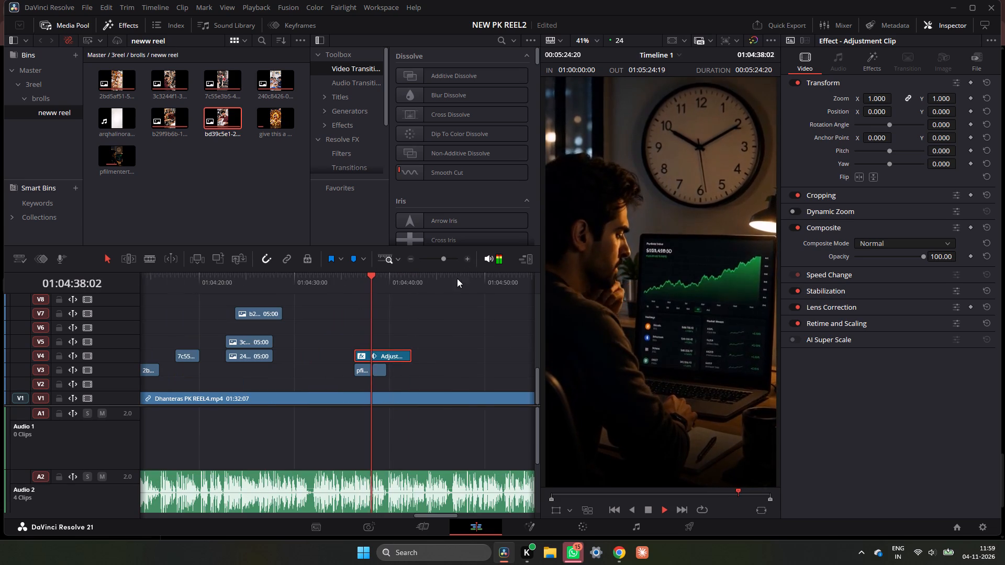
pyautogui.press('space')
pyautogui.moveTo(411, 359); pyautogui.dragTo(387, 363)
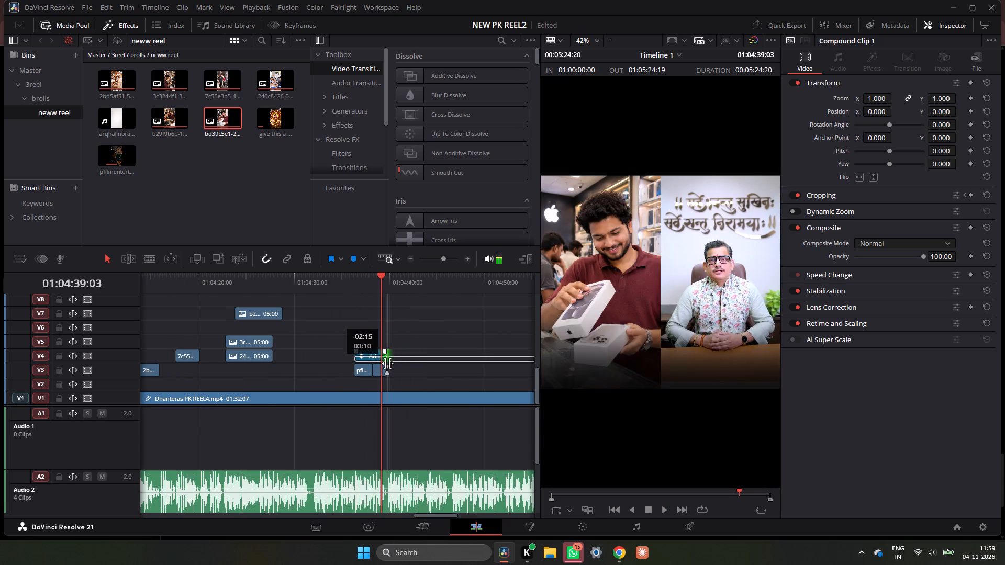
pyautogui.moveTo(387, 363); pyautogui.dragTo(386, 363)
pyautogui.click(360, 269)
pyautogui.click(361, 276)
pyautogui.press('space')
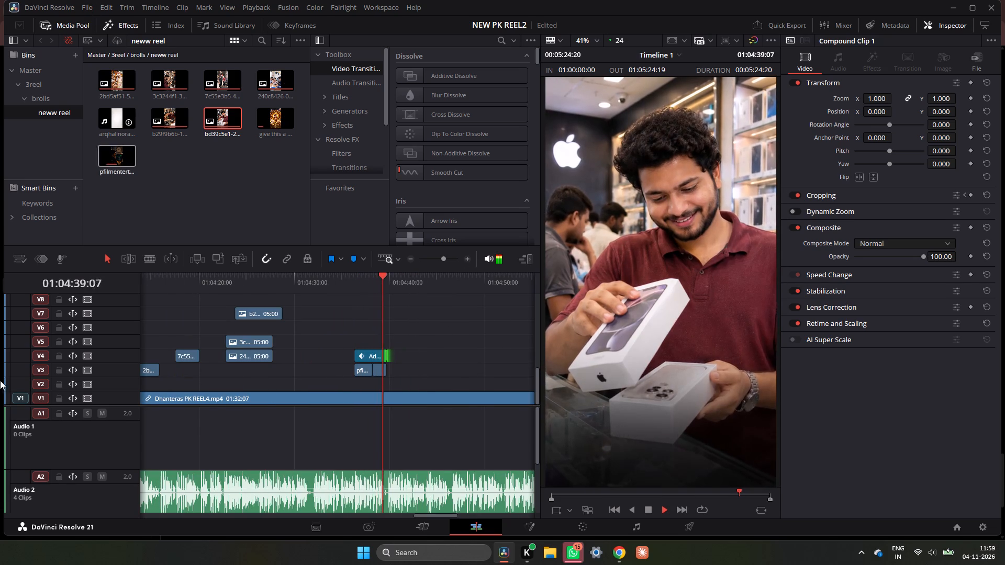
pyautogui.press('space')
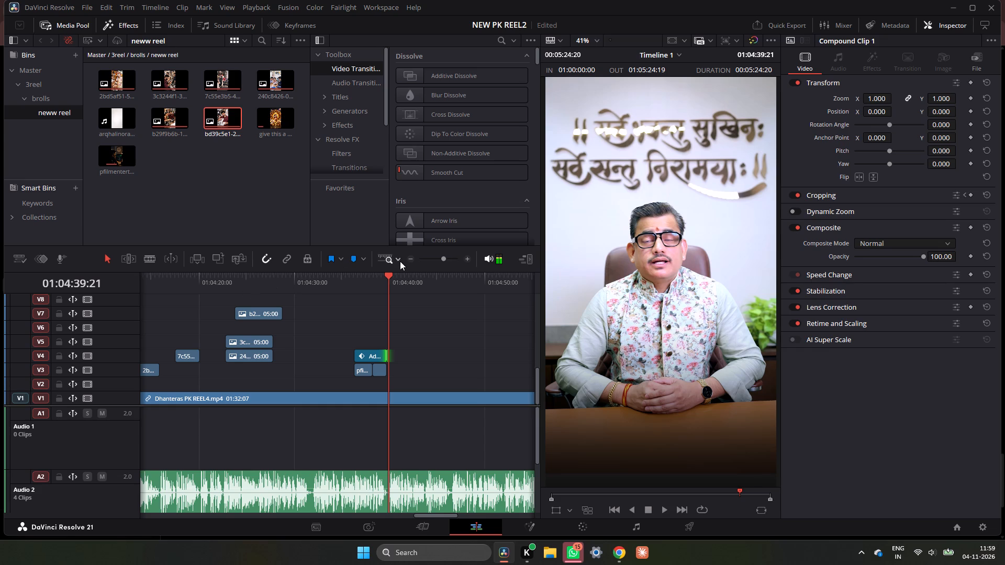
# Replay the Dhanteras section around the zodiac still and up to the brass-pot still, listening to the speech for missing visuals.
pyautogui.doubleClick(408, 261)
pyautogui.click(239, 276)
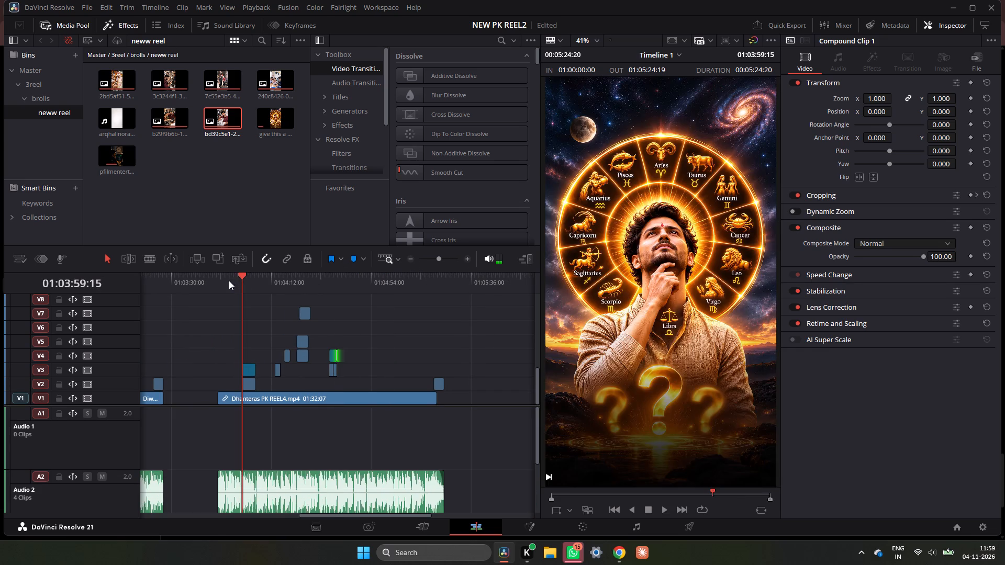
pyautogui.click(227, 280)
pyautogui.press('space')
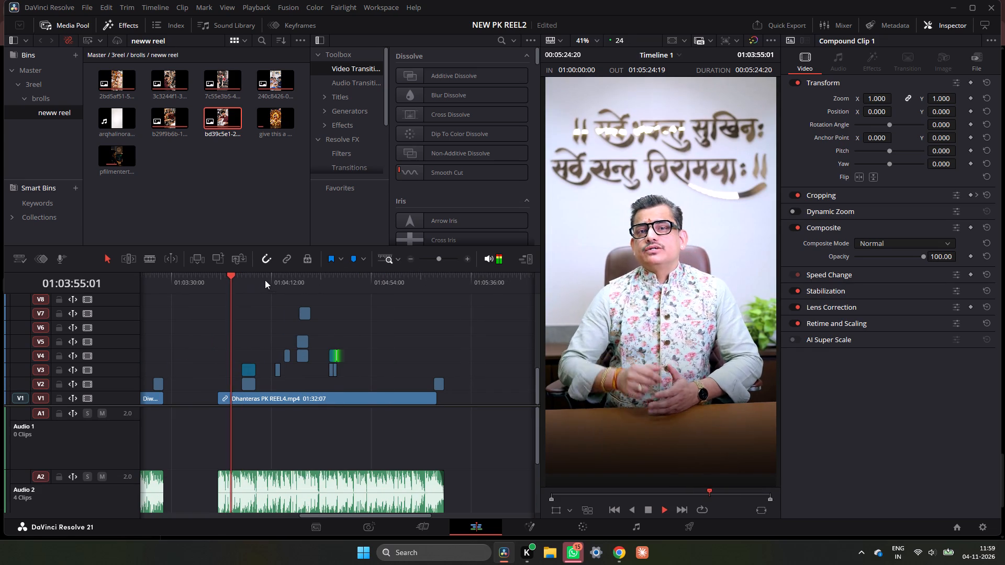
pyautogui.click(270, 279)
pyautogui.press('space')
pyautogui.click(250, 280)
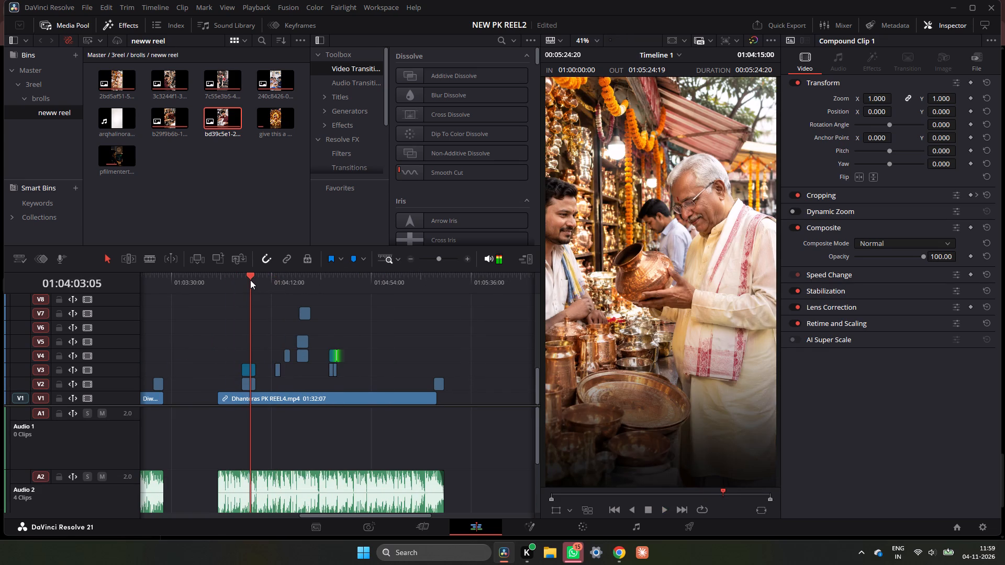
pyautogui.press('space')
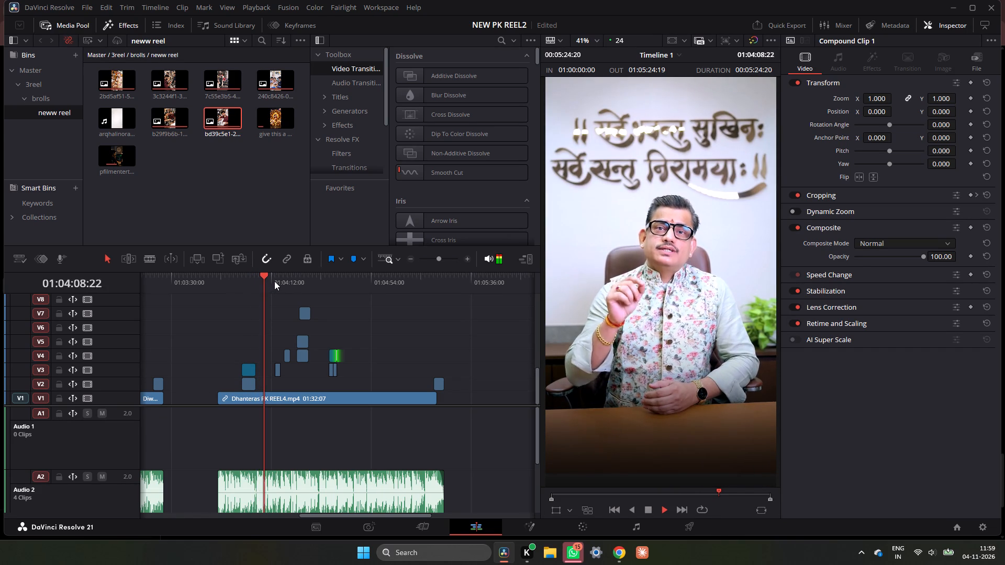
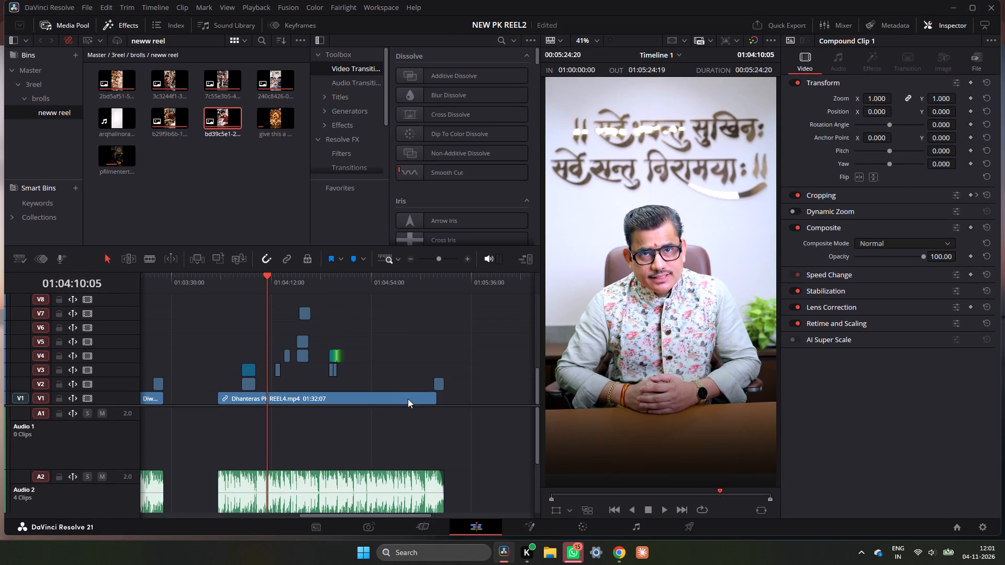
pyautogui.moveTo(262, 285); pyautogui.dragTo(216, 299)
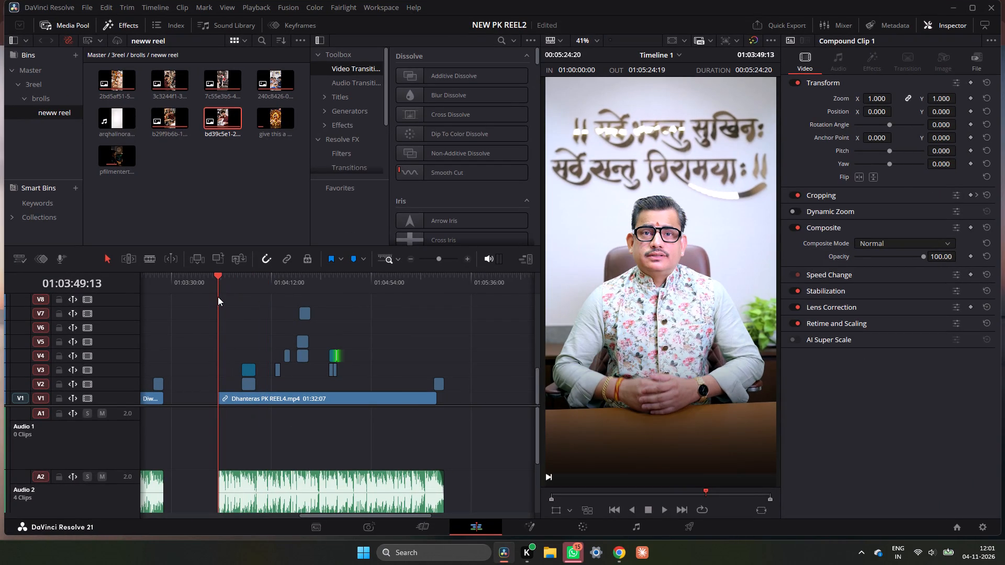
pyautogui.press('space')
pyautogui.press('space')
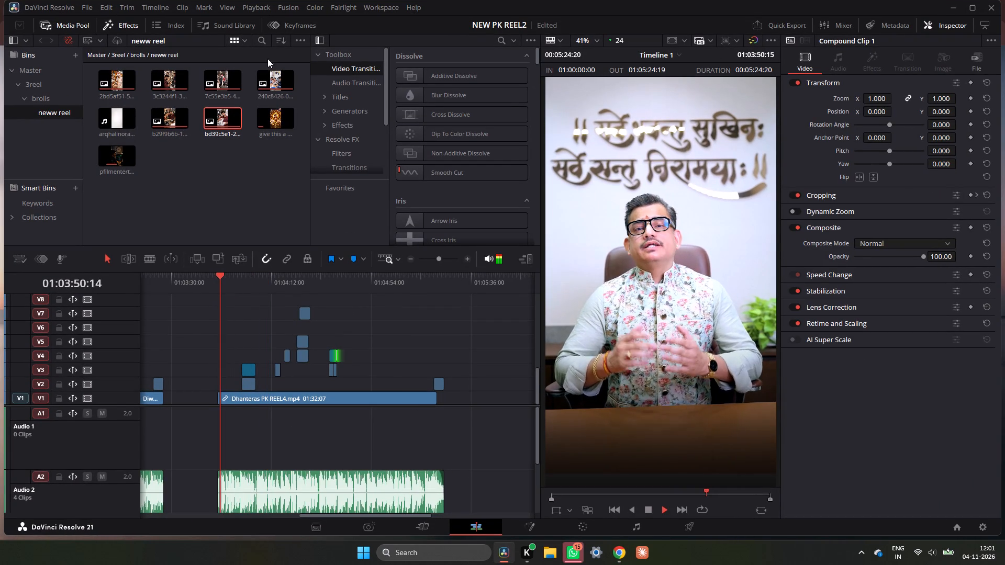
pyautogui.press('space')
pyautogui.click(466, 256)
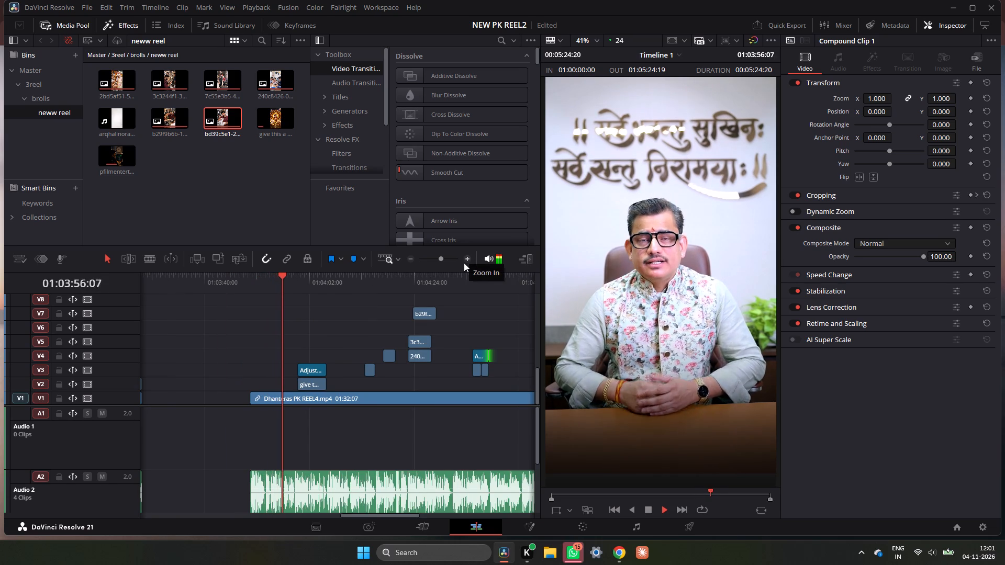
pyautogui.press('space')
pyautogui.press('space')
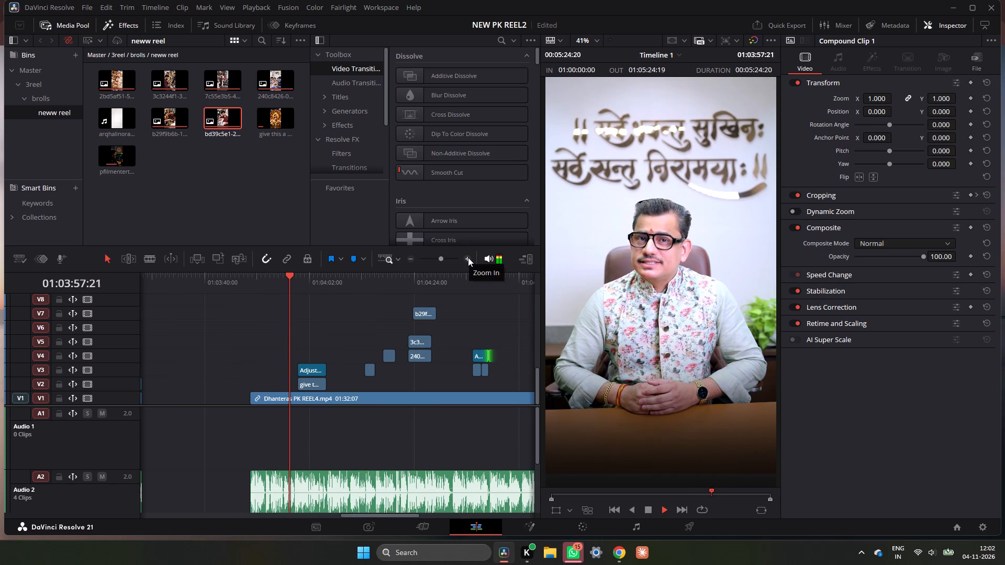
pyautogui.press('space')
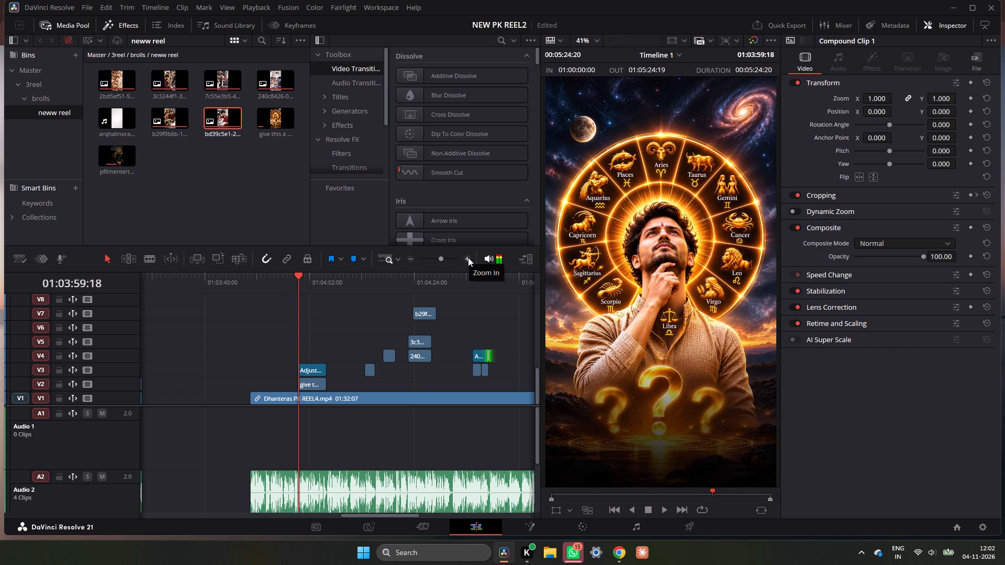
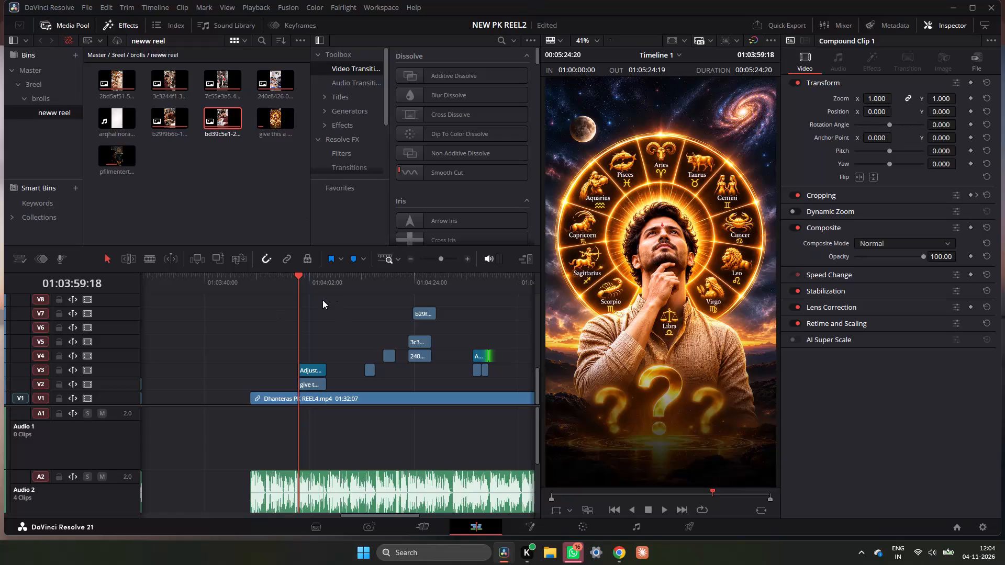
# Spot-check the placed stills across the Dhanteras clip, from the zodiac image to the man watching the trading laptop, against the speech.
pyautogui.click(274, 278)
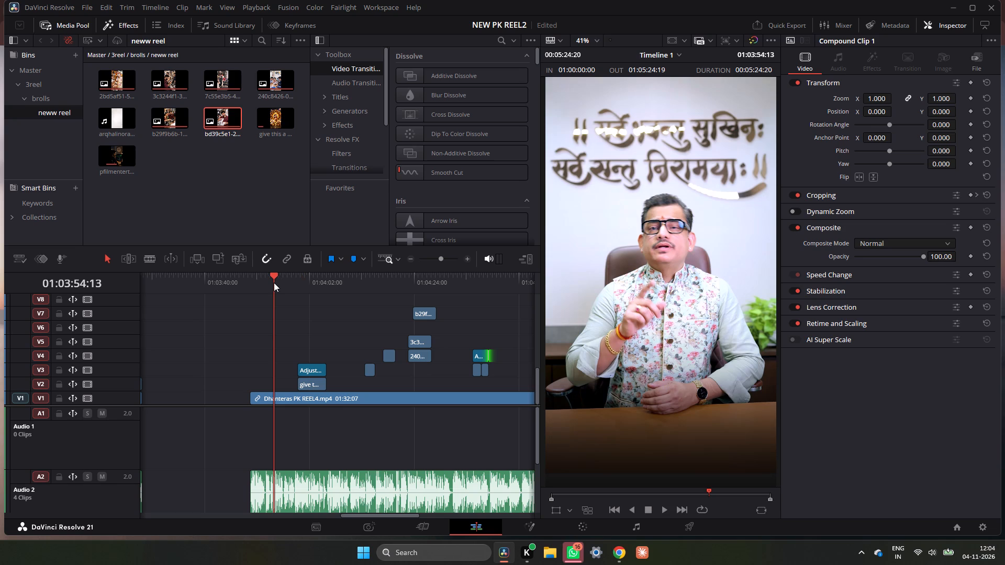
pyautogui.click(308, 286)
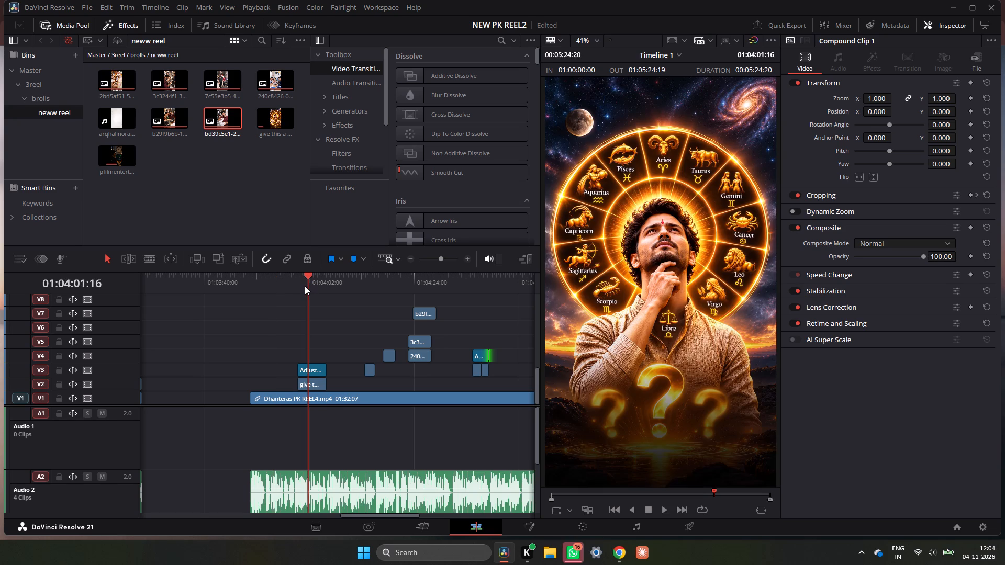
pyautogui.click(300, 282)
pyautogui.press('space')
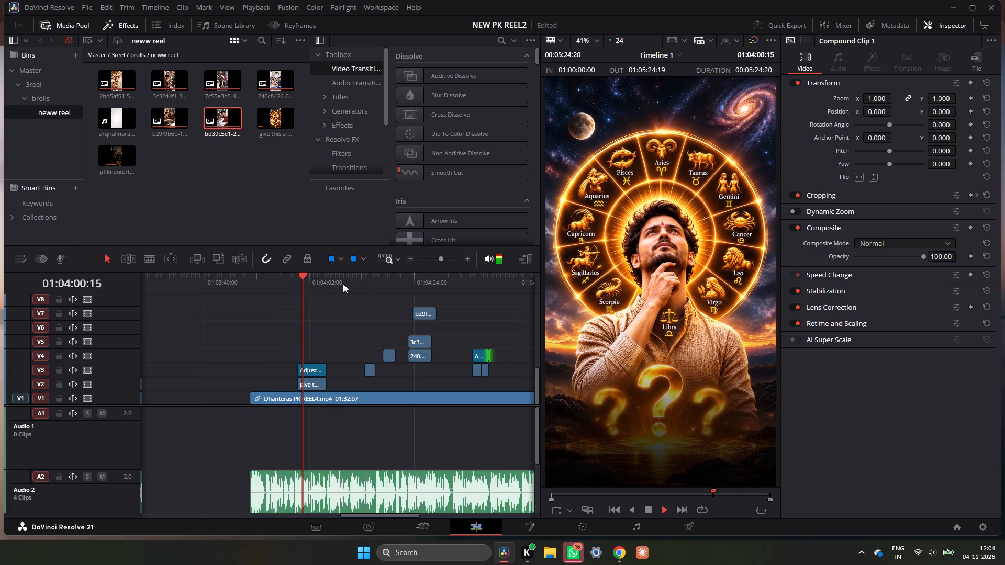
pyautogui.press('space')
pyautogui.click(372, 280)
pyautogui.click(370, 277)
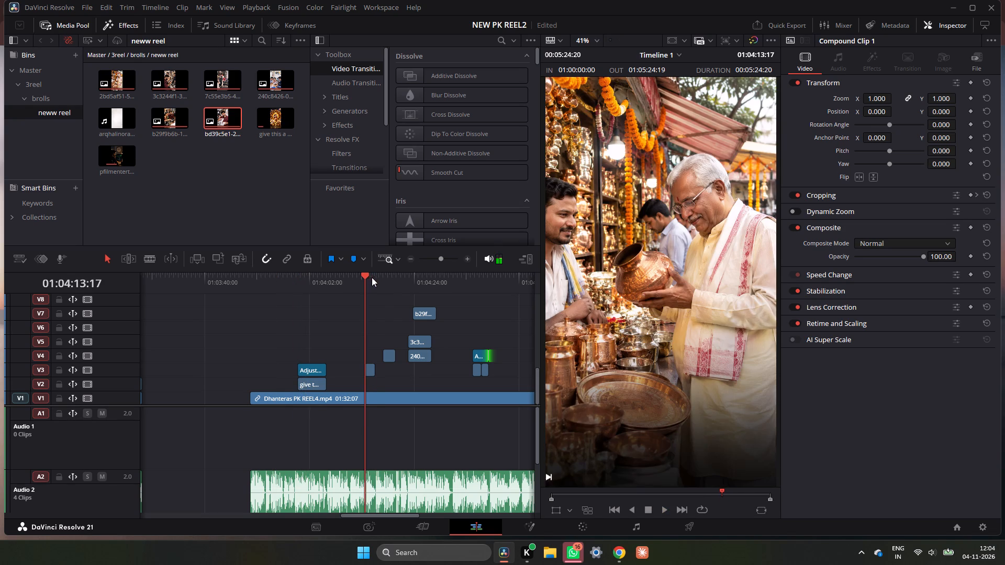
pyautogui.press('space')
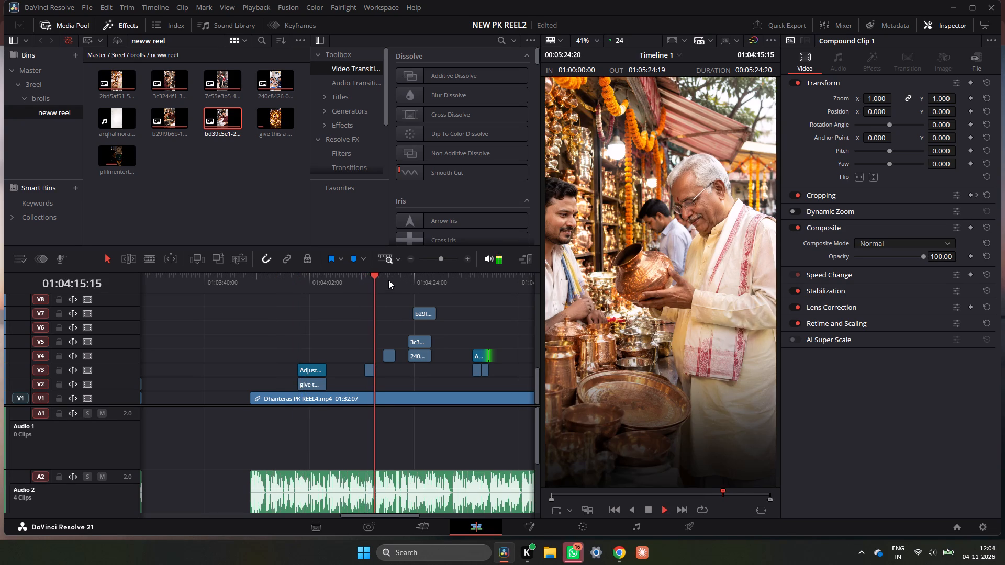
pyautogui.click(387, 279)
pyautogui.click(410, 279)
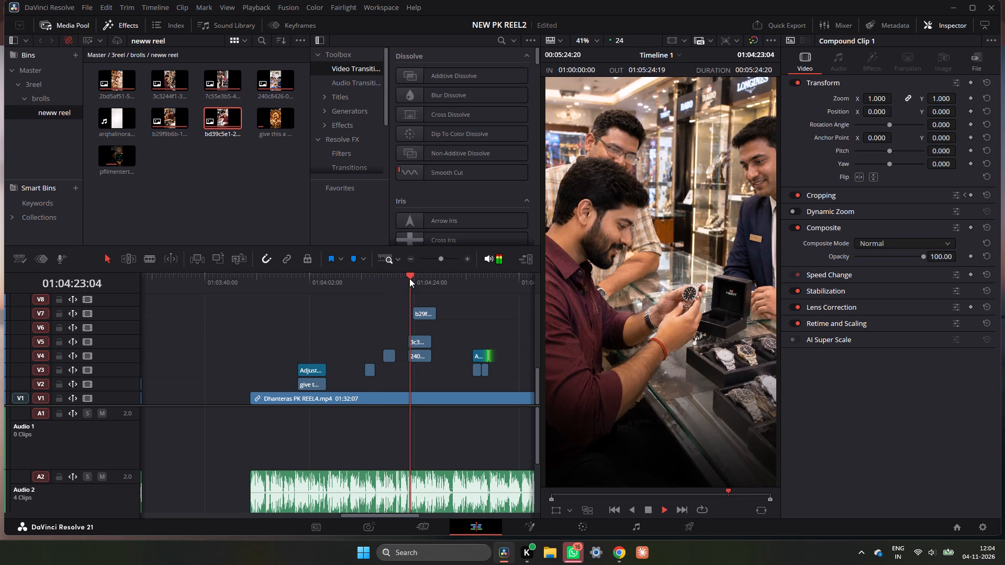
pyautogui.click(473, 282)
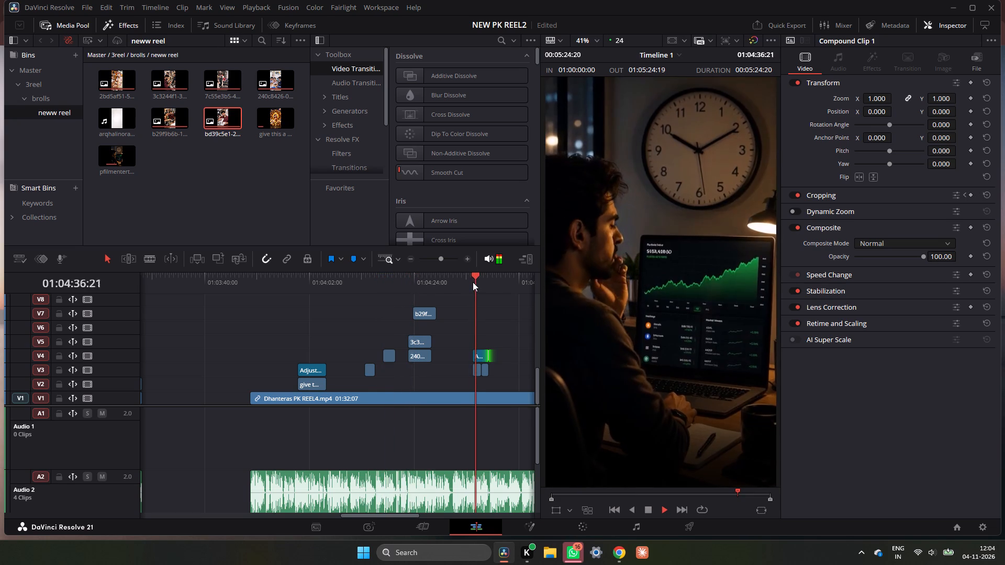
pyautogui.press('space')
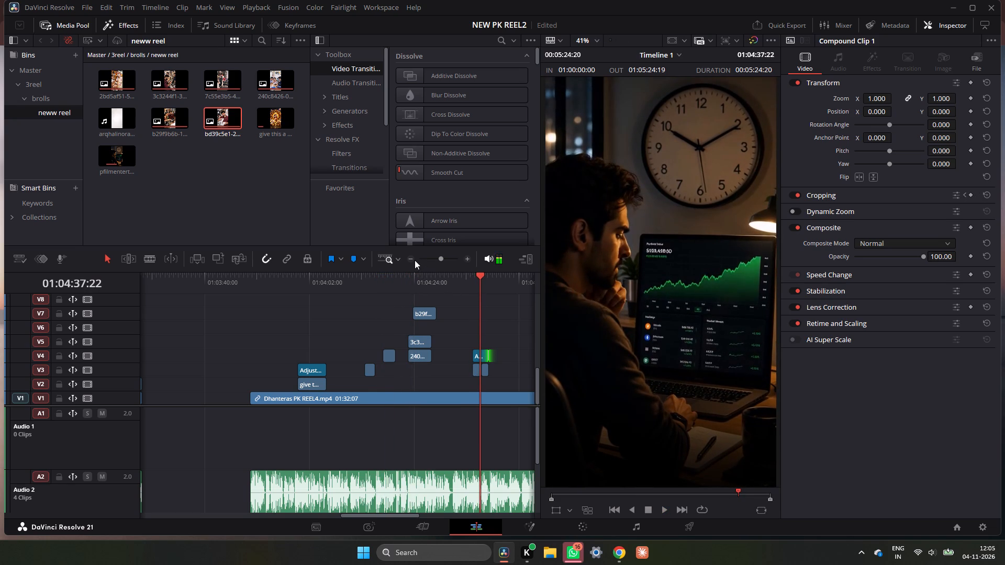
pyautogui.click(411, 258)
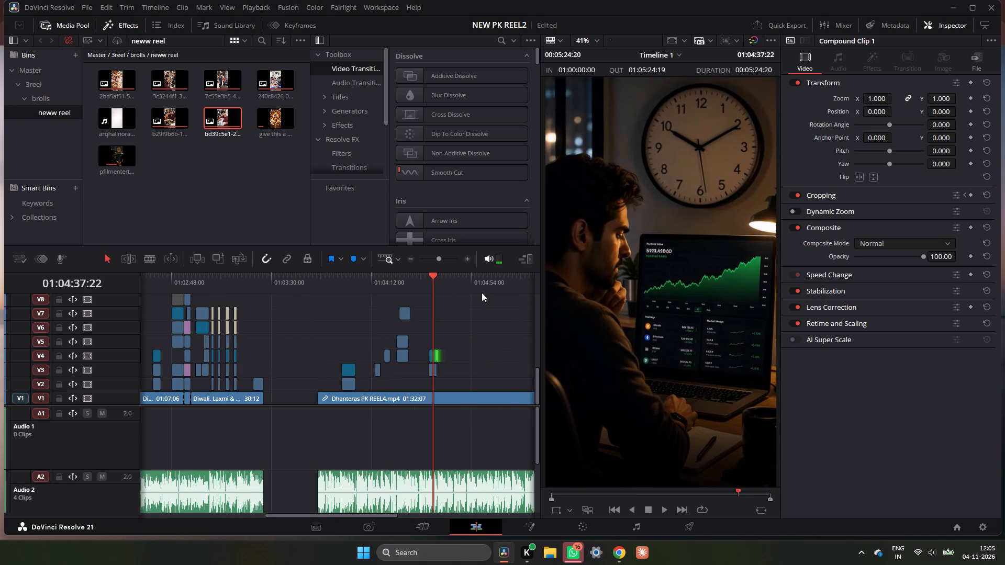
pyautogui.click(411, 259)
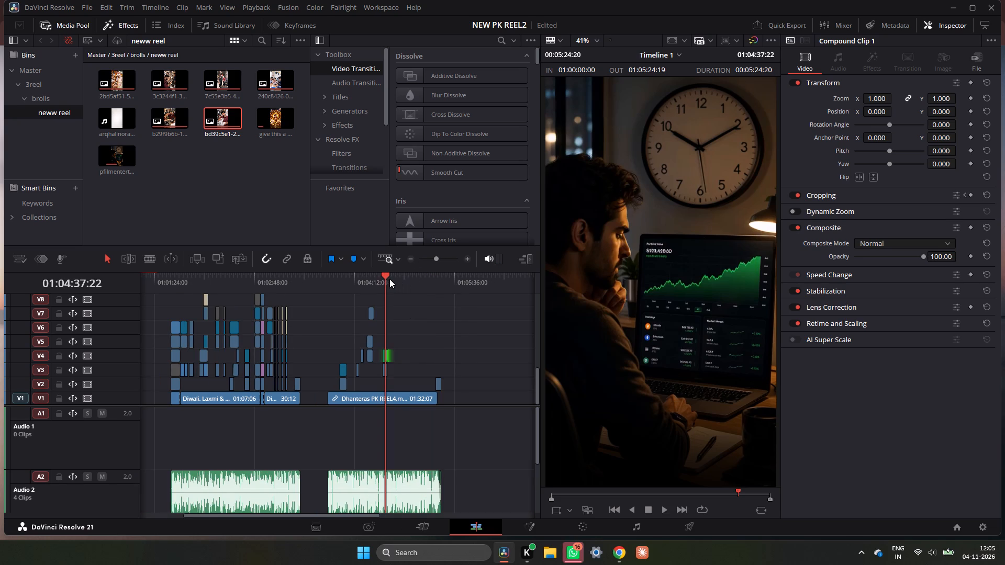
pyautogui.press('space')
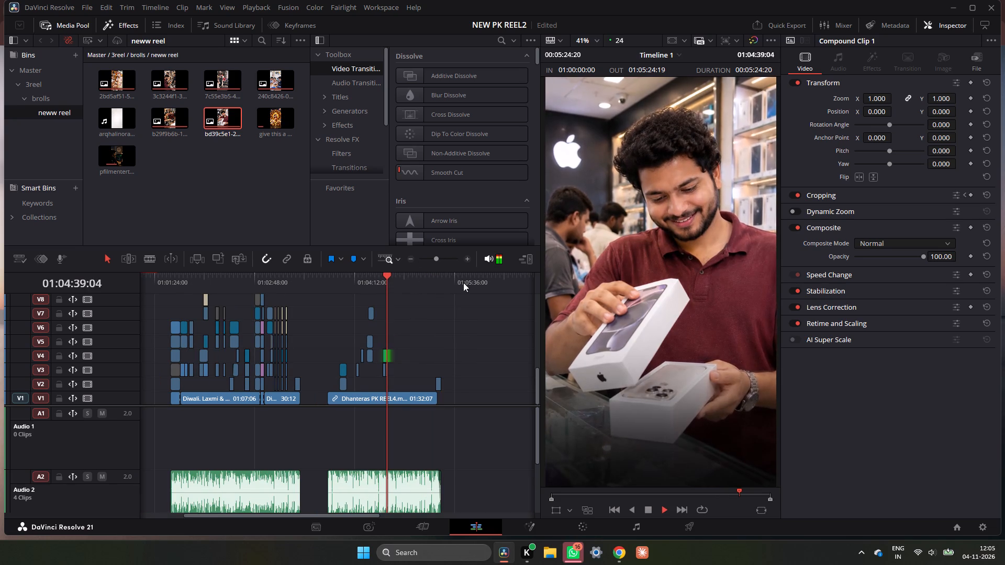
pyautogui.press('space')
pyautogui.doubleClick(466, 259)
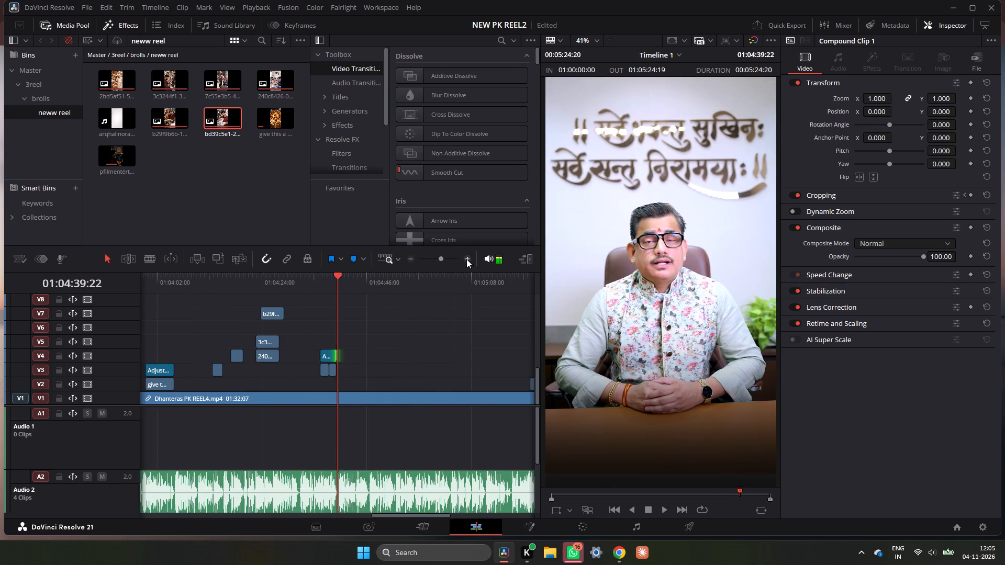
pyautogui.press('space')
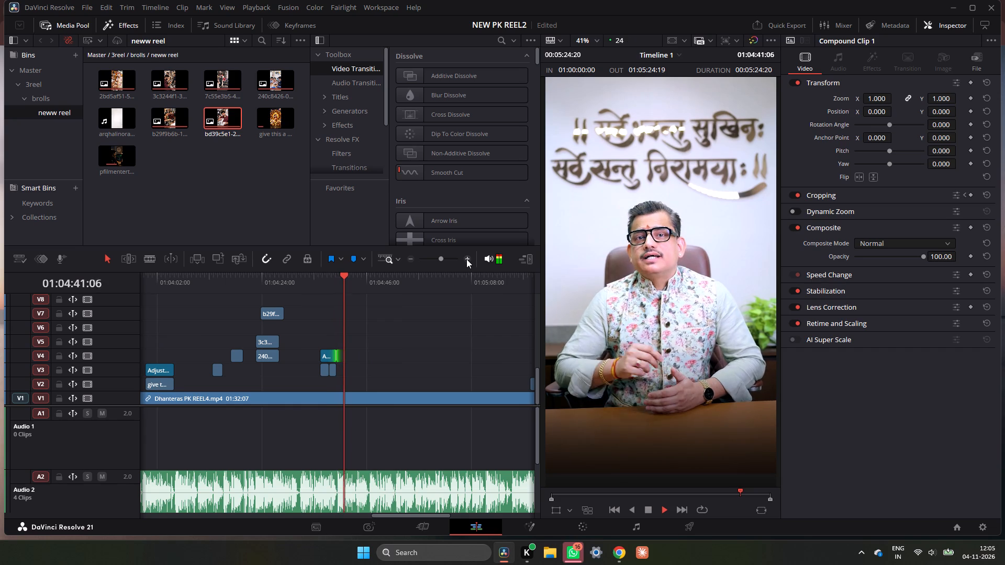
pyautogui.press('space')
pyautogui.click(344, 279)
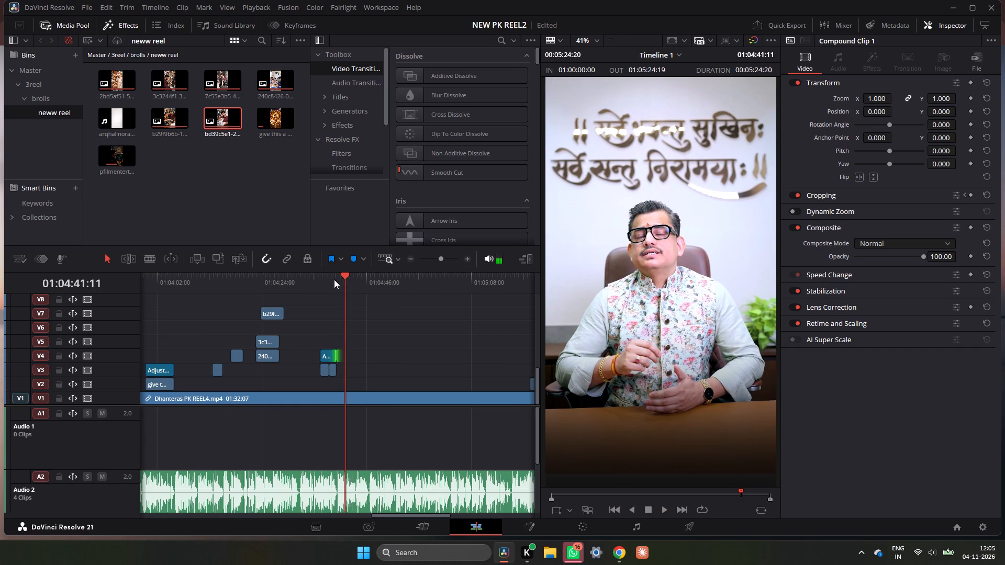
pyautogui.click(334, 279)
pyautogui.press('space')
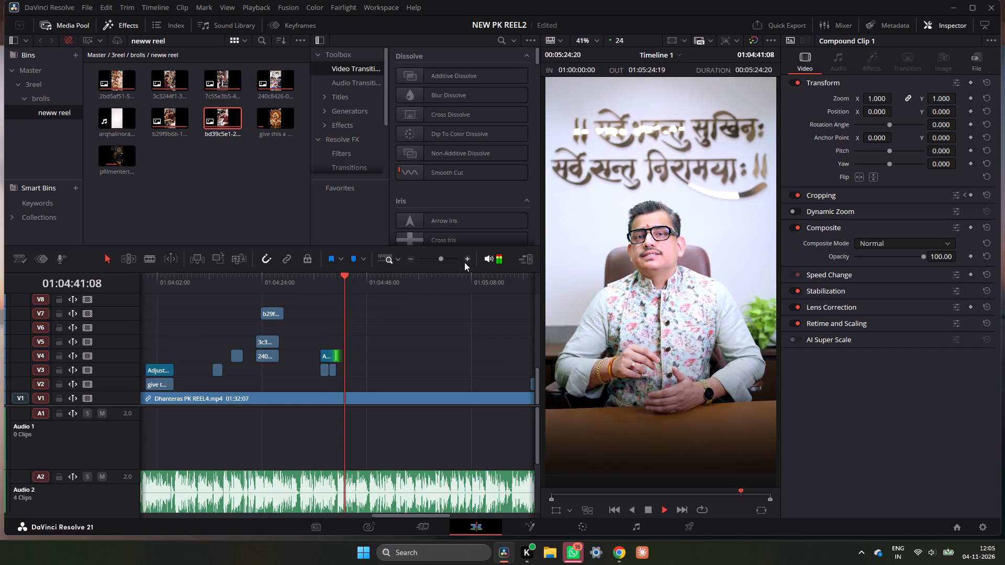
pyautogui.click(464, 262)
pyautogui.press('space')
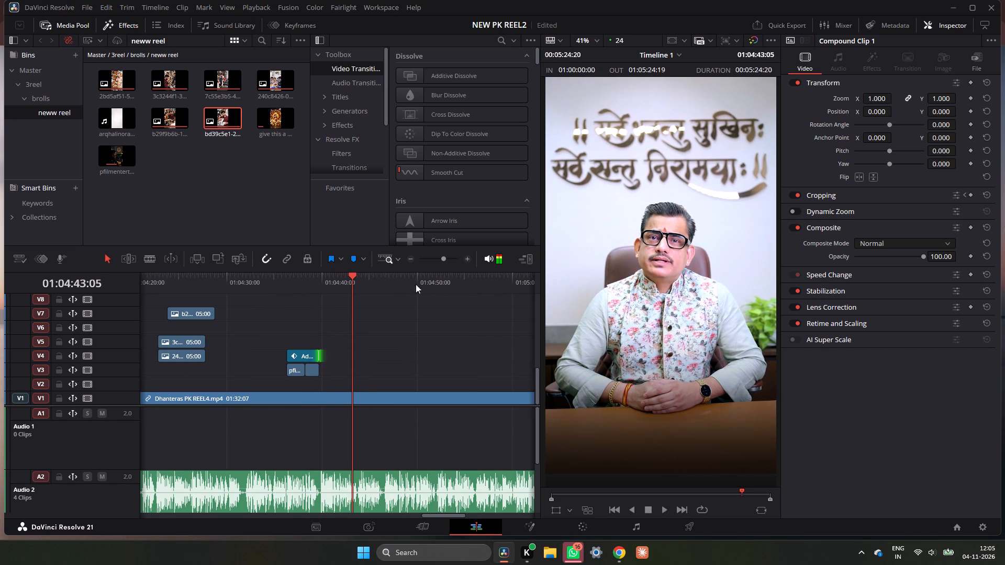
pyautogui.click(327, 284)
pyautogui.click(324, 282)
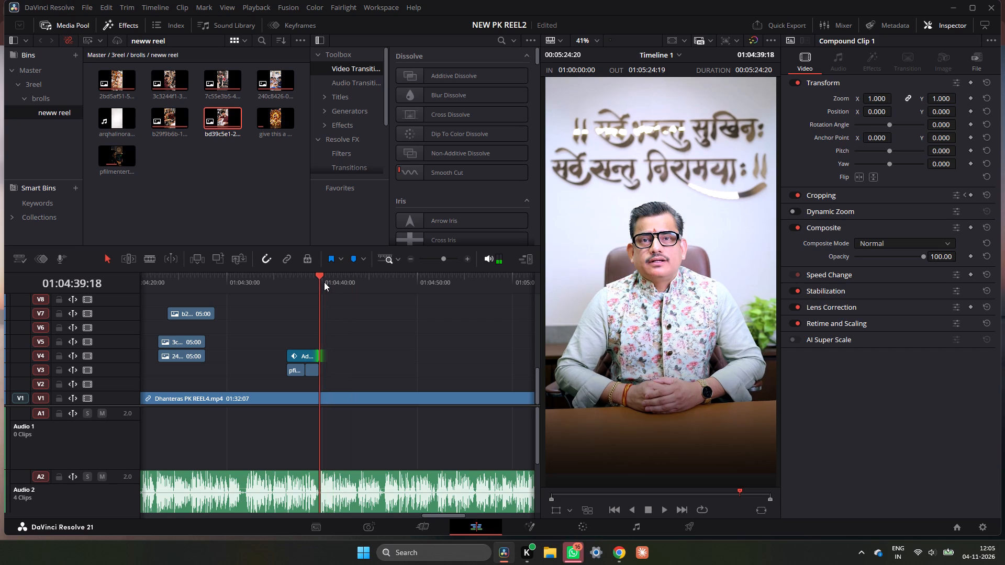
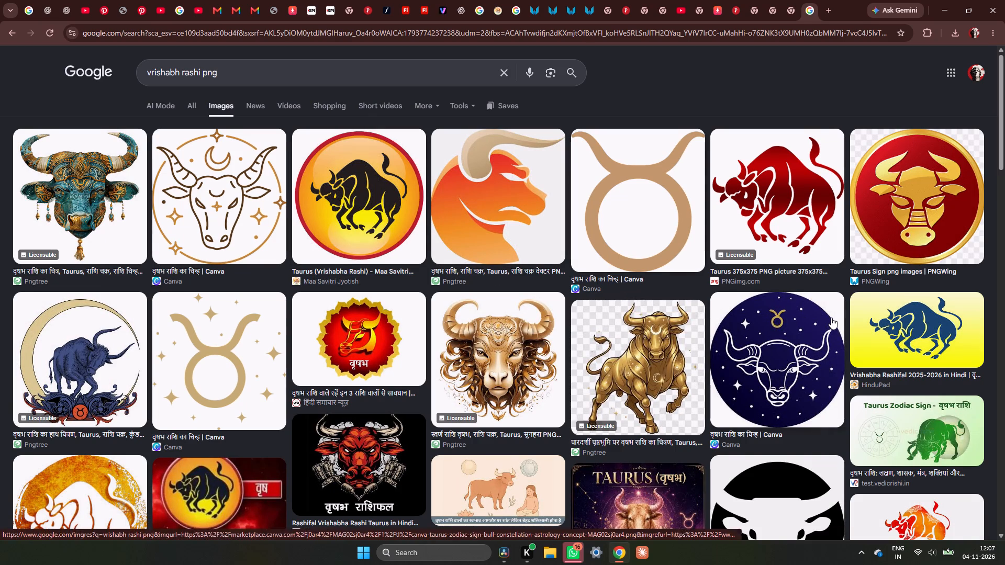
# Look through the "vrishabh rashi png" image results for a suitable Taurus bull graphic.
pyautogui.scroll(-3, 831, 318)
pyautogui.scroll(5, 811, 295)
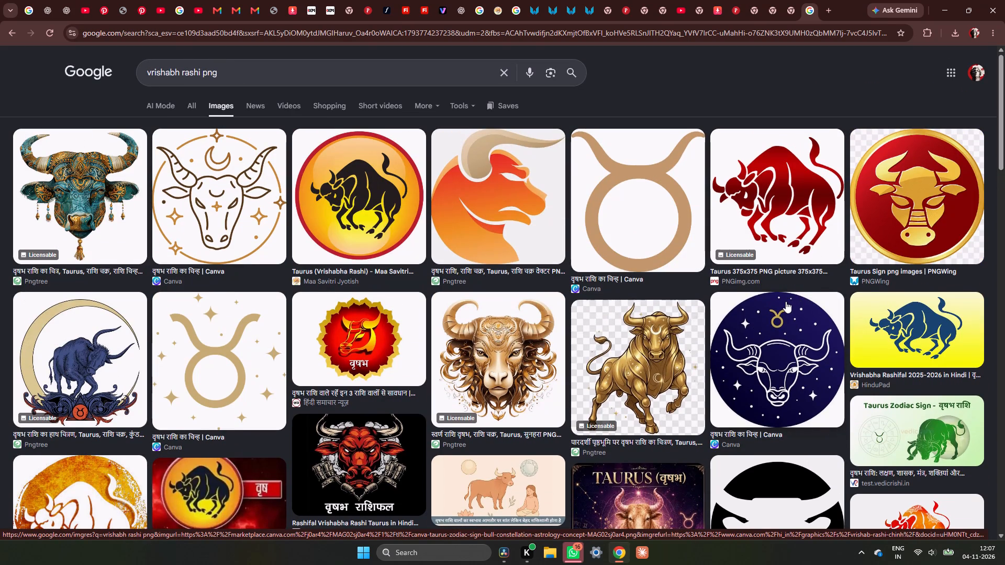
pyautogui.scroll(-6, 763, 316)
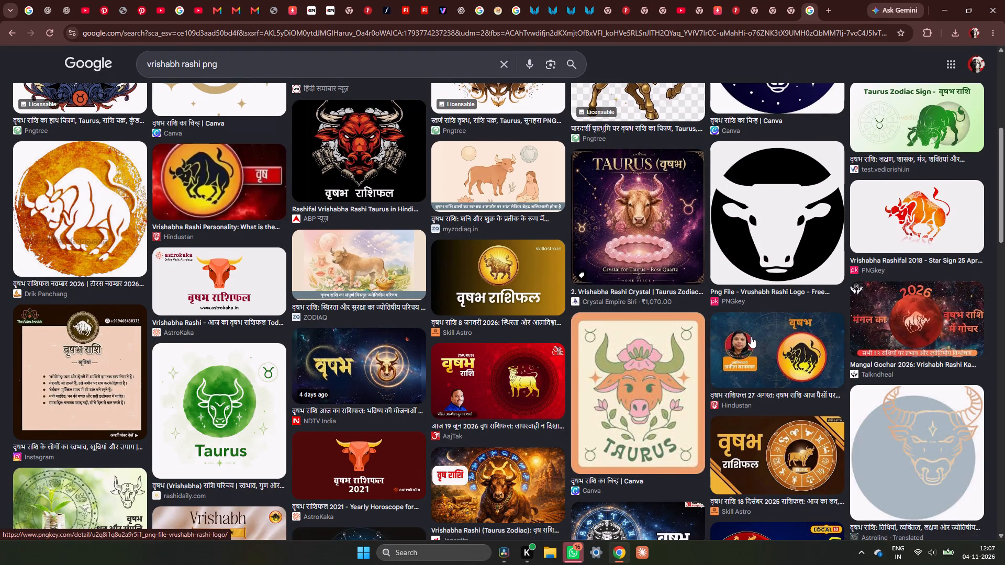
pyautogui.scroll(1, 751, 336)
pyautogui.scroll(-9, 751, 336)
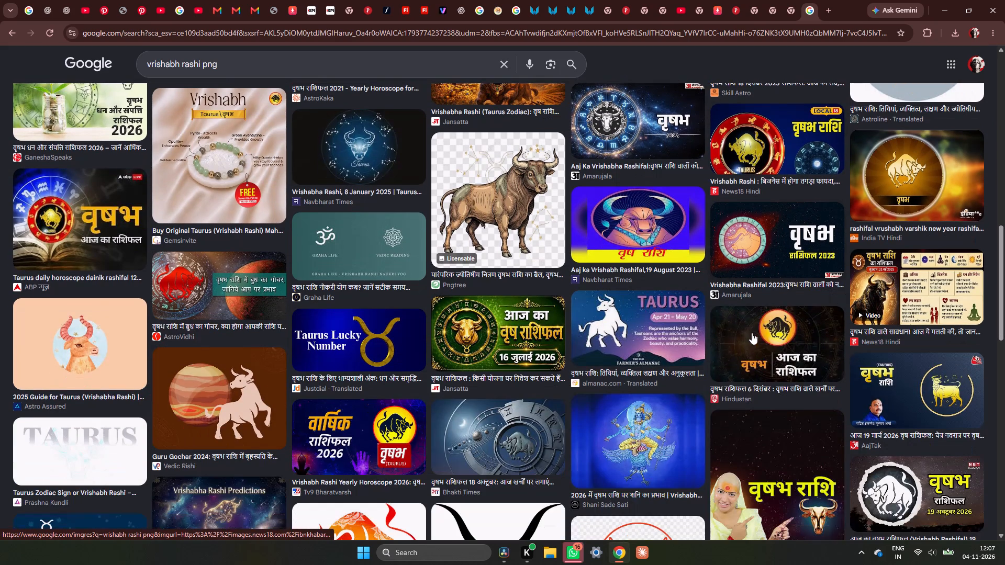
pyautogui.scroll(-6, 707, 345)
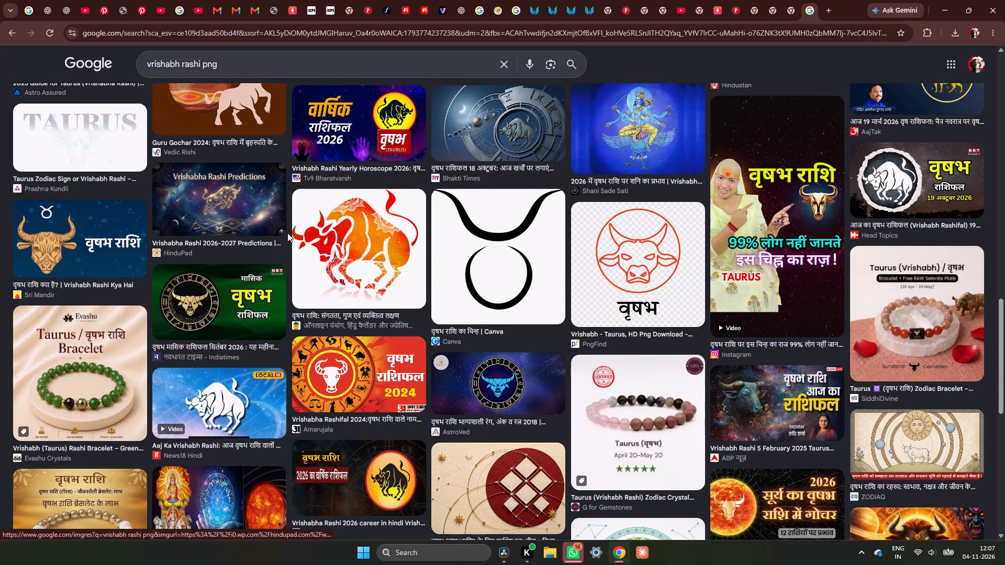
pyautogui.scroll(-5, 483, 225)
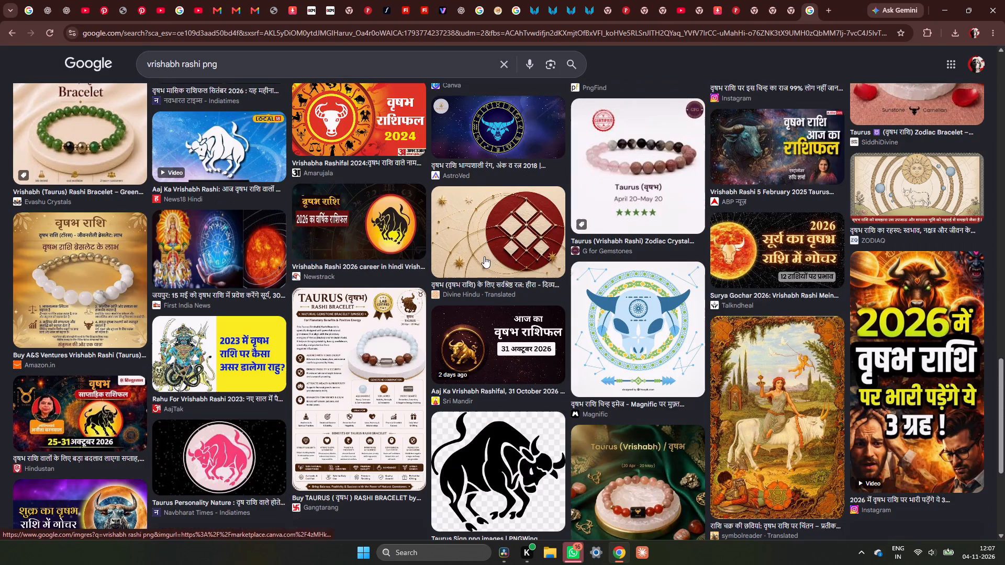
pyautogui.scroll(-6, 481, 261)
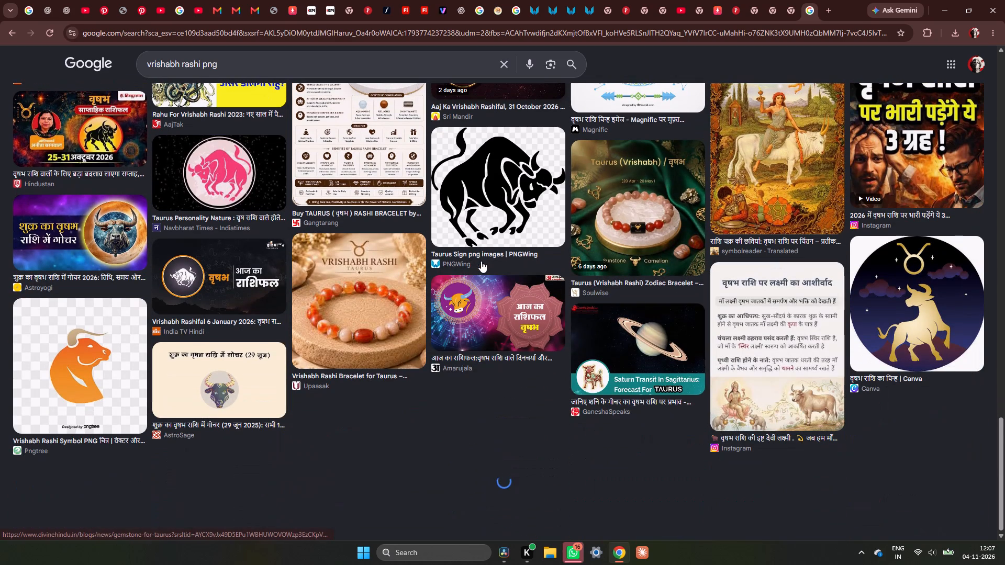
pyautogui.scroll(-6, 486, 273)
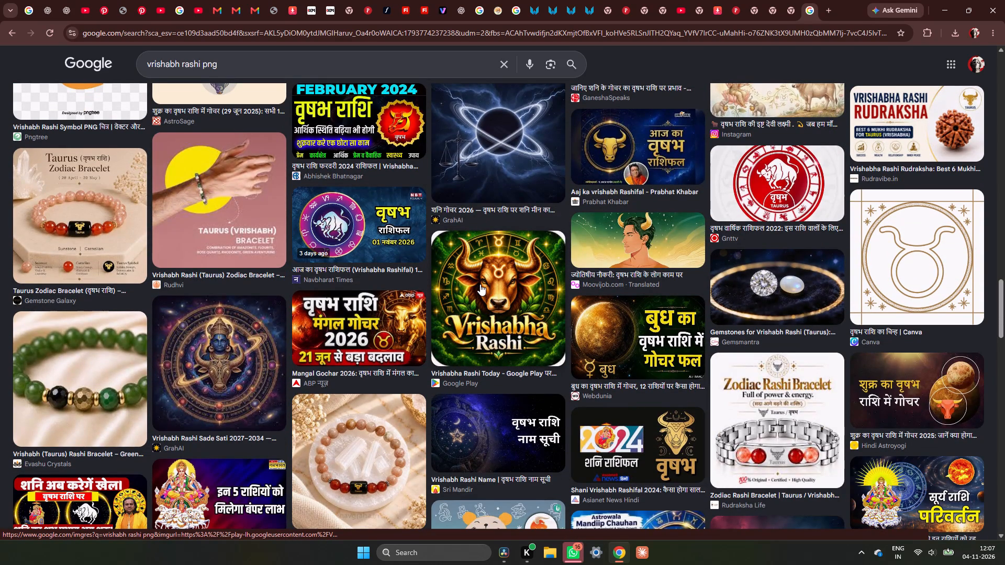
pyautogui.scroll(-6, 487, 299)
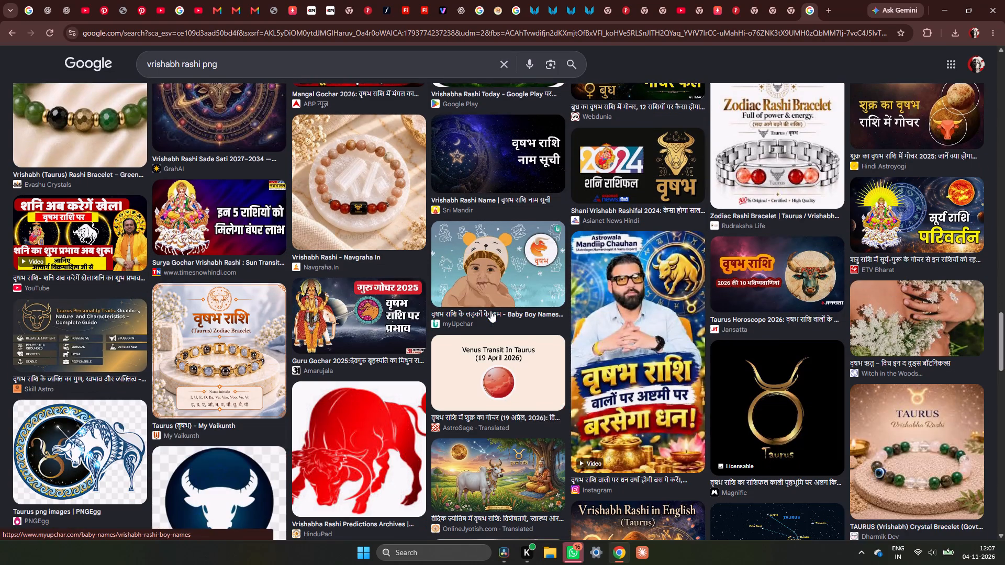
pyautogui.scroll(-8, 490, 301)
pyautogui.scroll(1, 489, 301)
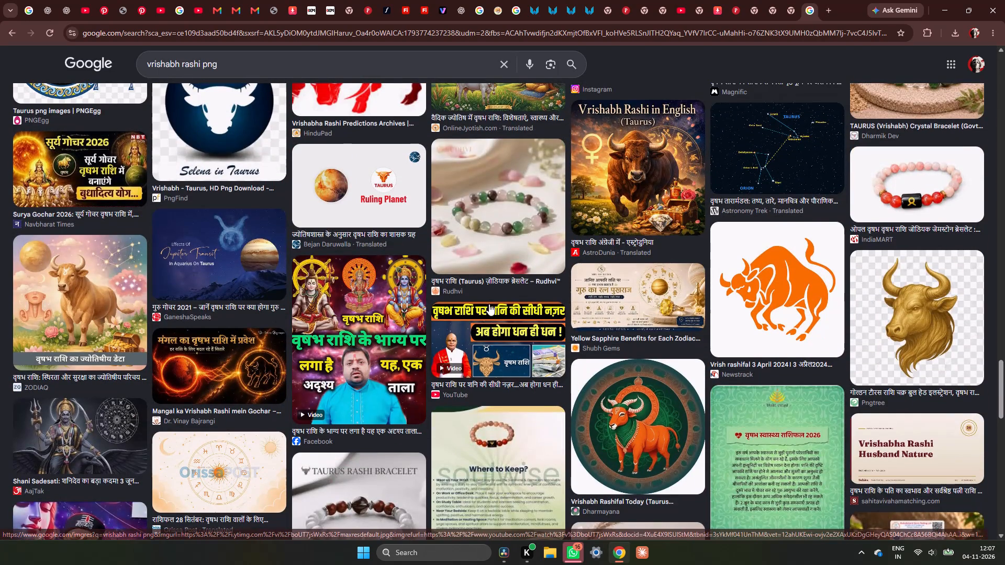
pyautogui.scroll(-5, 488, 304)
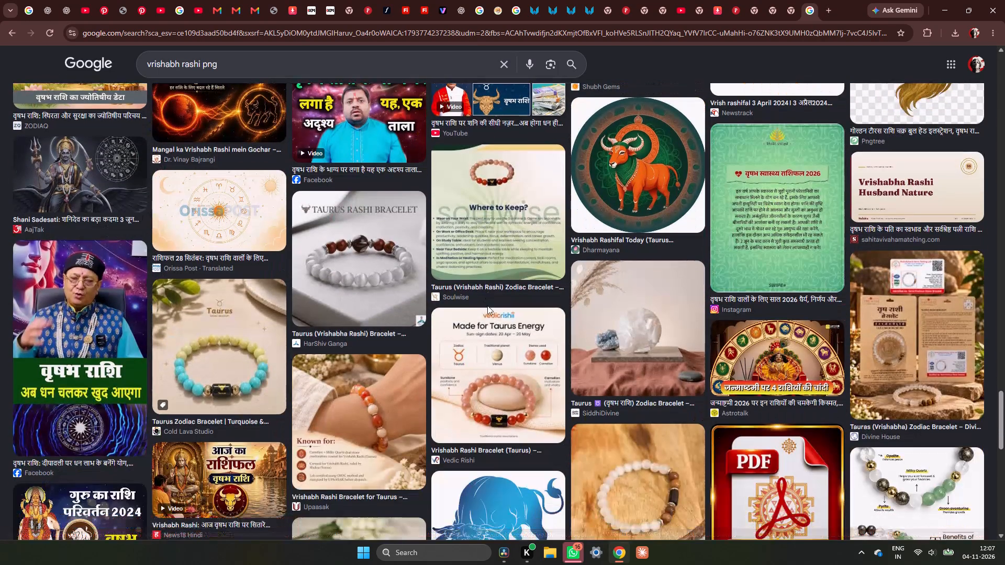
pyautogui.scroll(-7, 487, 306)
pyautogui.scroll(-6, 530, 333)
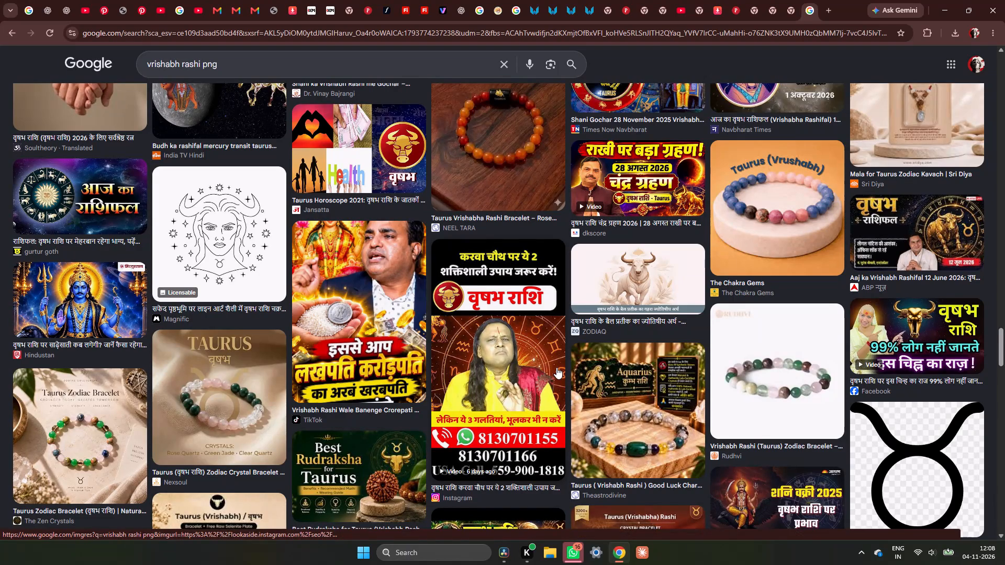
pyautogui.scroll(-5, 556, 367)
pyautogui.scroll(11, 556, 368)
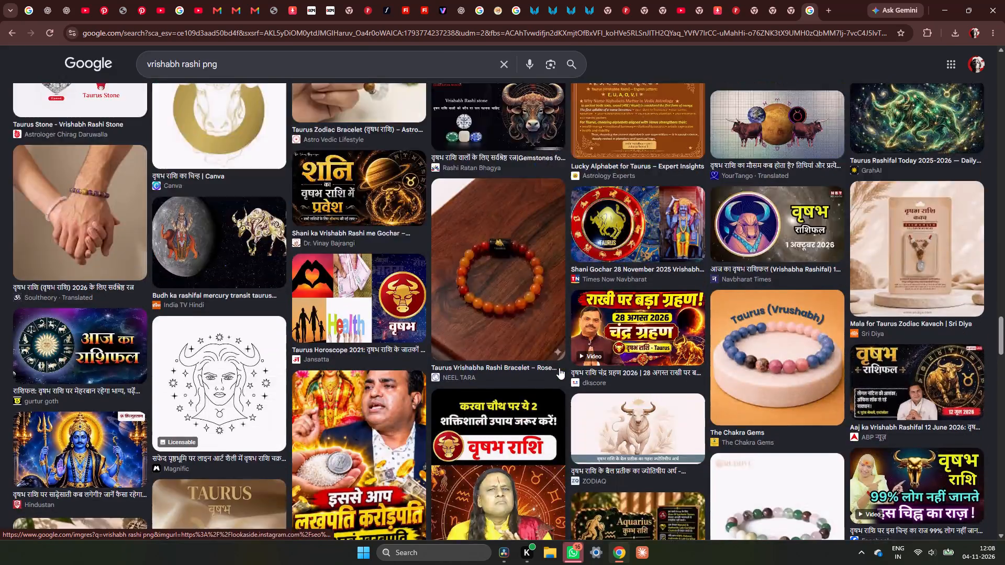
pyautogui.scroll(18, 559, 368)
pyautogui.scroll(6, 562, 368)
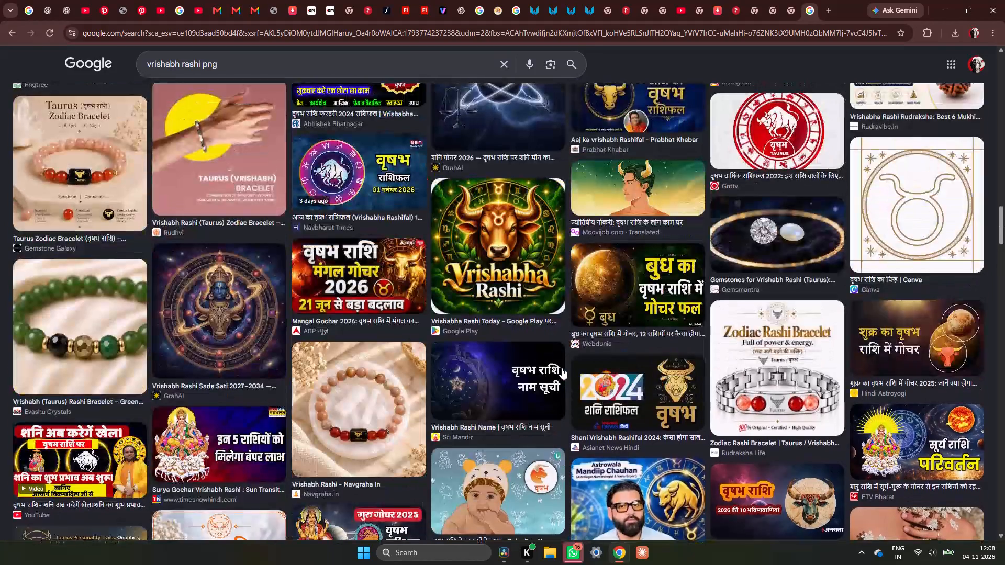
pyautogui.scroll(15, 562, 368)
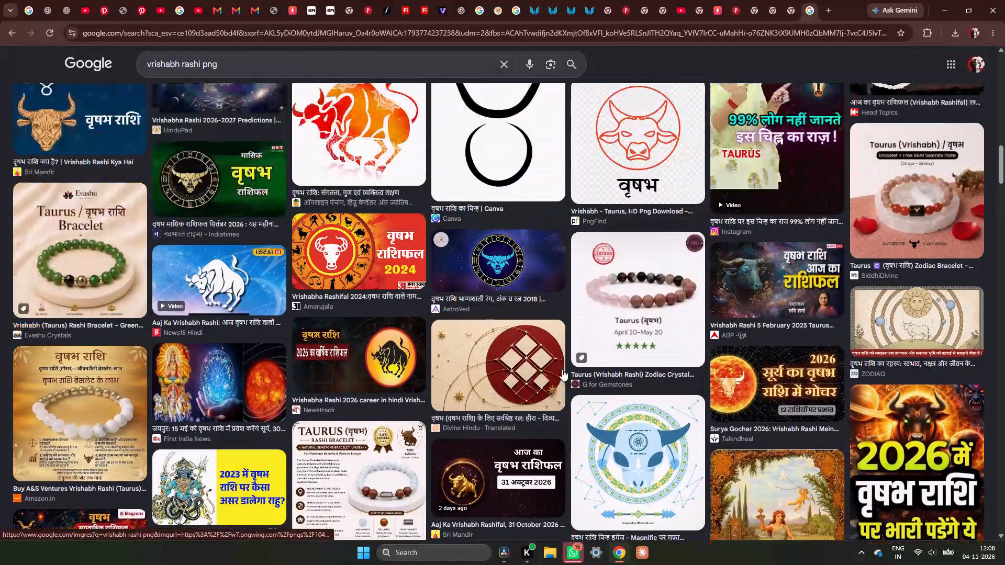
pyautogui.scroll(11, 562, 369)
pyautogui.scroll(-5, 562, 369)
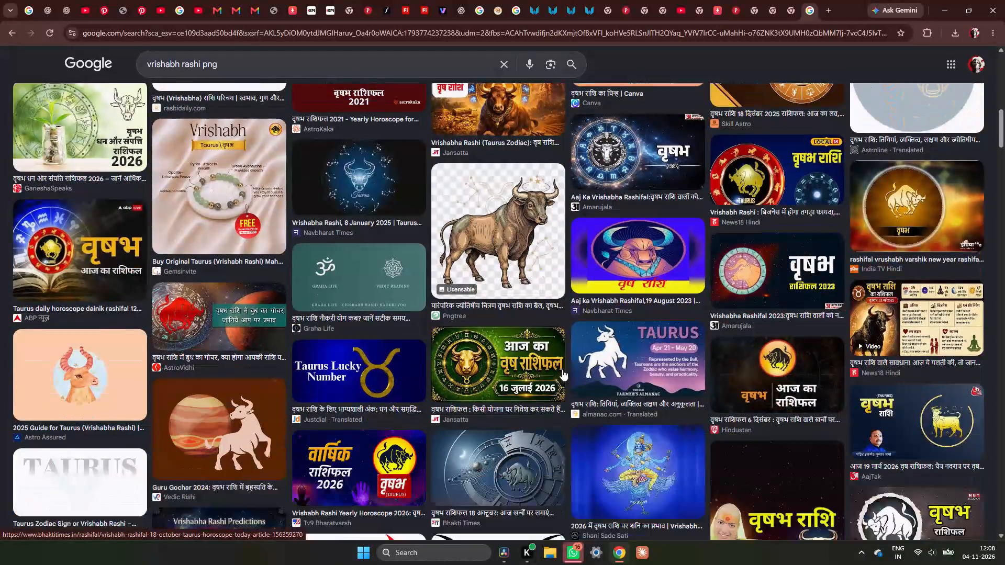
pyautogui.scroll(13, 562, 369)
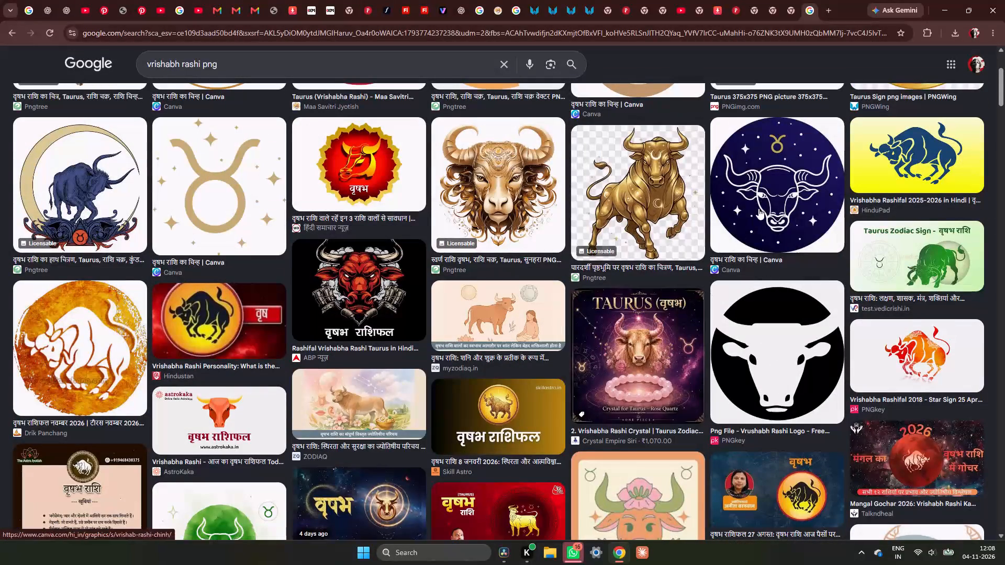
# Preview Canva's navy circular Taurus image with the white bull head and examine its related images.
pyautogui.click(761, 199)
pyautogui.scroll(-6, 798, 341)
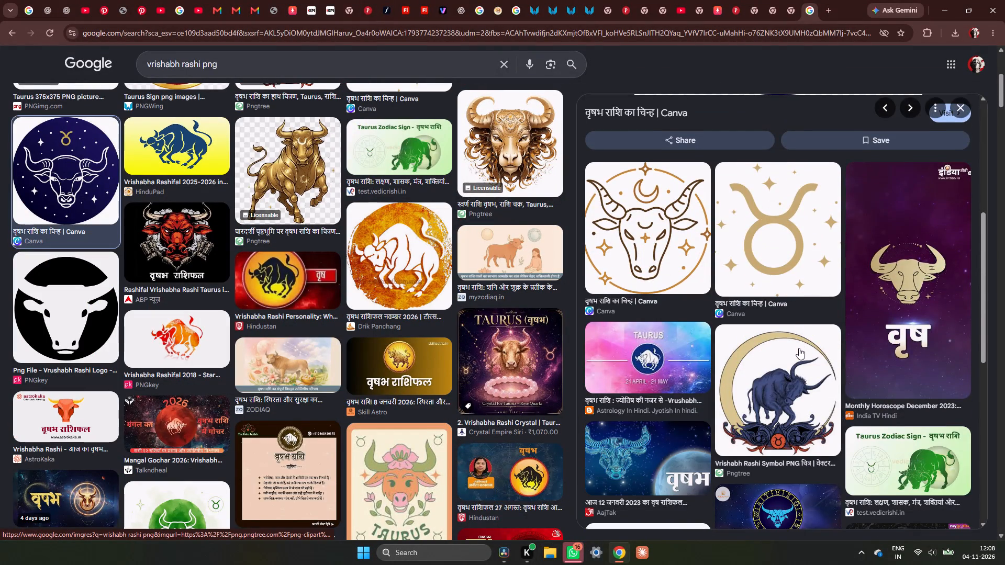
pyautogui.scroll(-6, 799, 355)
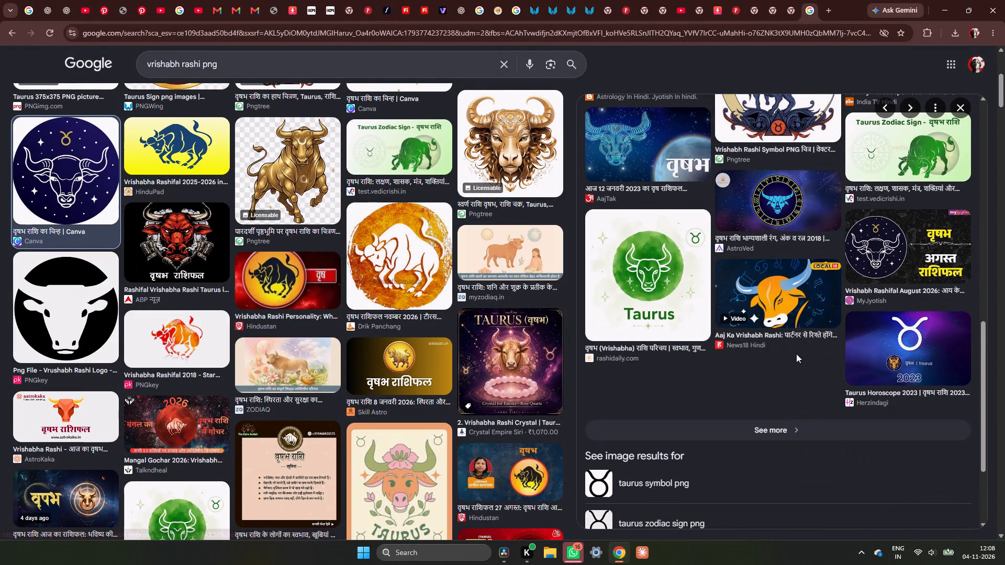
pyautogui.scroll(13, 341, 315)
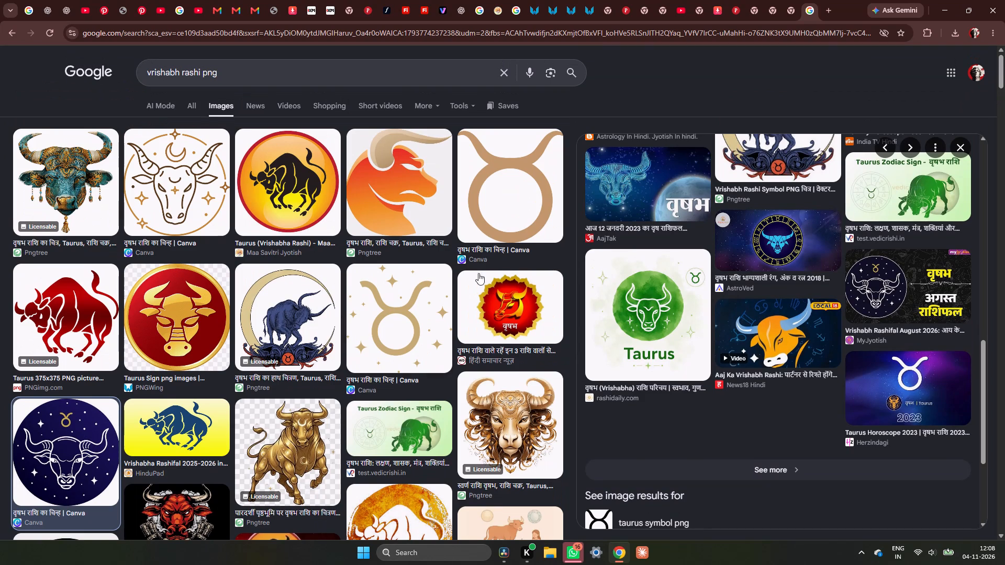
pyautogui.click(61, 439)
pyautogui.rightClick(60, 439)
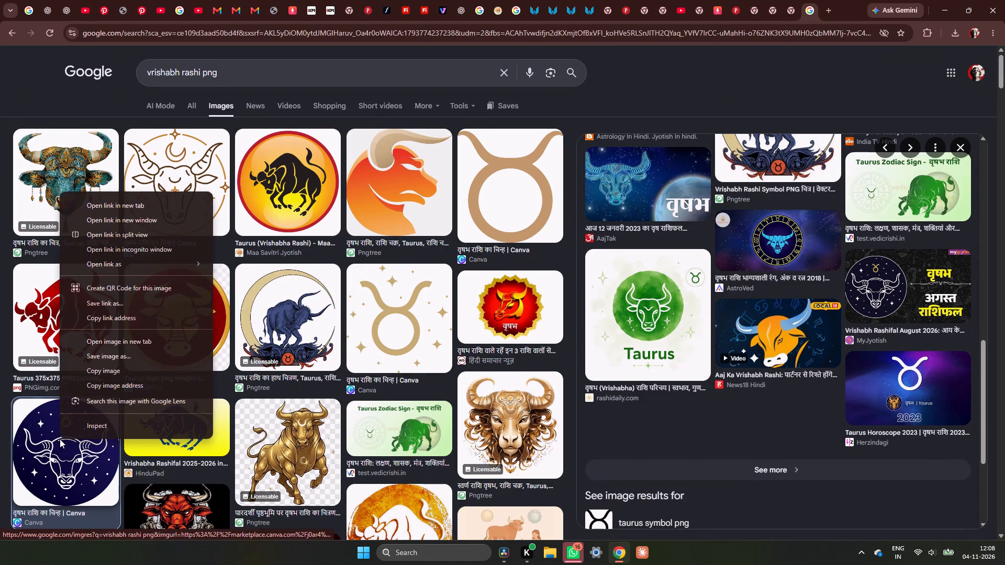
pyautogui.scroll(5, 472, 255)
pyautogui.scroll(17, 762, 250)
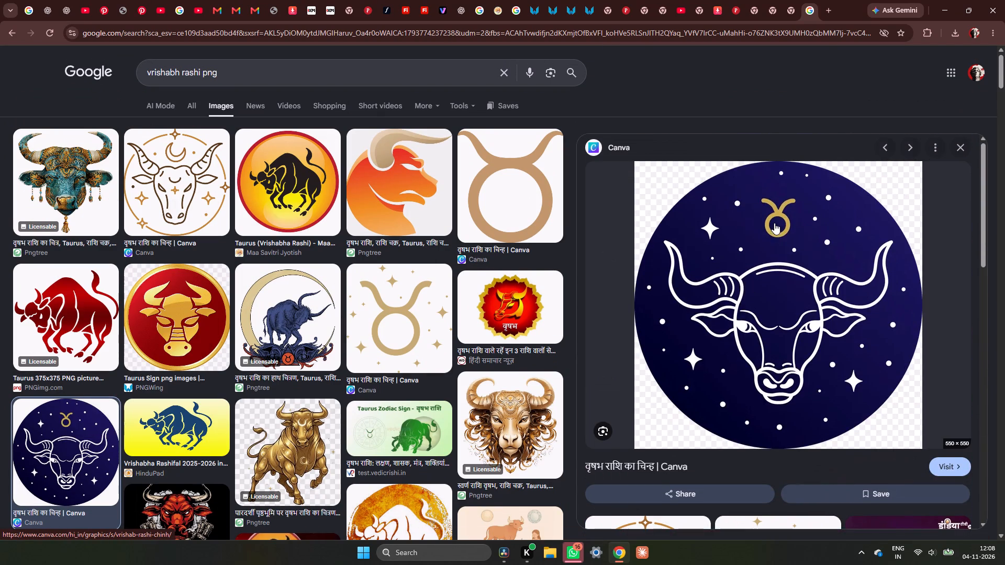
pyautogui.scroll(1, 774, 223)
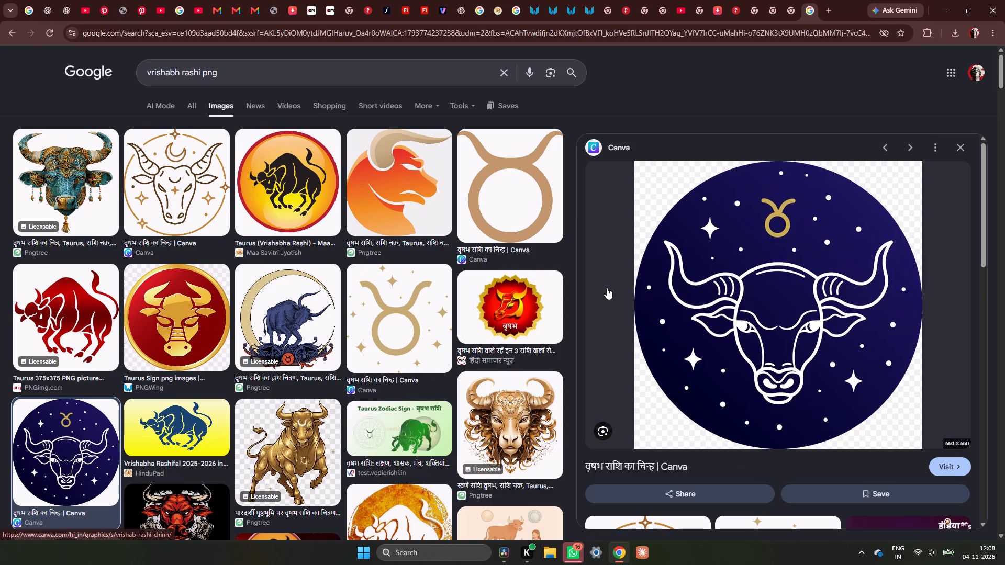
# Preview Maa Savitri Jyotish's orange circular Taurus image with the black bull and examine its related images.
pyautogui.click(320, 191)
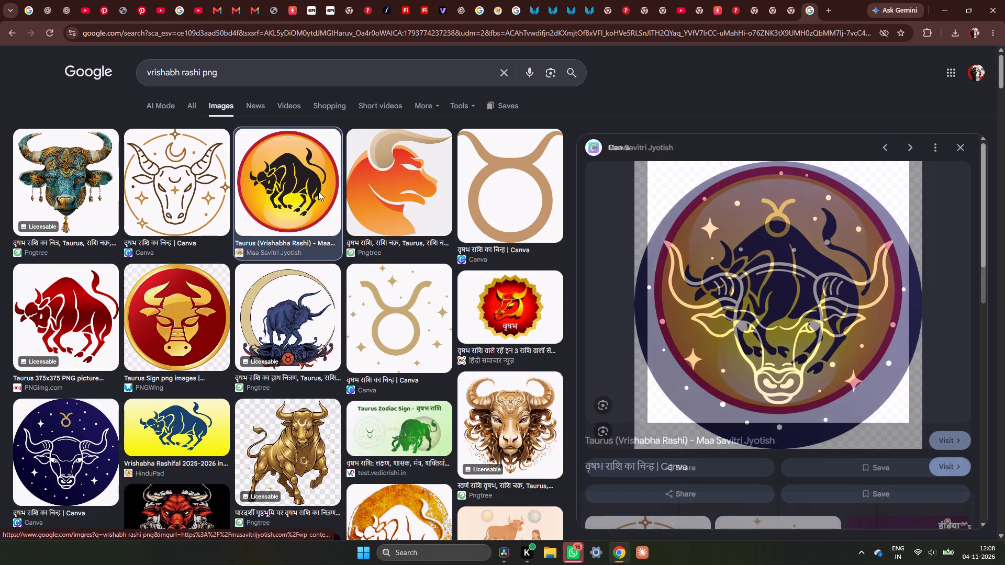
pyautogui.scroll(-3, 802, 321)
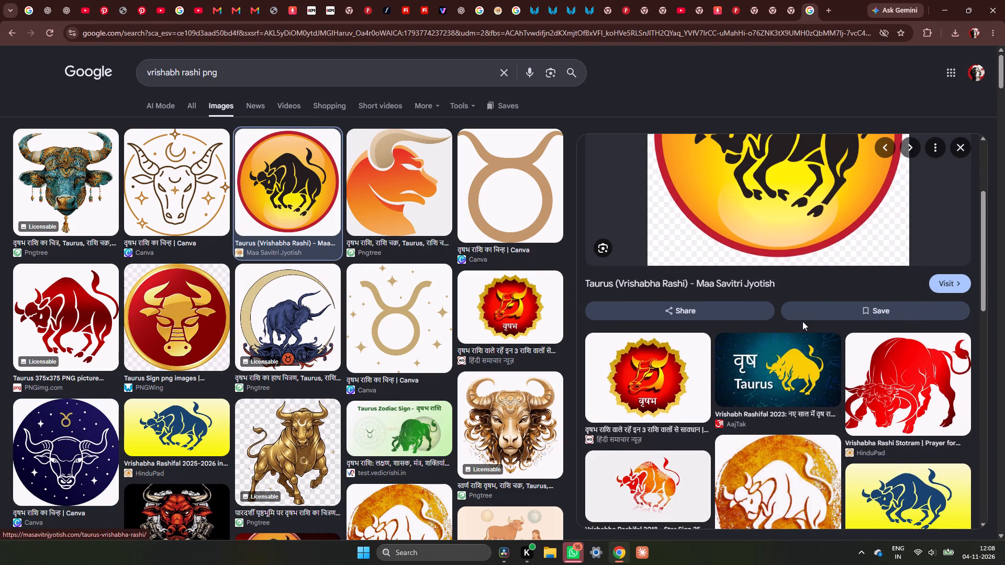
pyautogui.scroll(-5, 802, 321)
pyautogui.scroll(10, 802, 321)
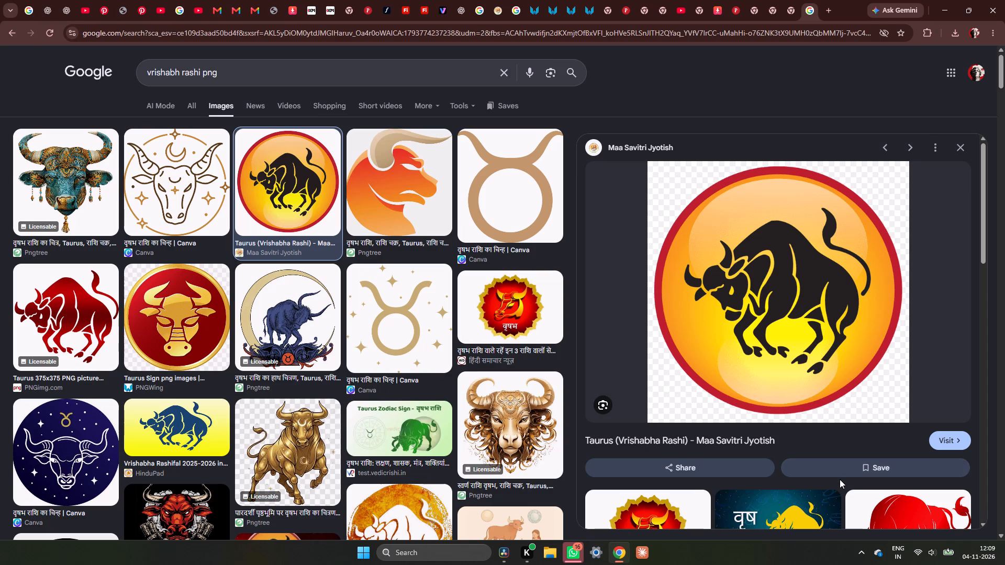
pyautogui.scroll(-8, 832, 430)
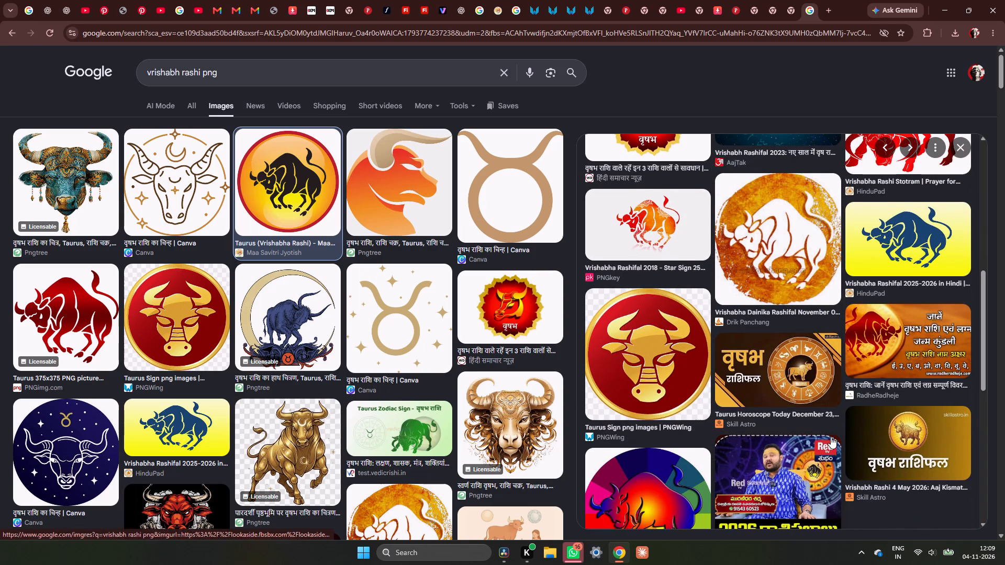
pyautogui.scroll(13, 831, 437)
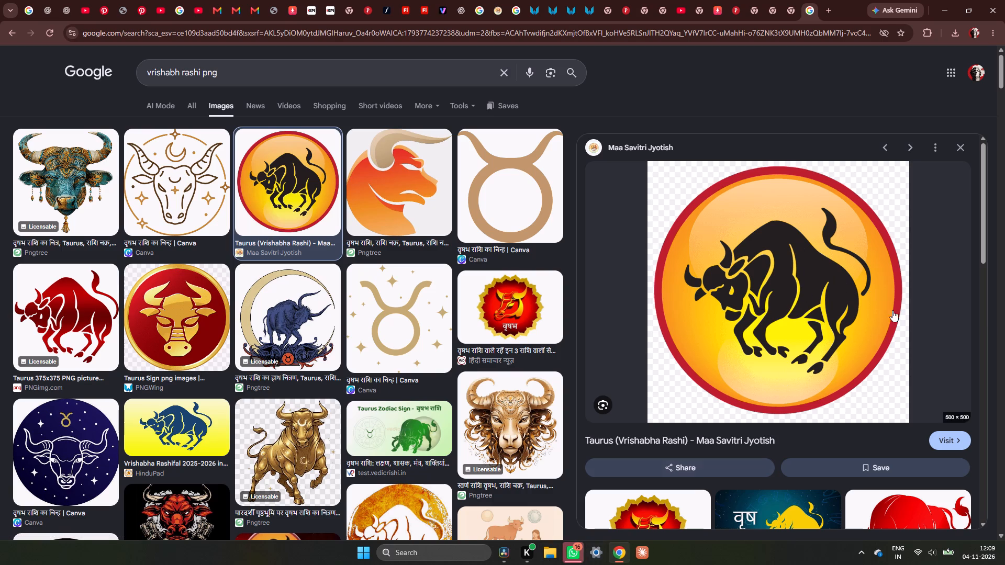
# Switch to DaVinci Resolve and replay the Dhanteras speech from about 01:04:19 to 01:04:22, listening for where the zodiac image belongs.
pyautogui.click(499, 558)
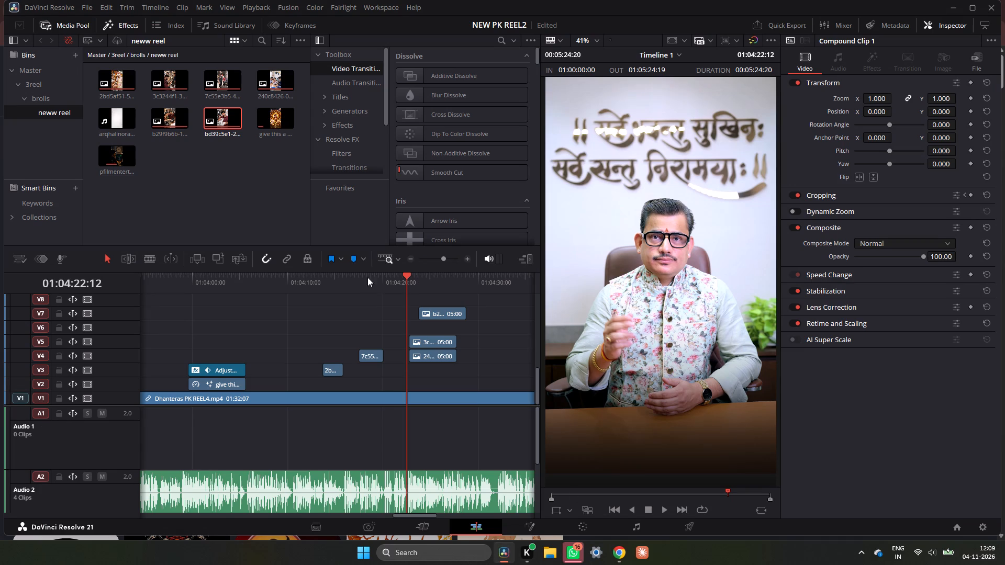
pyautogui.click(383, 293)
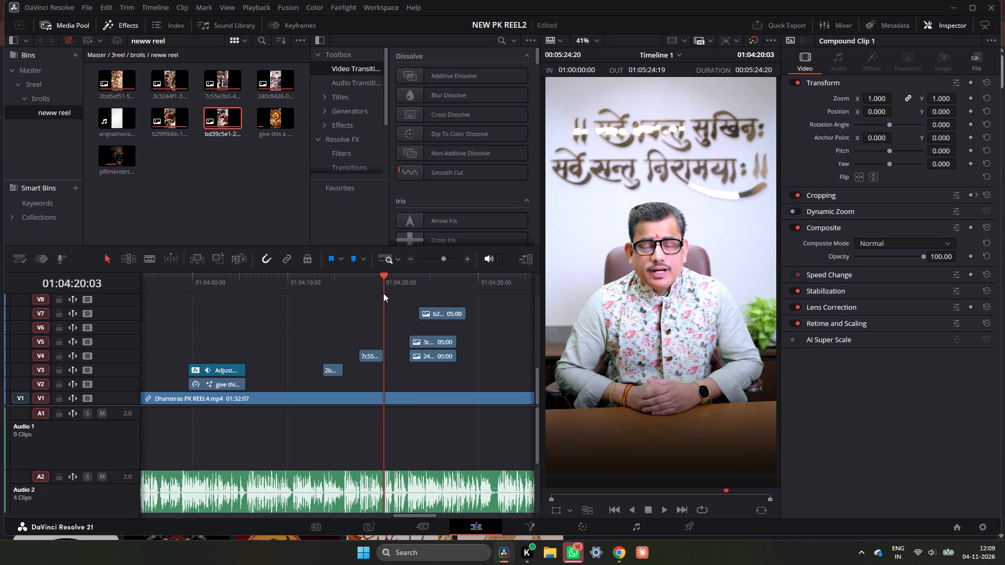
pyautogui.press('space')
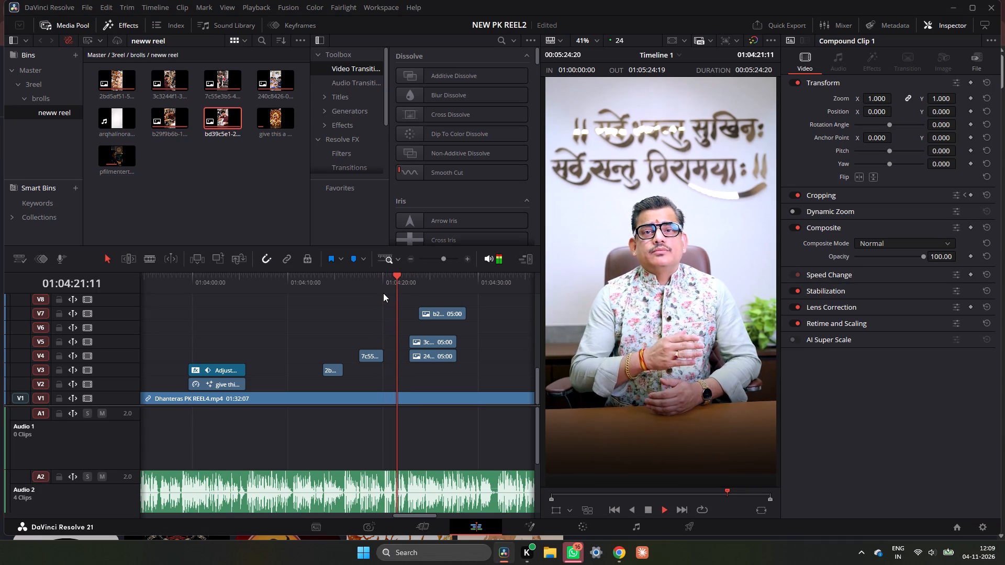
pyautogui.press('space')
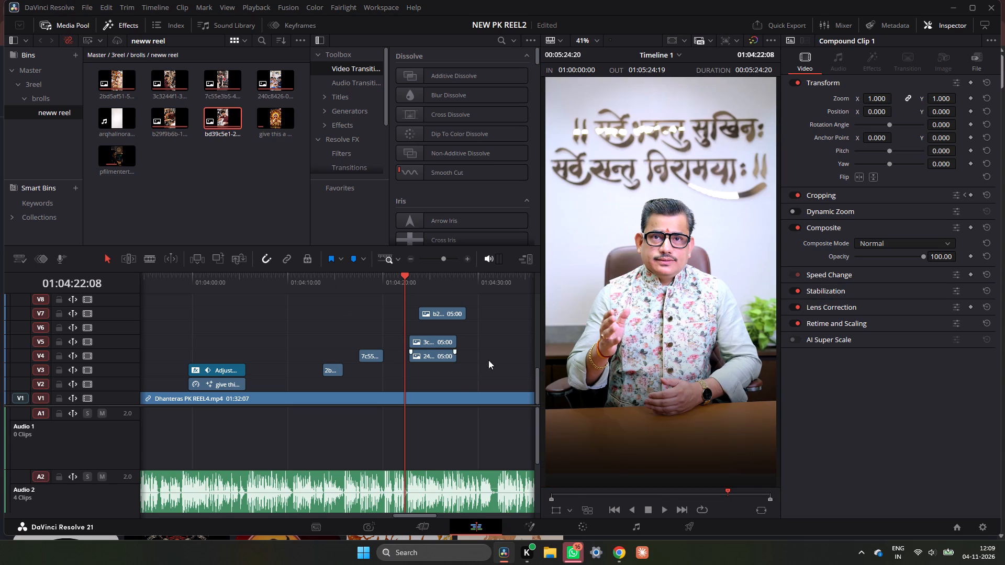
pyautogui.scroll(-5, 407, 398)
pyautogui.scroll(4, 414, 407)
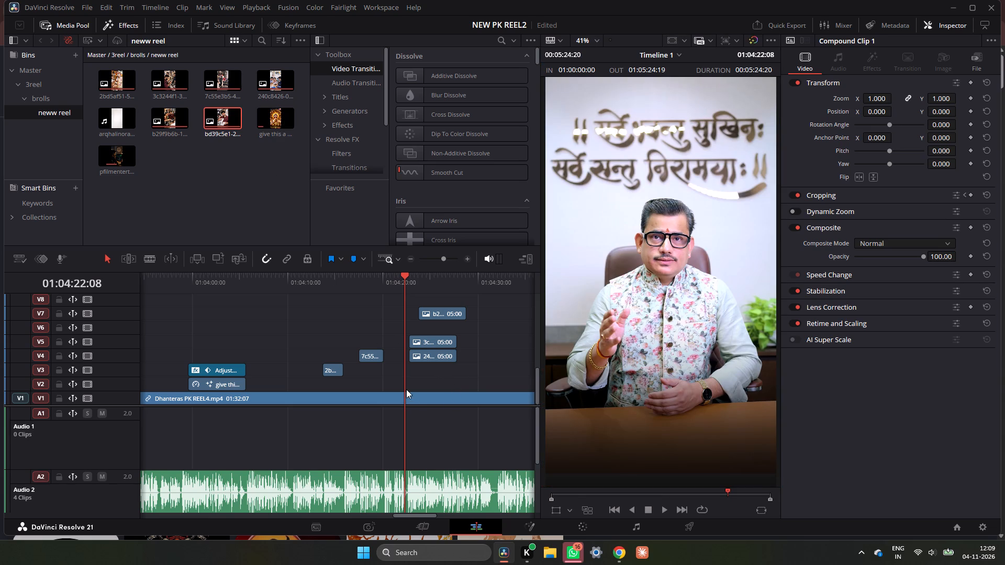
pyautogui.click(402, 396)
pyautogui.click(371, 282)
pyautogui.press('space')
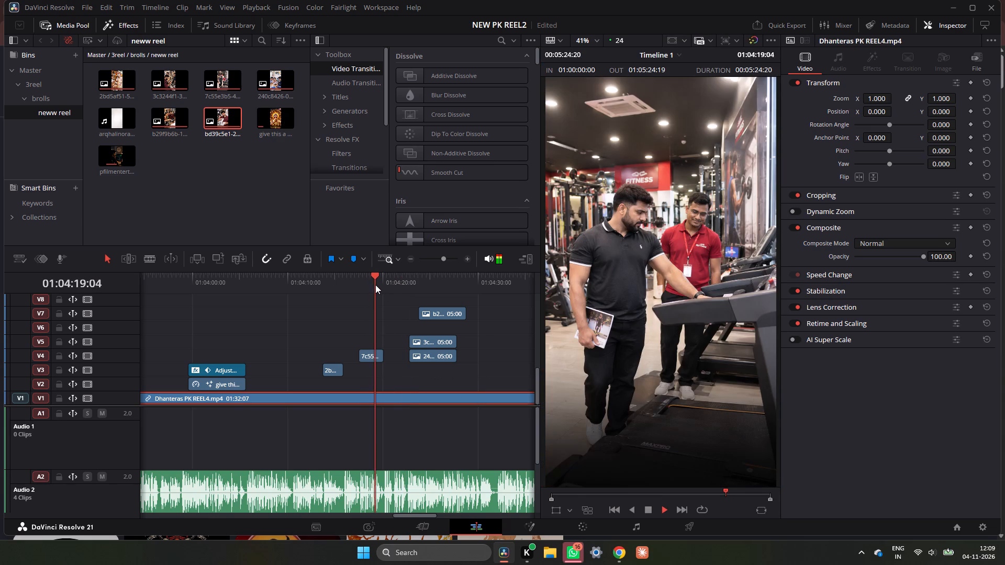
pyautogui.press('space')
pyautogui.press('space')
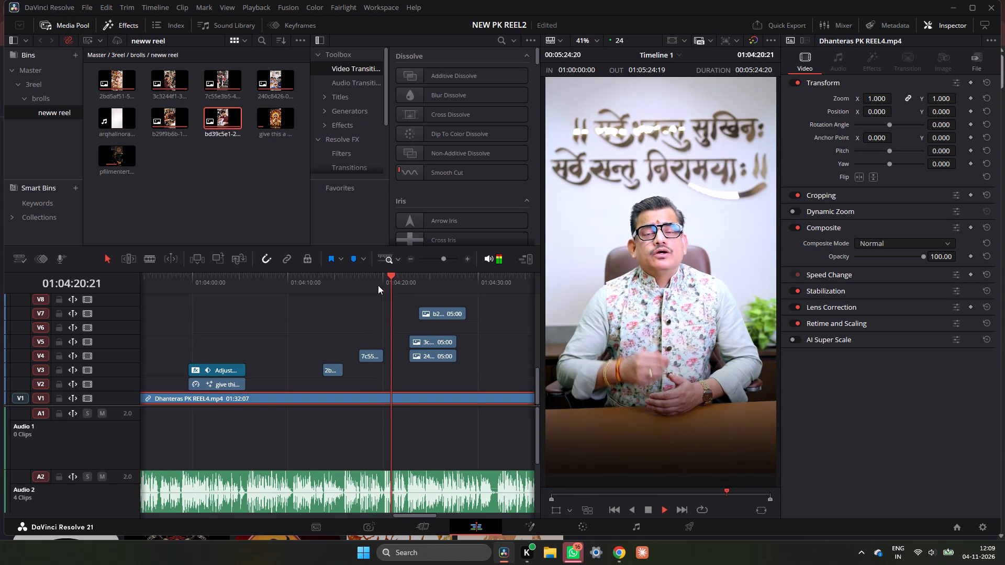
pyautogui.press('space')
pyautogui.press('space')
pyautogui.press('space')
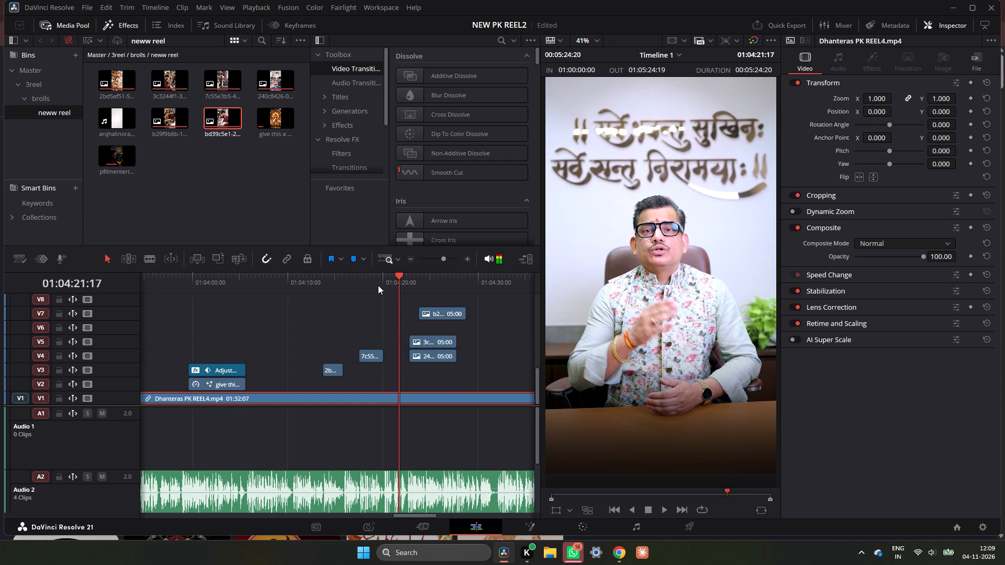
# Replay the Dhanteras speech between about 01:04:20 and 01:04:23, listening for the zodiac signs mentioned.
pyautogui.press('space')
pyautogui.press('space')
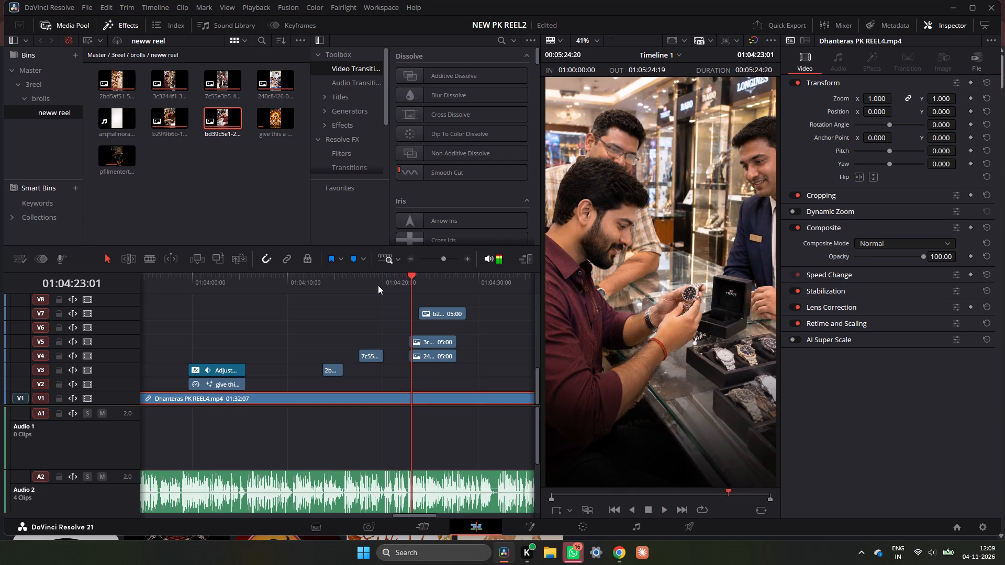
pyautogui.click(378, 287)
pyautogui.press('space')
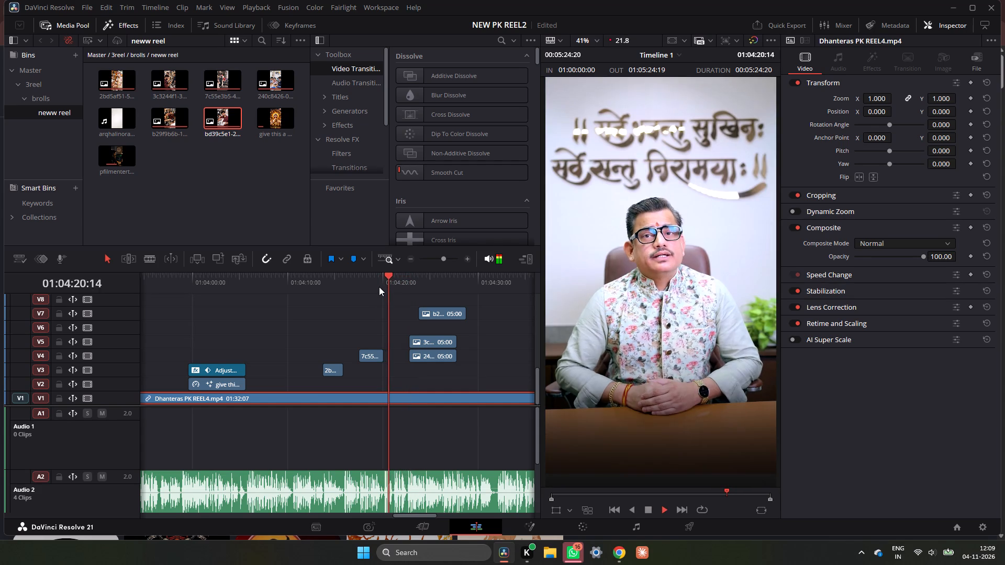
pyautogui.press('space')
pyautogui.press('space')
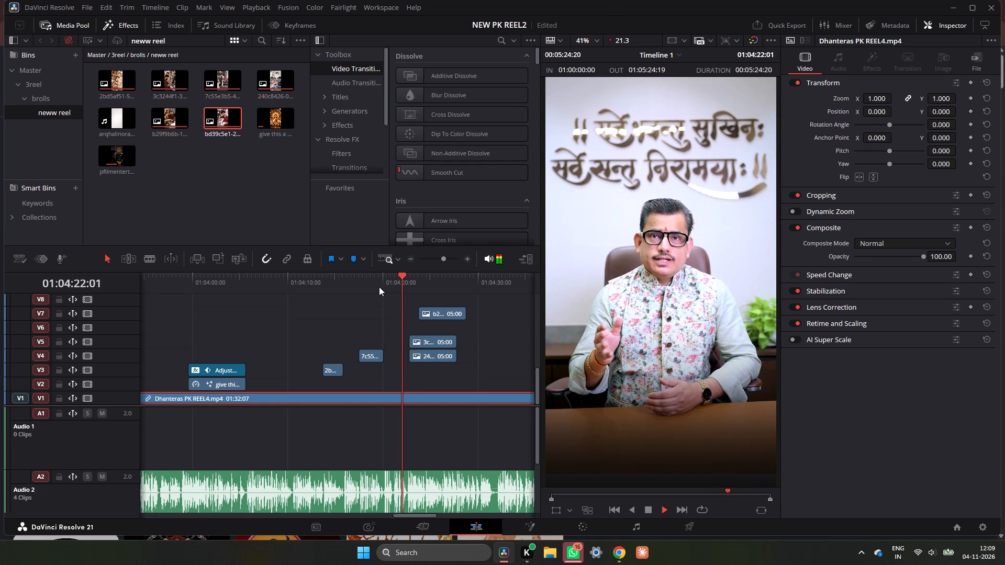
pyautogui.press('space')
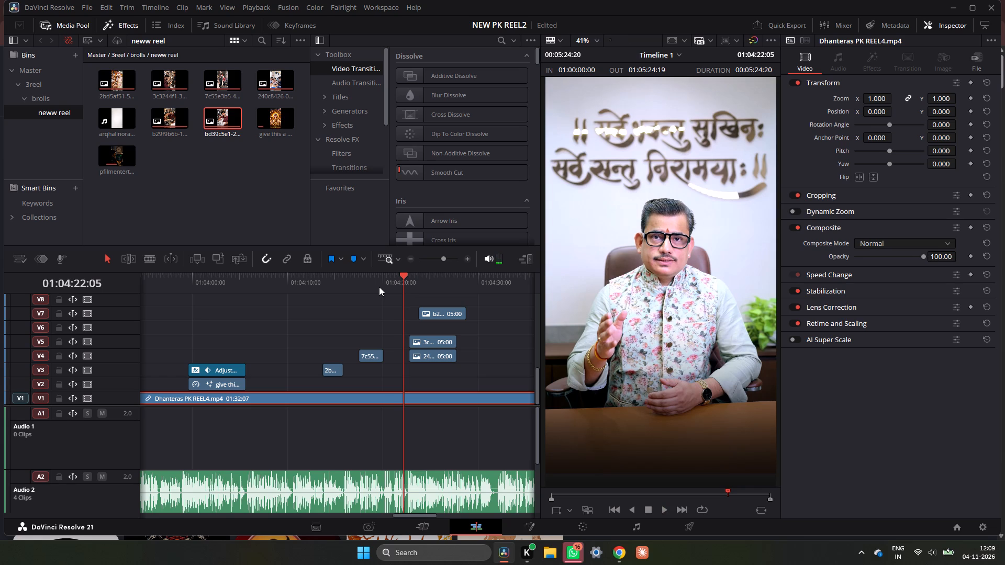
pyautogui.click(379, 287)
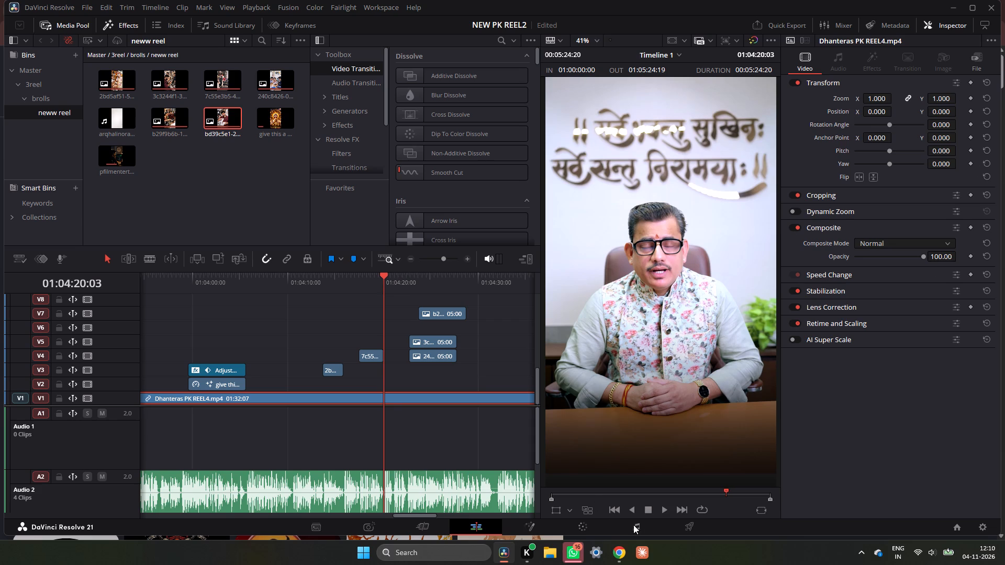
# Switch to Chrome and save Maa Savitri Jyotish's orange circular Taurus image as 2.png in the New ai pic folder.
pyautogui.click(612, 561)
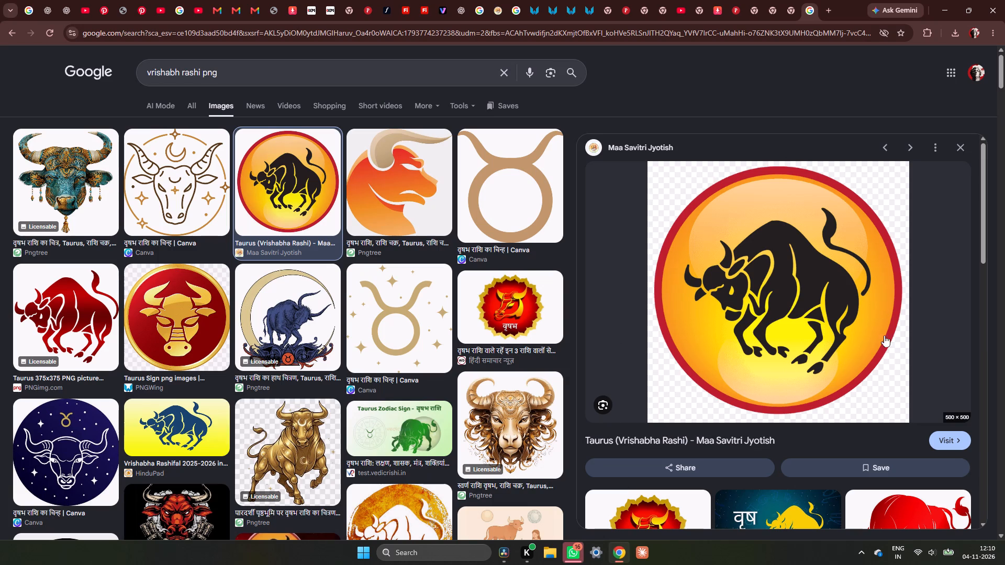
pyautogui.scroll(-4, 836, 289)
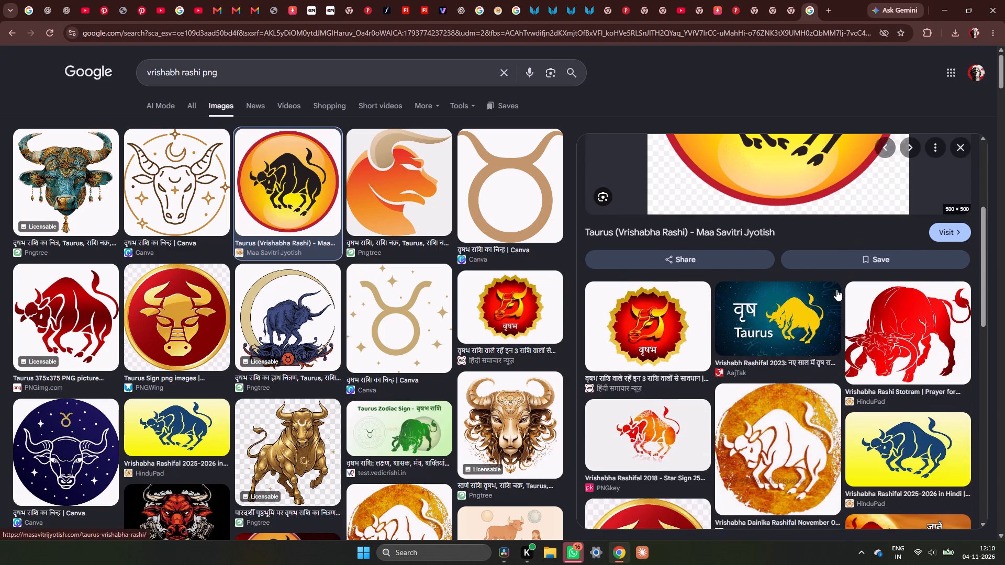
pyautogui.scroll(3, 838, 210)
pyautogui.rightClick(837, 239)
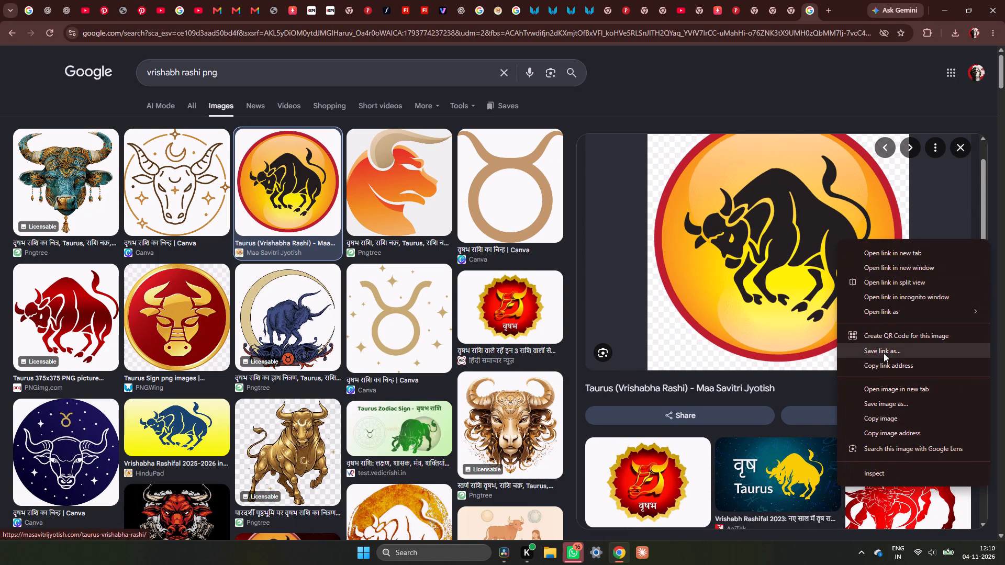
pyautogui.scroll(3, 774, 259)
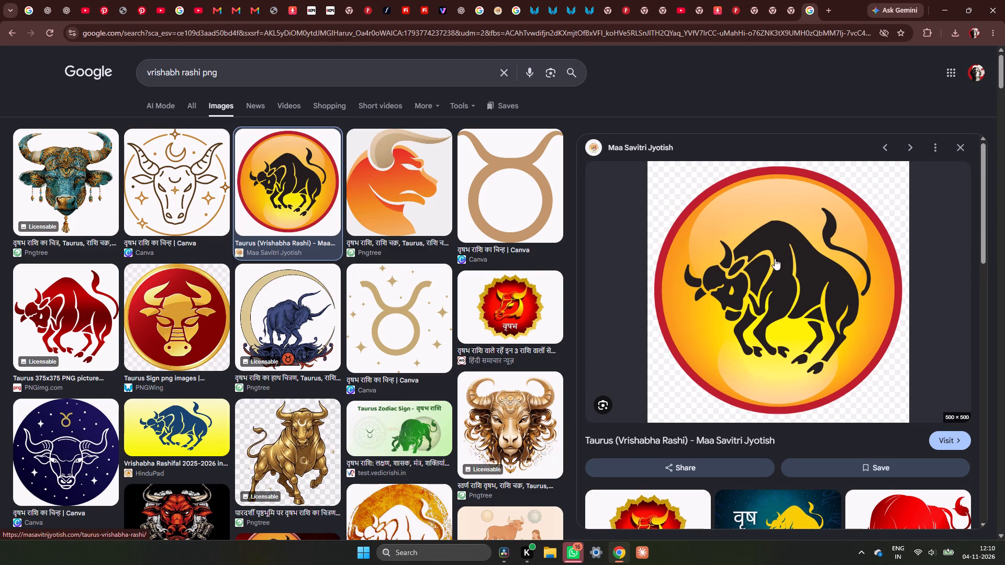
pyautogui.rightClick(775, 258)
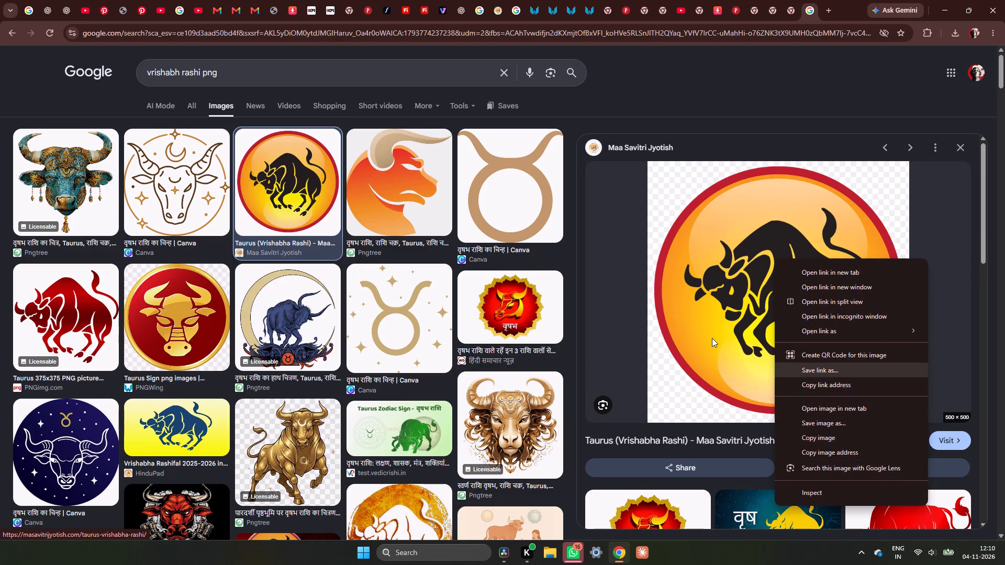
pyautogui.click(833, 424)
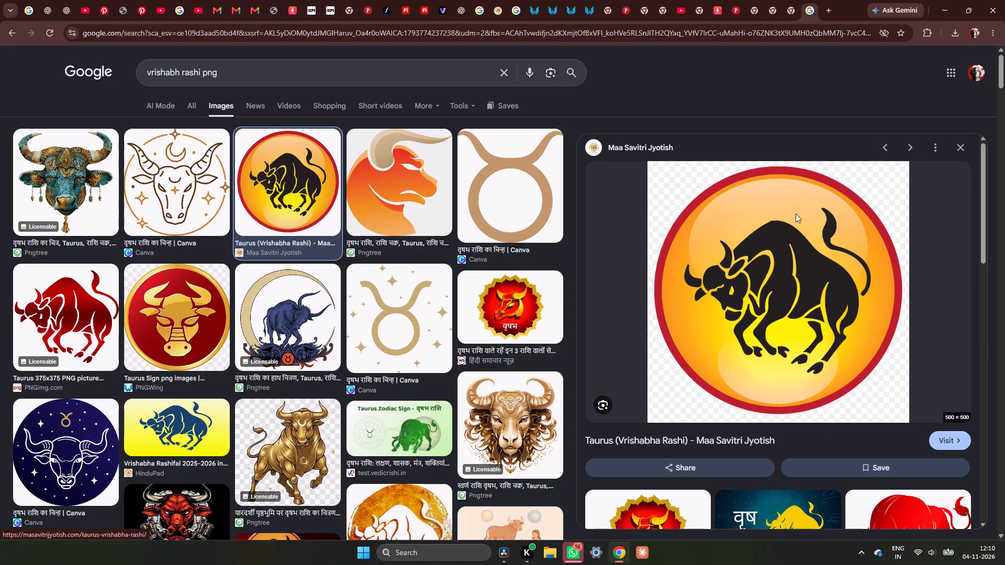
pyautogui.scroll(-4, 536, 190)
pyautogui.scroll(2, 531, 200)
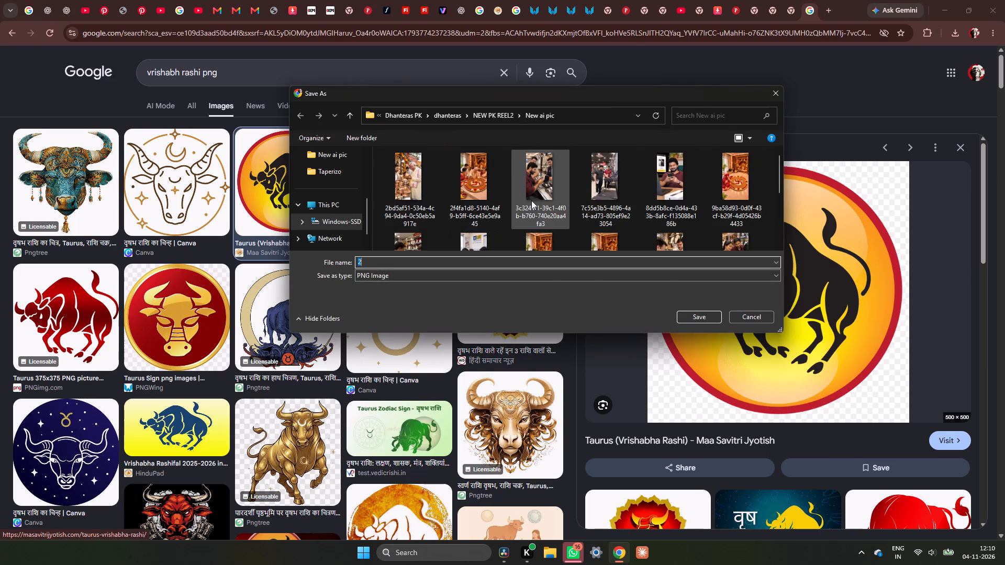
pyautogui.scroll(2, 531, 200)
pyautogui.scroll(-5, 531, 200)
pyautogui.scroll(2, 500, 193)
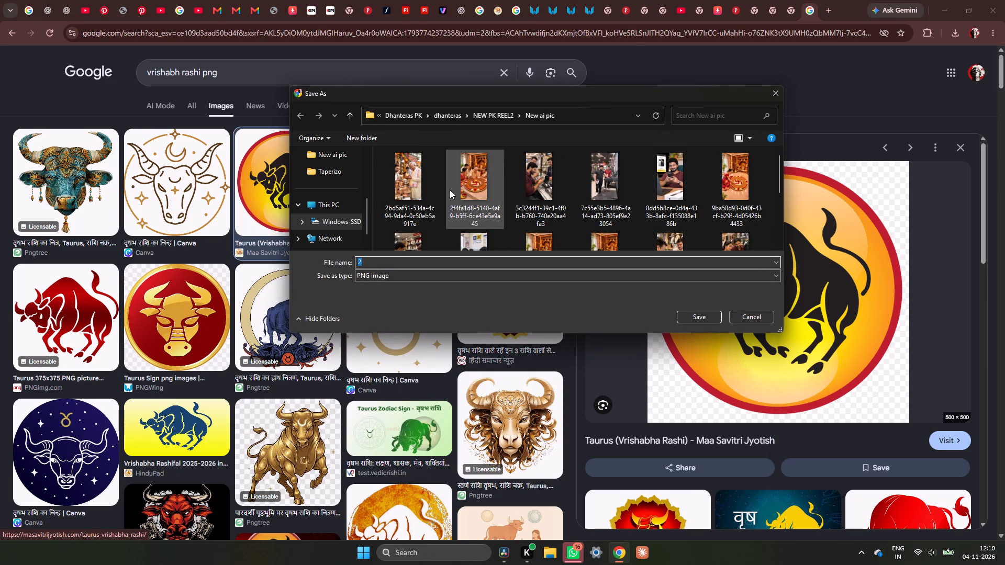
pyautogui.click(359, 154)
pyautogui.scroll(-7, 531, 194)
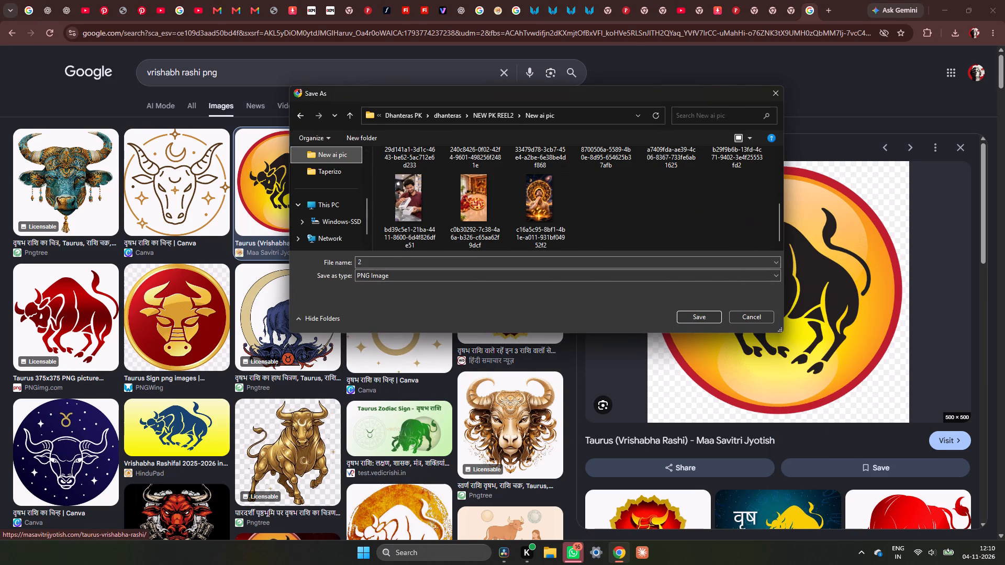
pyautogui.click(703, 319)
# Look through the related images and the "vrishabh rashi png" results for other Taurus bull graphics.
pyautogui.scroll(-12, 706, 335)
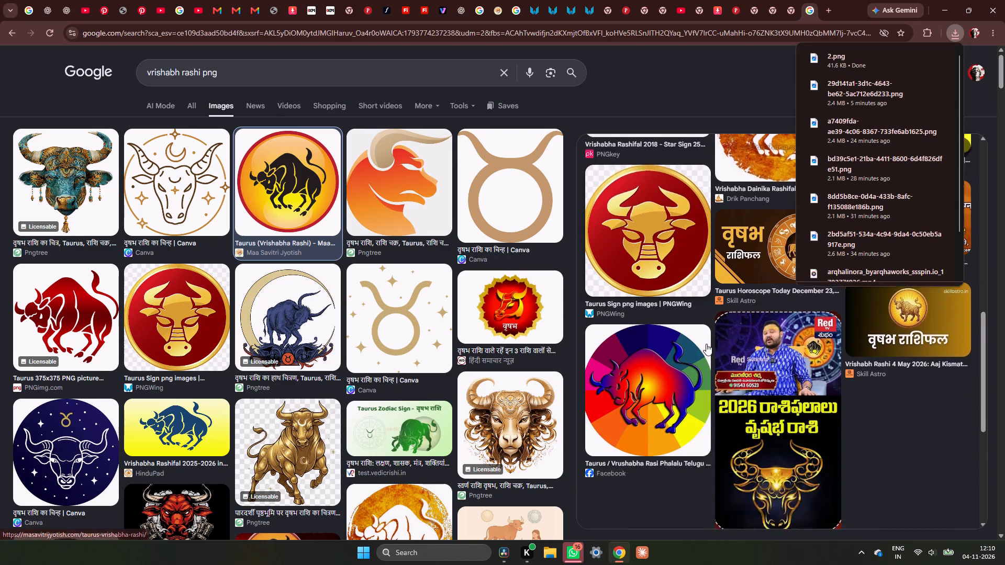
pyautogui.scroll(12, 727, 240)
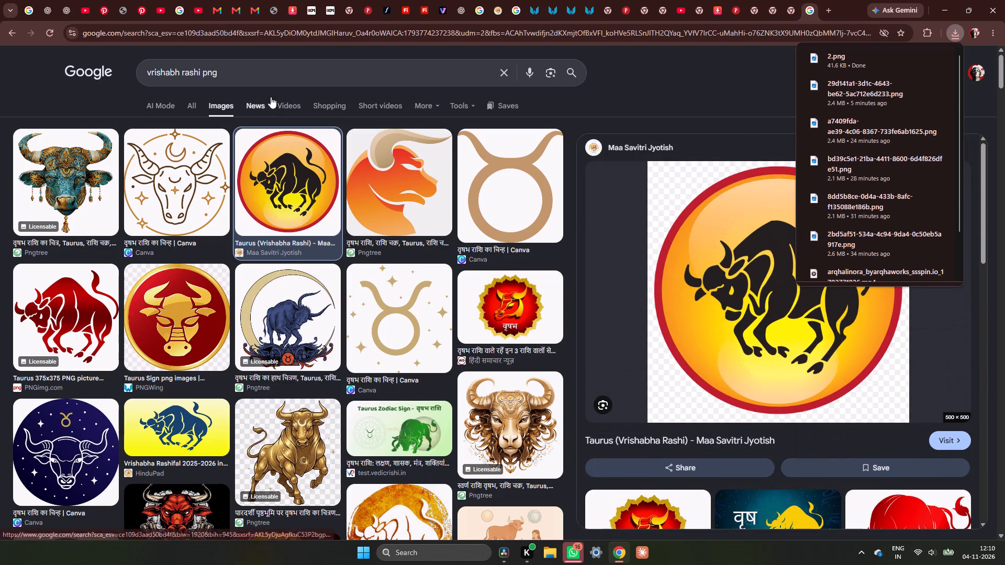
pyautogui.scroll(5, 414, 270)
pyautogui.scroll(-1, 414, 270)
pyautogui.scroll(-8, 462, 308)
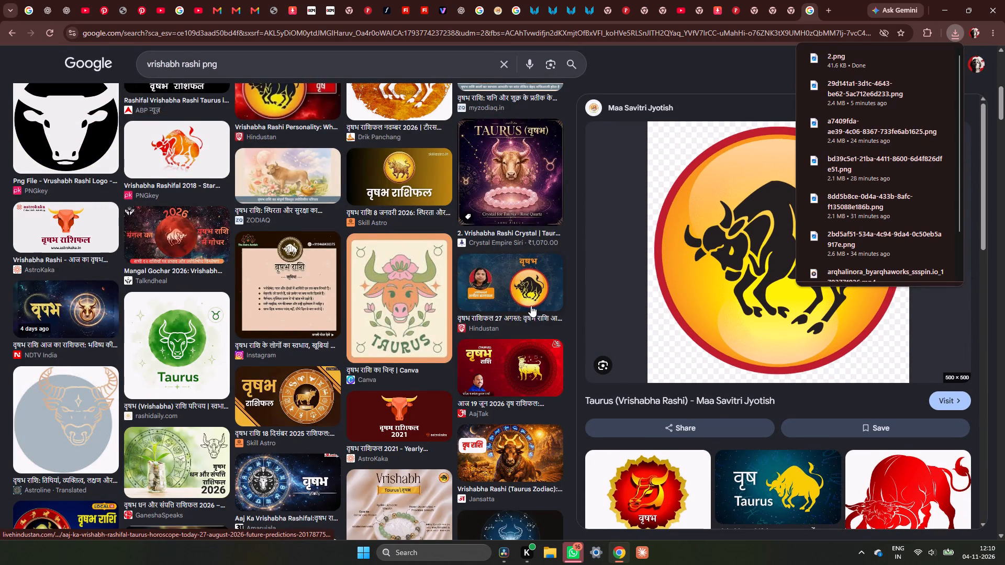
pyautogui.scroll(5, 527, 282)
pyautogui.scroll(6, 707, 326)
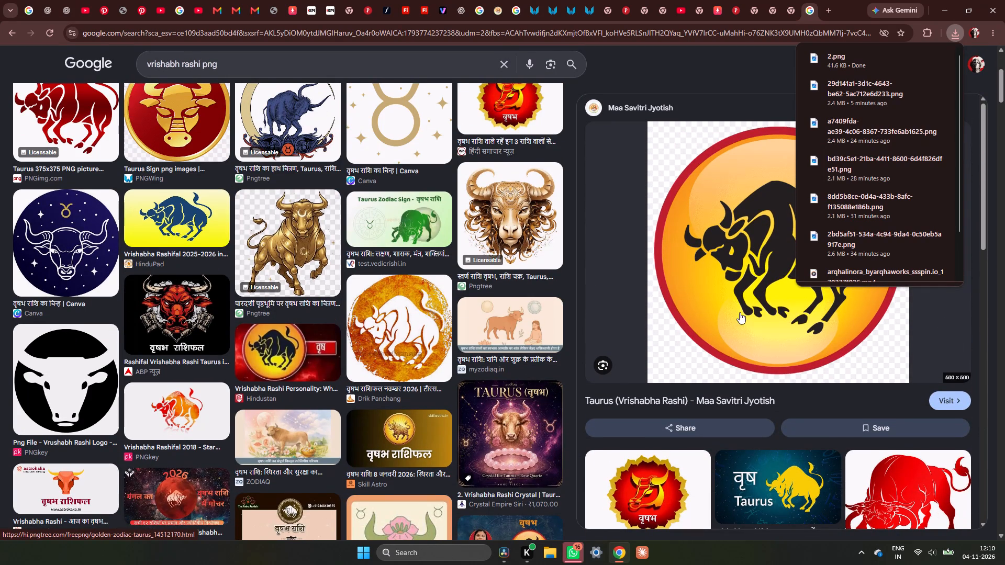
pyautogui.click(806, 393)
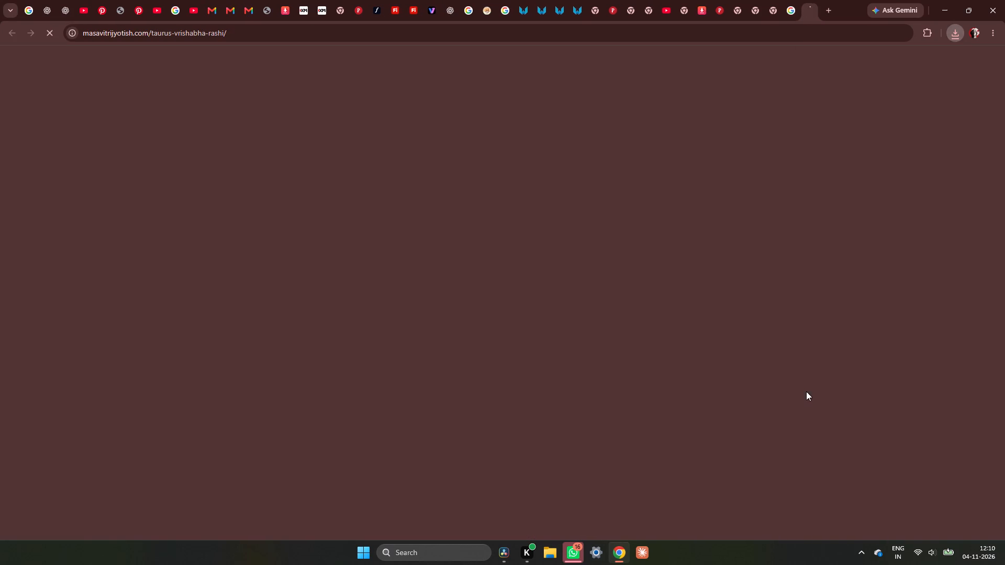
pyautogui.click(788, 14)
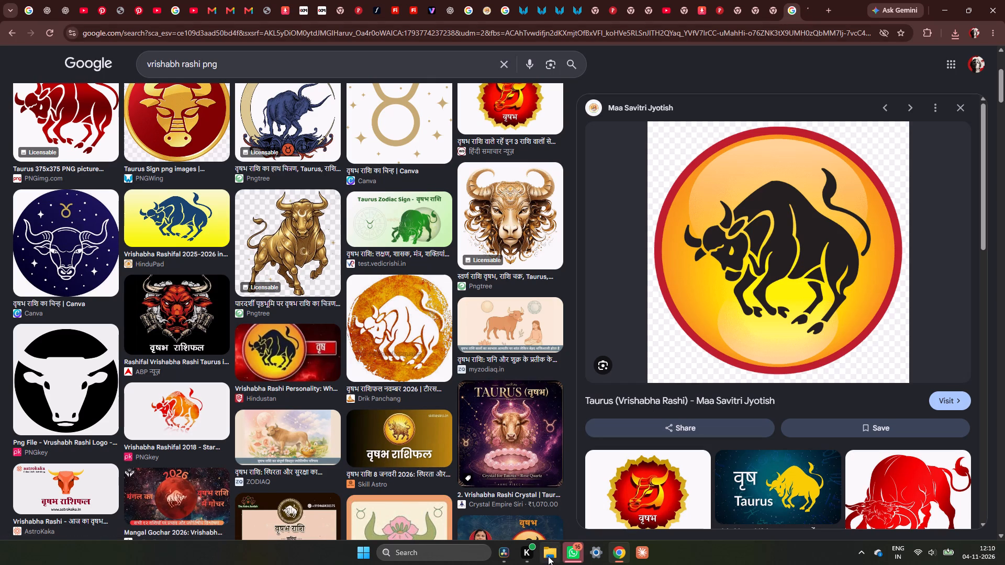
# Switch to DaVinci Resolve and replay the speech from about 01:04:20 to 01:04:21, listening for the next zodiac sign.
pyautogui.click(514, 558)
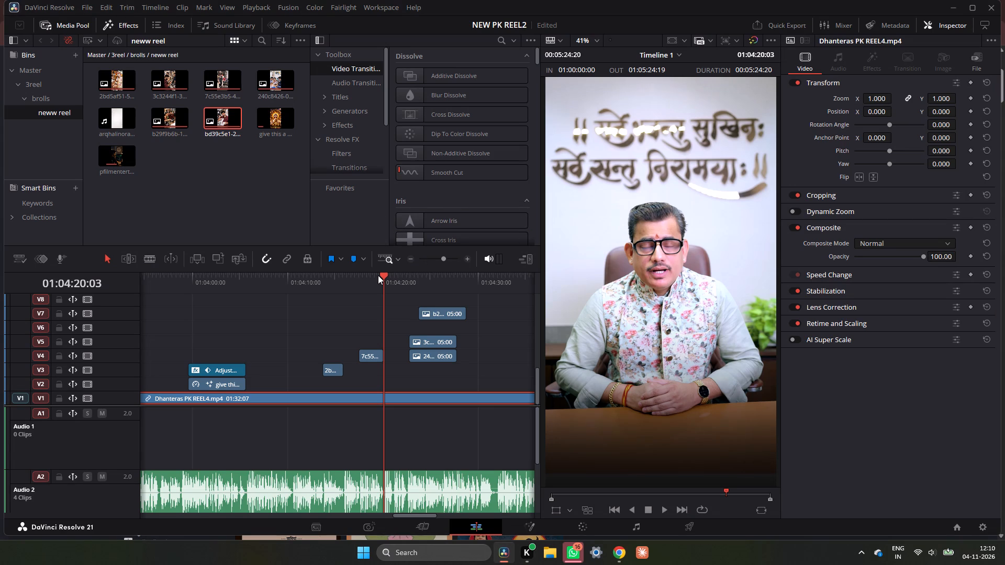
pyautogui.click(378, 275)
pyautogui.click(391, 290)
pyautogui.click(383, 287)
pyautogui.press('space')
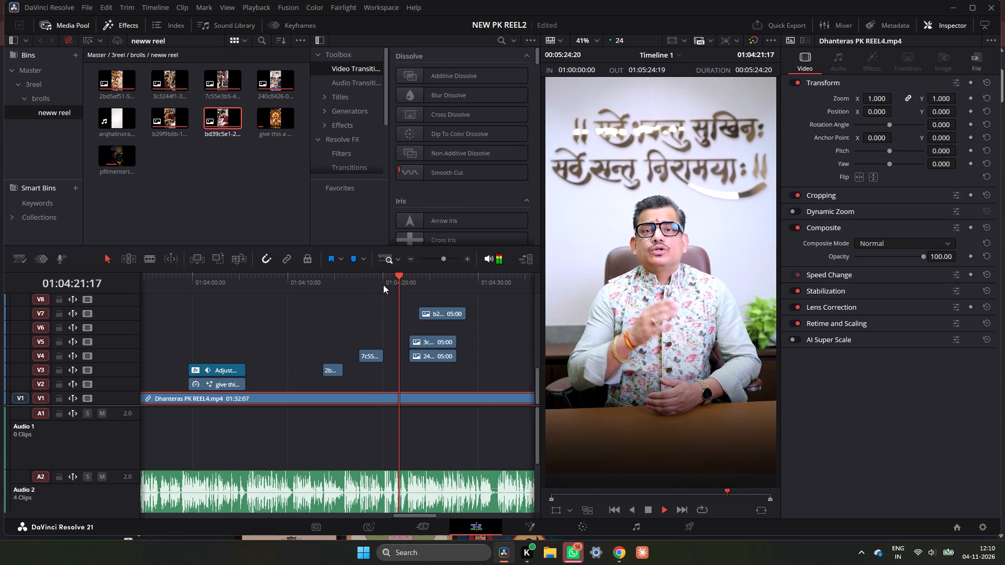
pyautogui.press('space')
# In Chrome, search Google Images for "tula rashi" and save Maa Savitri Jyotish's orange circular Libra image as 7-300x300.png in New ai pic.
pyautogui.click(627, 547)
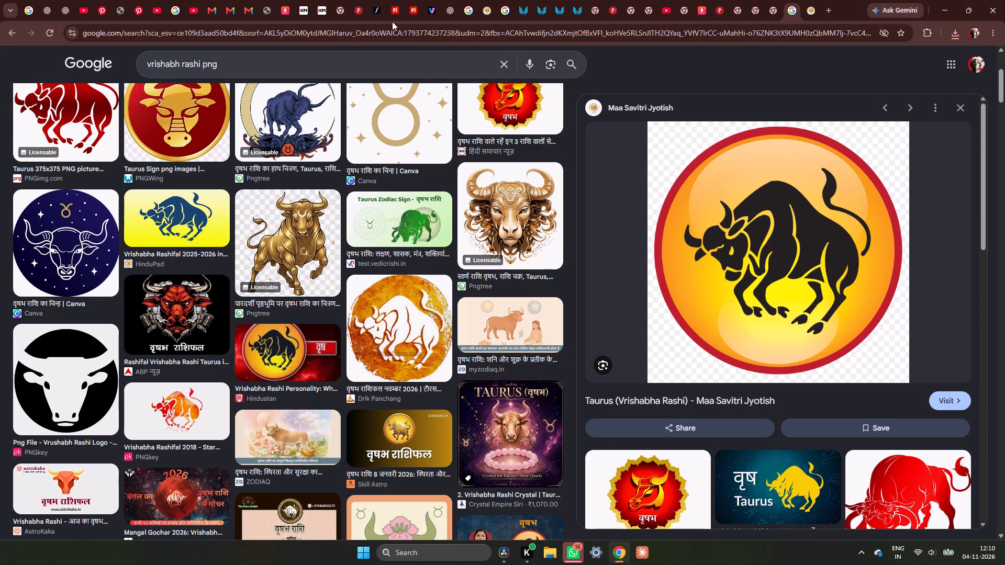
pyautogui.click(507, 65)
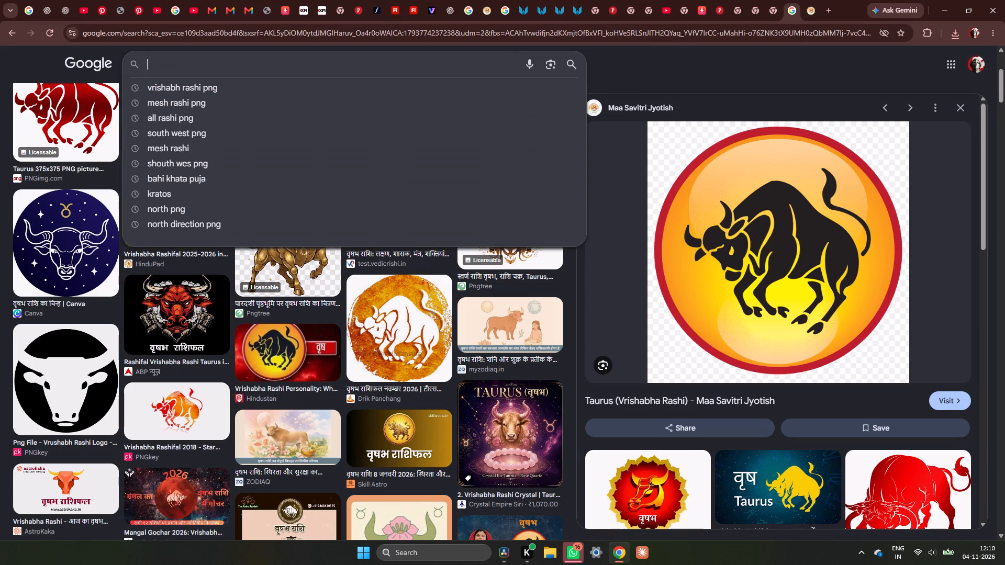
pyautogui.write('tula rashi')
pyautogui.press('space')
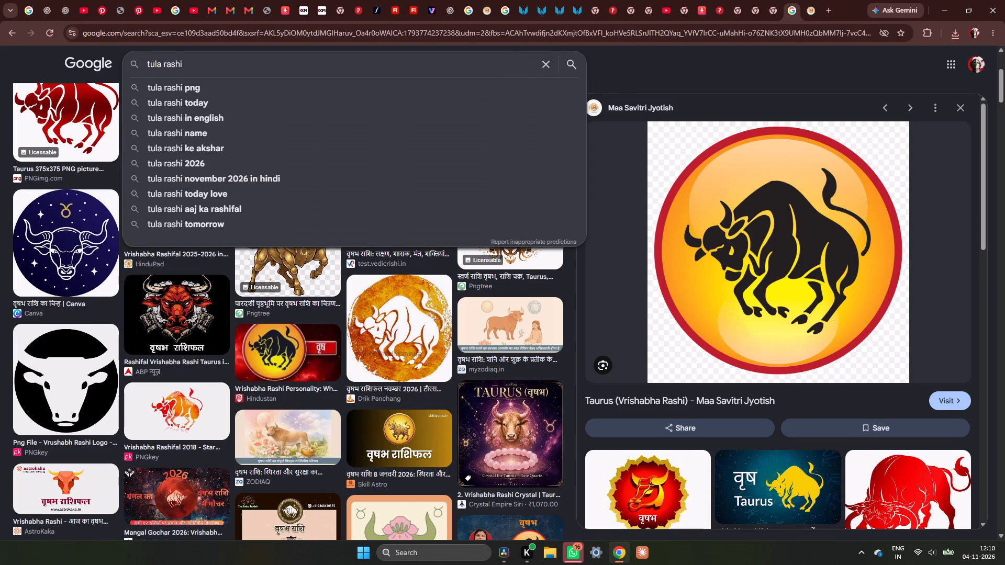
pyautogui.press('Return')
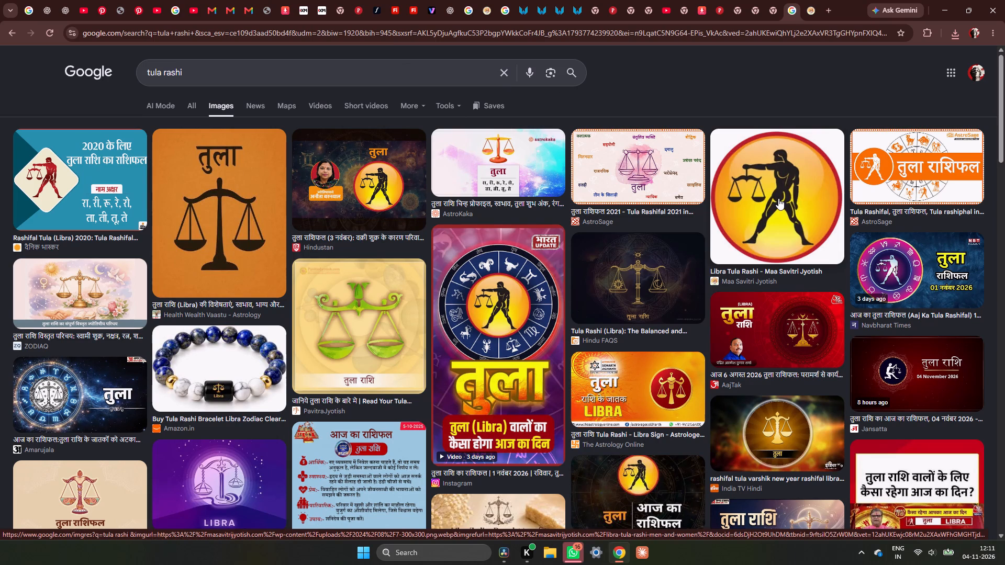
pyautogui.click(778, 198)
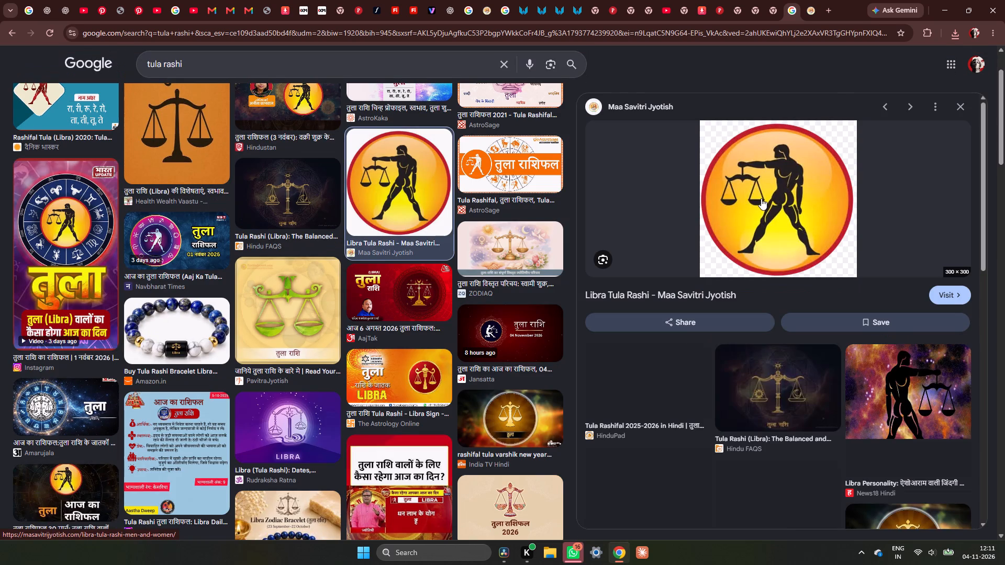
pyautogui.rightClick(834, 213)
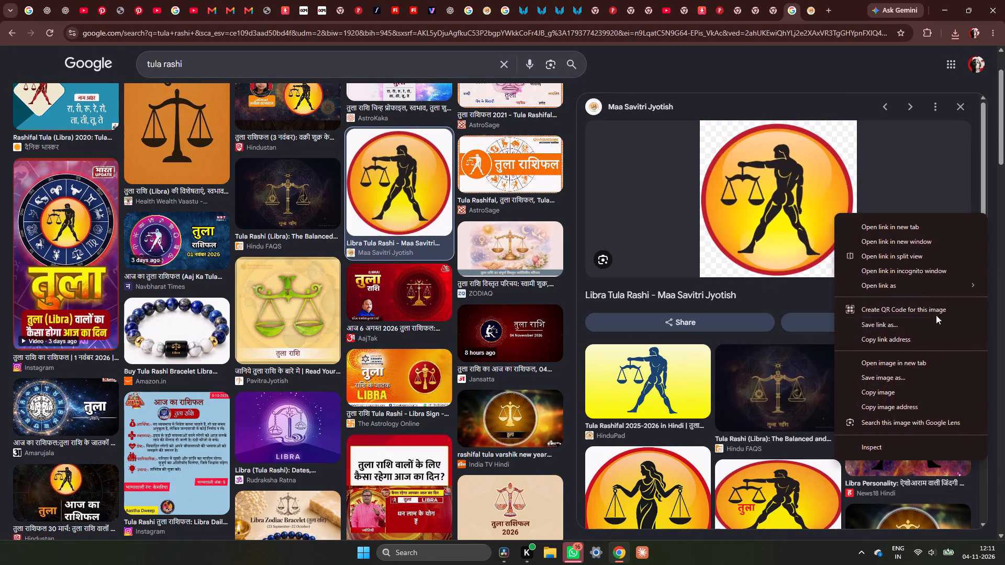
pyautogui.click(901, 374)
pyautogui.click(692, 315)
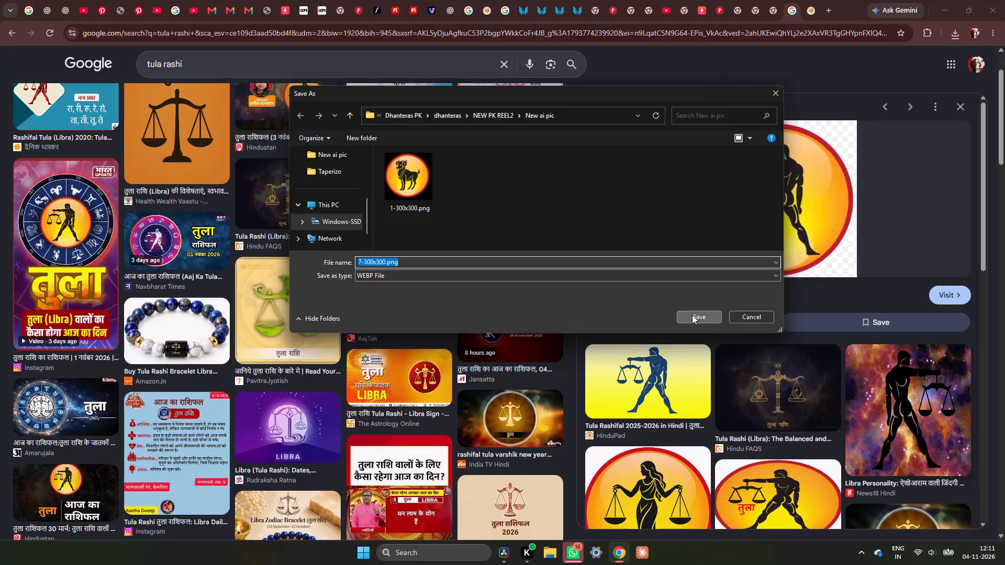
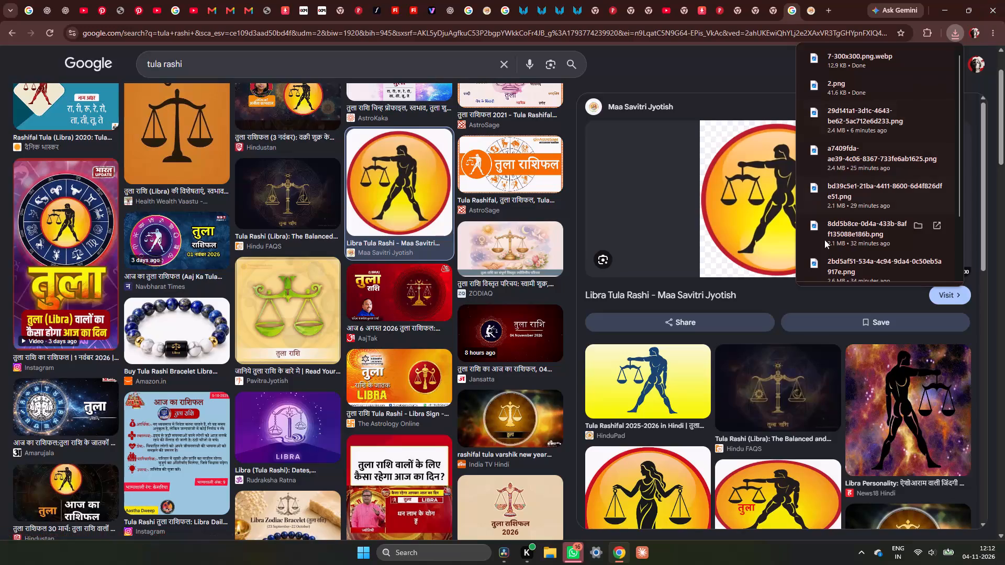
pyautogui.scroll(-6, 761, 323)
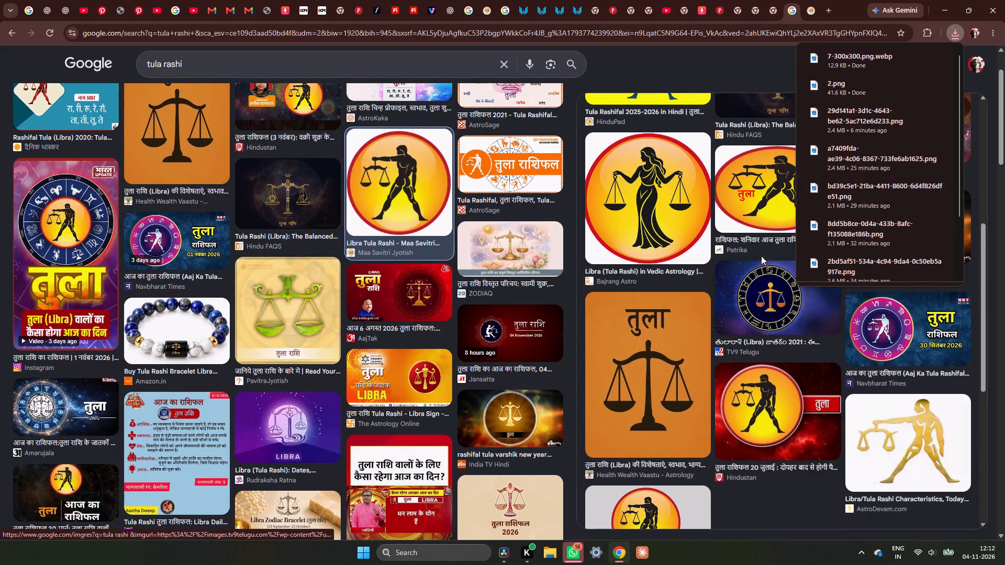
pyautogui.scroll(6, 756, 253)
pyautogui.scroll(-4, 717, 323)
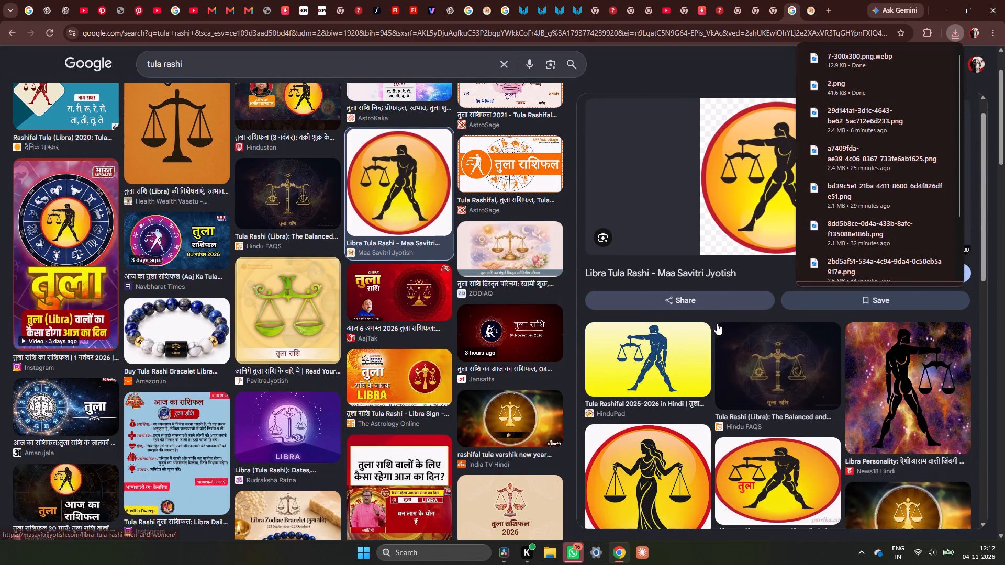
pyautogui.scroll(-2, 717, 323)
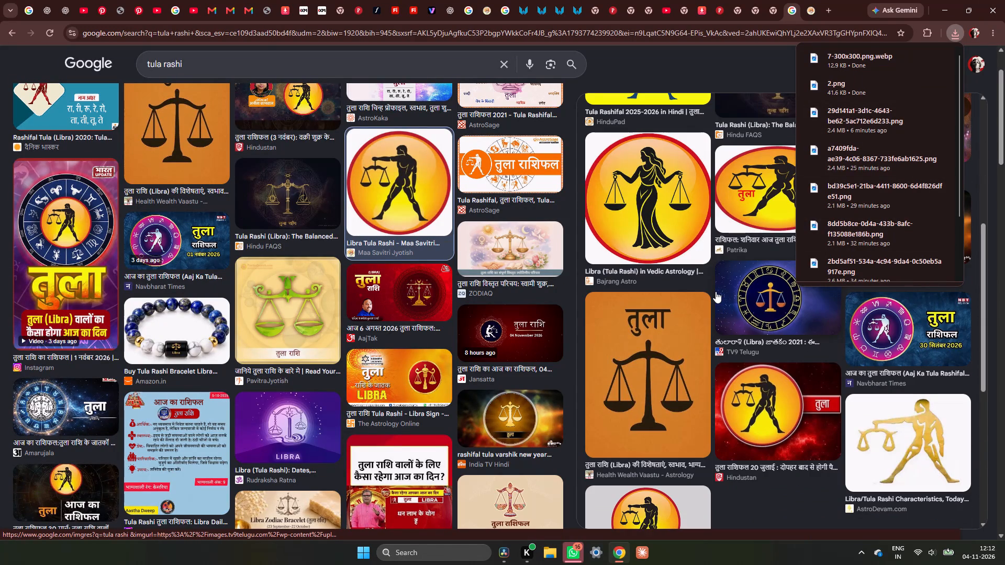
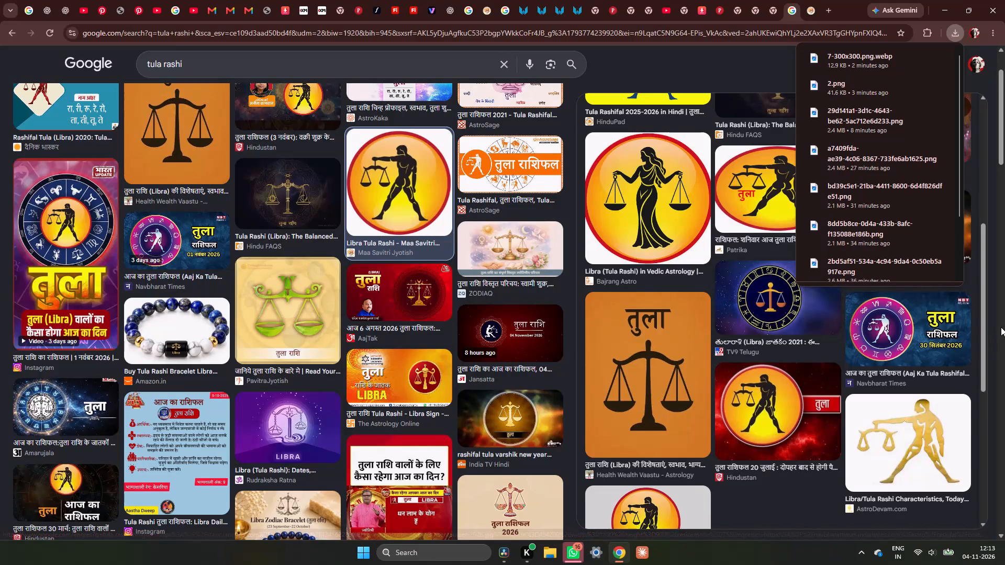
# Switch to DaVinci Resolve and review the B-roll clips on Timeline 1 between about 01:04:00:00 and 01:04:25:00.
pyautogui.scroll(6, 481, 201)
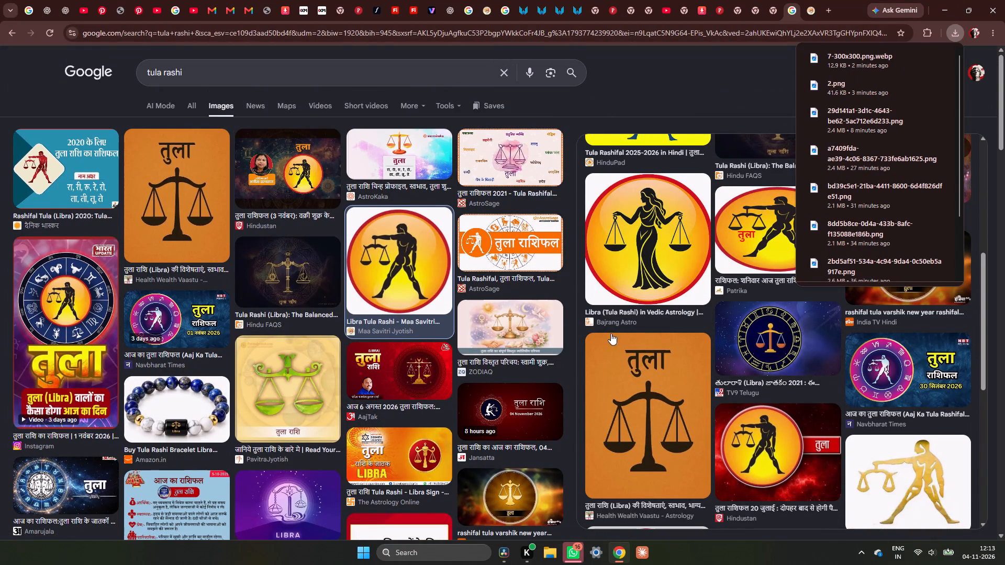
pyautogui.click(498, 550)
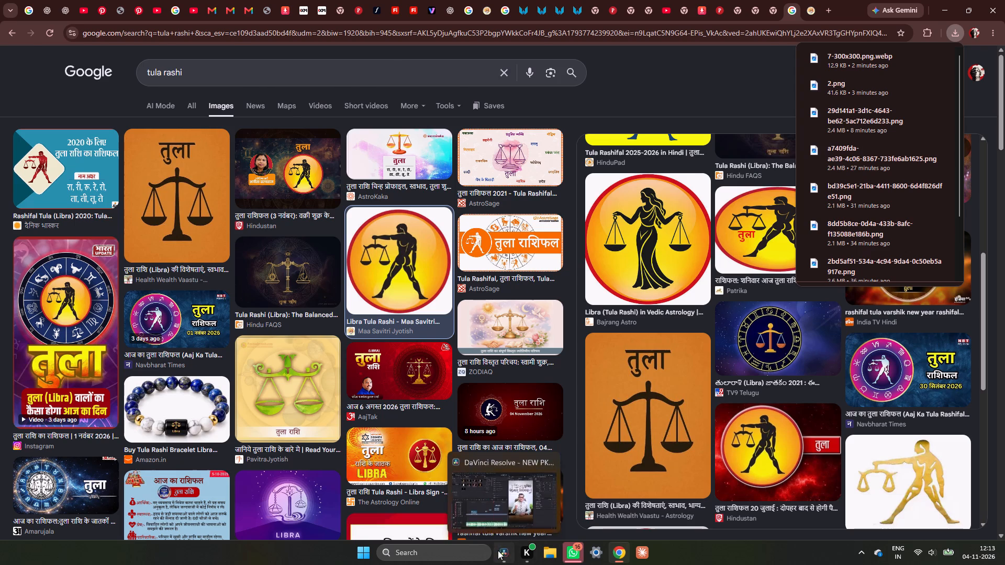
pyautogui.click(414, 287)
pyautogui.press('space')
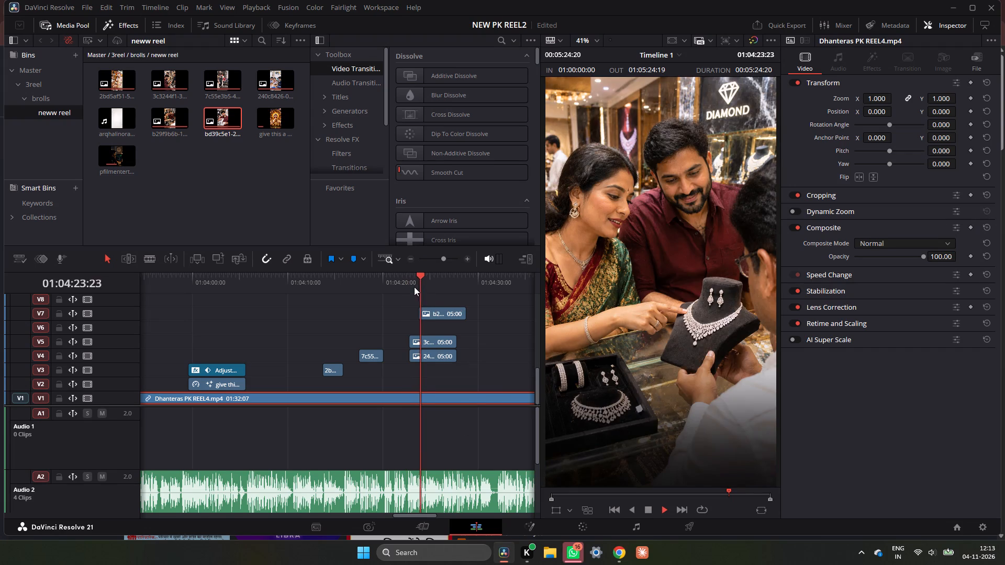
pyautogui.click(410, 282)
pyautogui.click(360, 294)
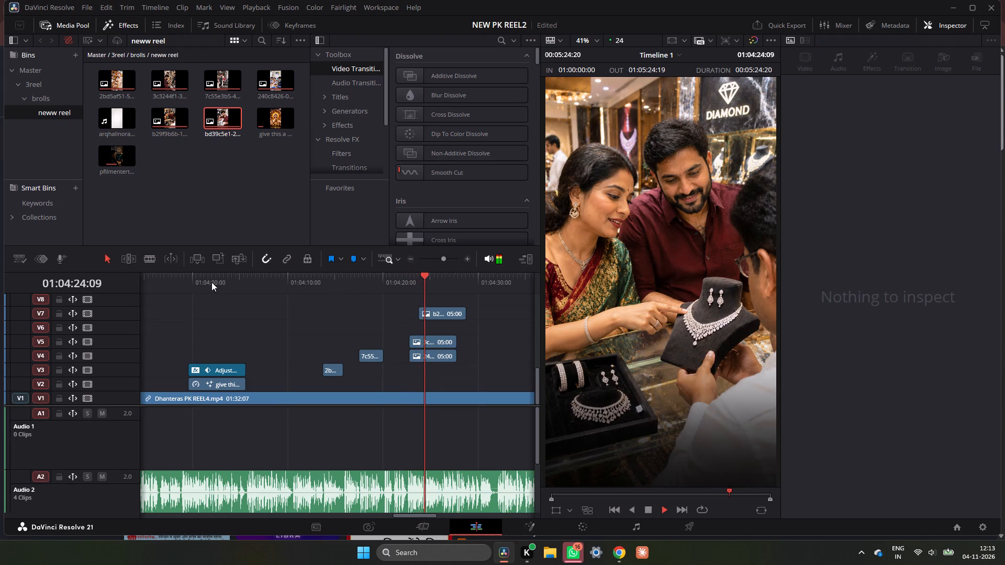
pyautogui.click(192, 280)
pyautogui.click(240, 279)
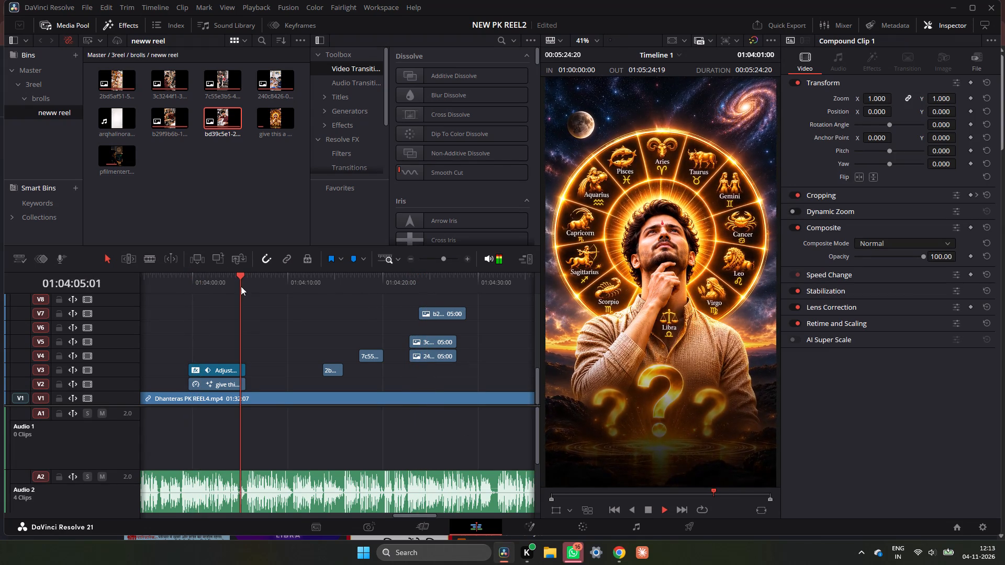
pyautogui.click(321, 284)
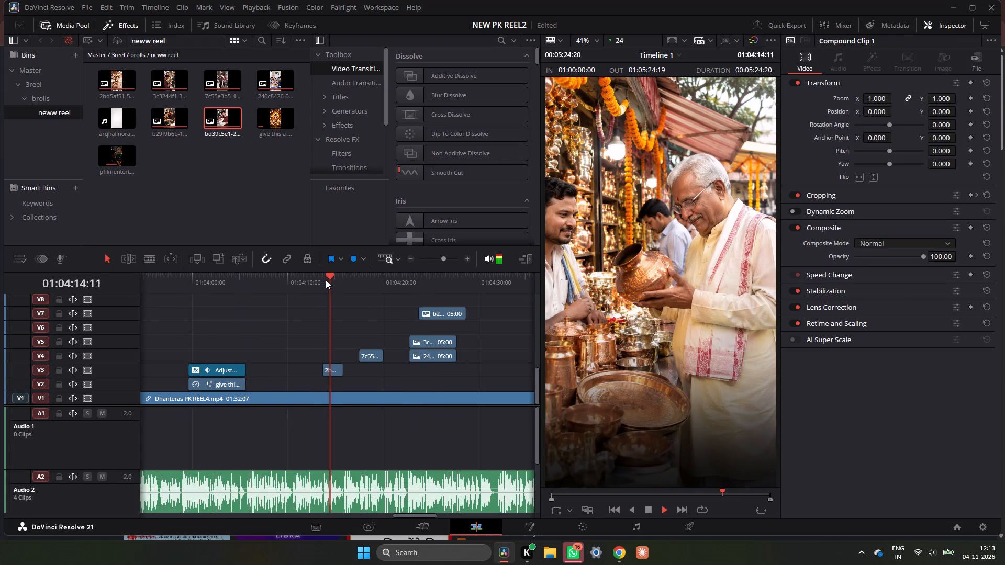
pyautogui.click(356, 276)
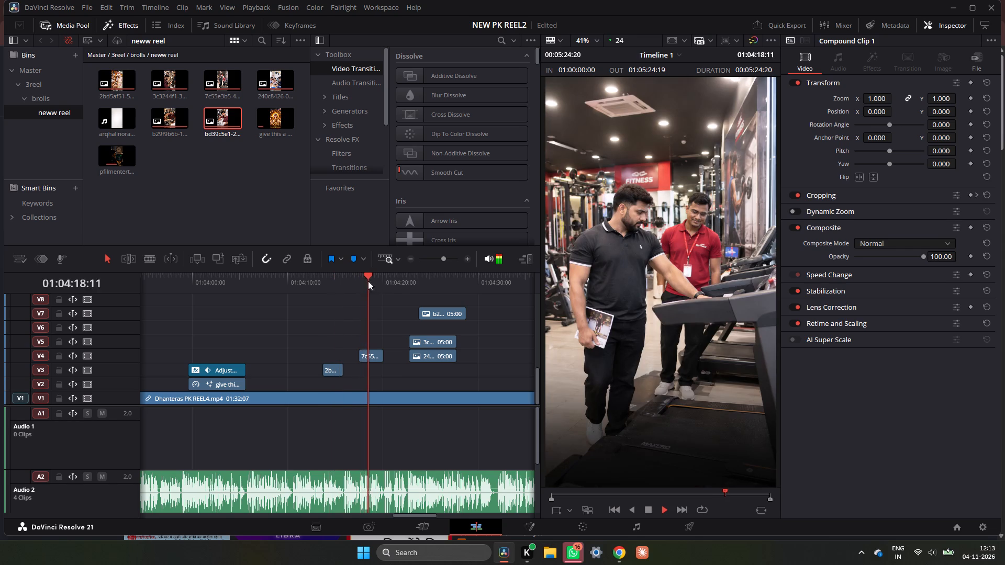
pyautogui.click(401, 281)
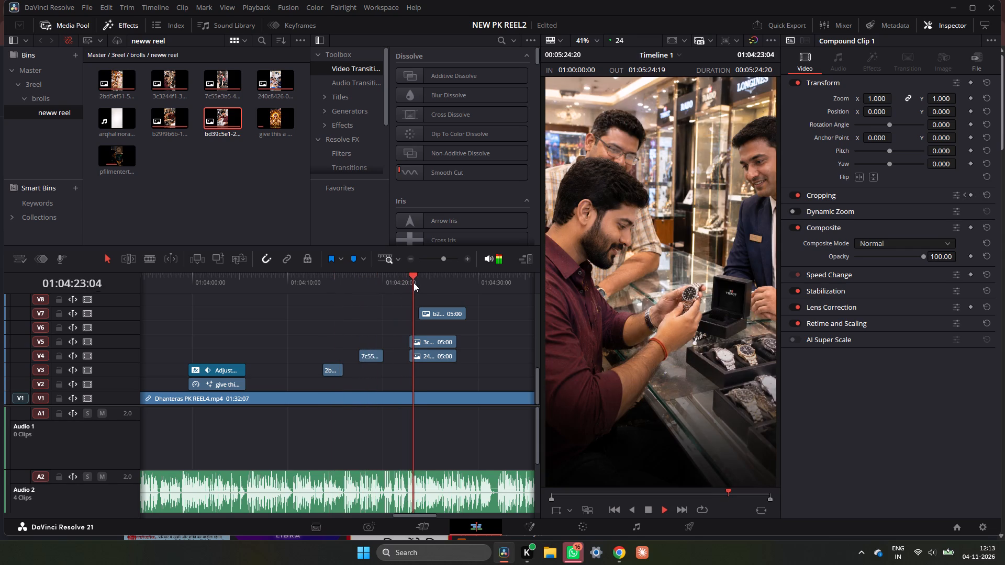
pyautogui.press('space')
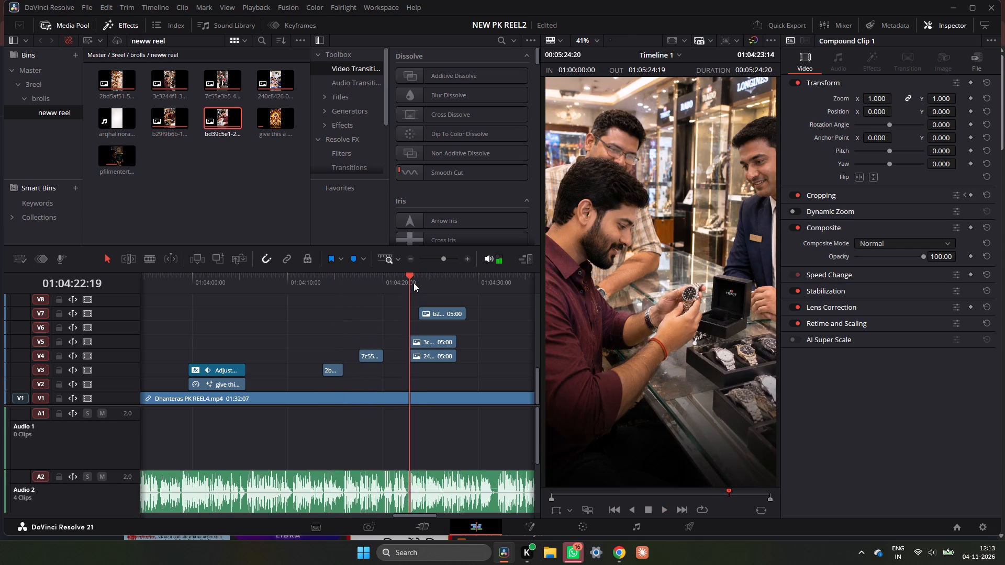
pyautogui.press('space')
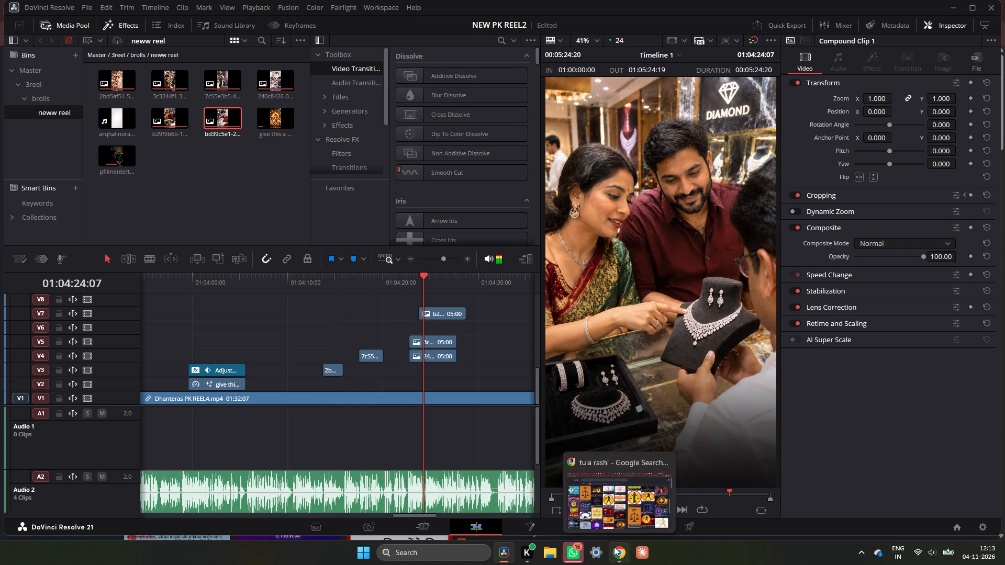
pyautogui.press('space')
# Import the zodiac images 1-300x300.png, 2 and 7-300x300.png from the New ai pic folder into the neww reel bin.
pyautogui.rightClick(275, 182)
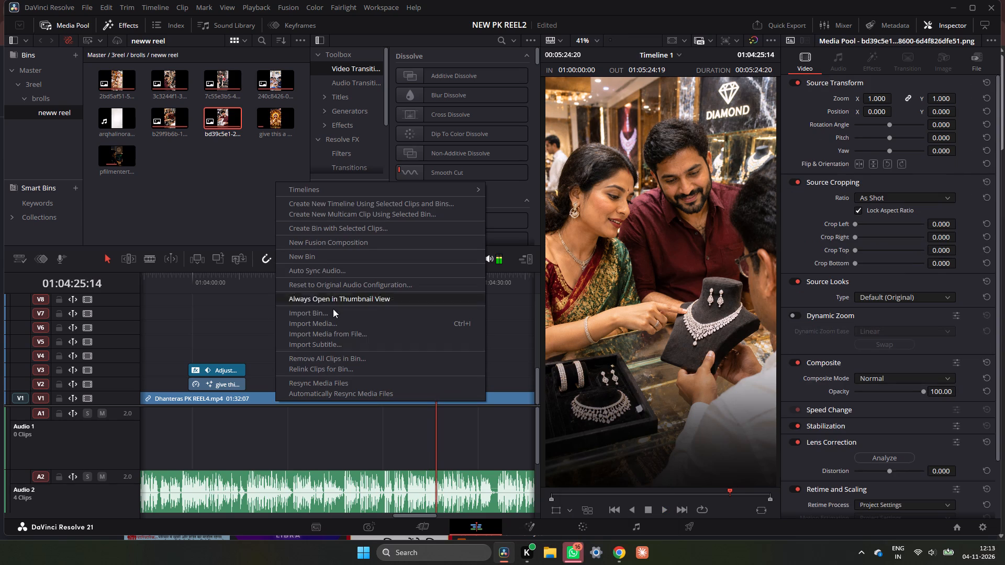
pyautogui.click(330, 327)
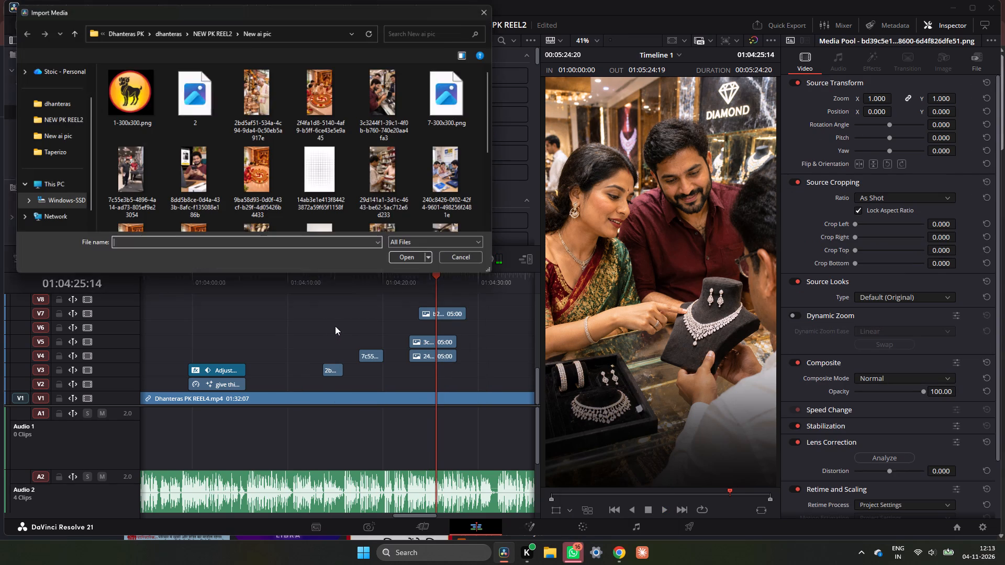
pyautogui.keyDown('ctrl'); pyautogui.click(431, 111); pyautogui.keyUp('ctrl')
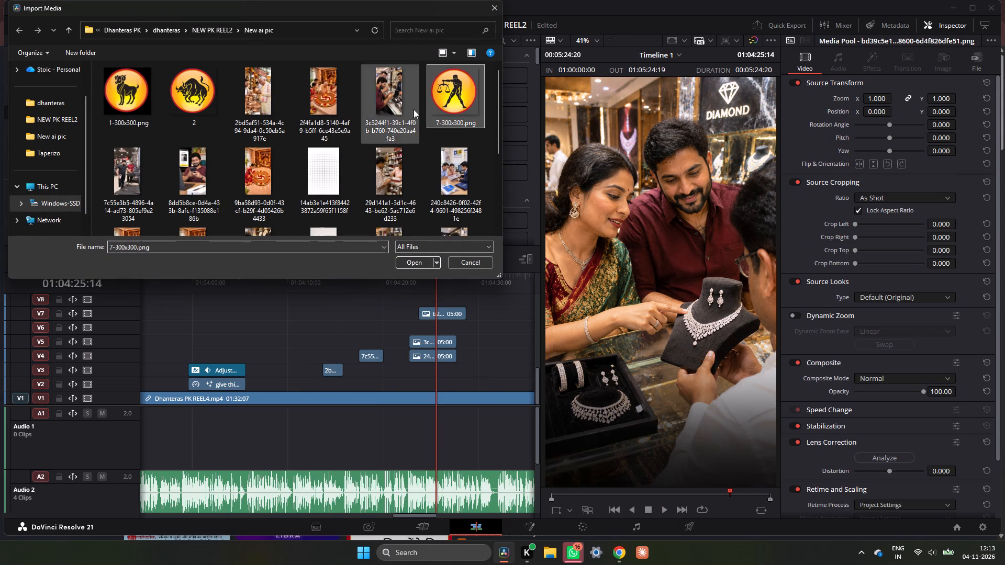
pyautogui.keyDown('ctrl'); pyautogui.click(158, 111); pyautogui.keyUp('ctrl')
pyautogui.keyDown('ctrl'); pyautogui.click(176, 105); pyautogui.keyUp('ctrl')
pyautogui.keyDown('ctrl'); pyautogui.click(140, 104); pyautogui.keyUp('ctrl')
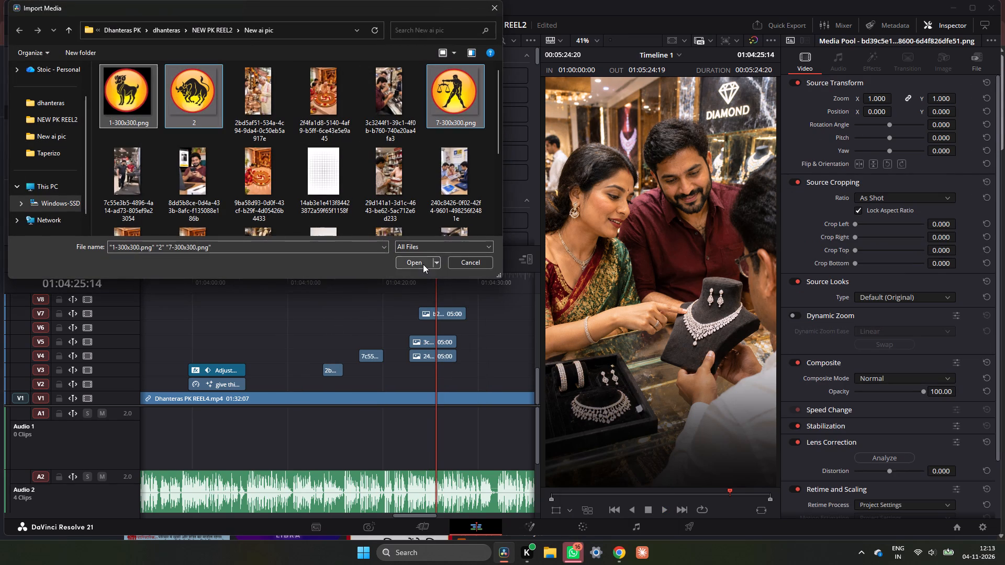
pyautogui.click(422, 262)
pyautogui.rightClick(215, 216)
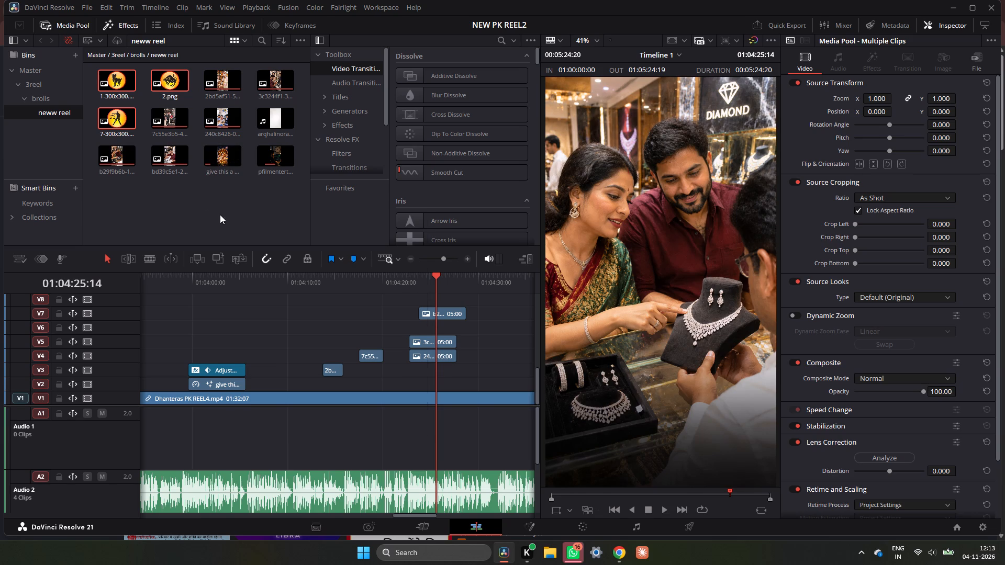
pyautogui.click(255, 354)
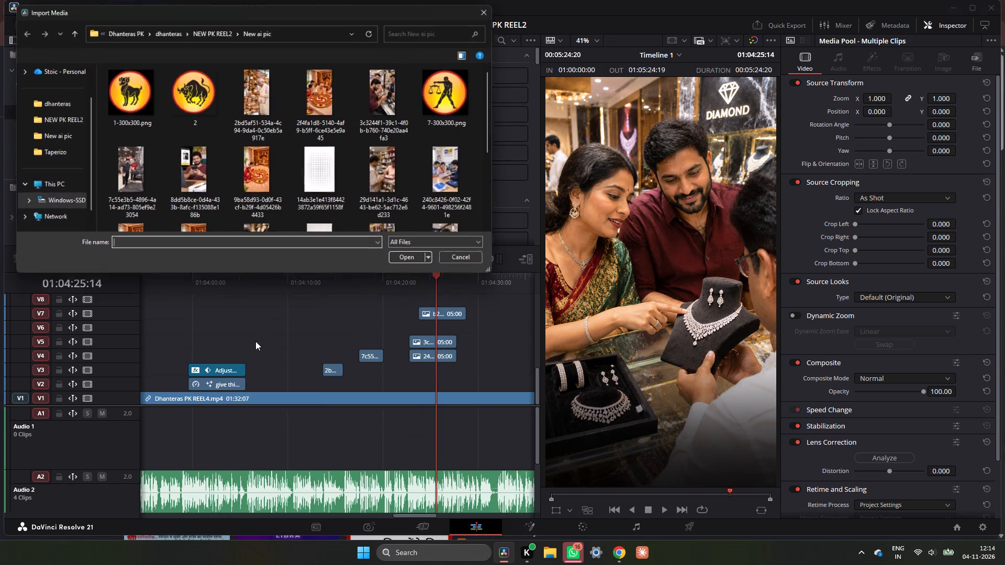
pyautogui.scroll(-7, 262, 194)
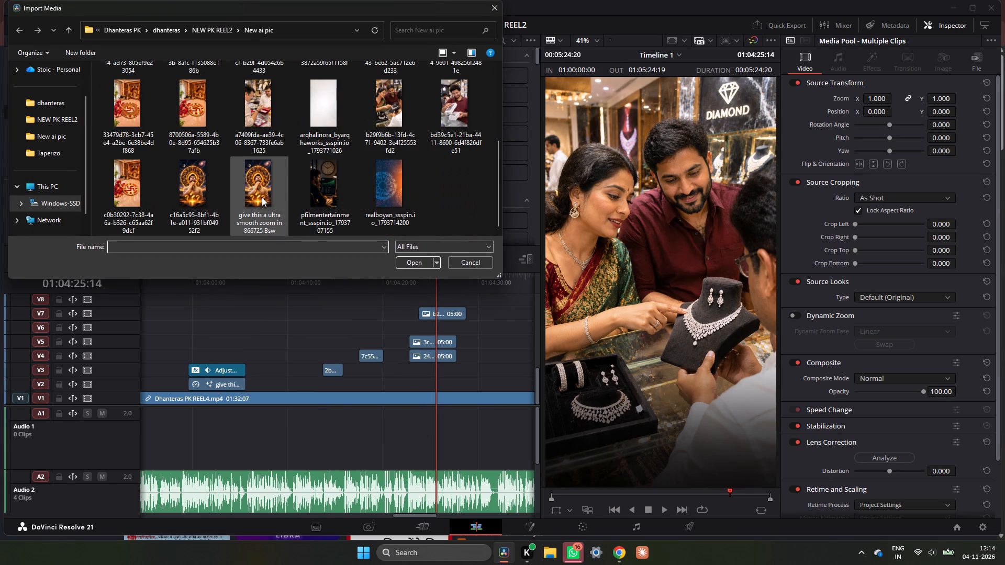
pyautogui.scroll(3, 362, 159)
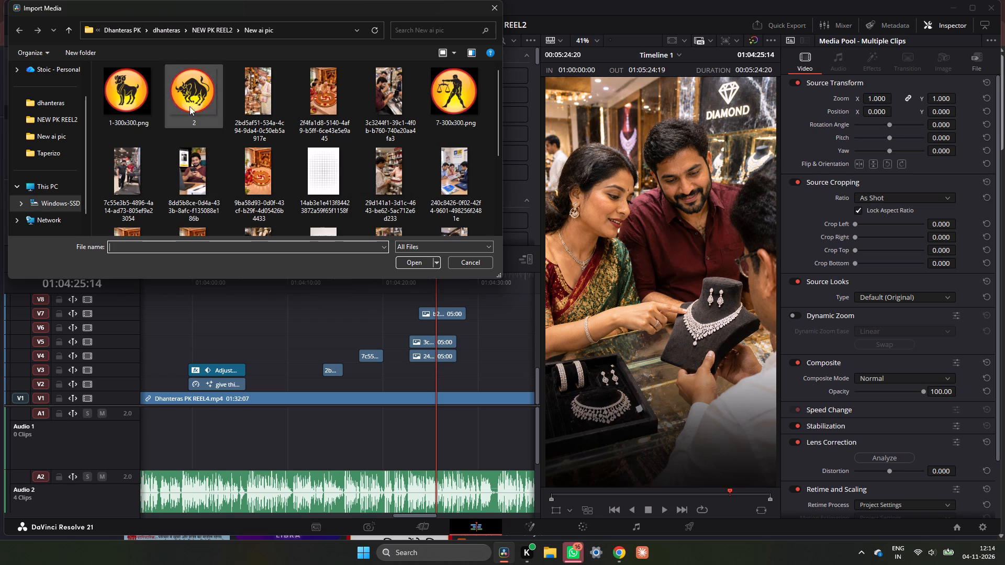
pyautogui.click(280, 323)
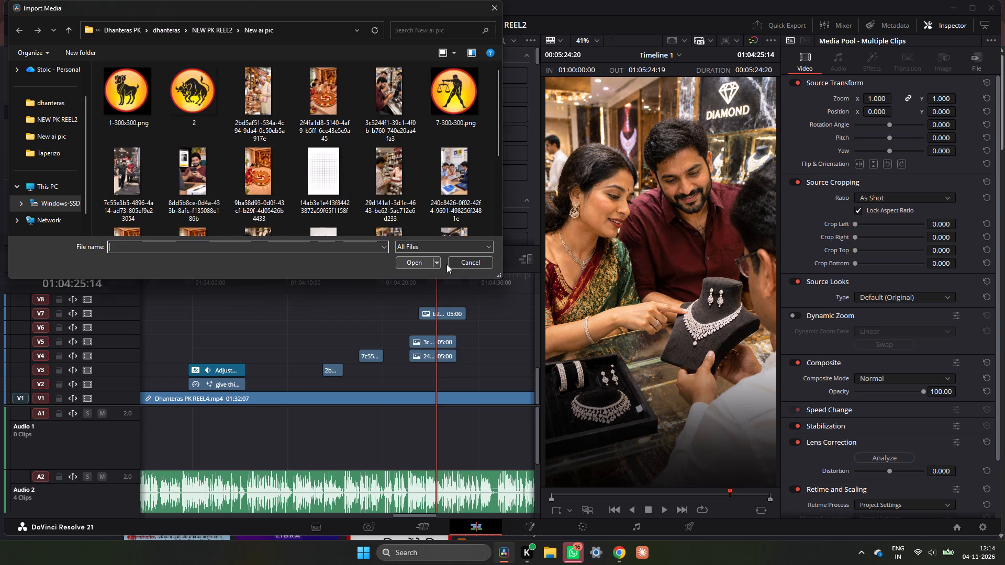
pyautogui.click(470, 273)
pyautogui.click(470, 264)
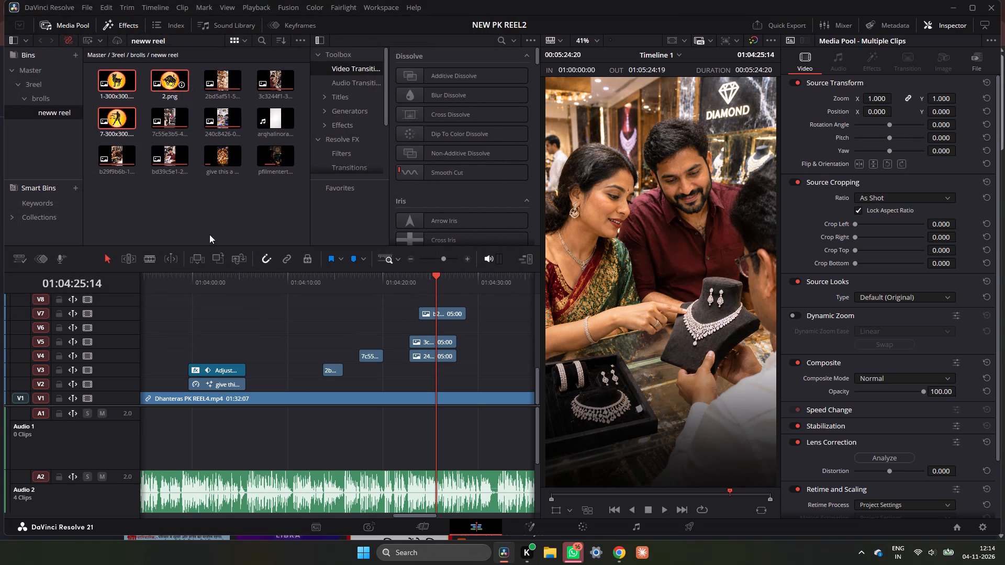
# Play the talking-head section just after the zodiac wheel clip, from about 01:04:06 to 01:04:08.
pyautogui.moveTo(220, 278); pyautogui.dragTo(236, 293)
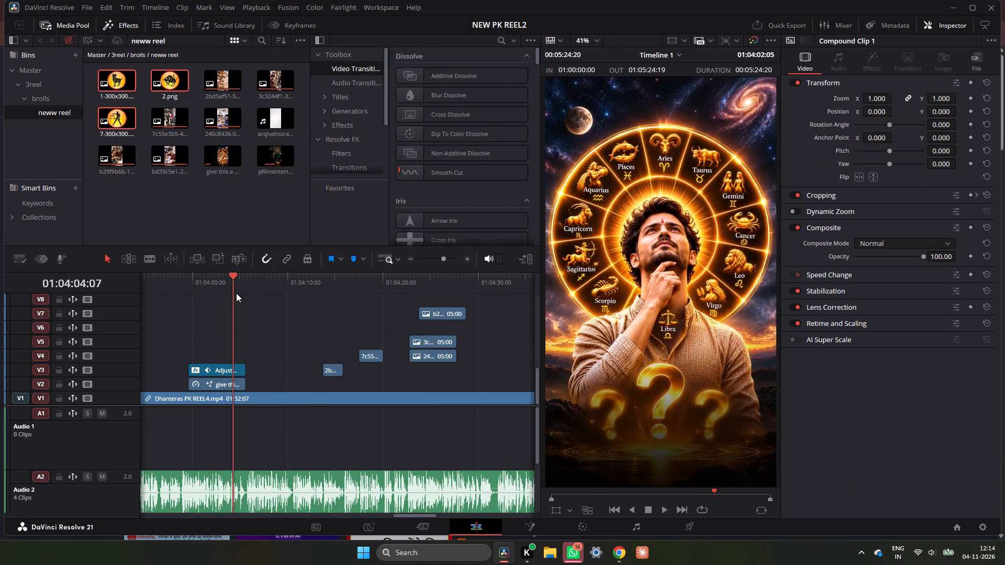
pyautogui.moveTo(236, 293); pyautogui.dragTo(251, 298)
pyautogui.press('space')
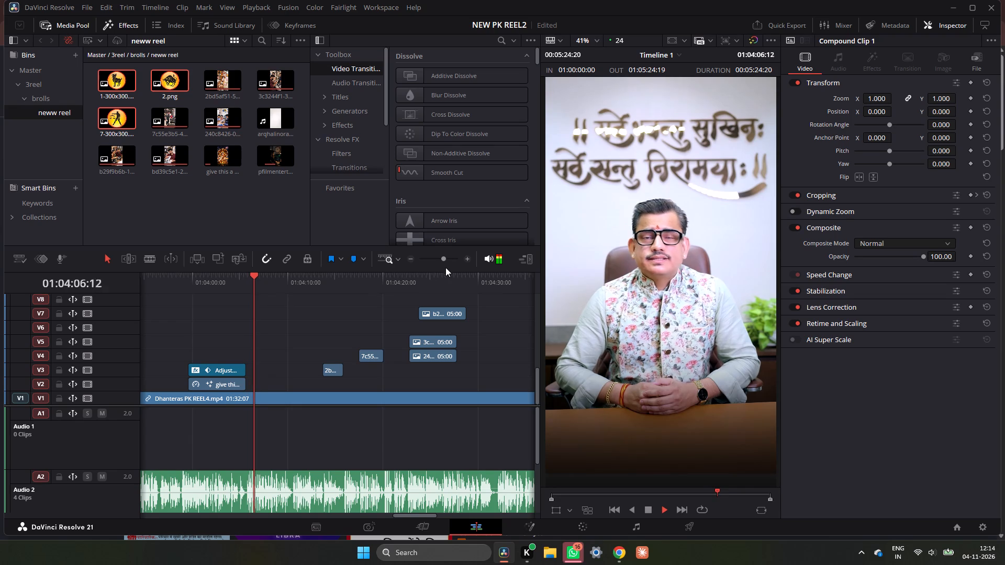
pyautogui.press('space')
pyautogui.click(466, 258)
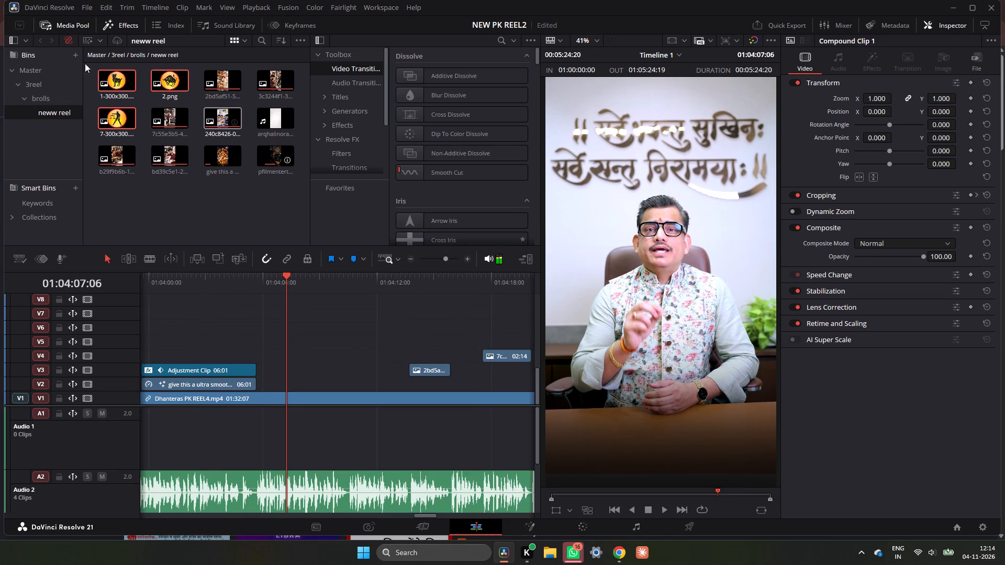
pyautogui.press('space')
pyautogui.press('space')
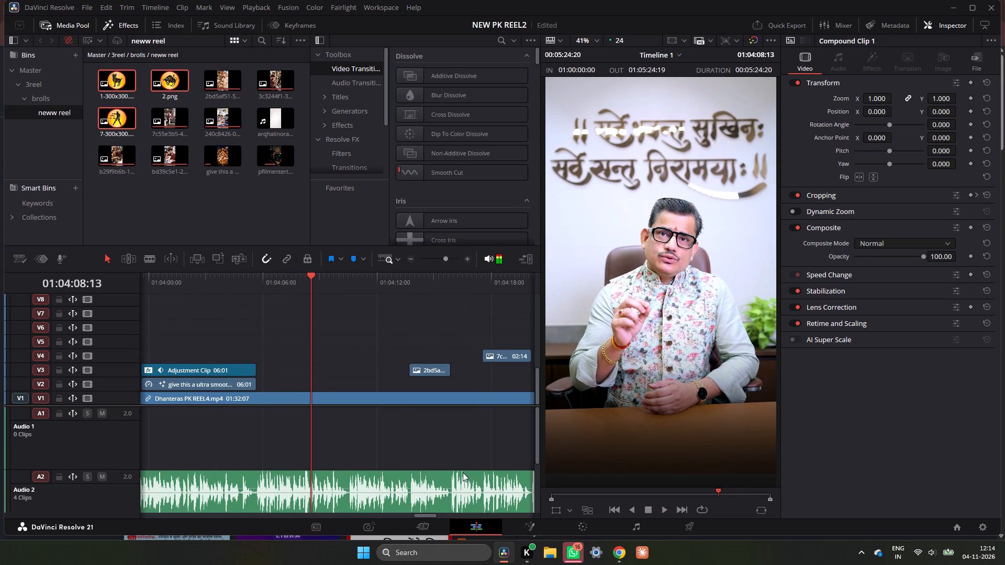
# Switch to Chrome and search Google Images for "brshik rashi png".
pyautogui.click(626, 556)
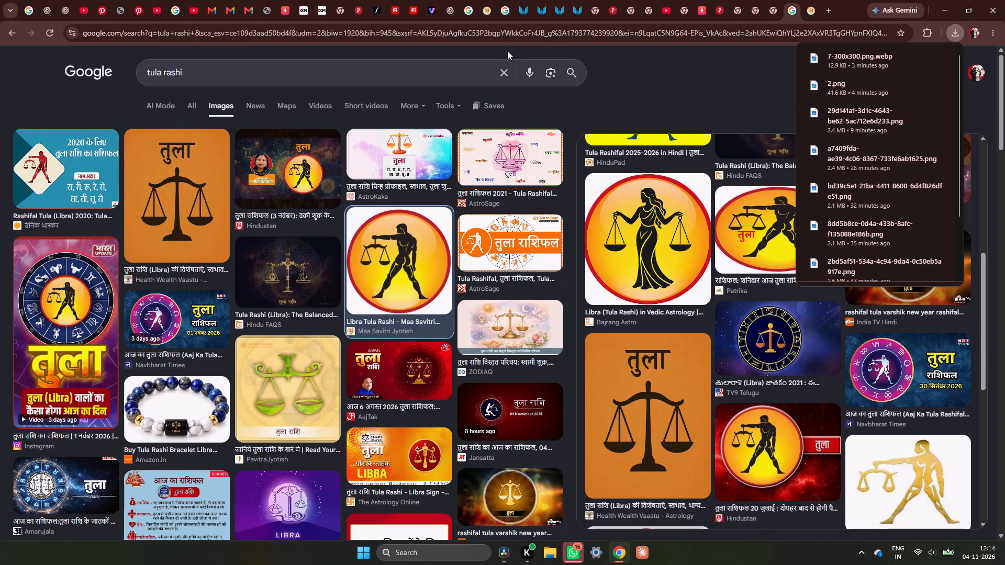
pyautogui.click(503, 65)
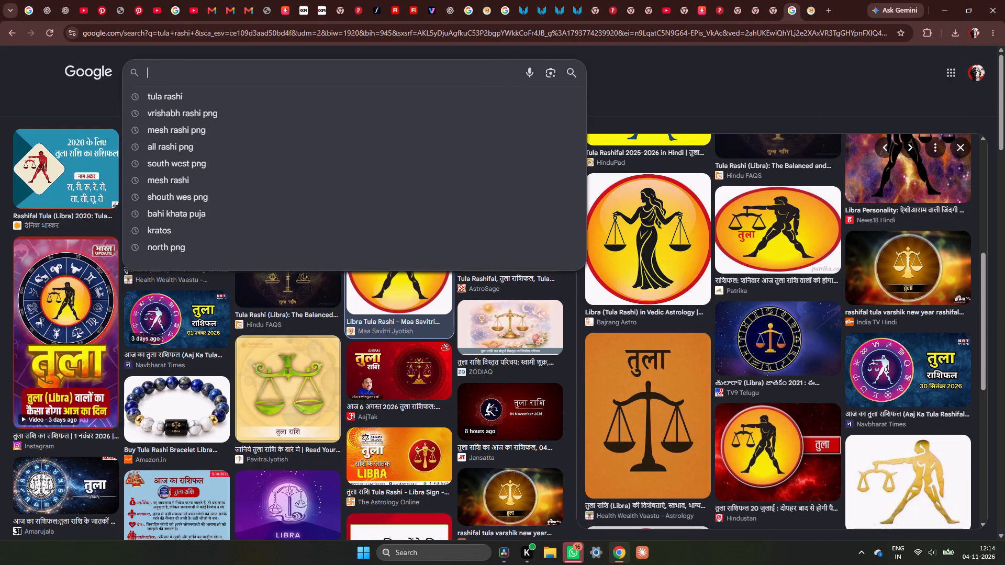
pyautogui.write('brshik rashi')
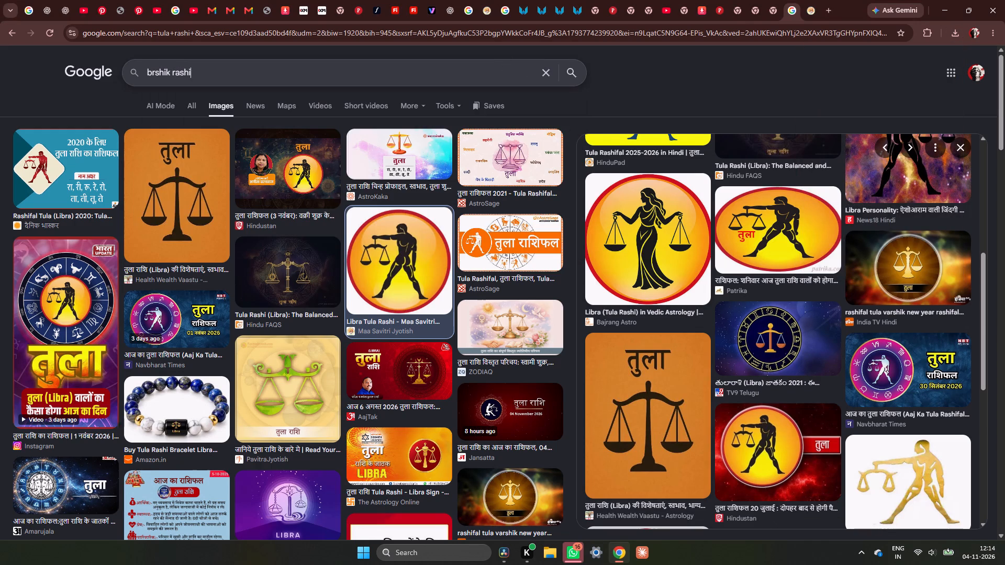
pyautogui.press('space')
pyautogui.write('png')
pyautogui.press('space')
pyautogui.press('Return')
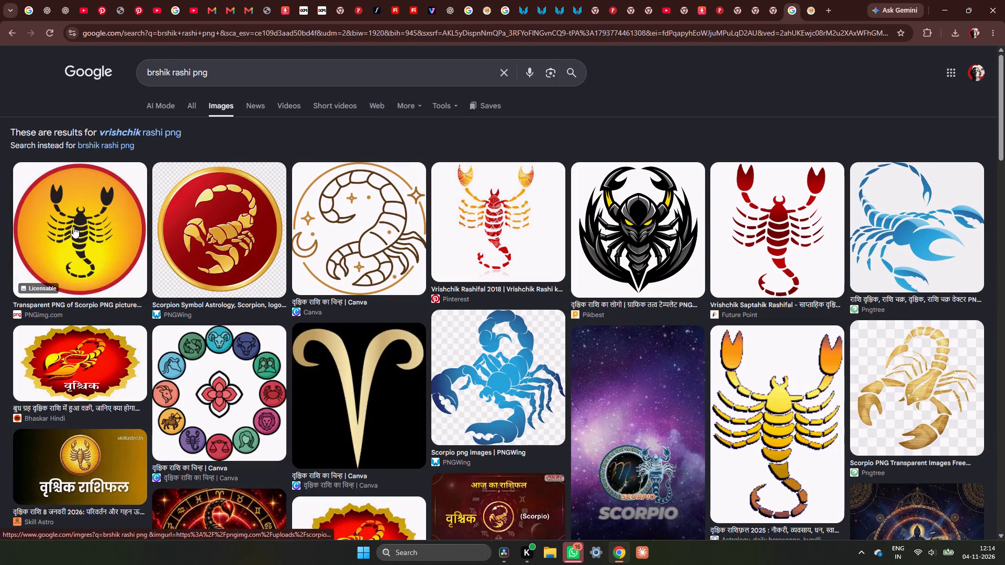
# Open the PNGWing page of the red-and-gold scorpion result and examine its image and the related PNG images.
pyautogui.click(218, 231)
pyautogui.scroll(-1, 260, 261)
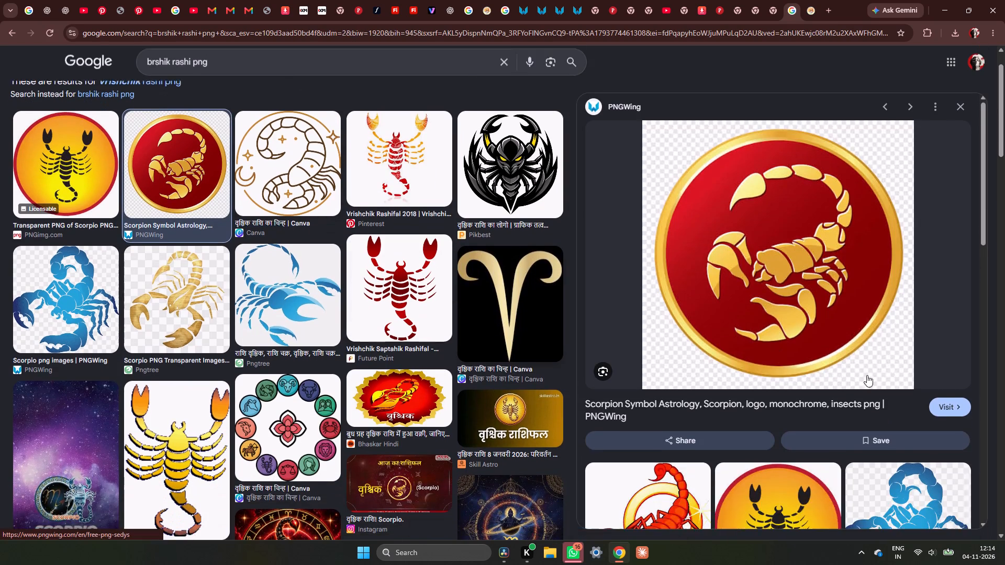
pyautogui.scroll(-7, 911, 383)
pyautogui.scroll(5, 966, 291)
pyautogui.click(960, 296)
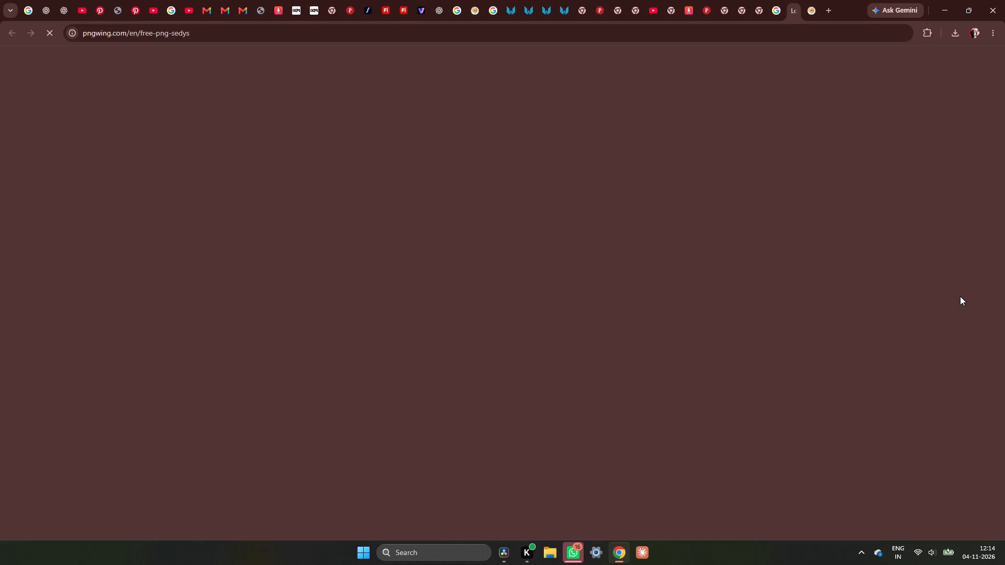
pyautogui.scroll(-14, 528, 253)
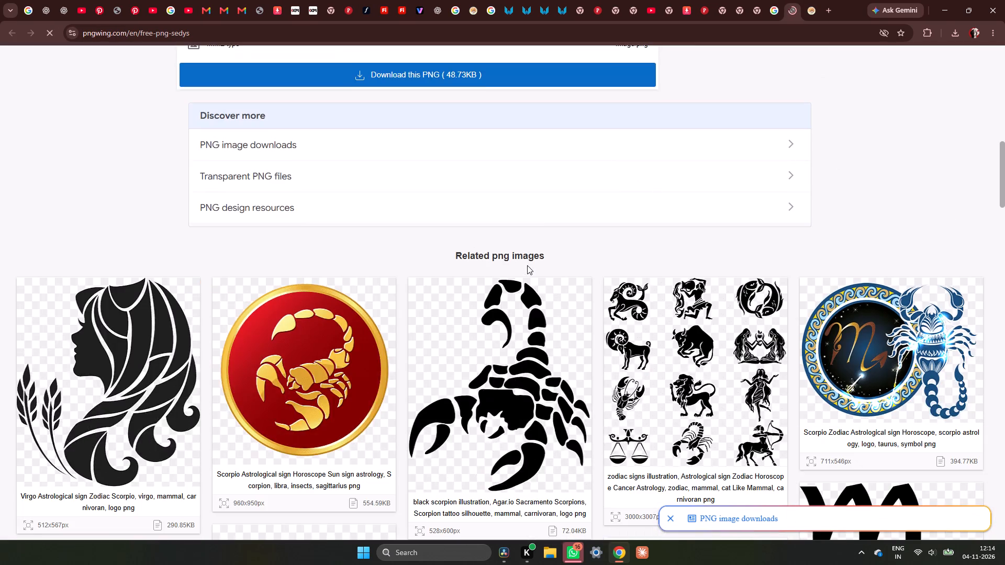
pyautogui.scroll(-8, 527, 265)
pyautogui.scroll(5, 527, 265)
pyautogui.scroll(-5, 527, 265)
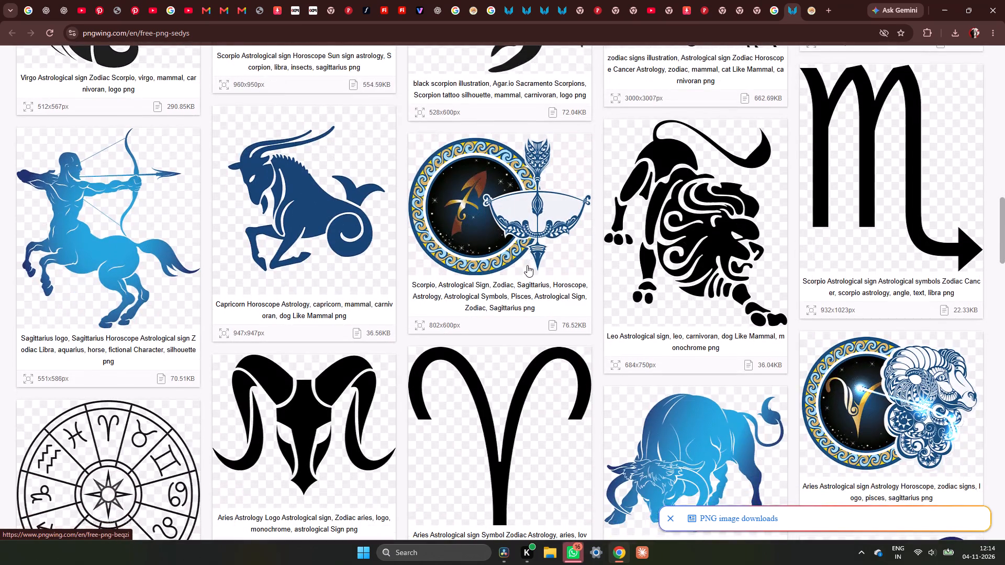
pyautogui.scroll(17, 527, 265)
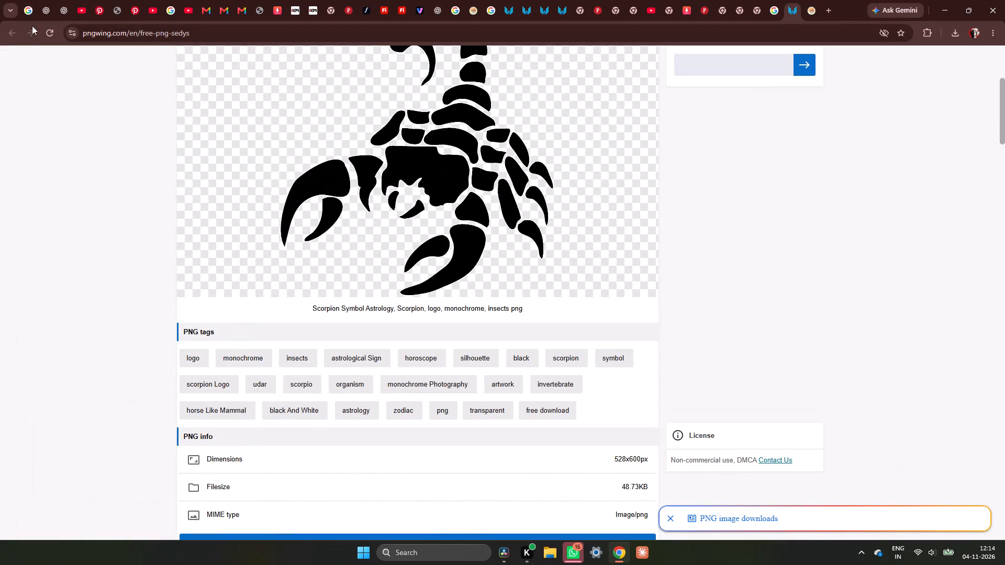
pyautogui.scroll(4, 243, 16)
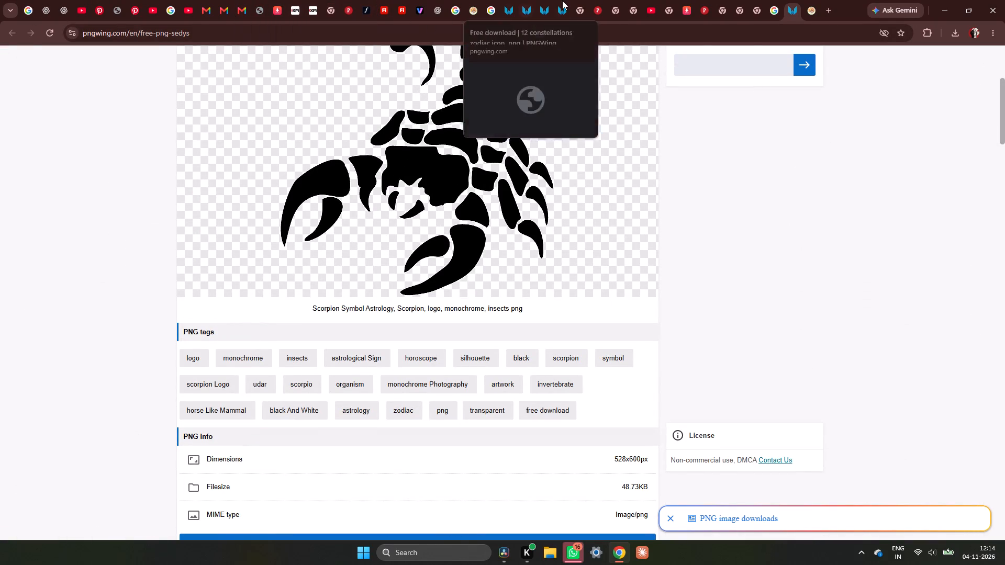
# Return to the search results, open the PNGimg page of the black scorpion in a yellow-orange circle, and save its image in the New ai pic folder.
pyautogui.click(773, 11)
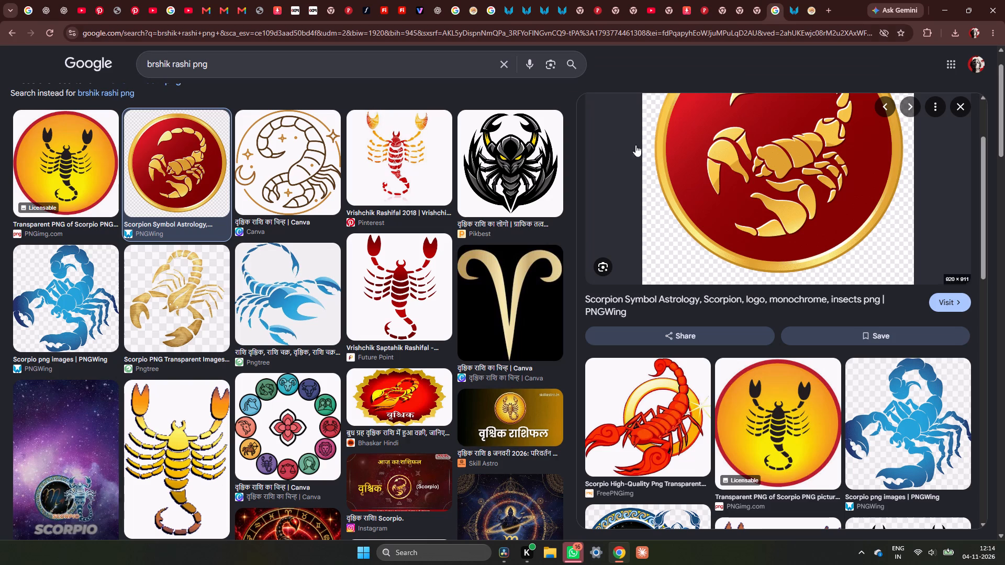
pyautogui.click(75, 169)
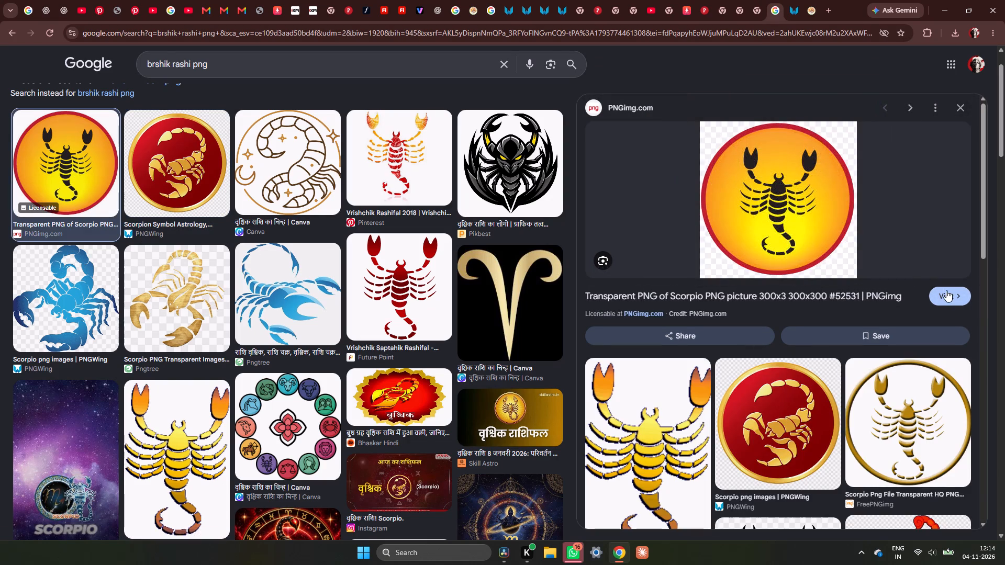
pyautogui.click(946, 290)
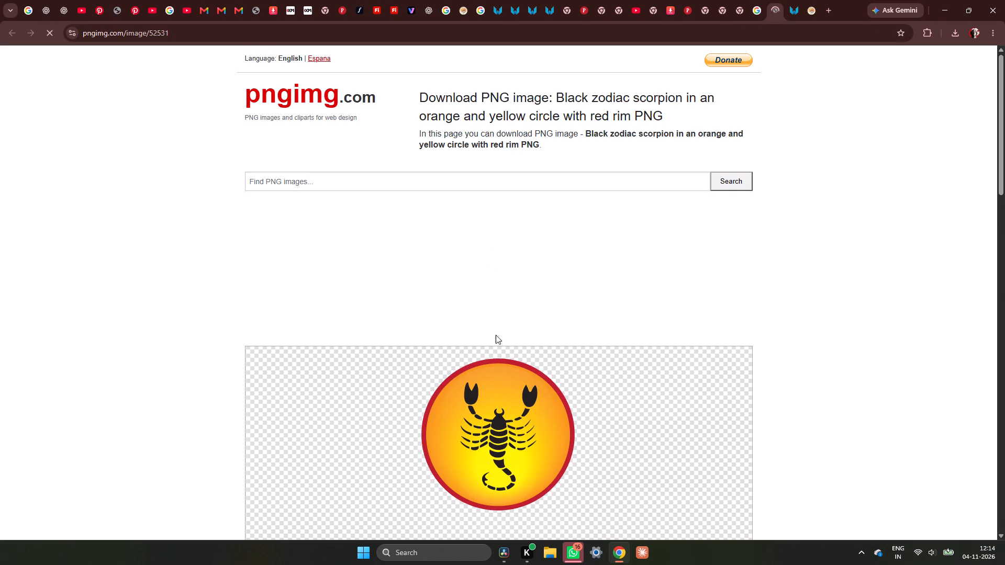
pyautogui.scroll(-4, 498, 349)
pyautogui.rightClick(511, 251)
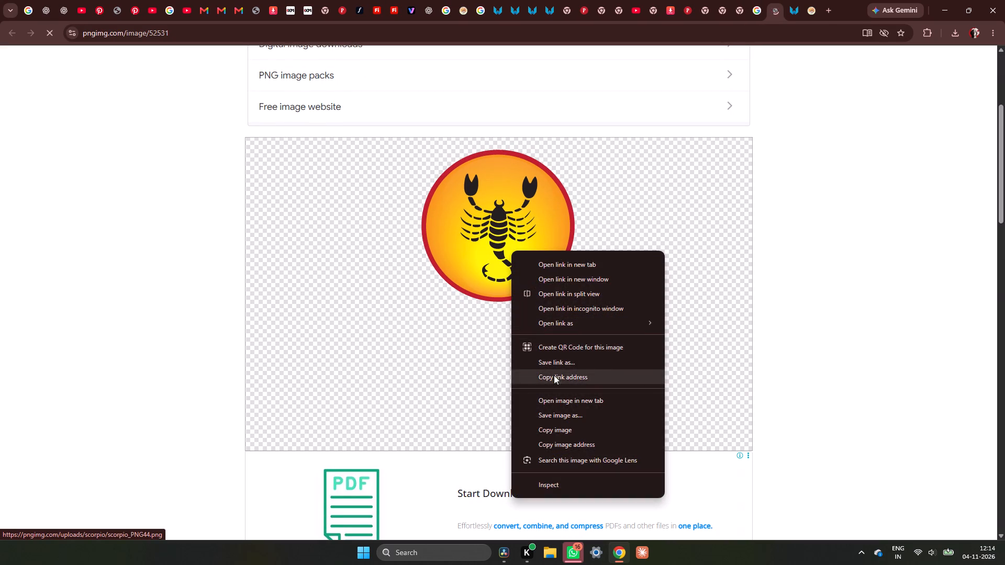
pyautogui.click(574, 416)
pyautogui.click(691, 314)
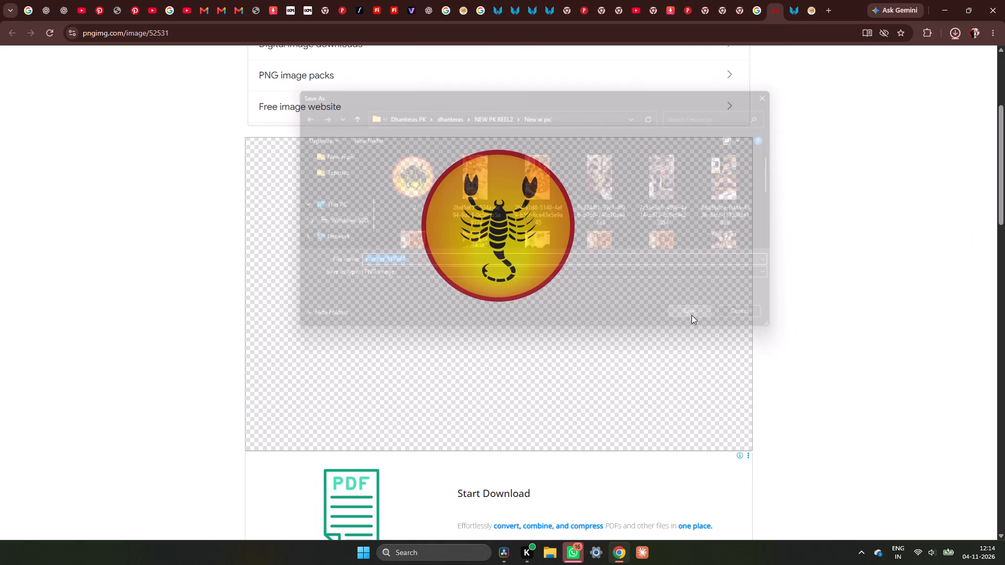
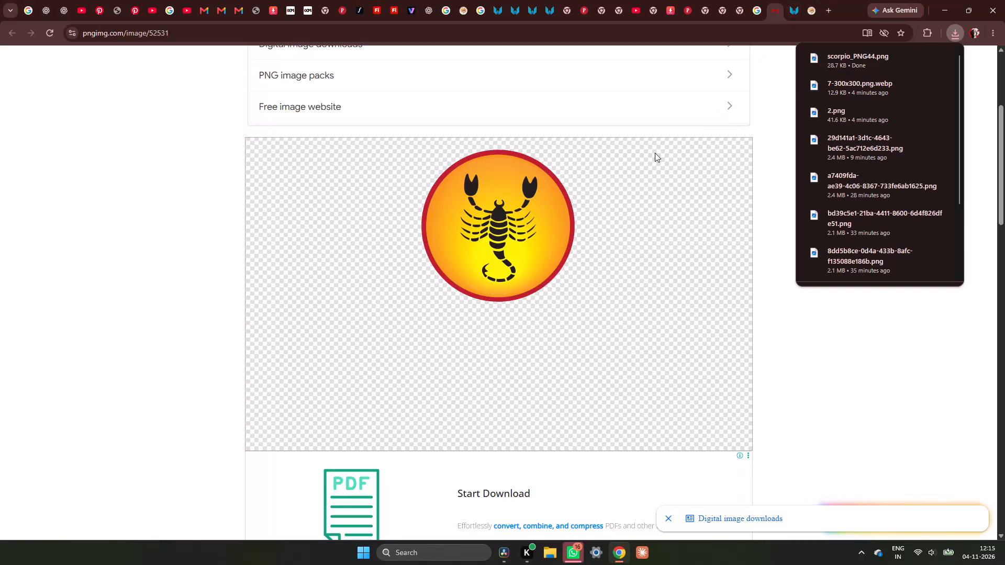
# Examine the other Scorpio images on the PNGimg page and check the open Taurus (Vrishabha Rashi) and PNGWing black scorpion pages.
pyautogui.scroll(-7, 537, 155)
pyautogui.scroll(-7, 649, 130)
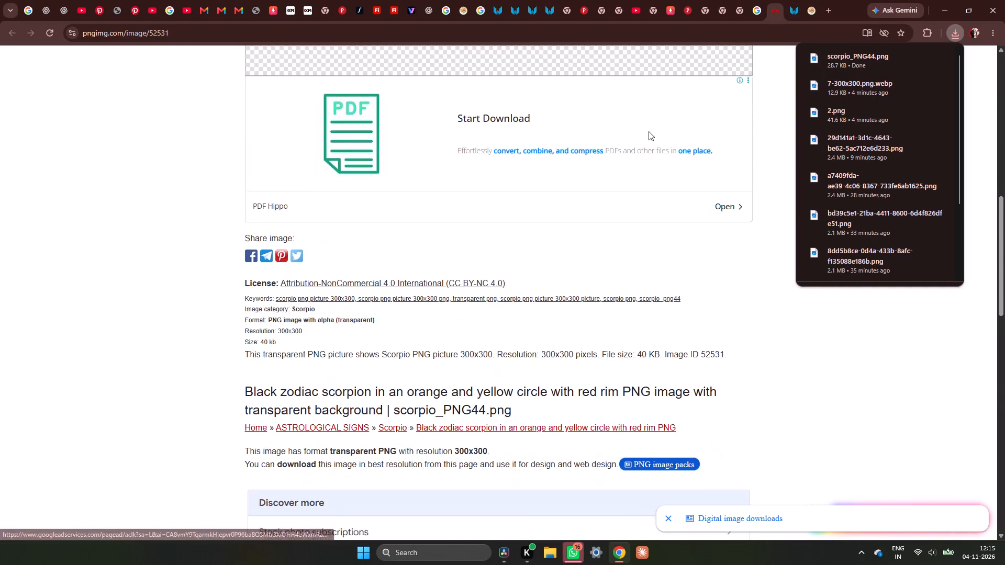
pyautogui.scroll(-14, 609, 244)
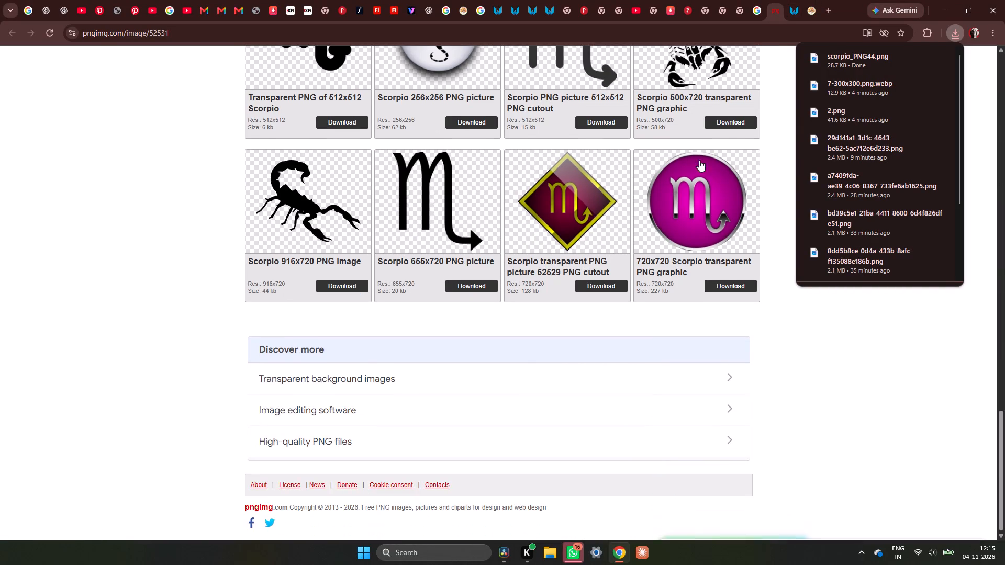
pyautogui.scroll(5, 709, 153)
pyautogui.scroll(-4, 430, 184)
pyautogui.scroll(-8, 515, 145)
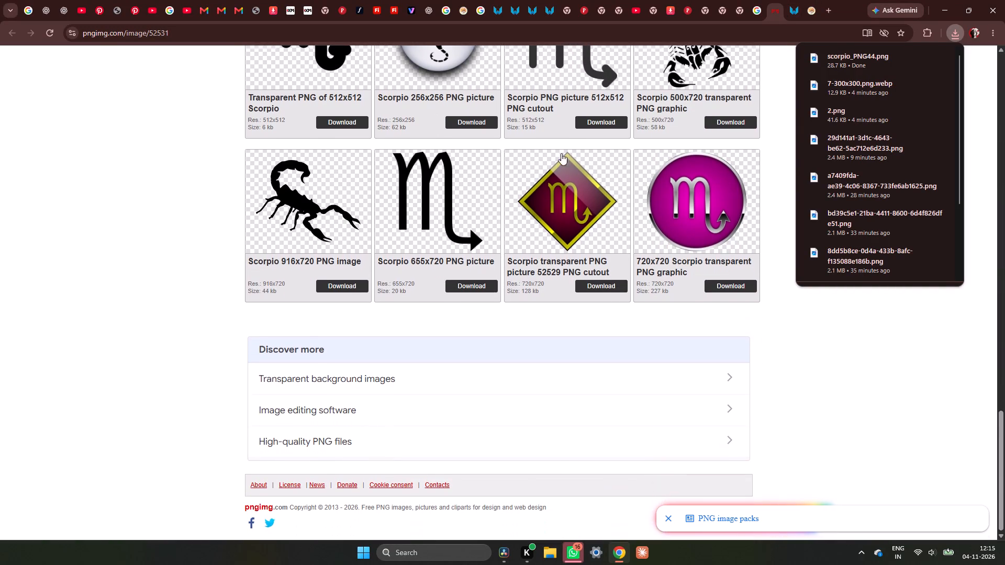
pyautogui.click(805, 9)
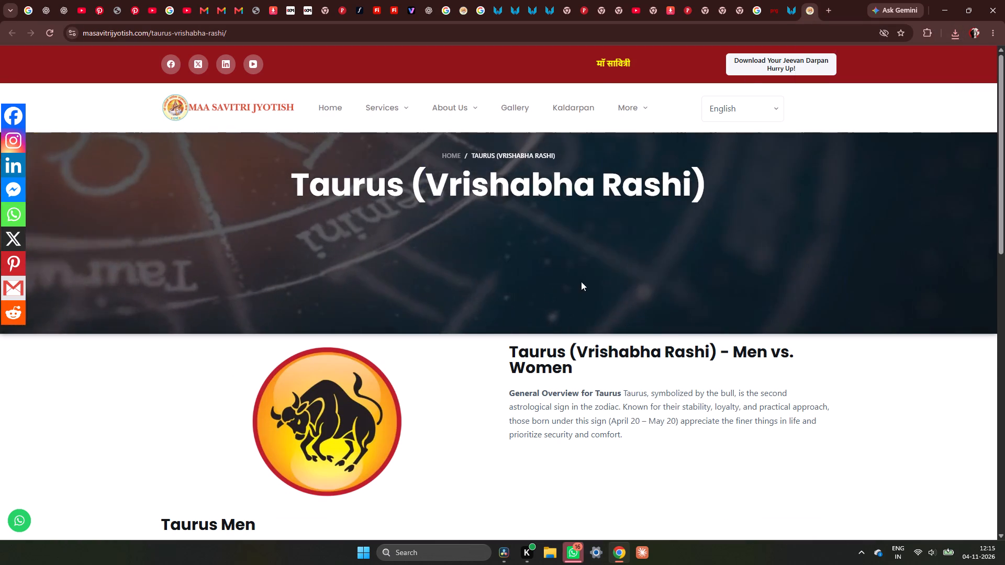
pyautogui.scroll(-7, 557, 302)
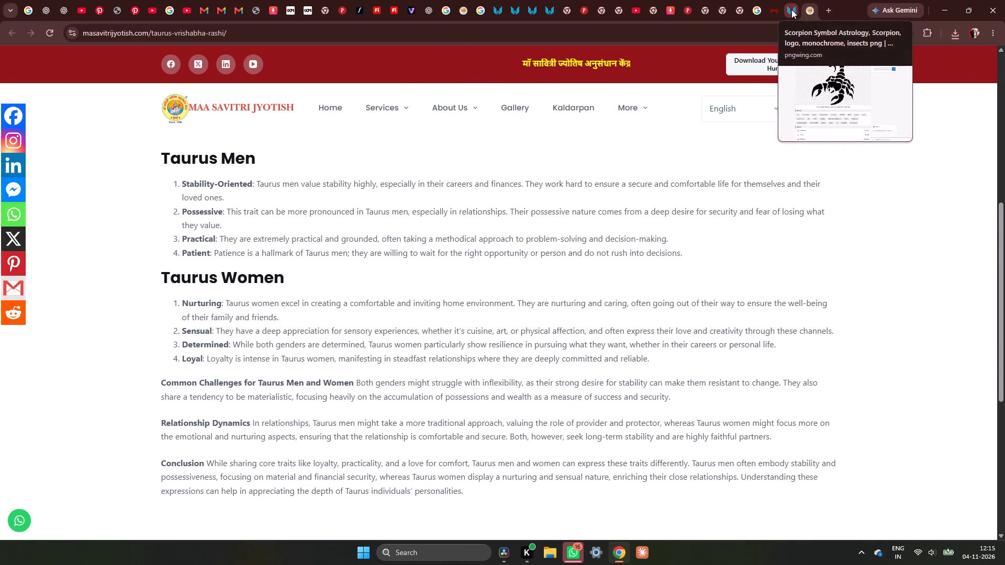
pyautogui.click(791, 9)
pyautogui.scroll(6, 609, 168)
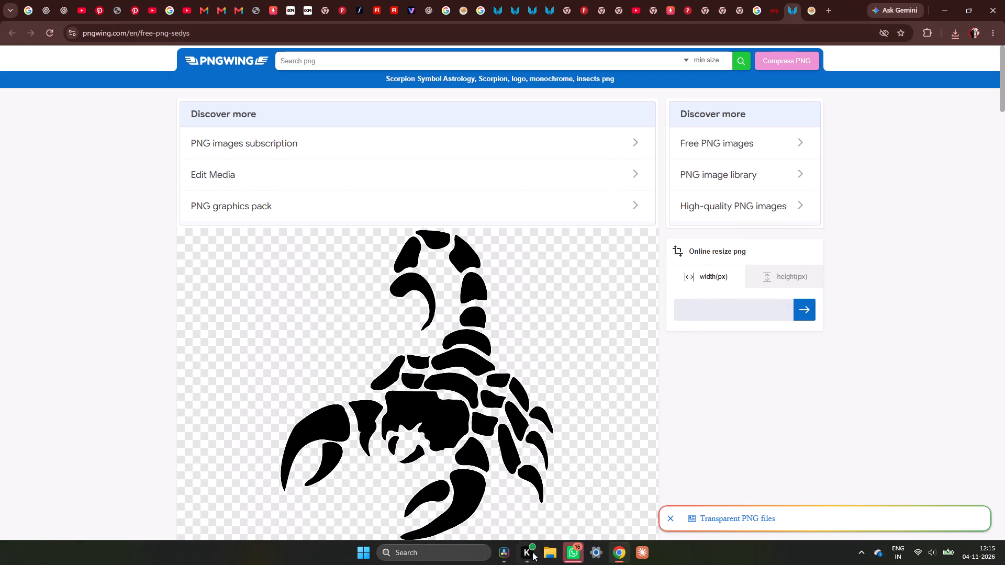
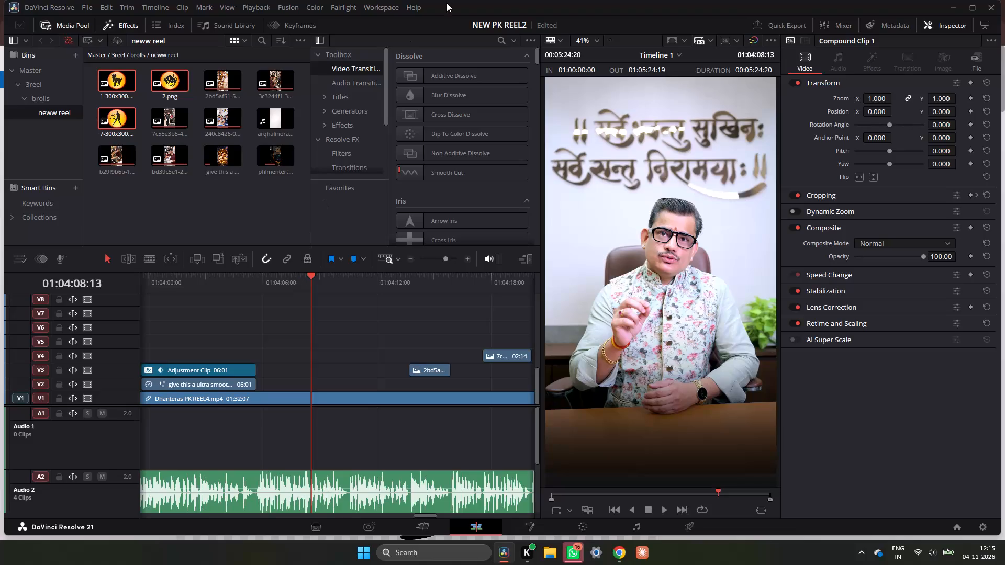
# Place the Libra image 7-300x300.png.webp on video track V5, starting at about 01:04:07:10.
pyautogui.click(163, 191)
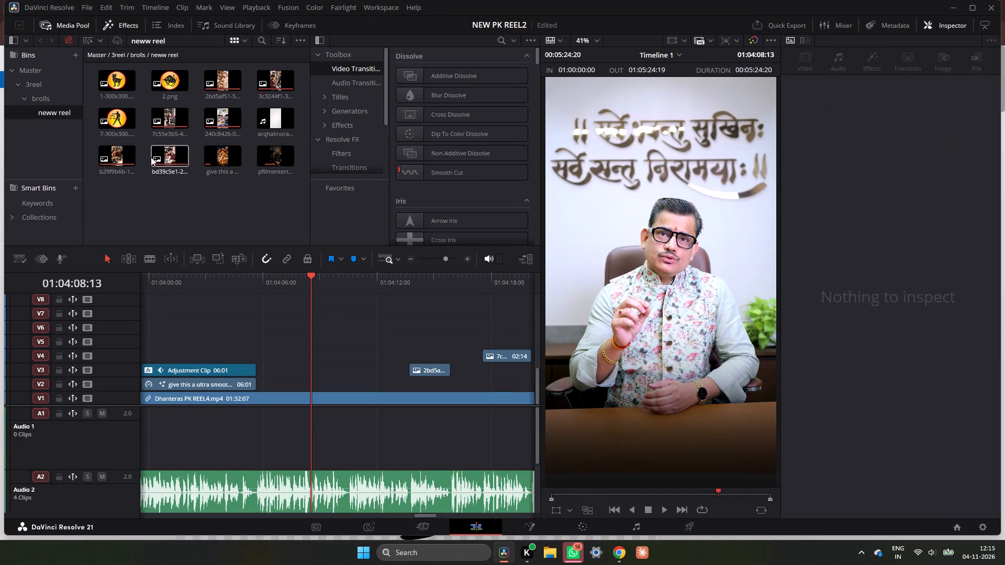
pyautogui.moveTo(116, 118); pyautogui.dragTo(289, 343)
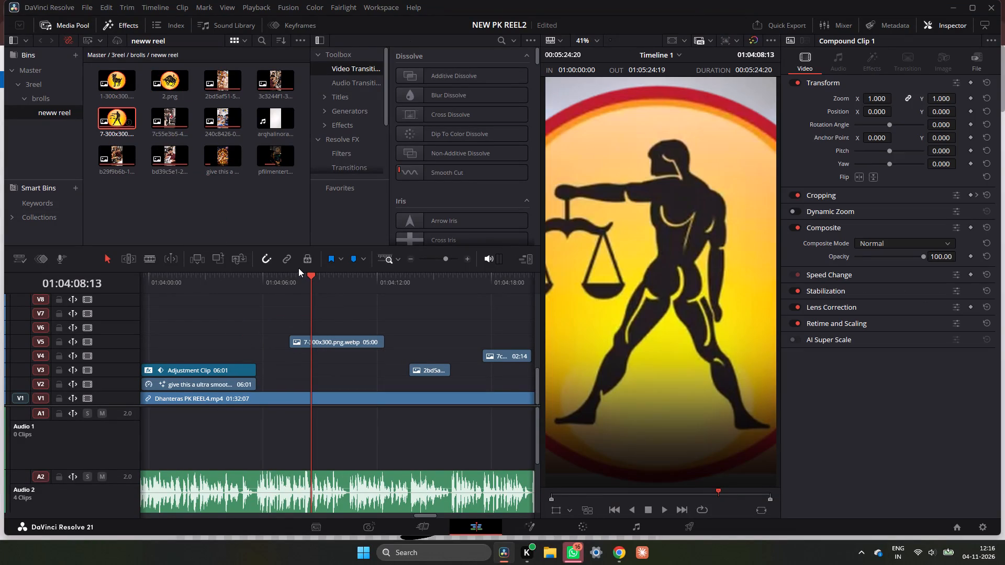
pyautogui.moveTo(306, 272); pyautogui.dragTo(286, 283)
pyautogui.moveTo(298, 289); pyautogui.dragTo(310, 307)
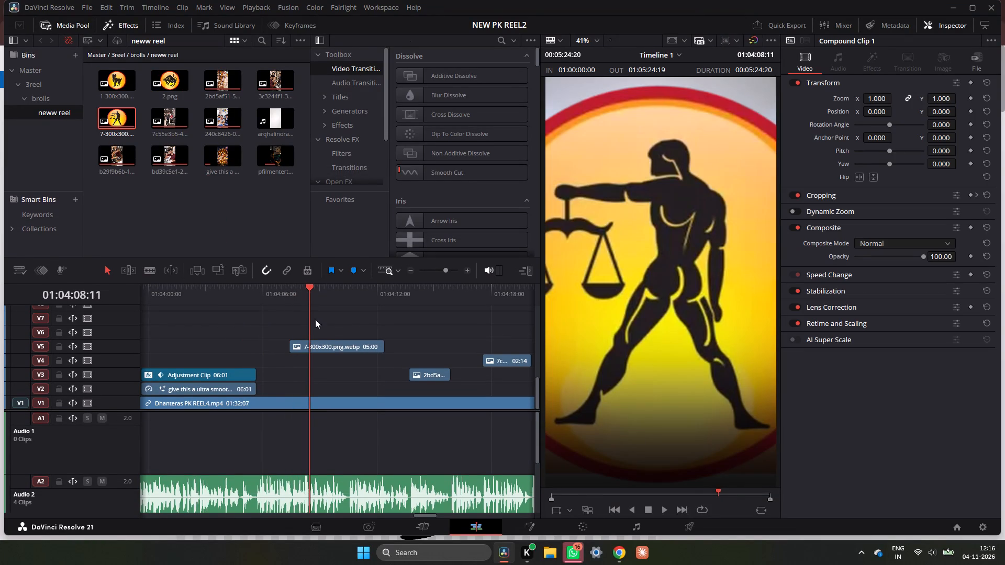
pyautogui.click(321, 346)
# Place the Taurus image 2.png on video track V7, starting near the end of the Adjustment Clip.
pyautogui.moveTo(166, 81); pyautogui.dragTo(168, 84)
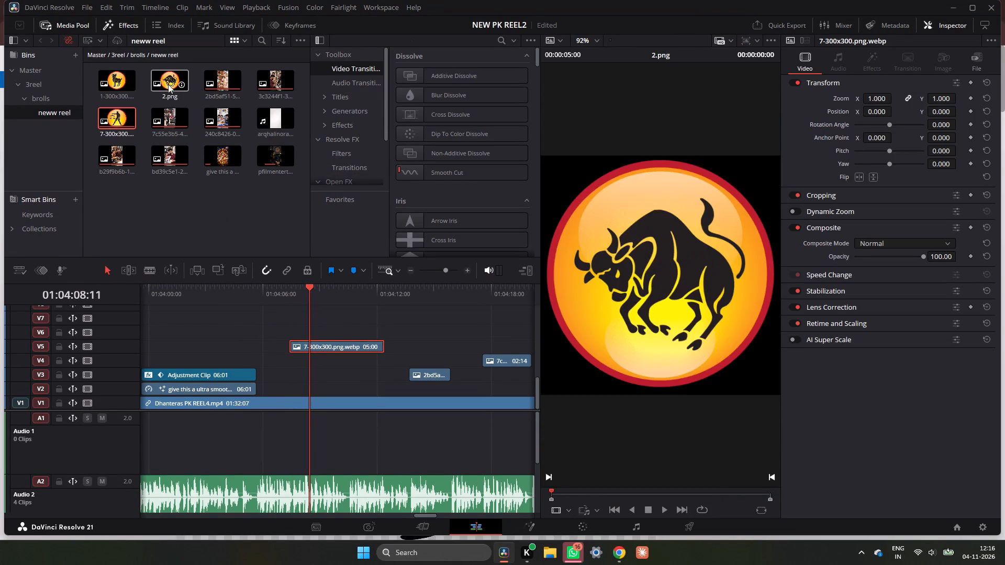
pyautogui.moveTo(168, 84); pyautogui.dragTo(262, 317)
# Scale down the 2.png Taurus clip so the whole round emblem fits in the middle of the frame.
pyautogui.moveTo(301, 295); pyautogui.dragTo(286, 294)
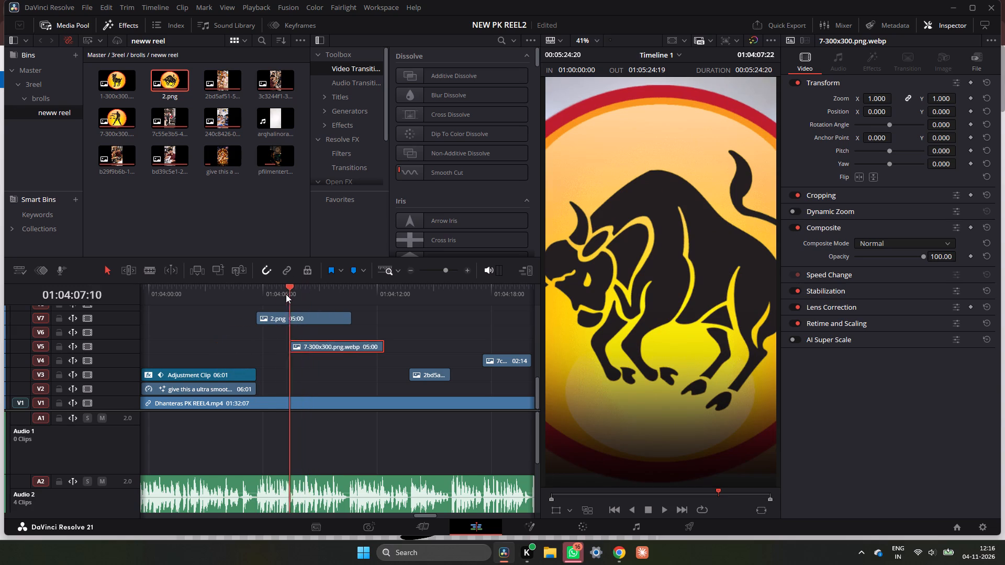
pyautogui.moveTo(286, 294); pyautogui.dragTo(275, 295)
pyautogui.click(291, 317)
pyautogui.moveTo(942, 97); pyautogui.dragTo(942, 99)
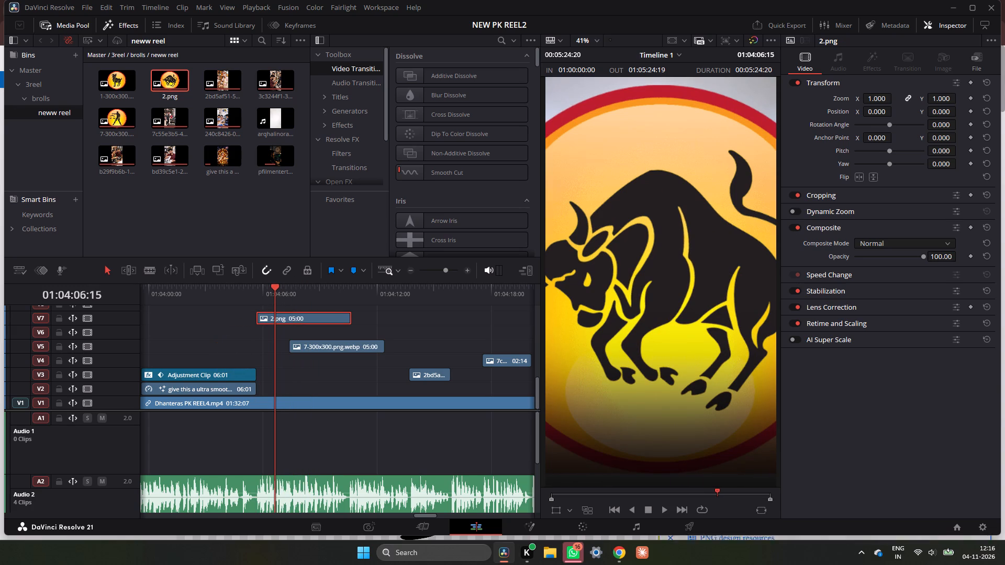
pyautogui.moveTo(942, 99); pyautogui.dragTo(902, 110)
# Set the zoom of the 7-300x300.png.webp Libra clip on V5 to 0.390.
pyautogui.click(345, 337)
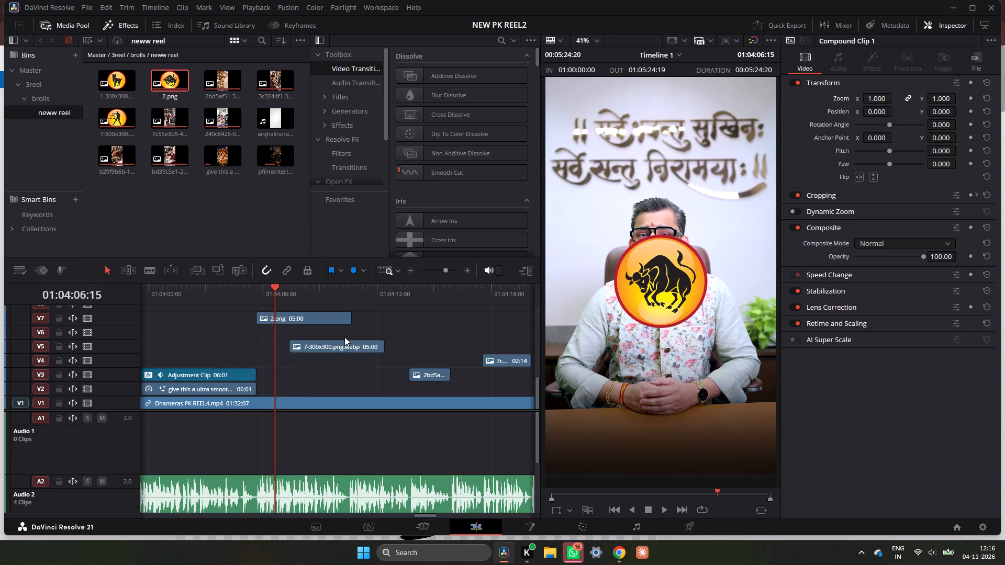
pyautogui.click(344, 346)
pyautogui.moveTo(942, 101); pyautogui.dragTo(934, 112)
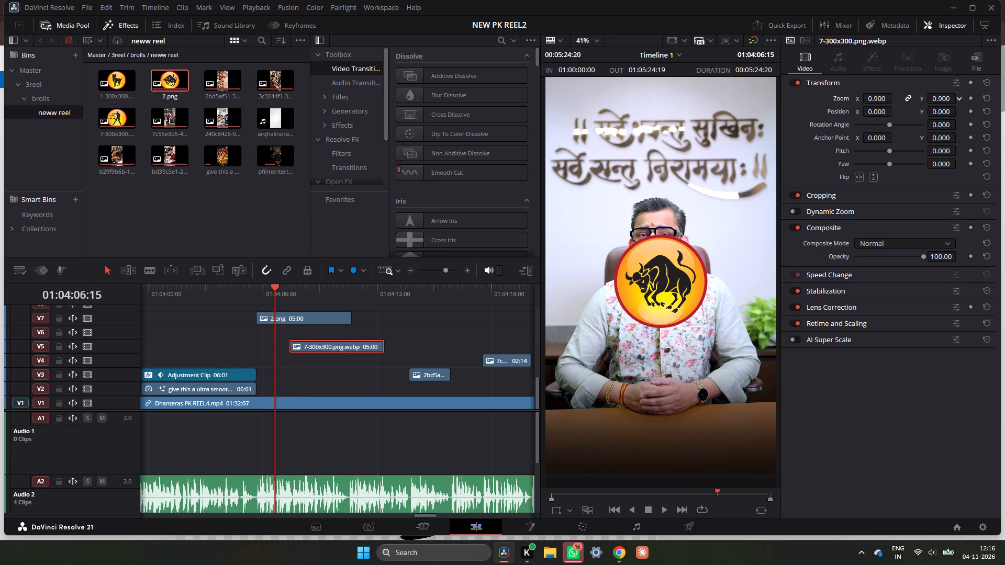
pyautogui.moveTo(934, 112); pyautogui.dragTo(910, 125)
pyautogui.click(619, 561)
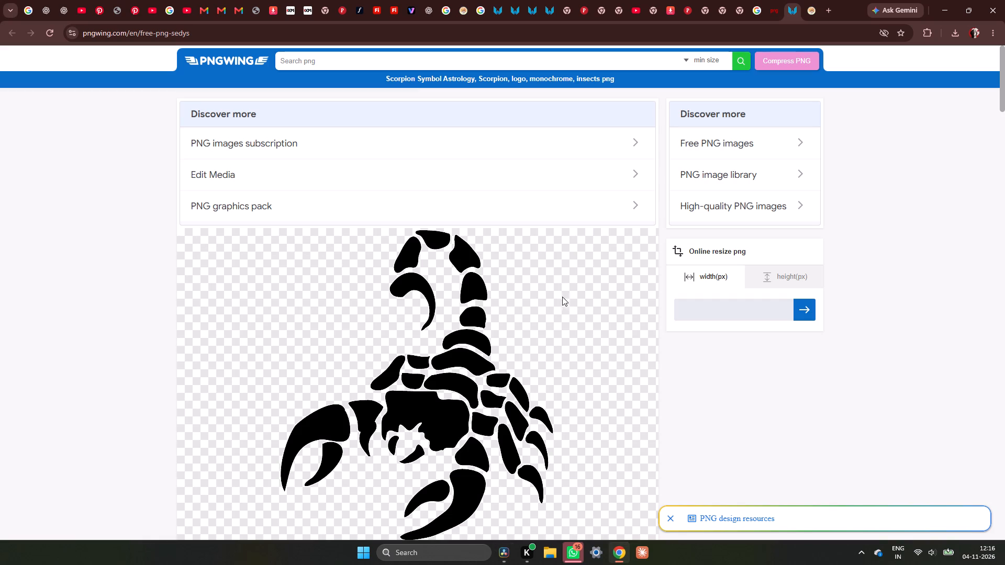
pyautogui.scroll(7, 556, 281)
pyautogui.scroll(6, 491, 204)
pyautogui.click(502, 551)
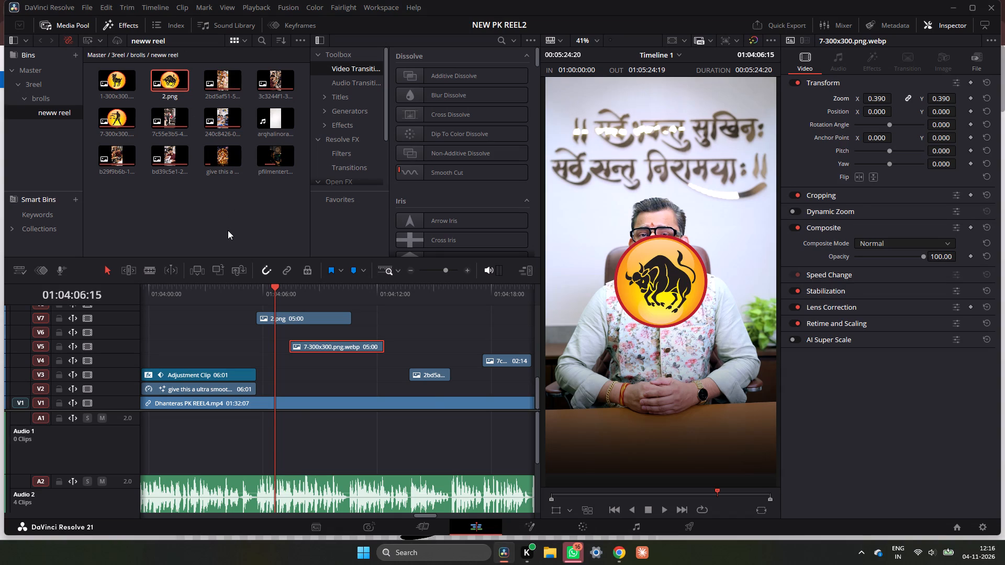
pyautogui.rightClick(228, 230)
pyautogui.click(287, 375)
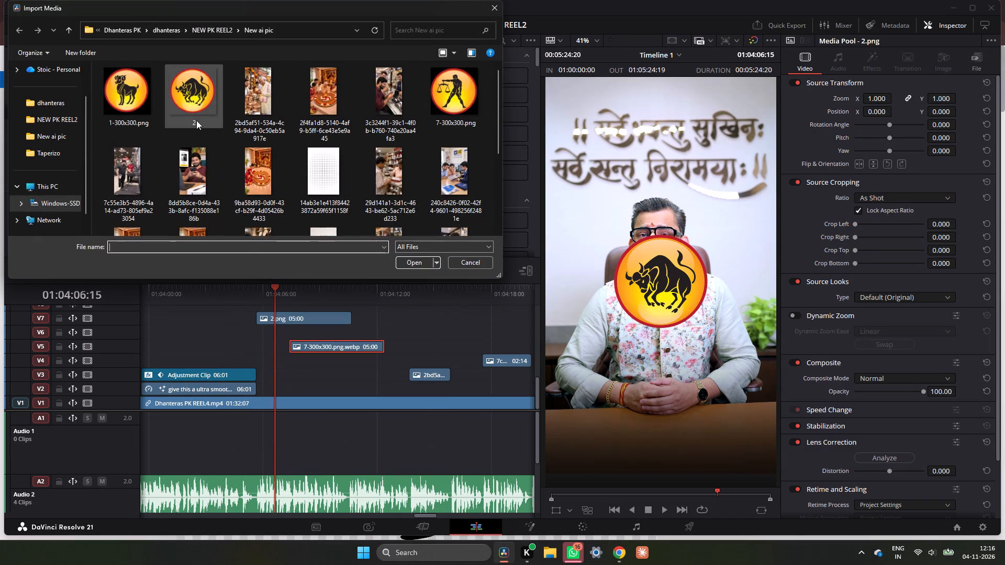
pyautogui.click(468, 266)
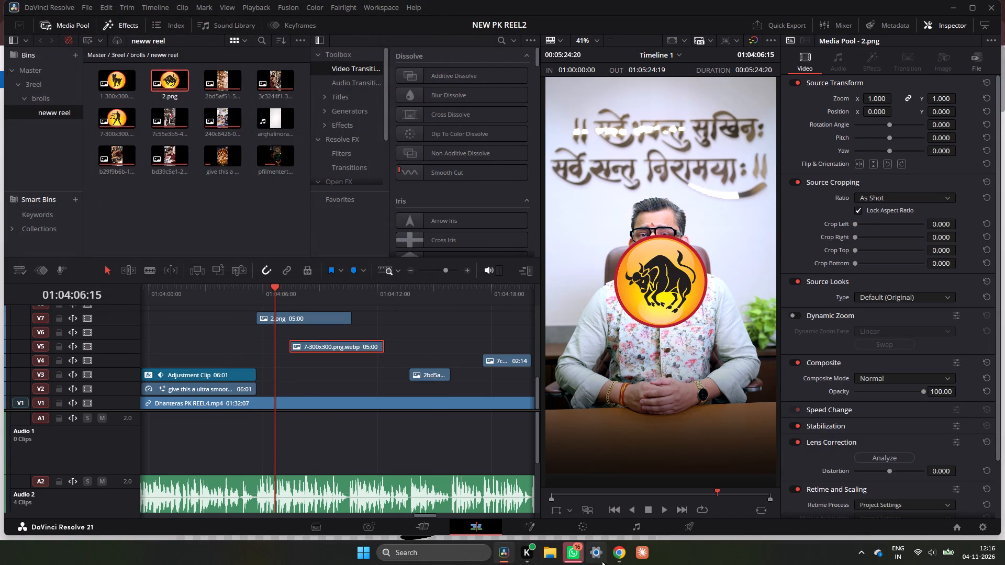
# In Chrome, open the round Scorpio image's PNGimg page from the Google results and save it to the New ai pic folder under the suggested name.
pyautogui.click(607, 560)
pyautogui.click(623, 560)
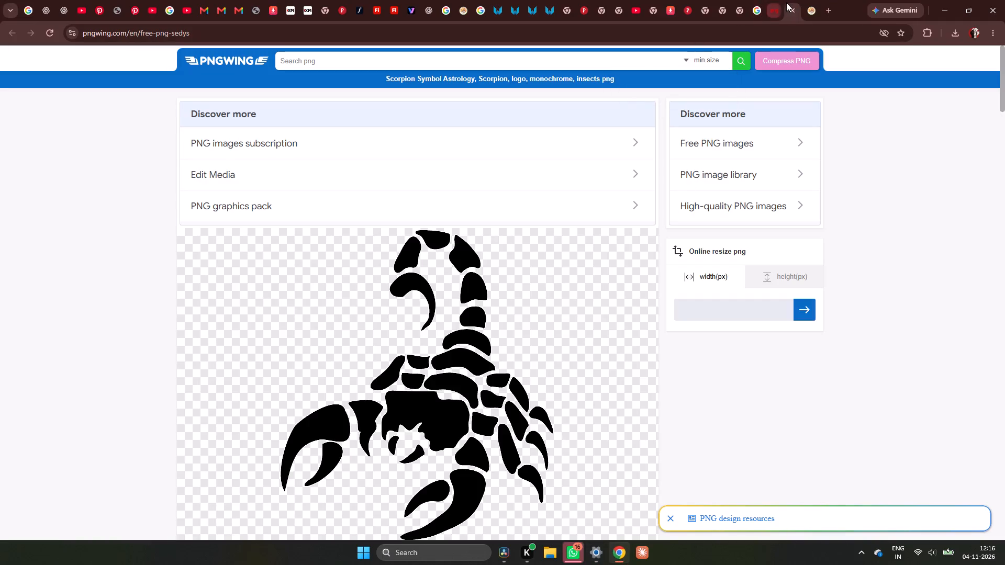
pyautogui.click(750, 7)
pyautogui.click(945, 299)
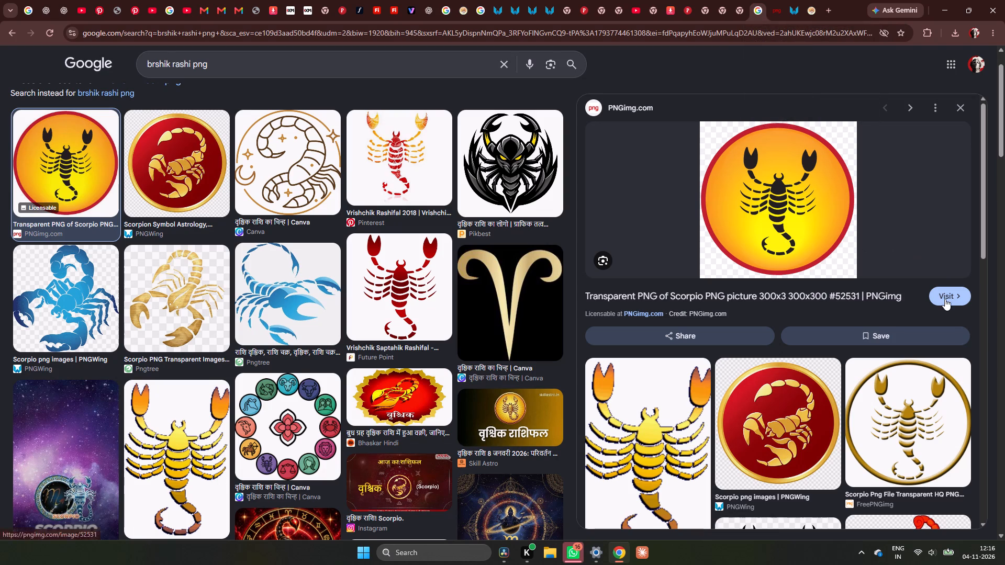
pyautogui.scroll(-3, 582, 376)
pyautogui.rightClick(523, 279)
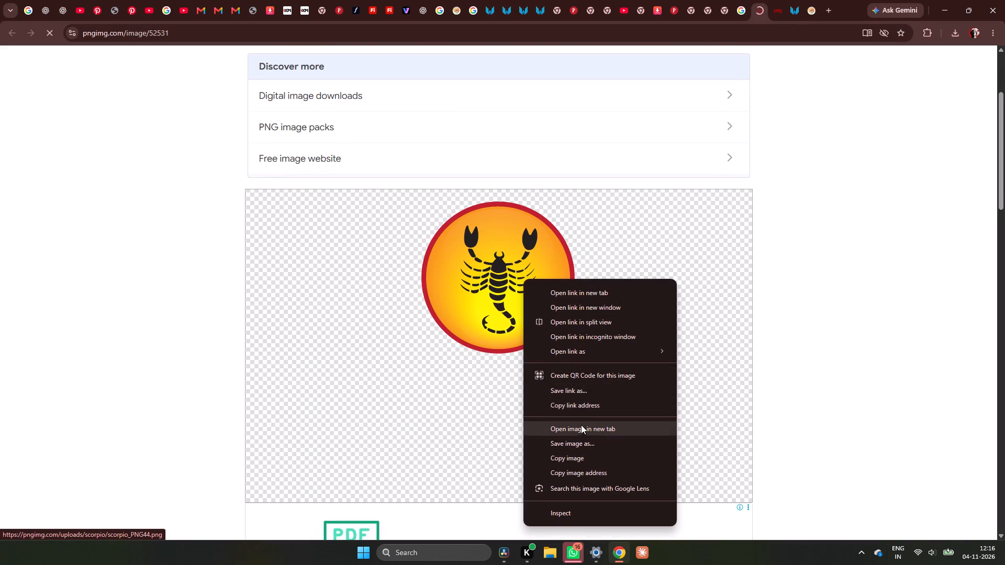
pyautogui.click(578, 444)
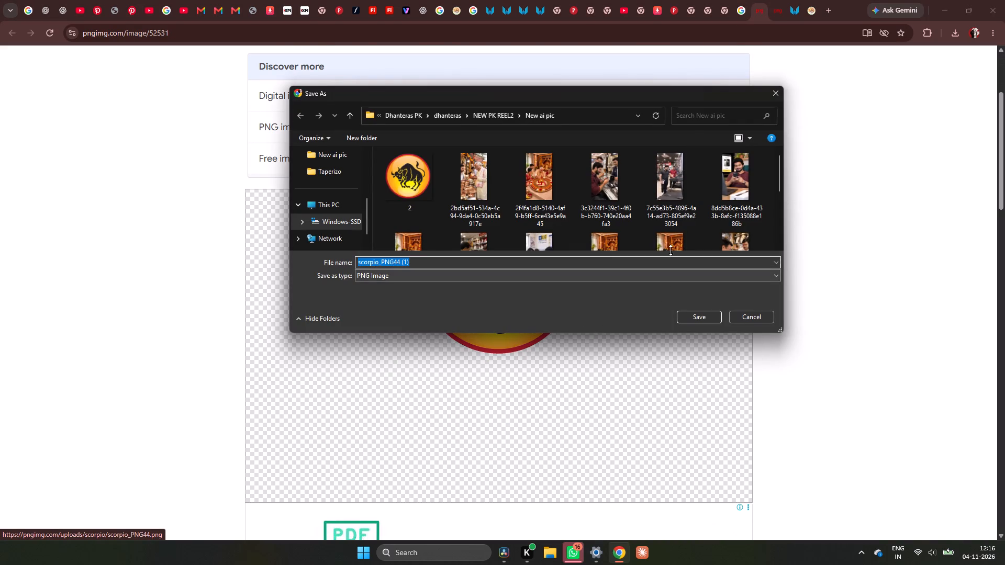
pyautogui.scroll(-4, 669, 241)
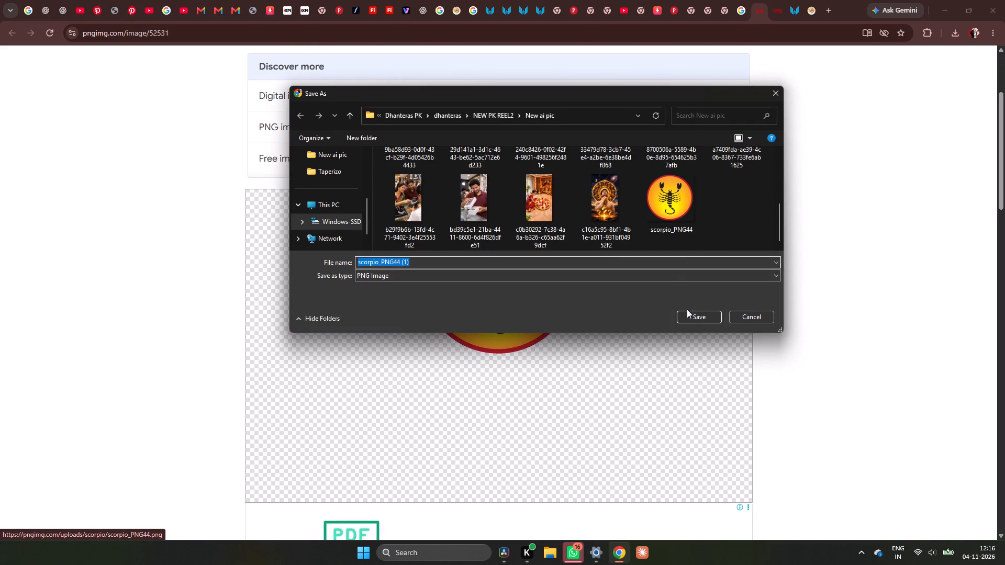
pyautogui.click(690, 320)
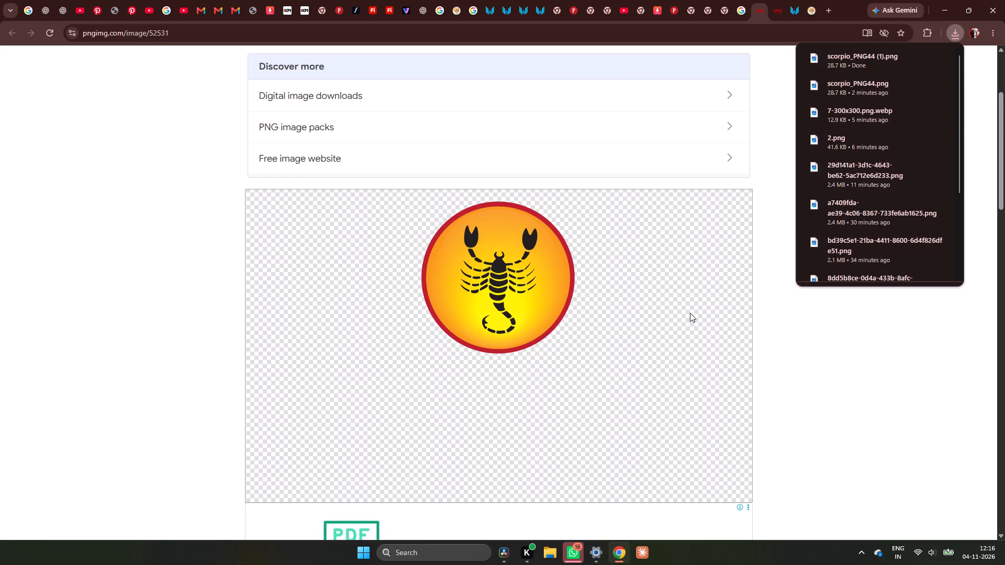
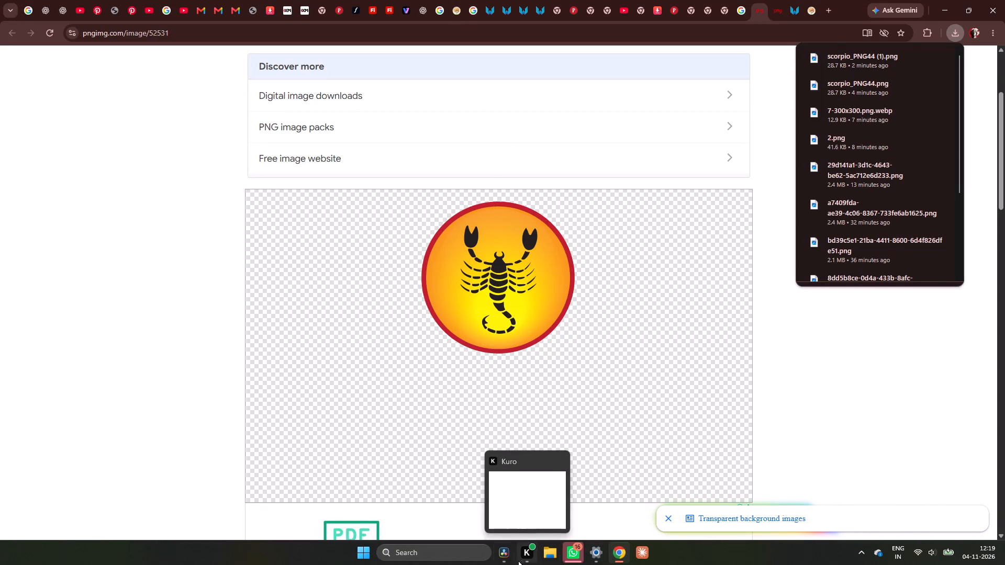
# Switch to DaVinci Resolve and play the timeline around 01:04:06 to 01:04:08 repeatedly to check the zodiac overlays' timing against the speech.
pyautogui.click(497, 564)
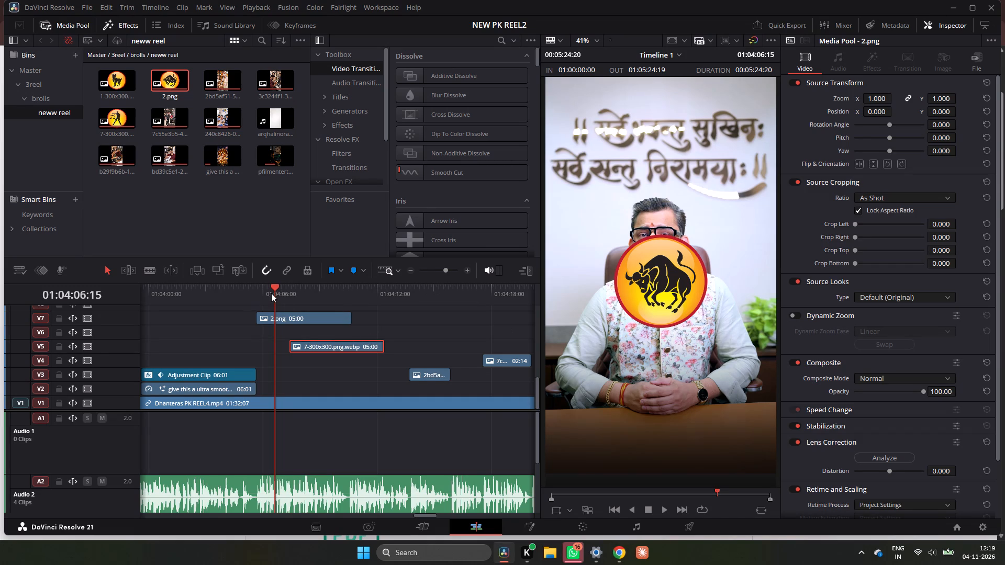
pyautogui.click(260, 288)
pyautogui.press('space')
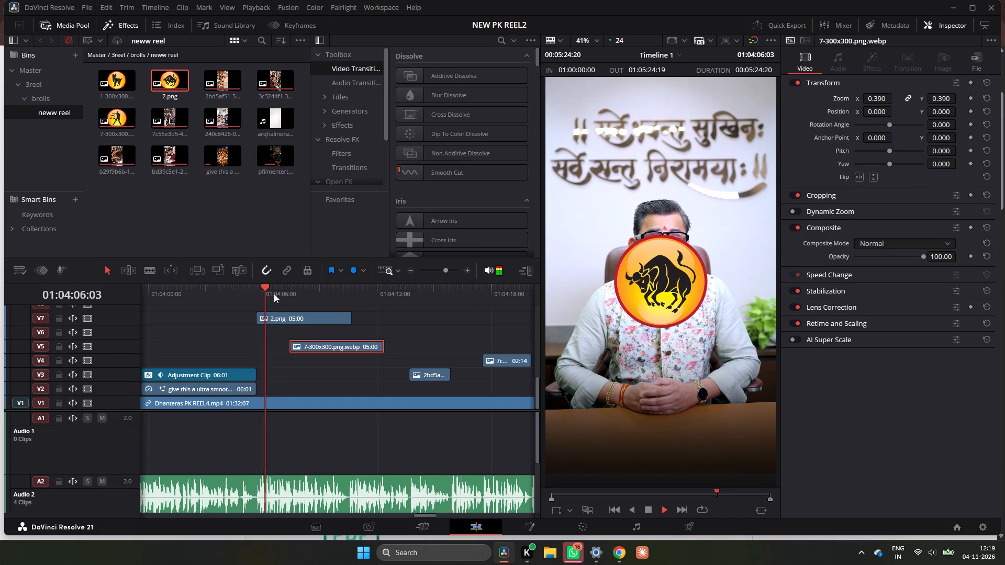
pyautogui.press('space')
pyautogui.click(260, 292)
pyautogui.press('space')
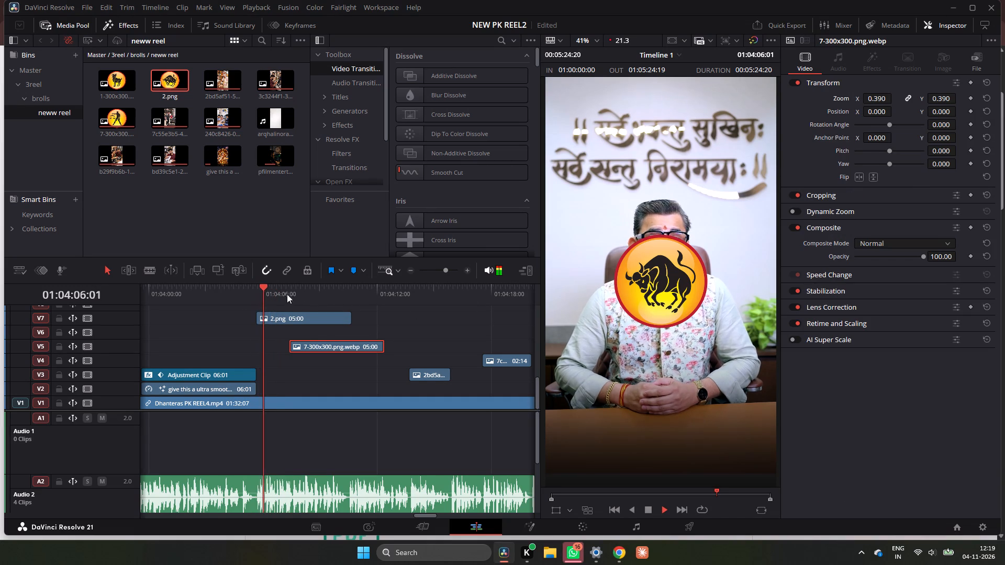
pyautogui.press('space')
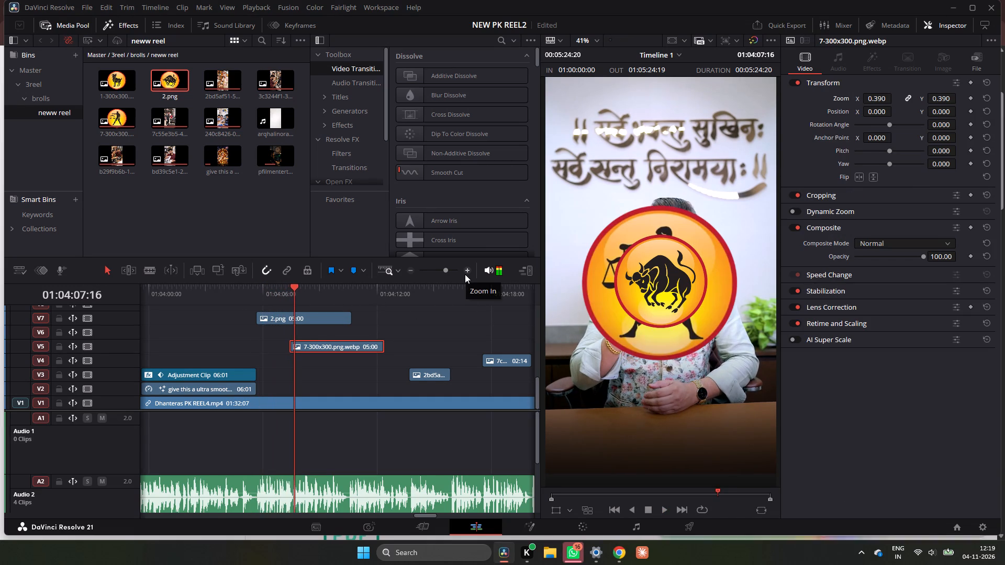
pyautogui.click(267, 293)
pyautogui.click(260, 292)
pyautogui.press('space')
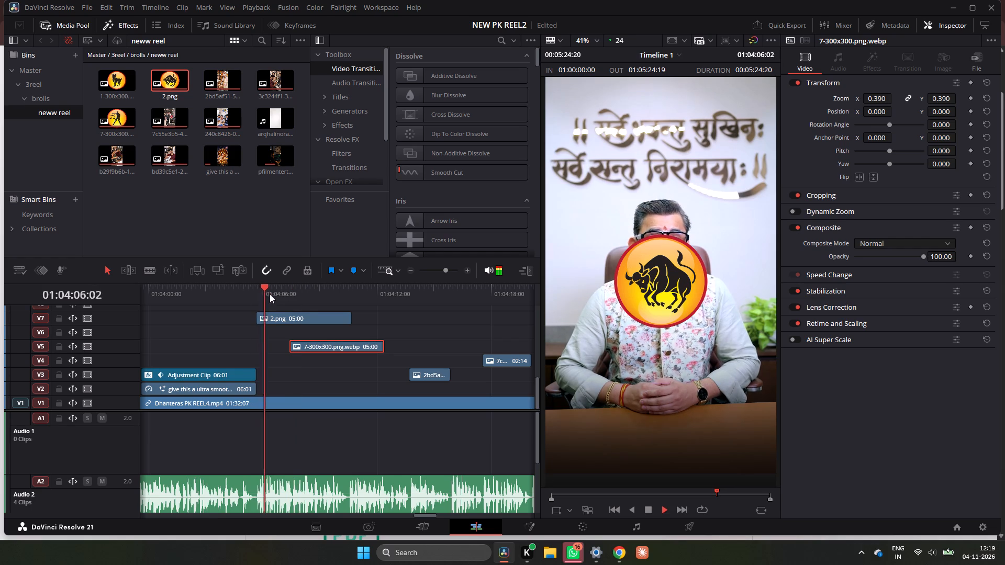
pyautogui.press('space')
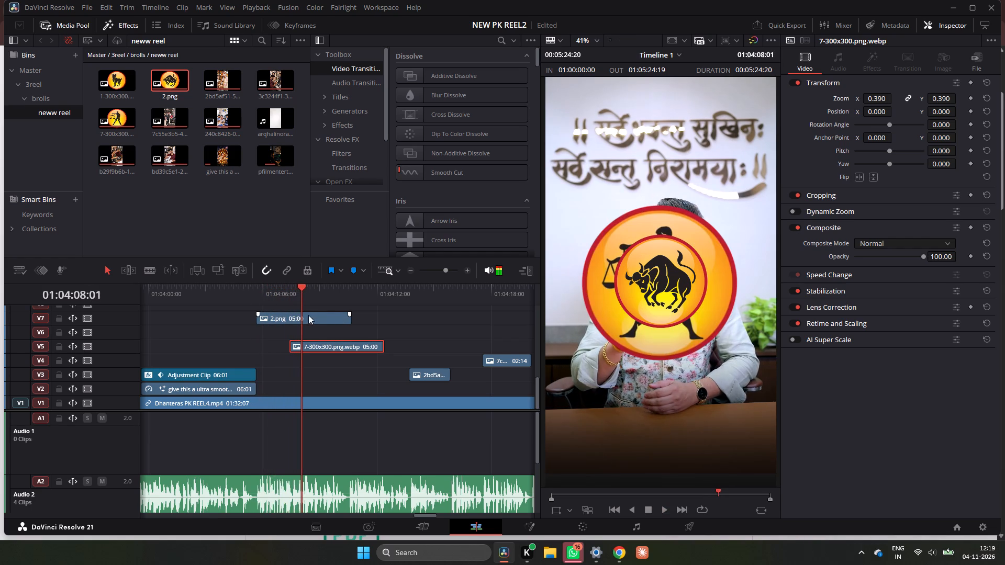
pyautogui.moveTo(266, 291); pyautogui.dragTo(254, 288)
pyautogui.press('space')
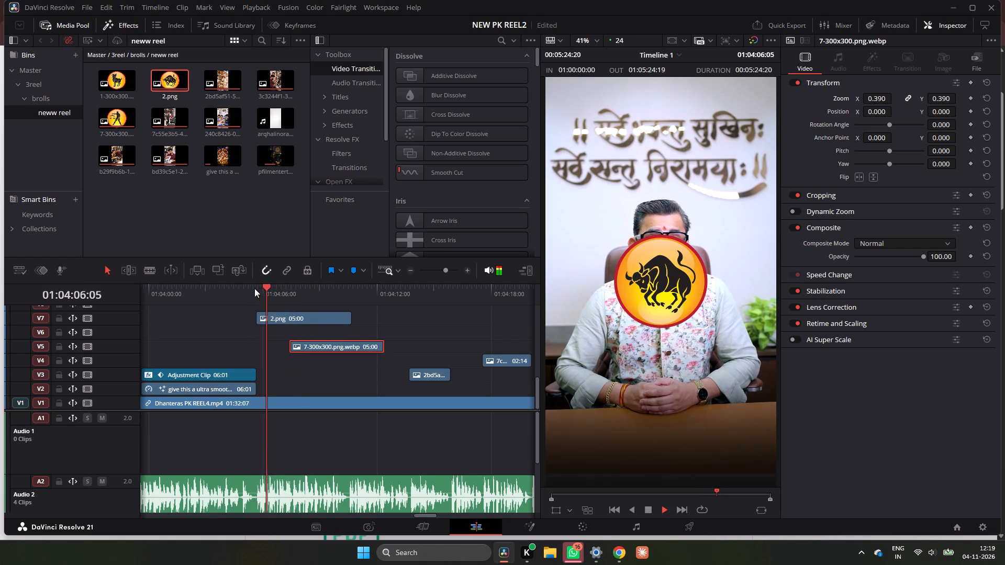
pyautogui.press('space')
pyautogui.moveTo(280, 289); pyautogui.dragTo(236, 297)
pyautogui.press('space')
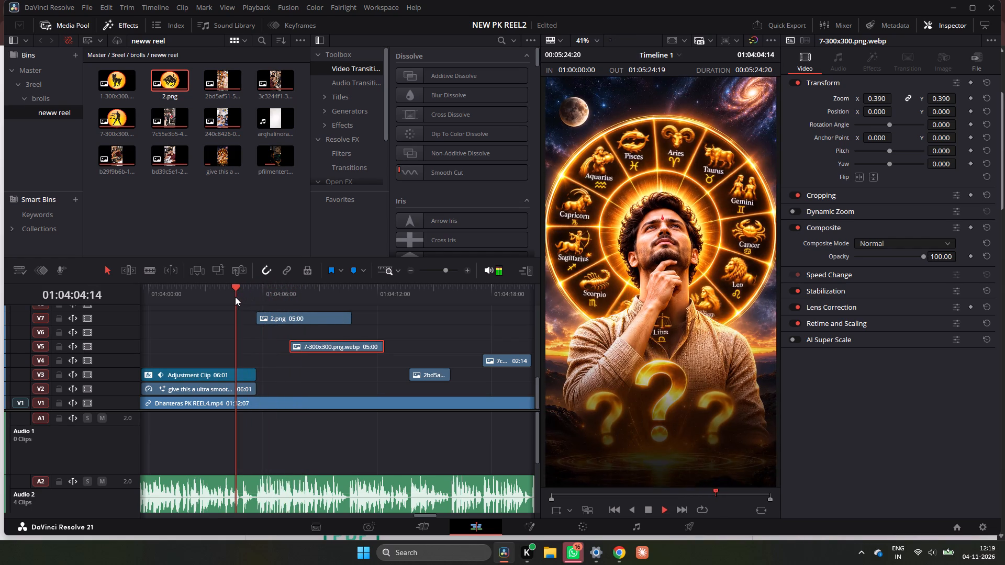
pyautogui.press('space')
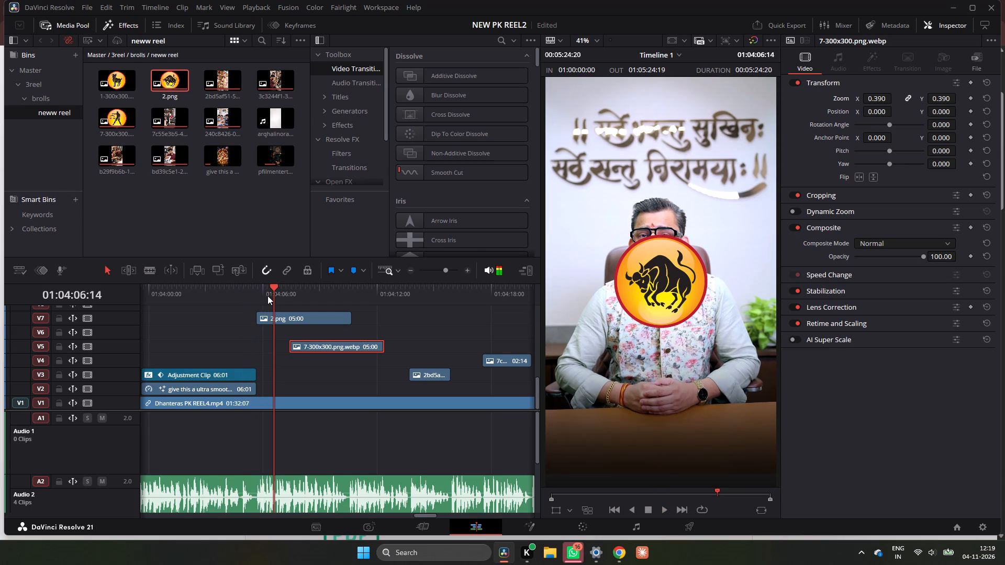
pyautogui.press('space')
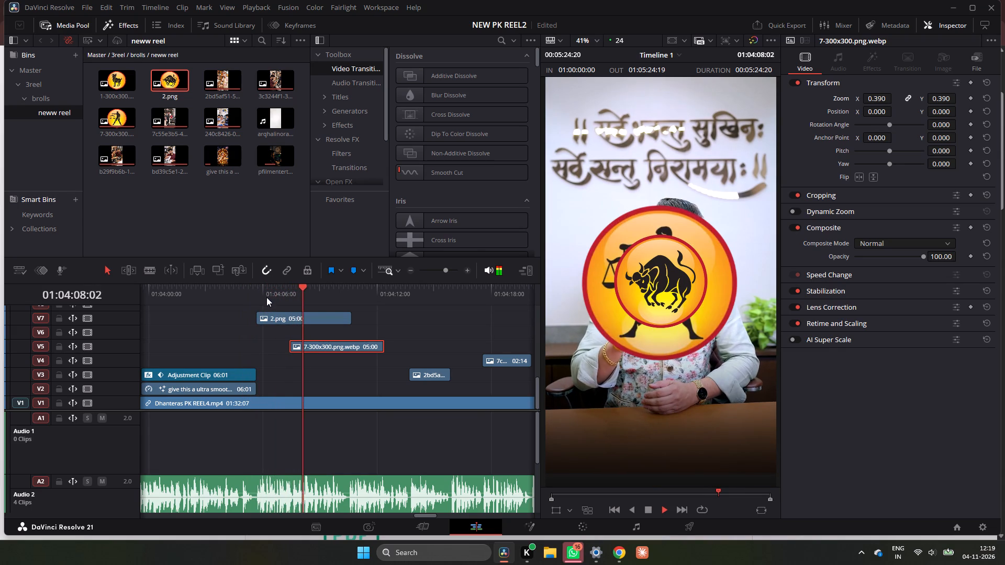
pyautogui.press('space')
pyautogui.click(267, 296)
pyautogui.click(254, 295)
pyautogui.press('space')
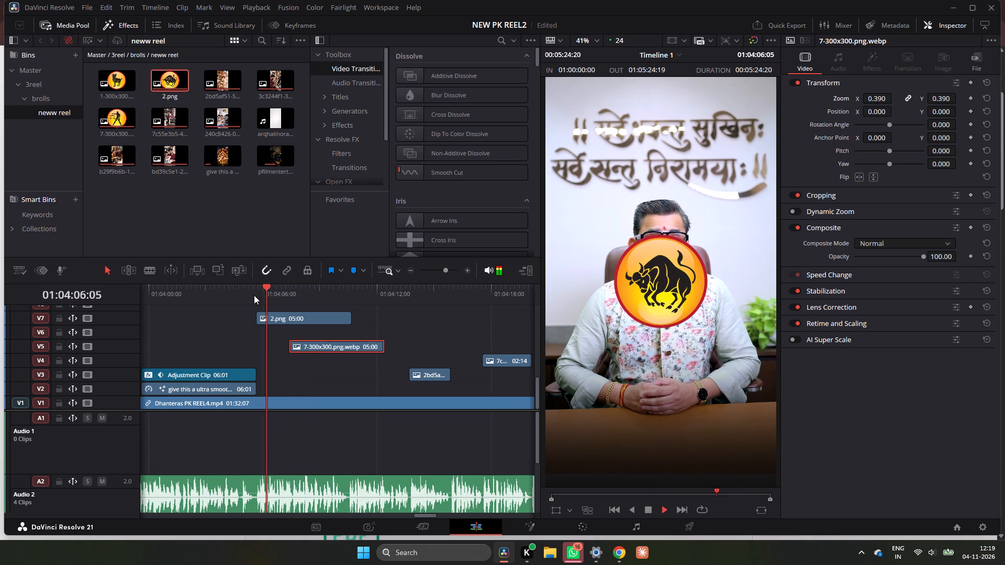
pyautogui.press('space')
pyautogui.scroll(1, 314, 335)
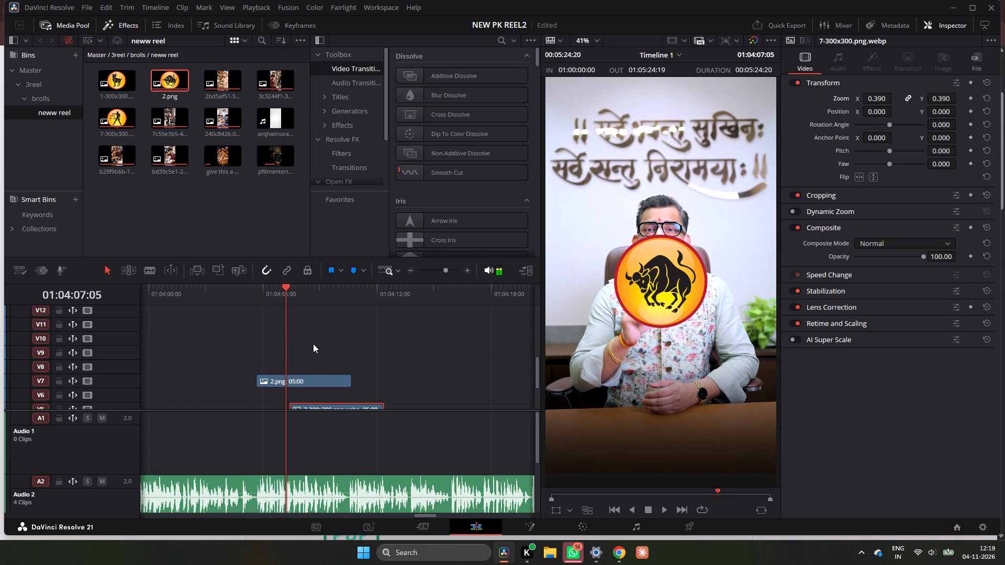
pyautogui.click(309, 380)
pyautogui.scroll(-2, 315, 366)
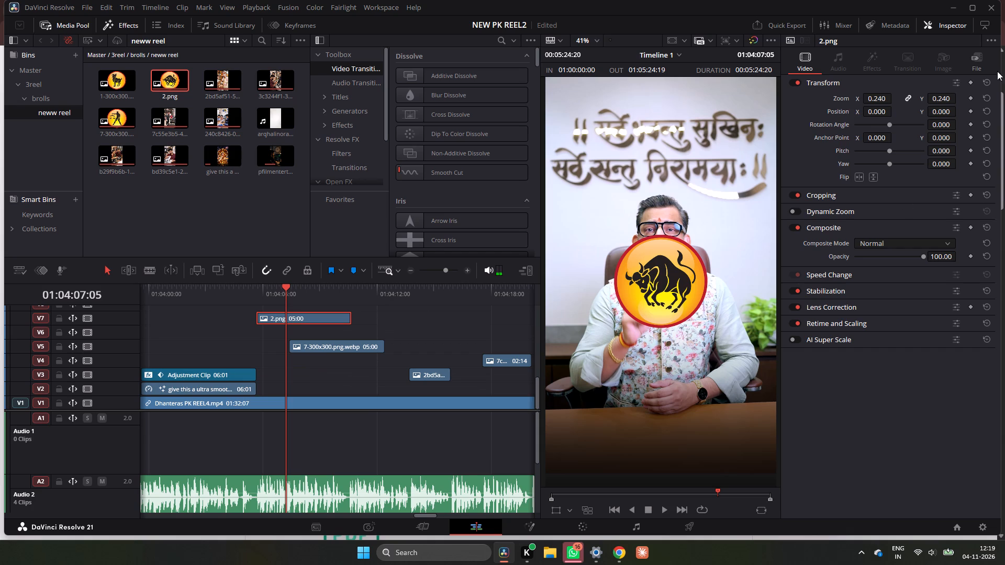
pyautogui.press('space')
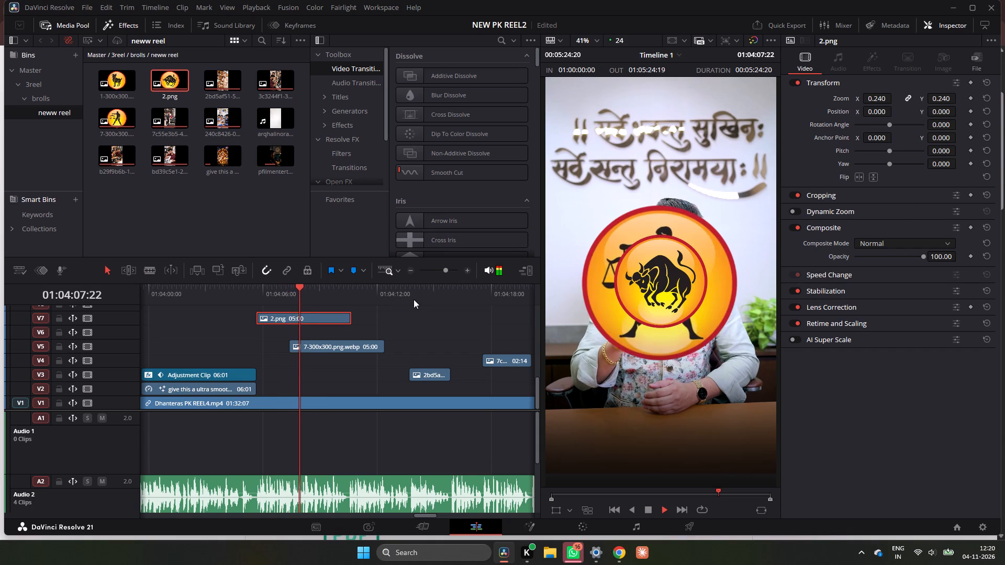
pyautogui.press('space')
# Import the Scorpio image scorpio_PNG44 from the New ai pic folder into the neww reel bin.
pyautogui.rightClick(260, 233)
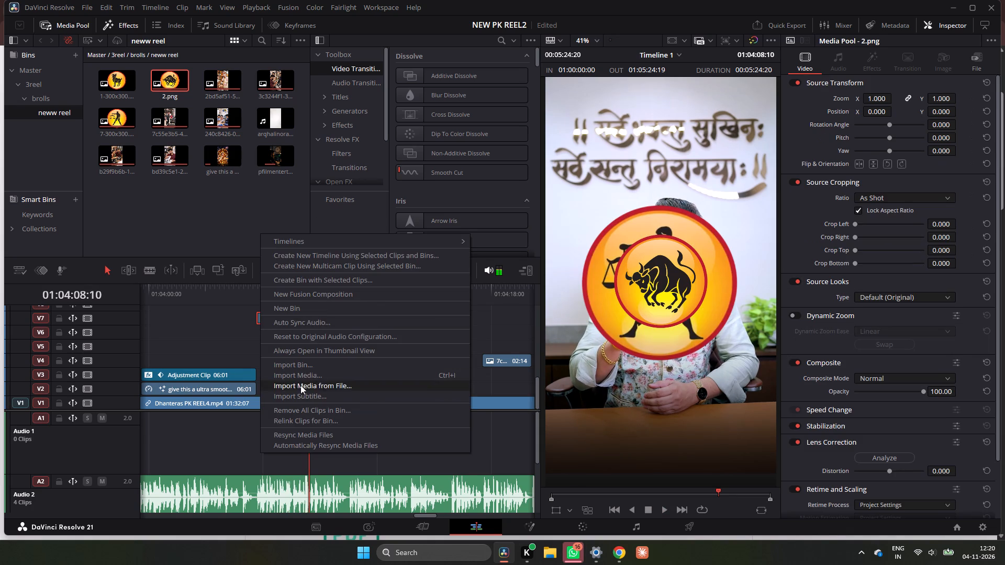
pyautogui.click(305, 379)
pyautogui.scroll(-5, 328, 154)
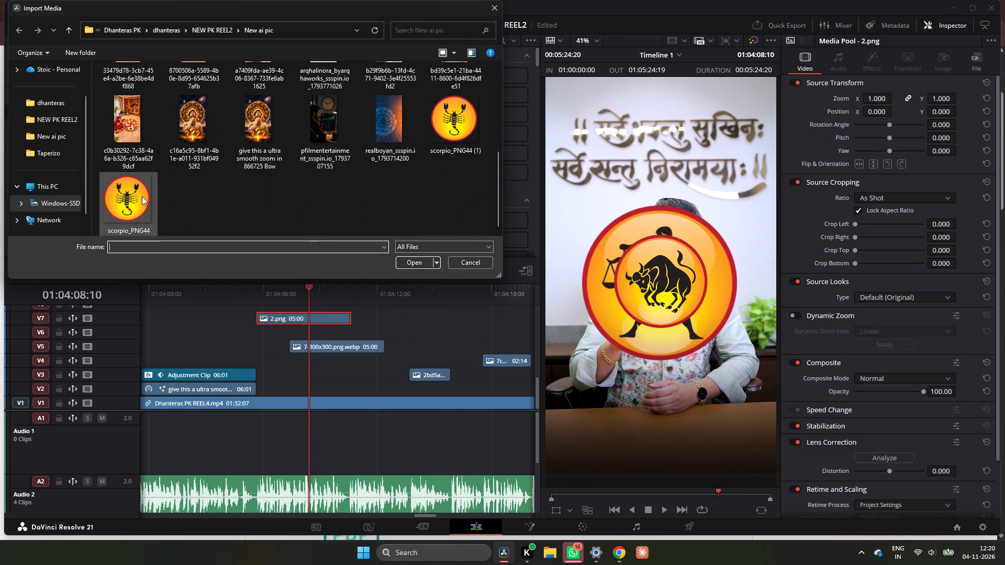
pyautogui.click(137, 199)
pyautogui.click(421, 261)
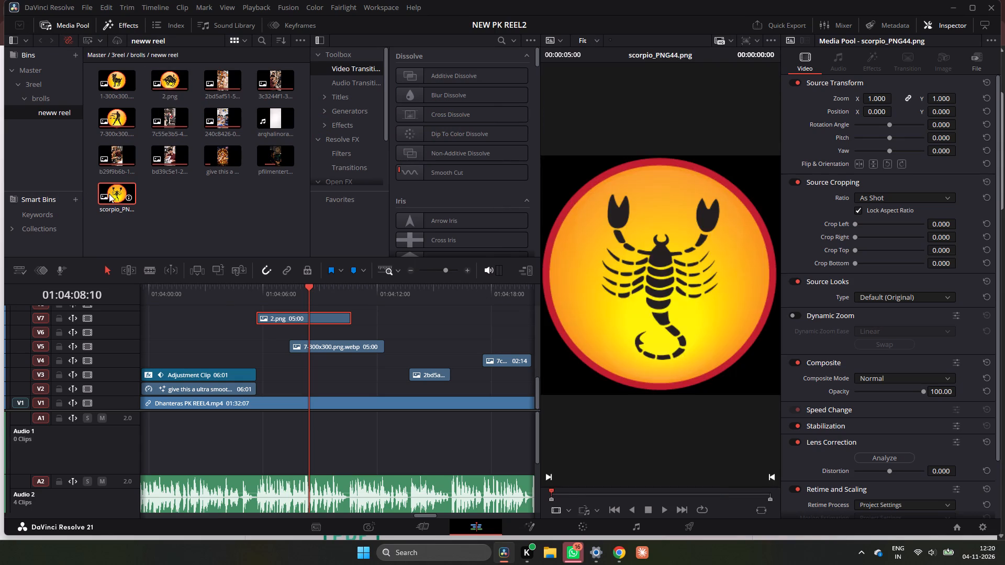
# Place scorpio_PNG44.png on video track V3, starting level with the Libra clip on V5.
pyautogui.moveTo(109, 194); pyautogui.dragTo(289, 377)
pyautogui.click(314, 380)
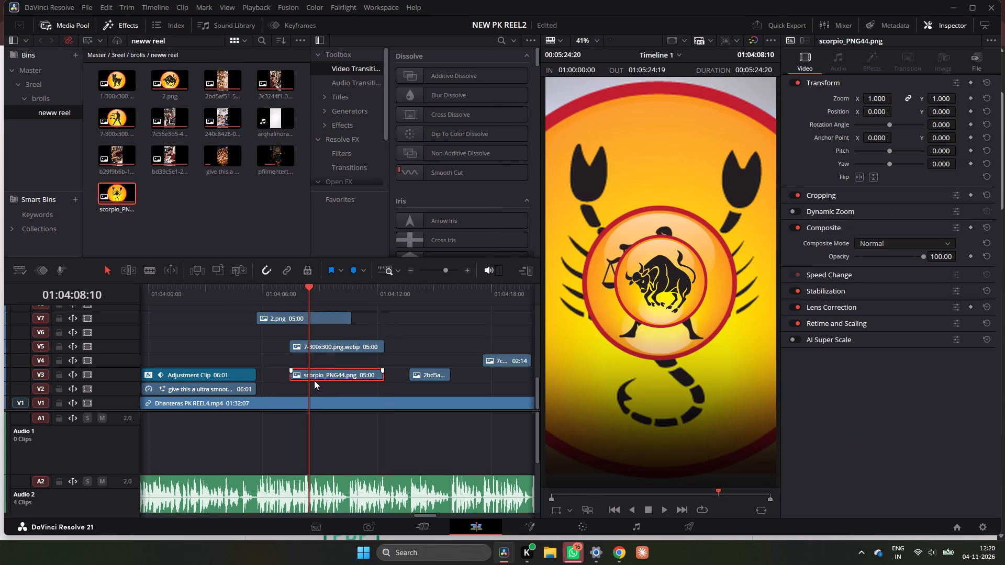
# Play the section around the zodiac overlays and move the Taurus 2.png clip from V7 to V2, starting slightly before the Scorpio clip.
pyautogui.click(257, 291)
pyautogui.press('space')
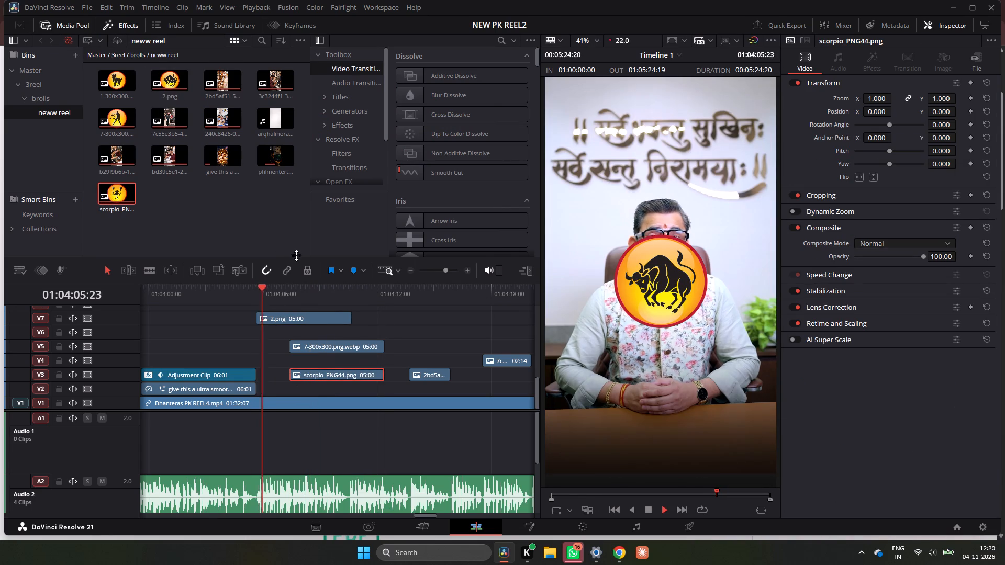
pyautogui.press('space')
pyautogui.press('space')
pyautogui.press('space')
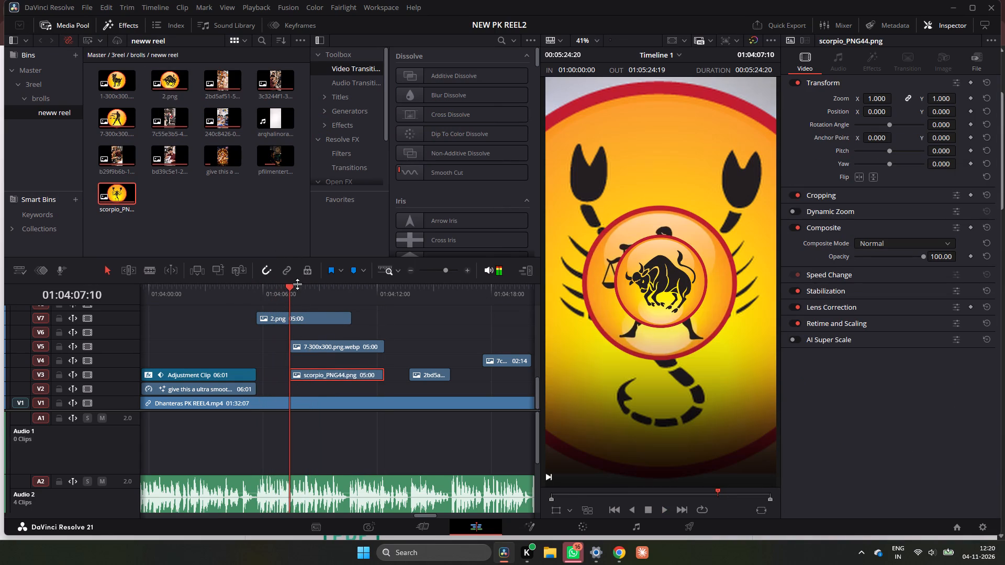
pyautogui.moveTo(307, 314); pyautogui.dragTo(330, 389)
# Set the zoom of the 2.png Taurus clip on V2 to 0.160.
pyautogui.click(260, 289)
pyautogui.press('space')
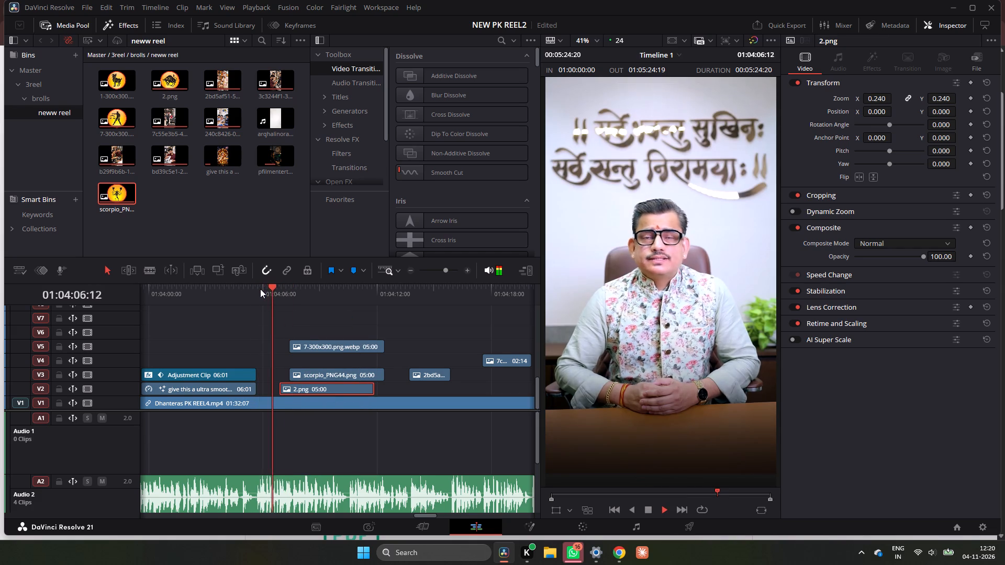
pyautogui.press('space')
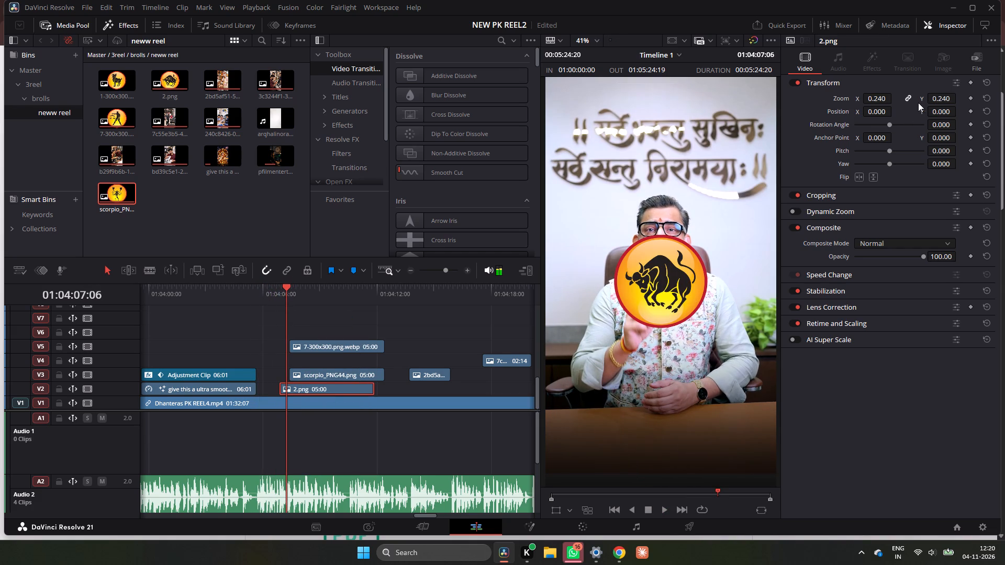
pyautogui.moveTo(885, 98); pyautogui.dragTo(881, 105)
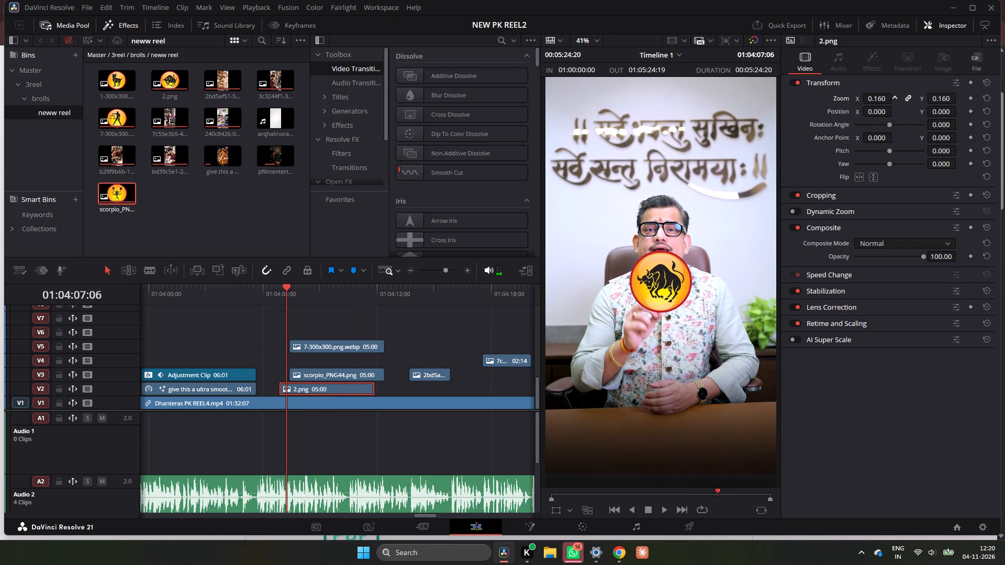
pyautogui.moveTo(881, 105); pyautogui.dragTo(880, 108)
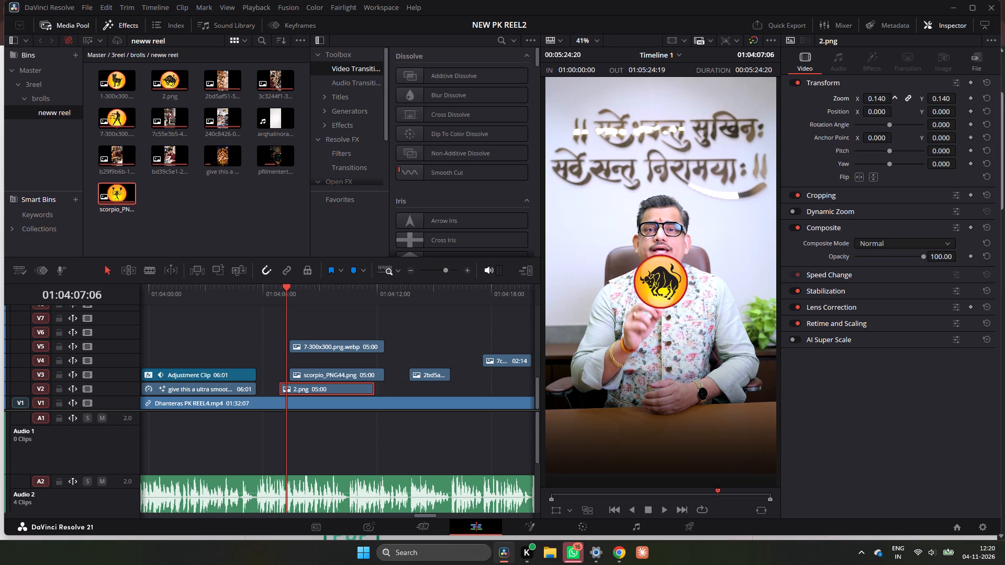
pyautogui.moveTo(880, 108); pyautogui.dragTo(878, 109)
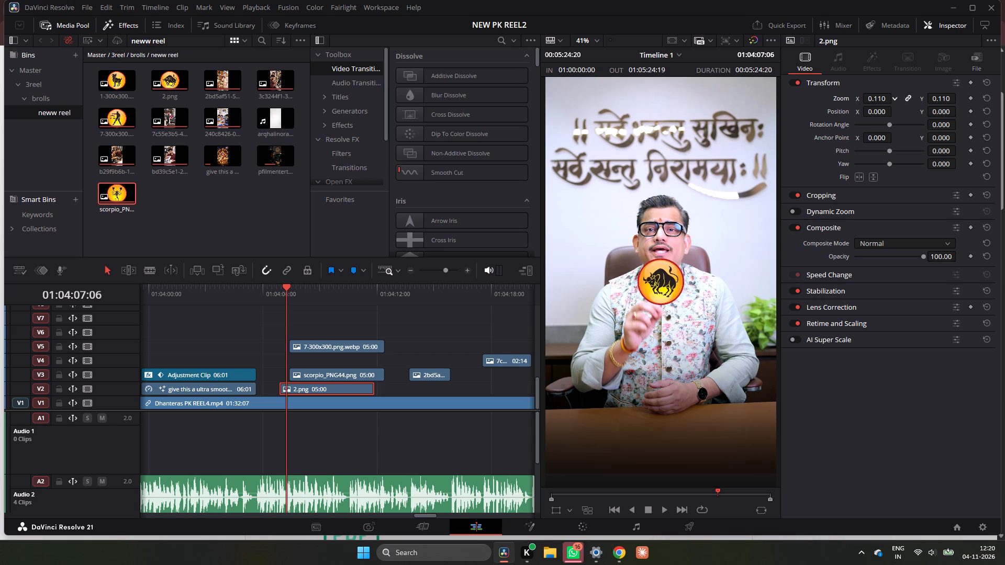
pyautogui.moveTo(878, 109); pyautogui.dragTo(881, 112)
pyautogui.click(885, 98)
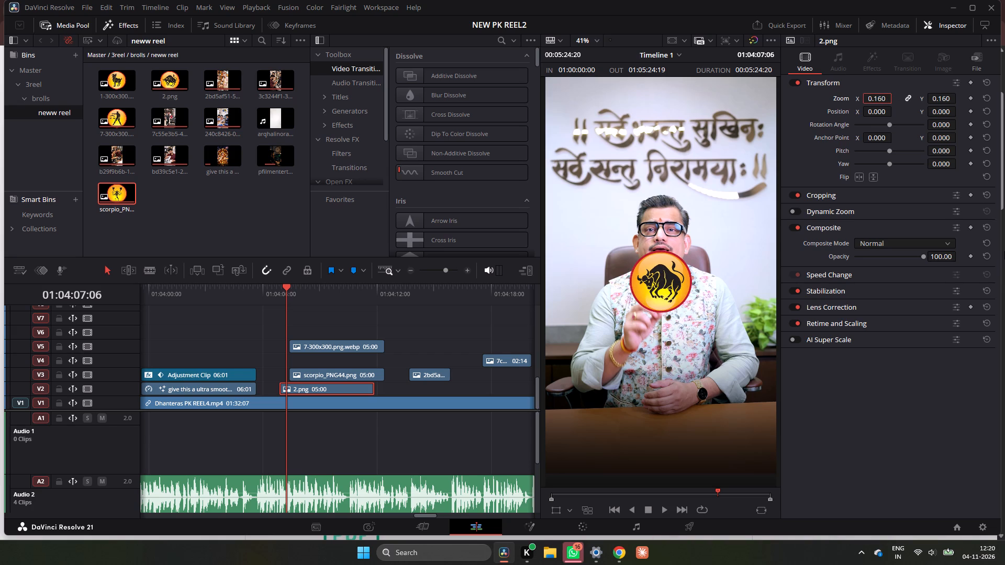
# Find the spoken cue by playback and shift the 2.png Taurus clip on V2 so it starts at 01:04:07:02.
pyautogui.press('space')
pyautogui.press('space')
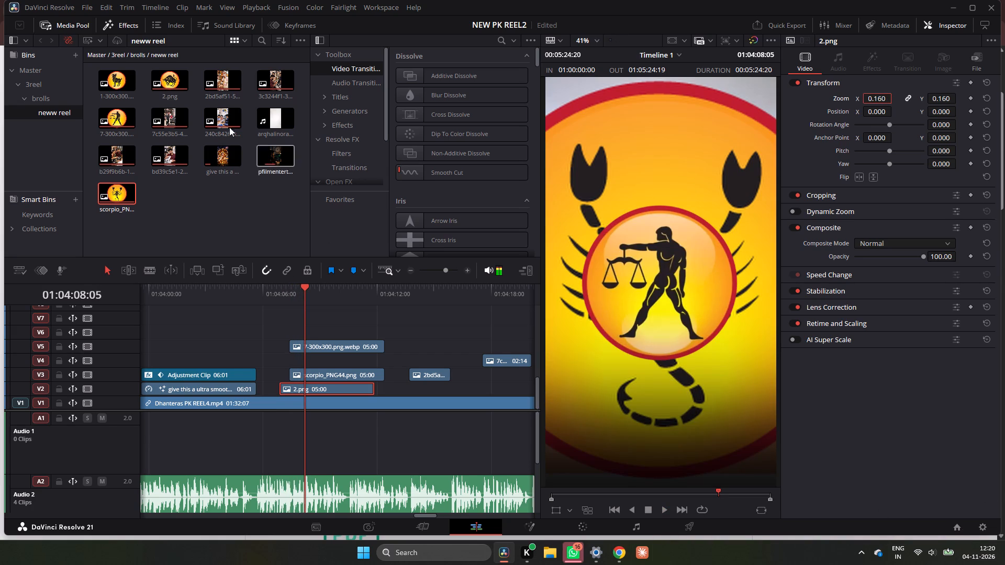
pyautogui.click(276, 288)
pyautogui.press('space')
pyautogui.press('space')
pyautogui.click(266, 288)
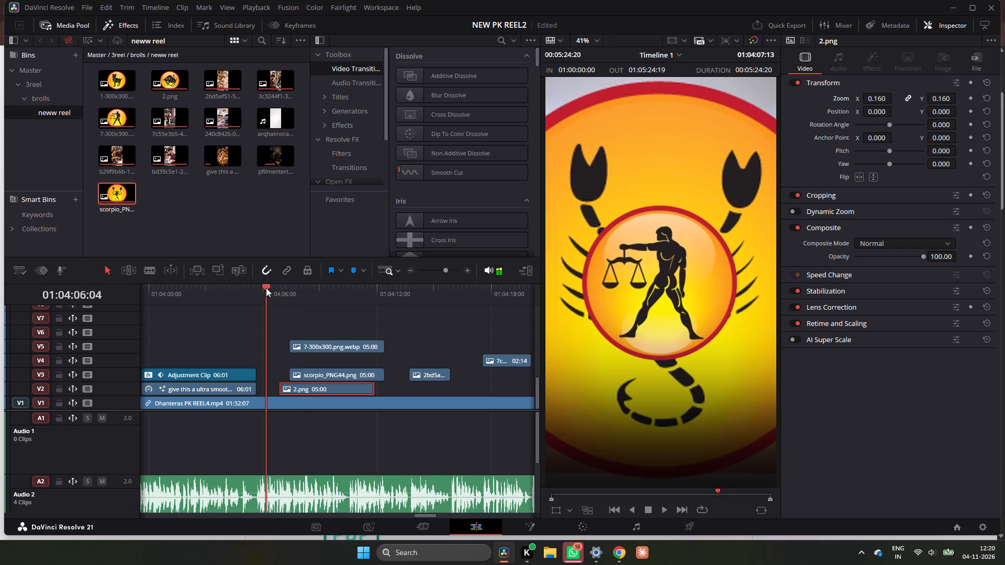
pyautogui.tripleClick(470, 268)
pyautogui.press('space')
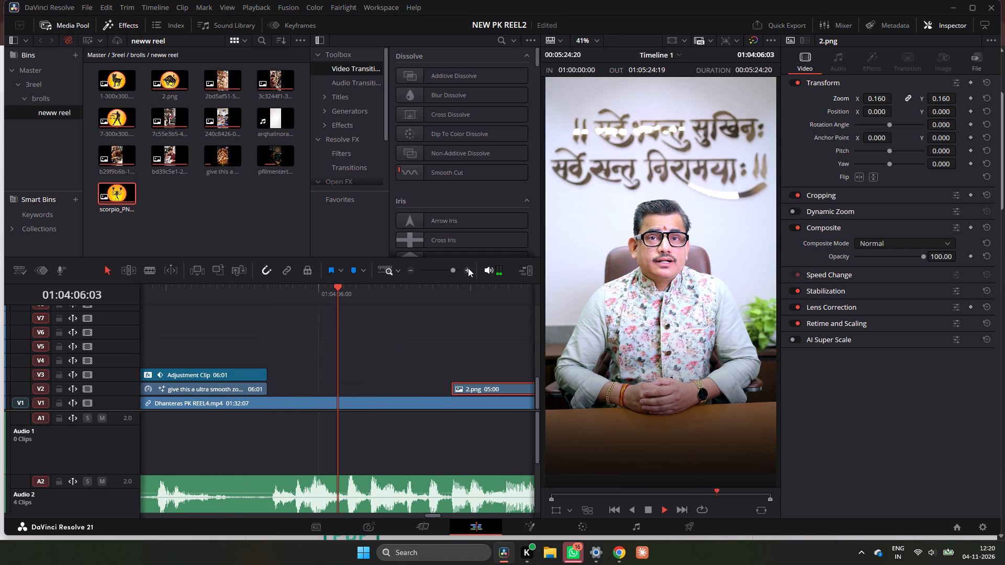
pyautogui.press('space')
pyautogui.press('space')
pyautogui.press('space')
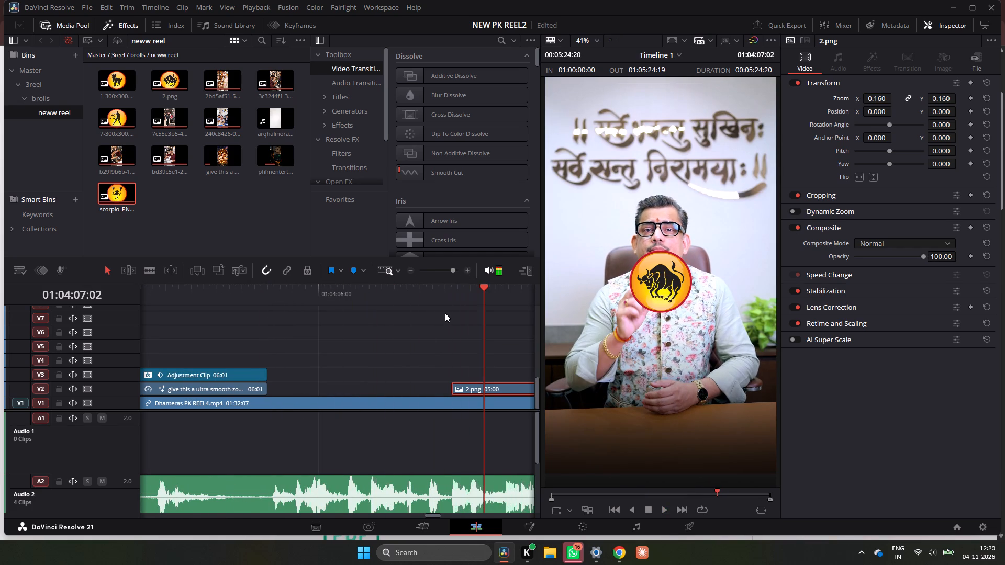
pyautogui.keyDown('ctrl'); pyautogui.scroll(-2, 445, 313); pyautogui.keyUp('ctrl')
pyautogui.moveTo(395, 386); pyautogui.dragTo(427, 386)
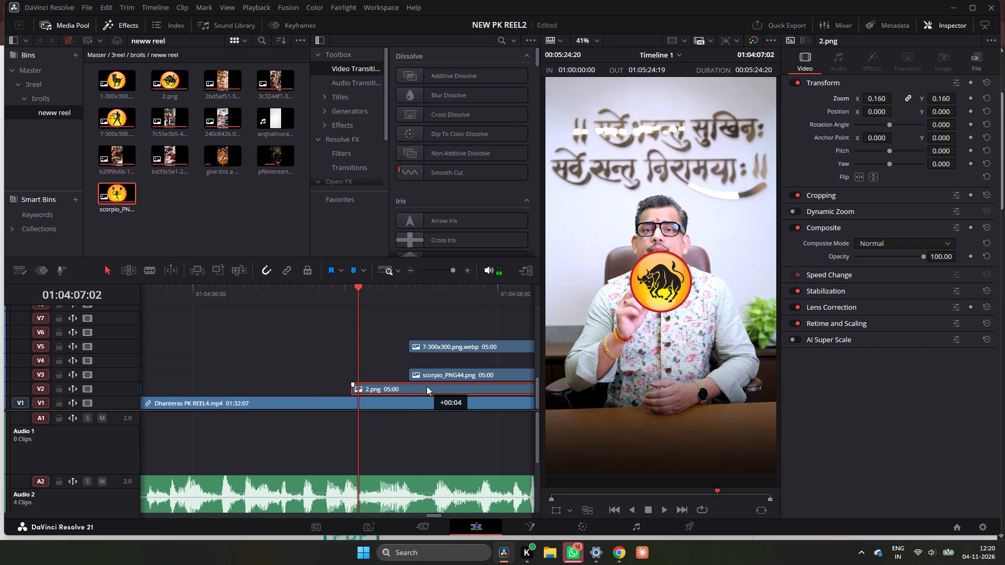
pyautogui.moveTo(427, 386); pyautogui.dragTo(430, 386)
# Replay the opening of the 2.png Taurus clip around 01:04:07:05 repeatedly to check its start against the speech.
pyautogui.press('space')
pyautogui.press('space')
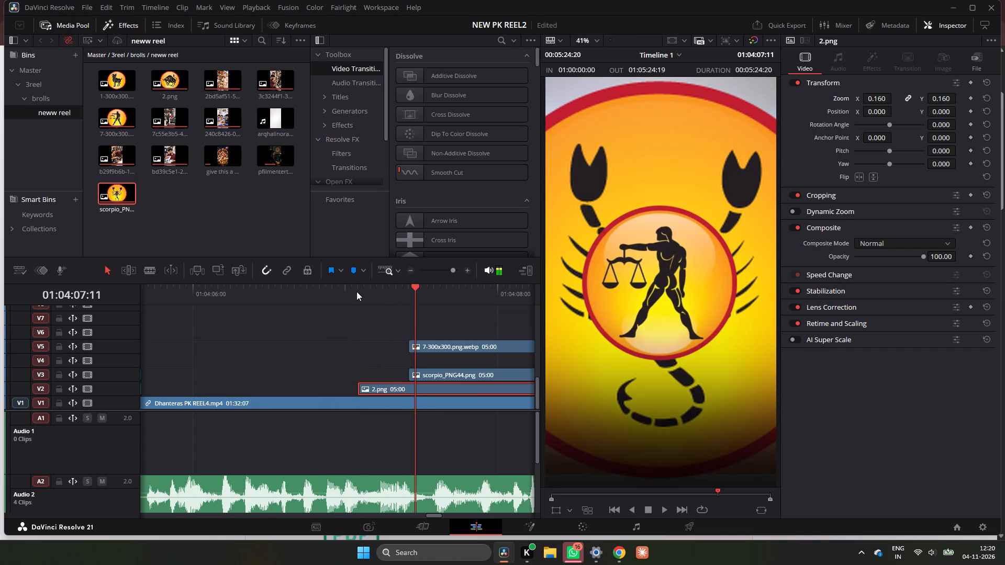
pyautogui.click(356, 291)
pyautogui.press('space')
pyautogui.press('space')
pyautogui.click(356, 291)
pyautogui.click(382, 287)
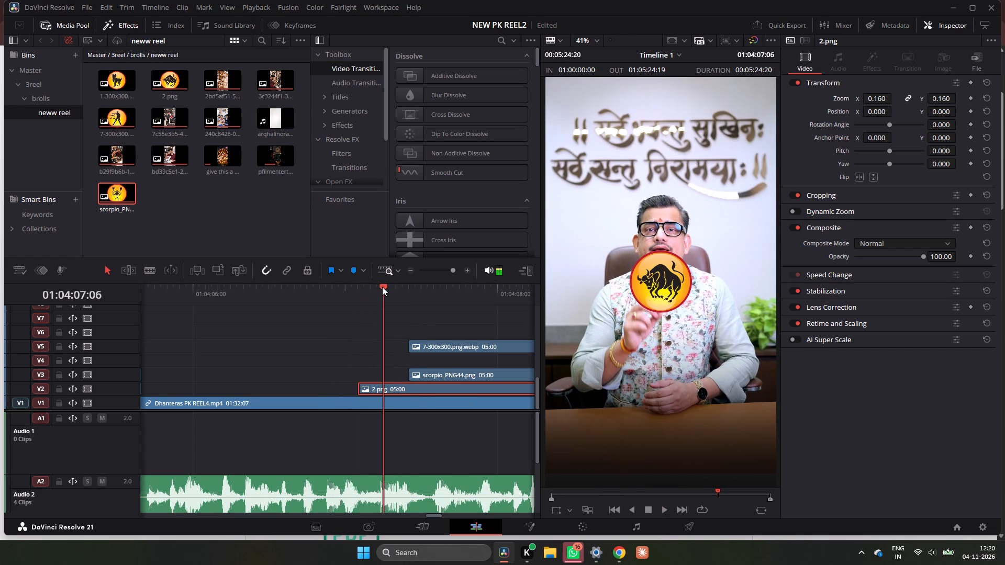
pyautogui.press('space')
pyautogui.press('space')
pyautogui.click(382, 287)
pyautogui.press('space')
pyautogui.press('space')
pyautogui.click(382, 287)
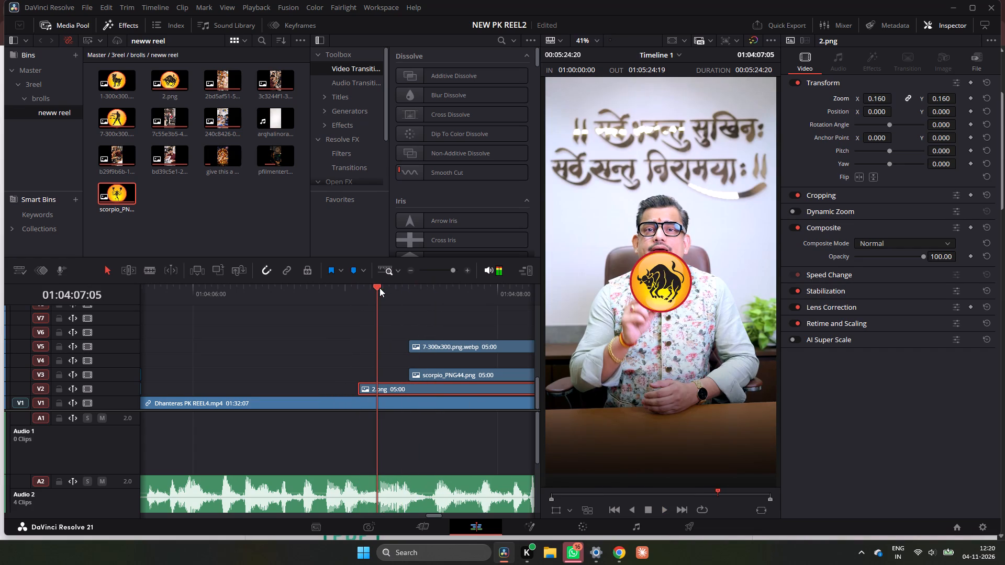
pyautogui.press('space')
pyautogui.press('space')
pyautogui.click(379, 288)
# Trim the start of the 2.png Taurus clip on V2 to the playhead at 01:04:07:05.
pyautogui.moveTo(365, 389); pyautogui.dragTo(388, 393)
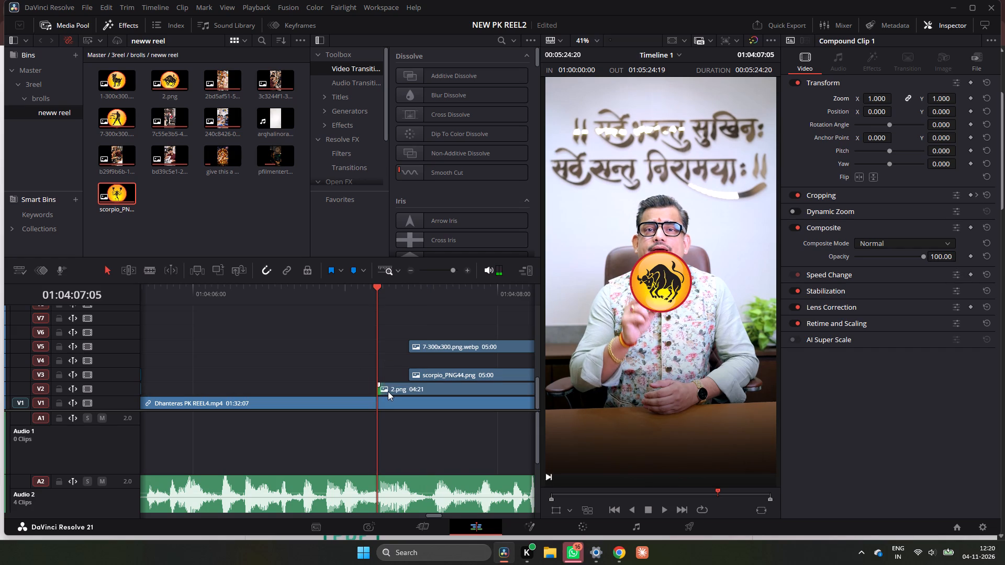
# Replay the lead-in to the 2.png Taurus clip from around 01:04:06:23 to 01:04:07:03 to judge its timing against the speech.
pyautogui.press('space')
pyautogui.press('space')
pyautogui.moveTo(351, 290); pyautogui.dragTo(341, 290)
pyautogui.press('space')
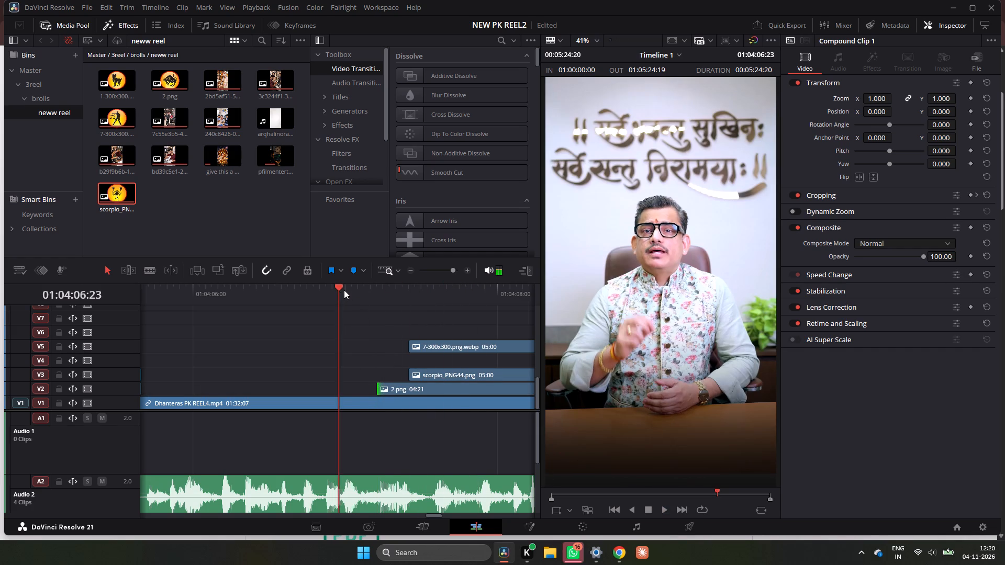
pyautogui.press('space')
pyautogui.click(355, 289)
pyautogui.press('space')
pyautogui.press('space')
pyautogui.click(355, 288)
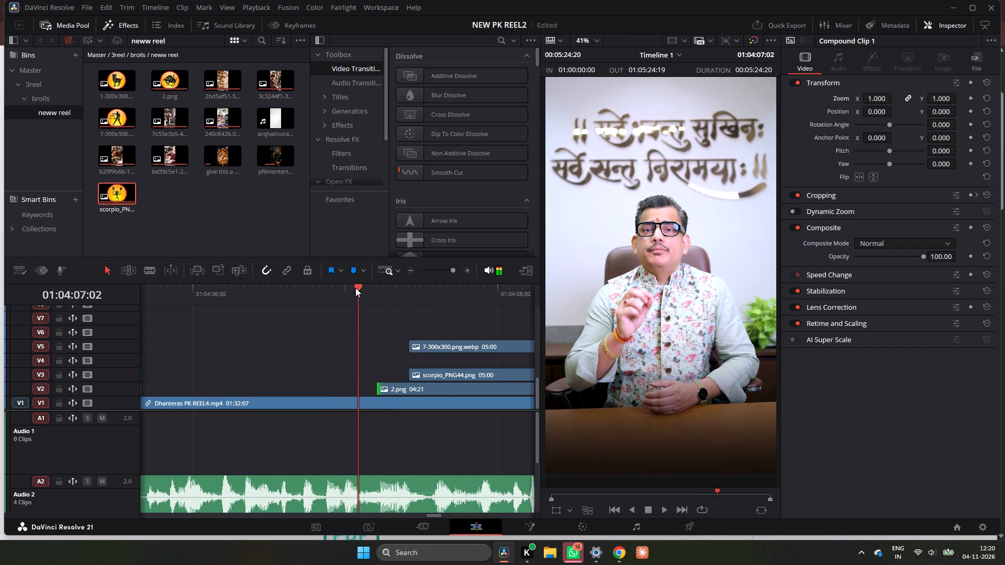
pyautogui.press('space')
pyautogui.press('space')
pyautogui.click(370, 286)
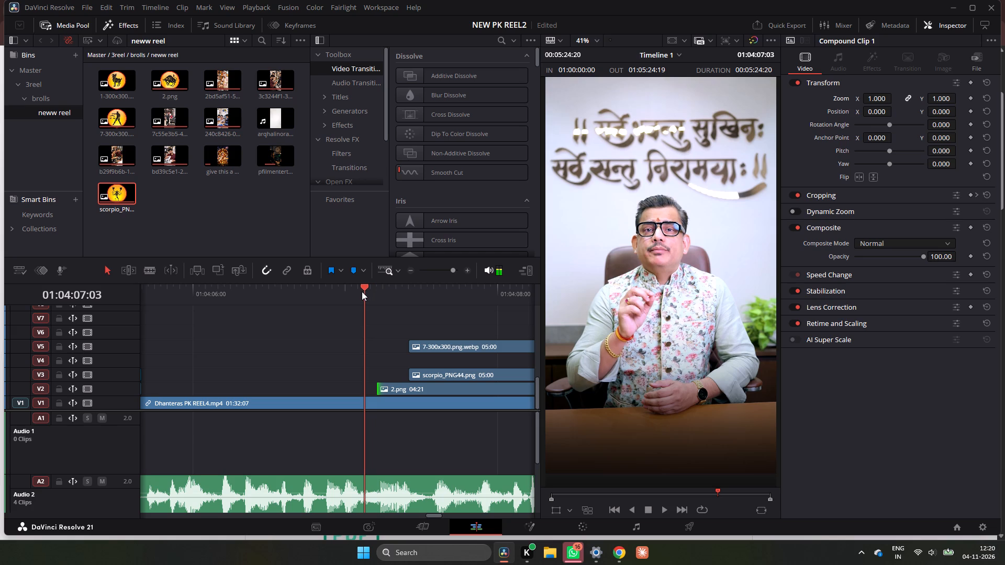
pyautogui.press('space')
pyautogui.press('space')
pyautogui.press('space')
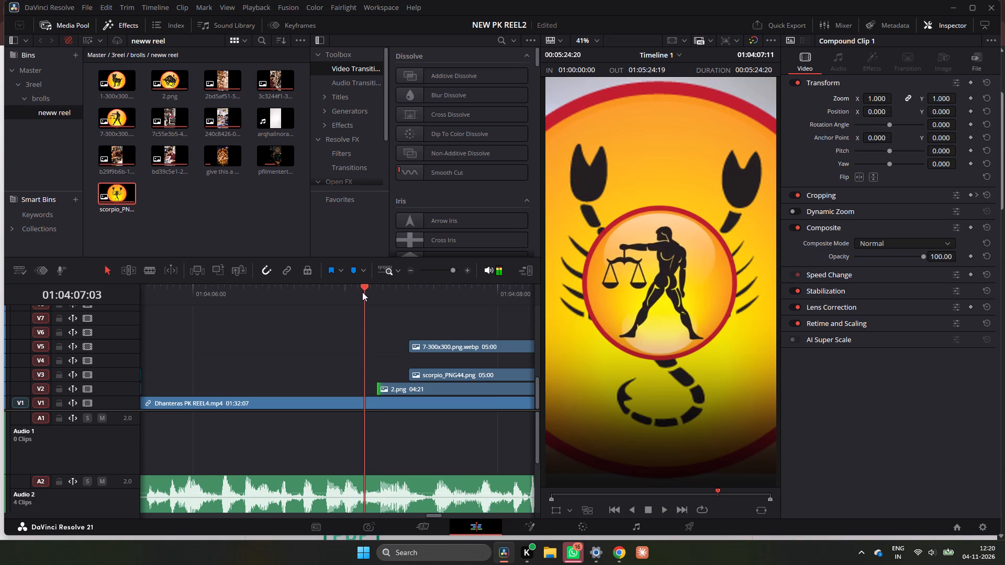
pyautogui.press('space')
pyautogui.press('space')
pyautogui.moveTo(368, 288); pyautogui.dragTo(364, 290)
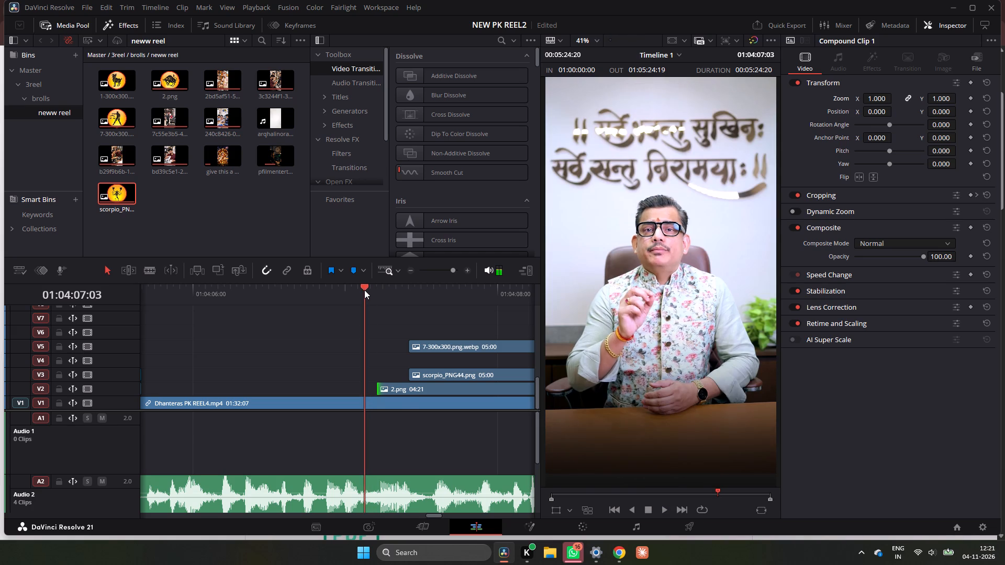
pyautogui.moveTo(364, 290); pyautogui.dragTo(364, 290)
pyautogui.press('space')
pyautogui.press('space')
# Replay the speech around 01:04:07:07 repeatedly to check where the Taurus overlay hands over to the Scorpio clip.
pyautogui.click(396, 287)
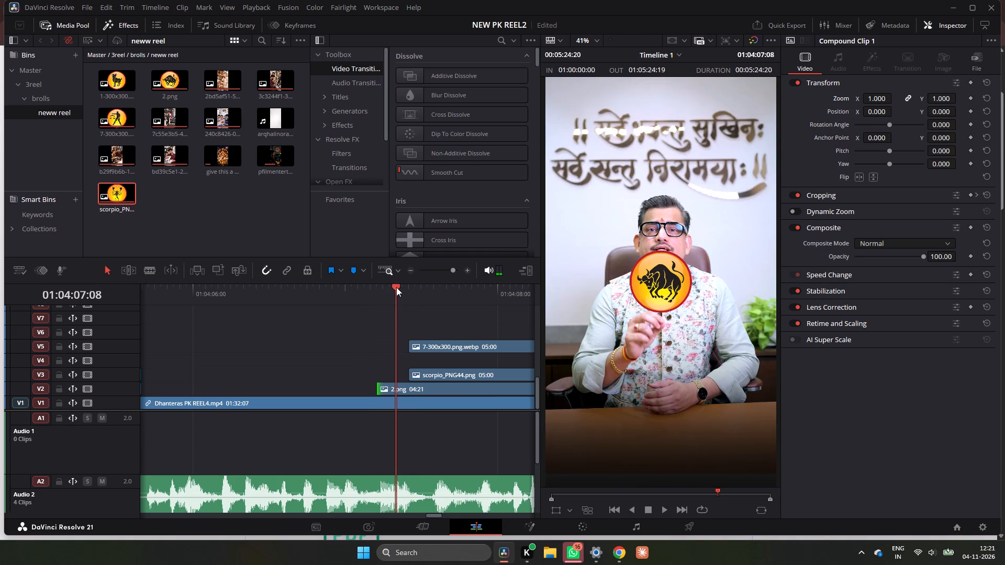
pyautogui.press('space')
pyautogui.press('space')
pyautogui.click(393, 287)
pyautogui.press('space')
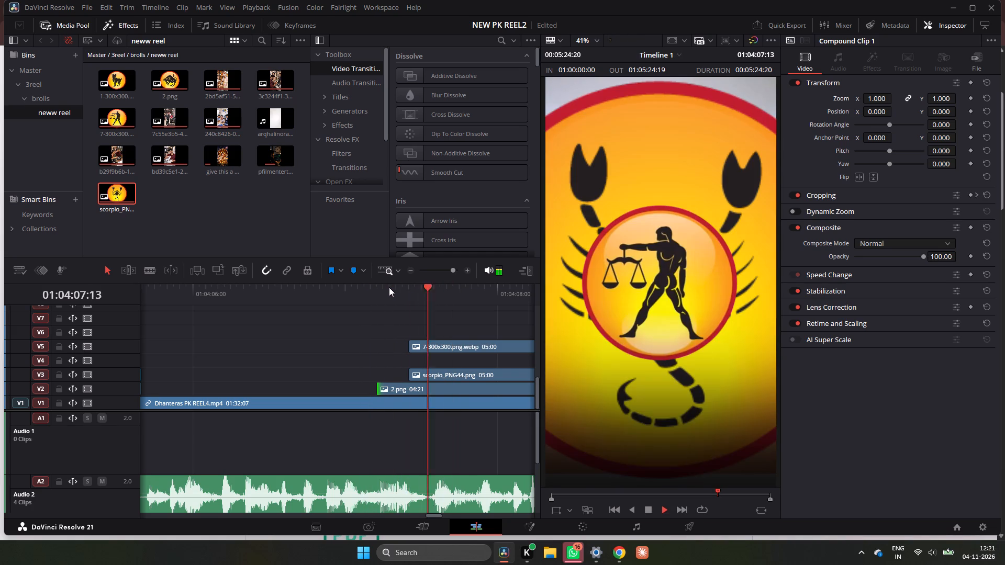
pyautogui.press('space')
pyautogui.click(389, 289)
pyautogui.press('space')
pyautogui.press('space')
pyautogui.click(388, 289)
pyautogui.press('space')
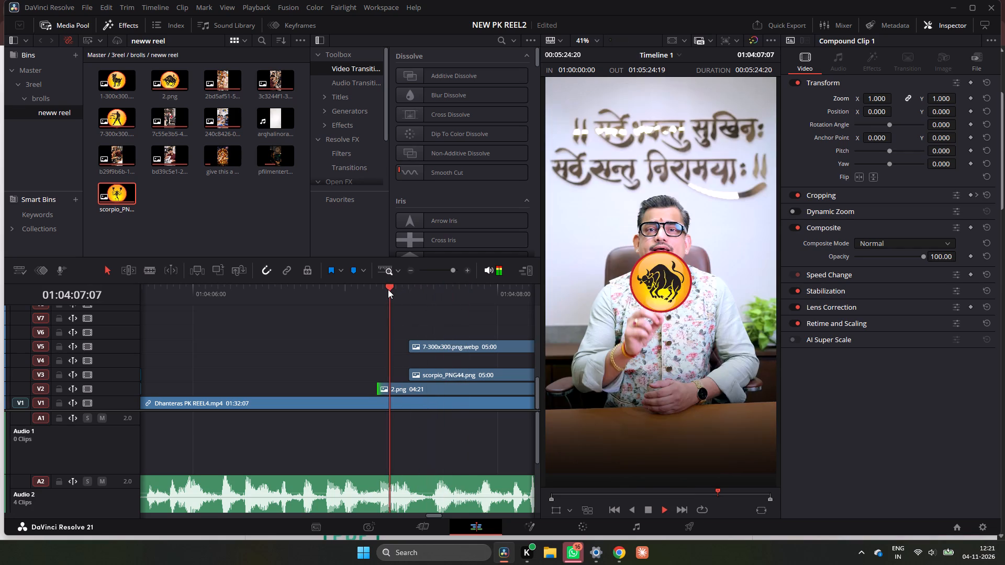
pyautogui.press('space')
pyautogui.click(364, 291)
pyautogui.press('space')
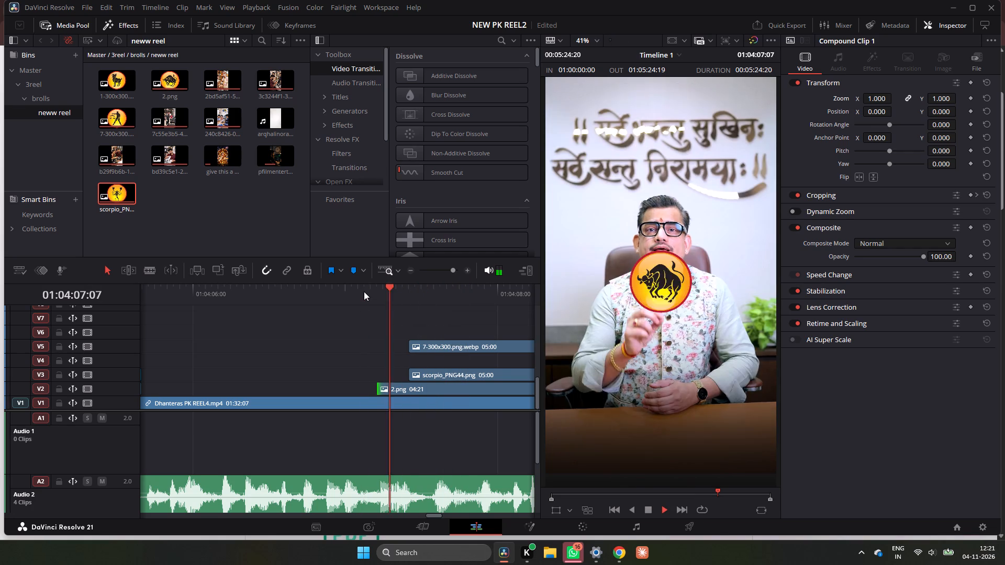
pyautogui.press('space')
pyautogui.click(364, 291)
pyautogui.click(384, 294)
pyautogui.press('space')
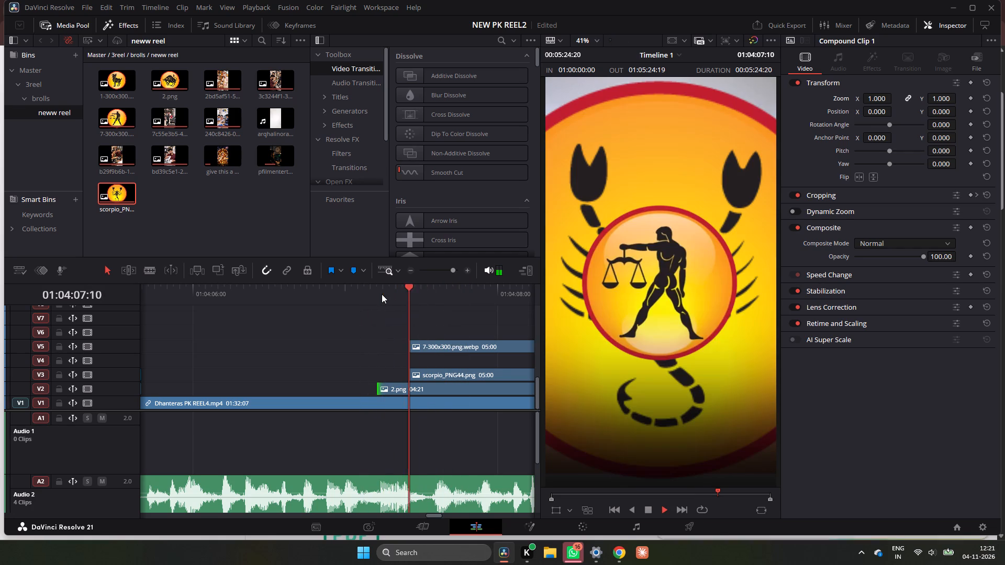
pyautogui.press('space')
pyautogui.click(382, 294)
# Replay from 01:04:07:05 and from just before it at 01:04:07:02 to locate the spoken Taurus cue.
pyautogui.click(374, 289)
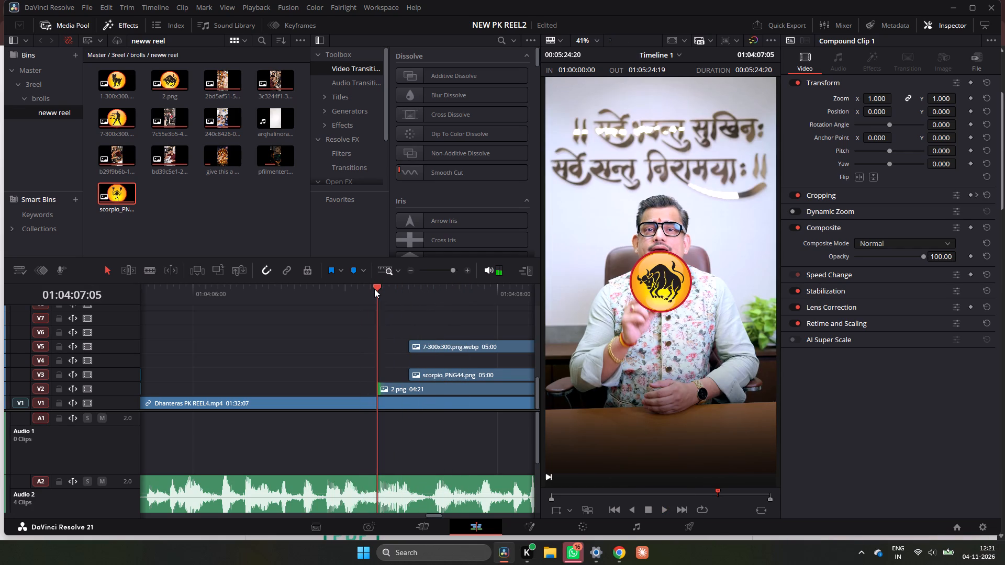
pyautogui.press('space')
pyautogui.press('space')
pyautogui.click(374, 289)
pyautogui.press('space')
pyautogui.press('space')
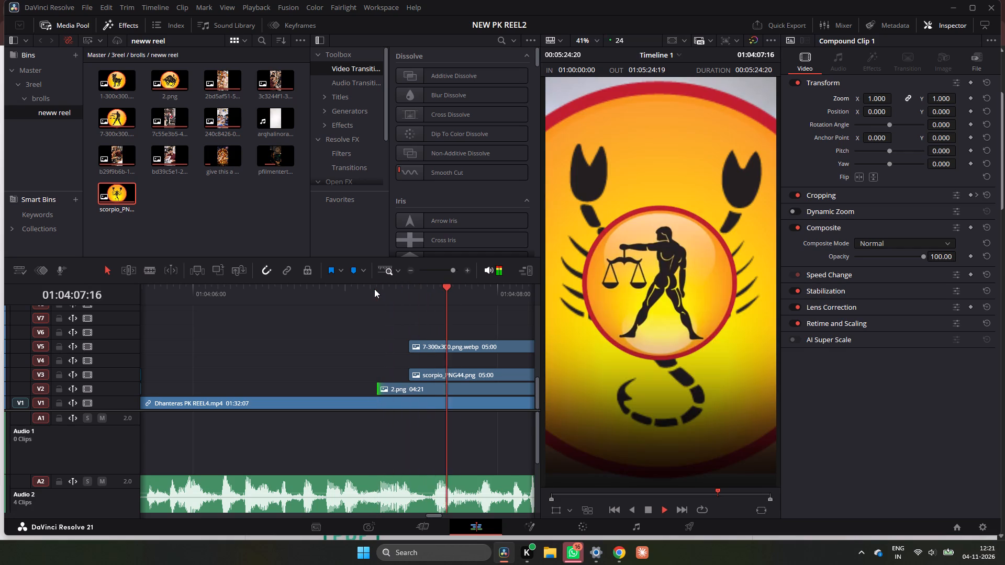
pyautogui.click(374, 289)
pyautogui.press('space')
pyautogui.press('space')
pyautogui.click(374, 289)
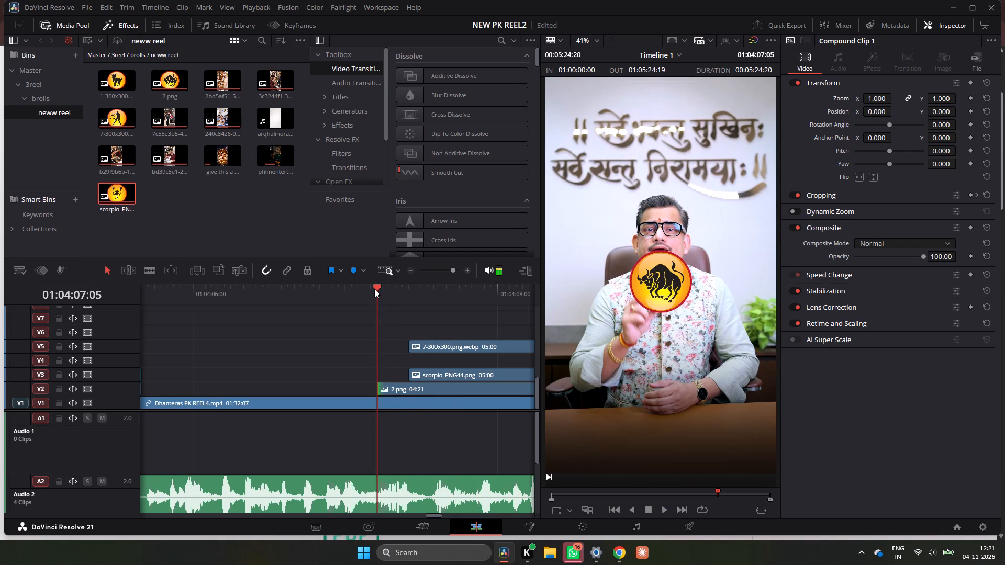
pyautogui.press('space')
pyautogui.press('space')
pyautogui.click(361, 292)
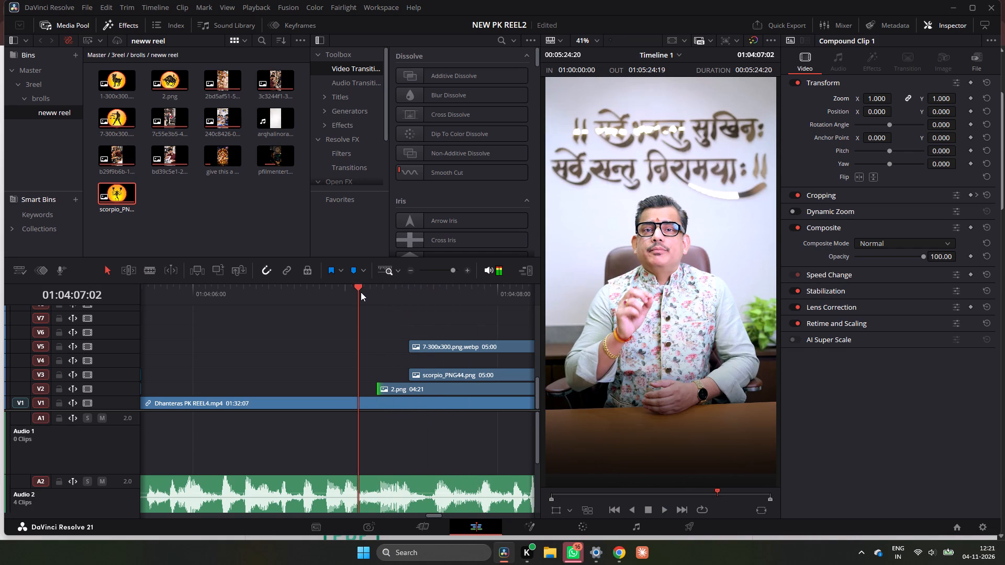
pyautogui.press('space')
pyautogui.press('space')
pyautogui.click(363, 292)
pyautogui.press('space')
pyautogui.press('space')
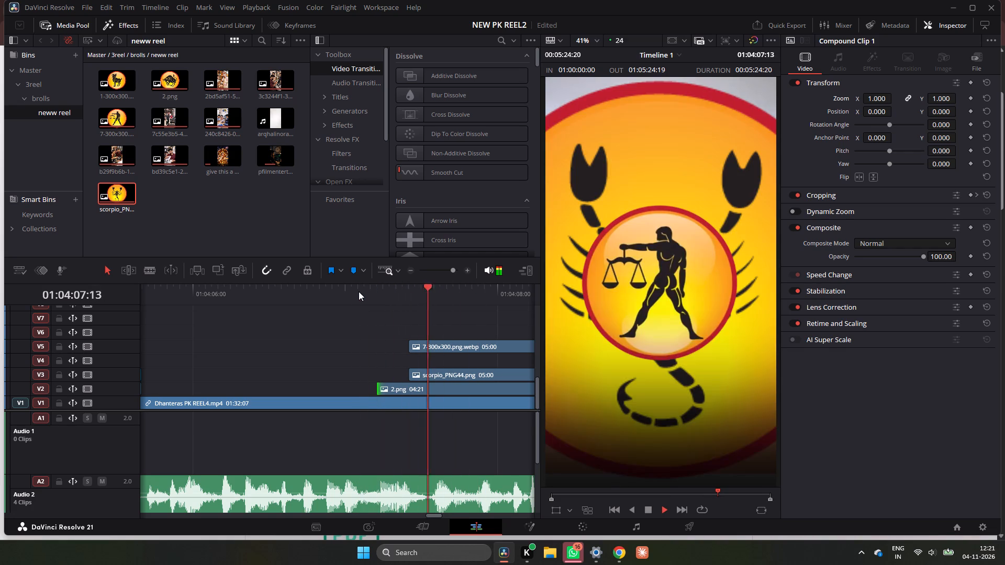
# Move the 2.png Taurus clip on V2 so it starts at 01:04:07:02 and play it back.
pyautogui.click(359, 291)
pyautogui.moveTo(420, 387); pyautogui.dragTo(412, 389)
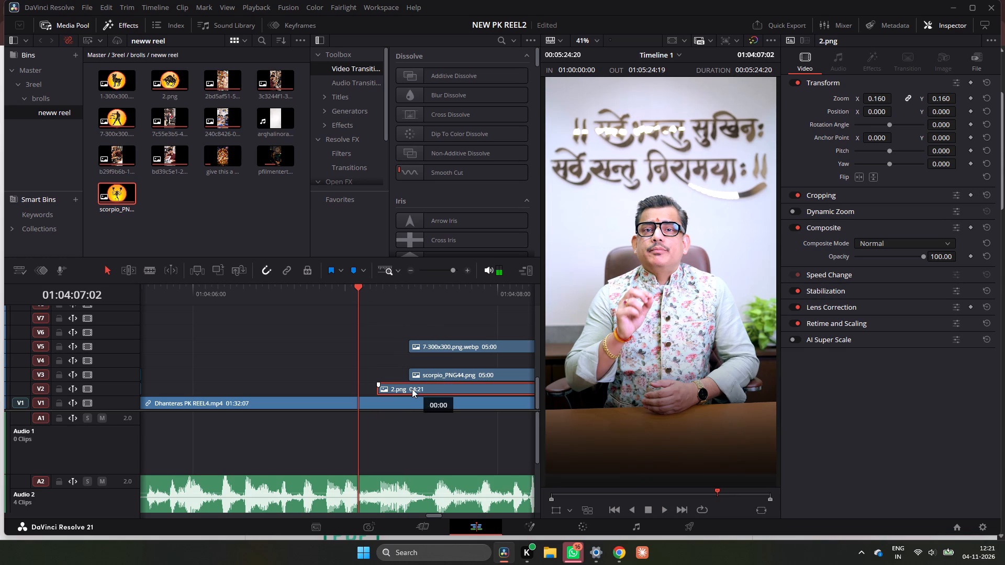
pyautogui.moveTo(412, 389); pyautogui.dragTo(394, 389)
pyautogui.moveTo(394, 389); pyautogui.dragTo(405, 389)
pyautogui.press('space')
pyautogui.press('space')
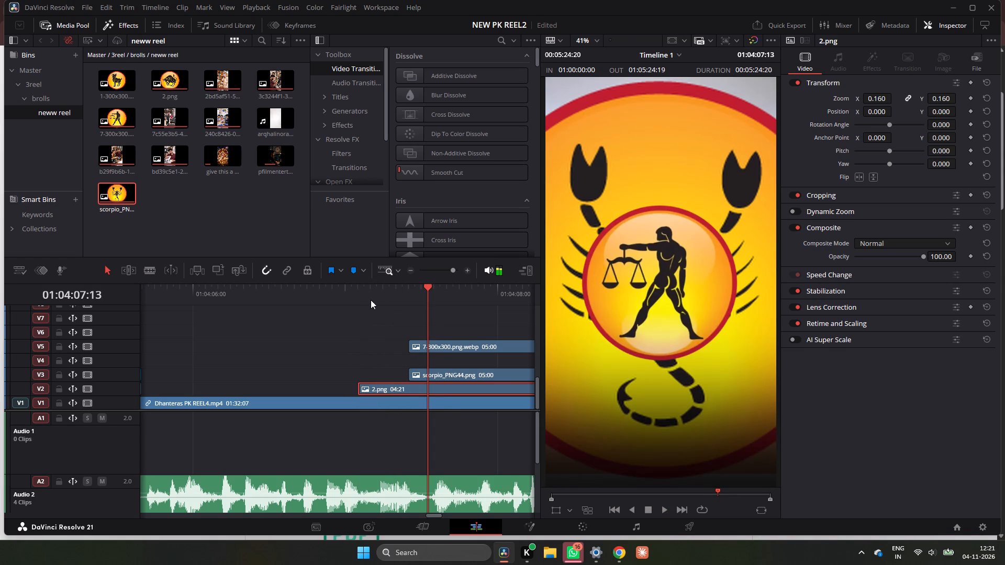
# Lower the 2.png Taurus image to Position Y -422, set its zoom to 0.140 and play it back.
pyautogui.click(370, 299)
pyautogui.moveTo(944, 112); pyautogui.dragTo(924, 125)
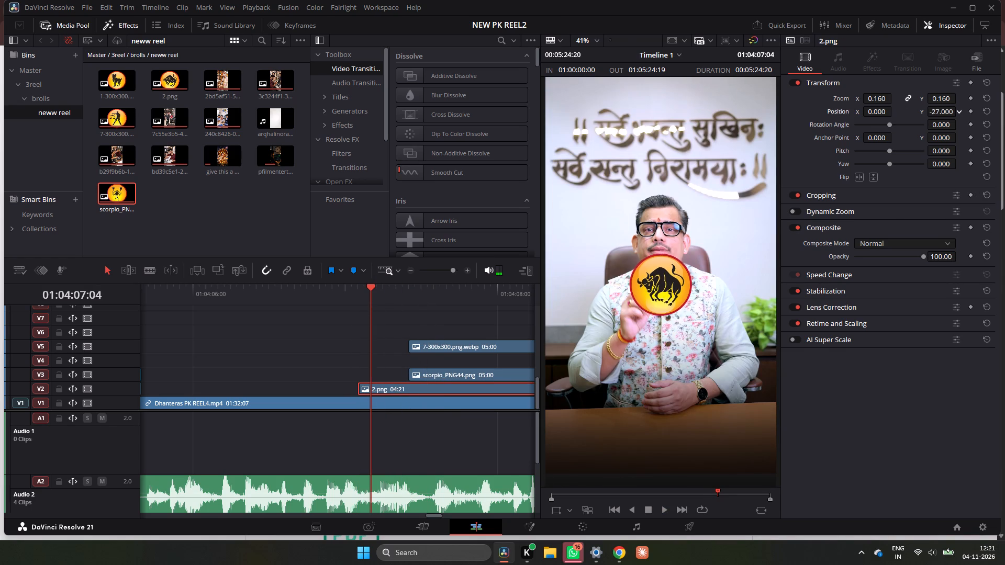
pyautogui.moveTo(924, 125); pyautogui.dragTo(700, 196)
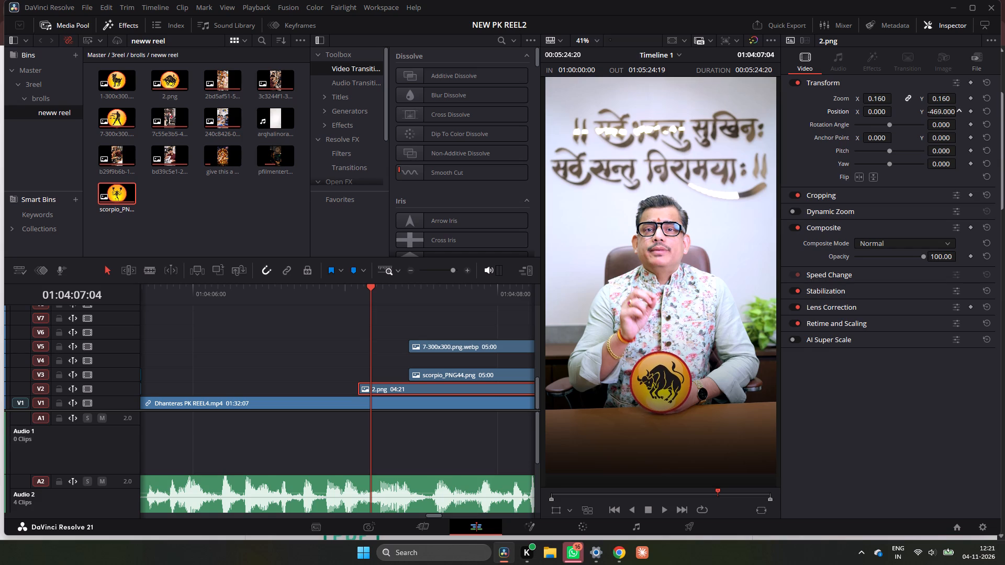
pyautogui.moveTo(700, 196); pyautogui.dragTo(723, 195)
pyautogui.click(947, 100)
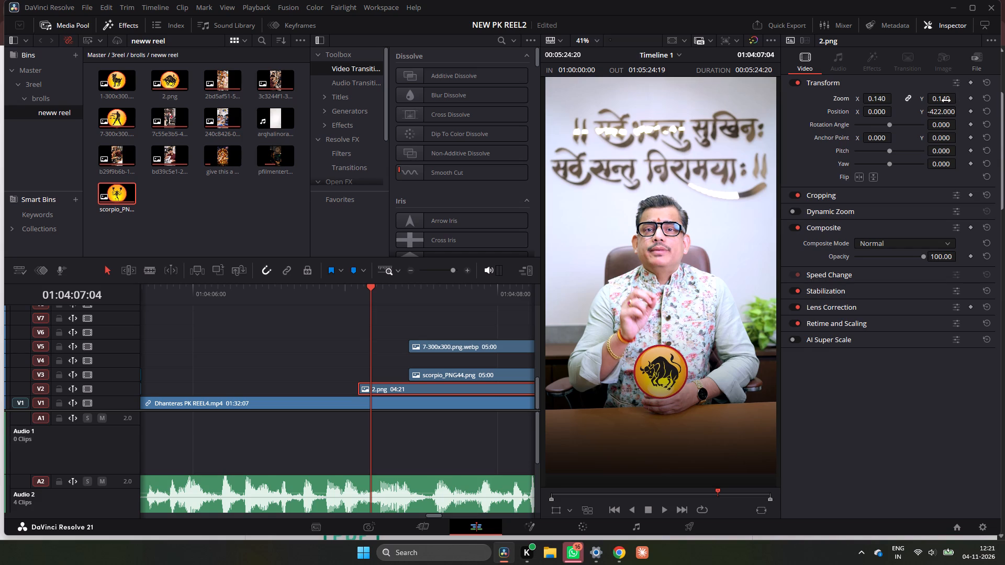
pyautogui.click(356, 286)
pyautogui.press('space')
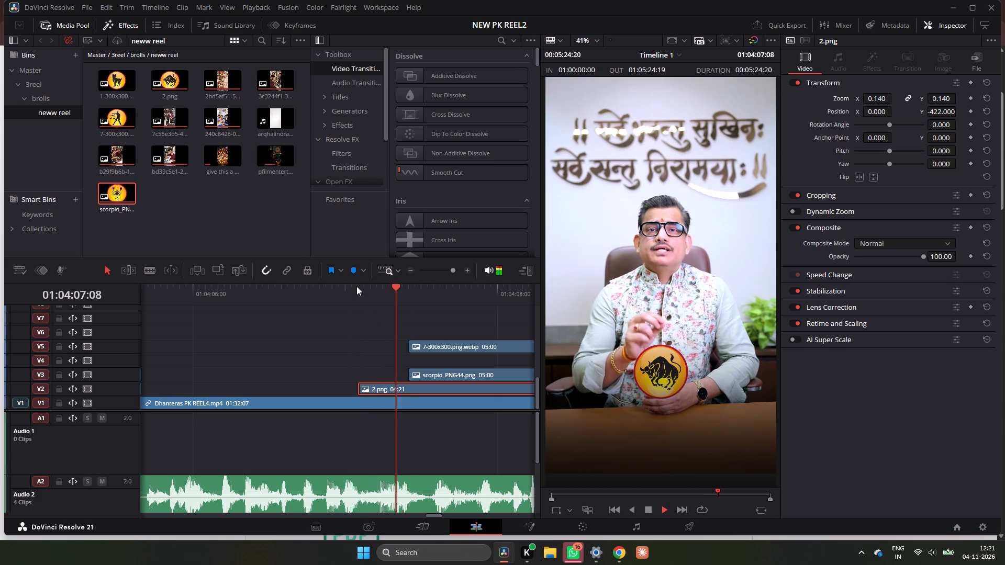
pyautogui.press('space')
pyautogui.press('space')
pyautogui.press('space')
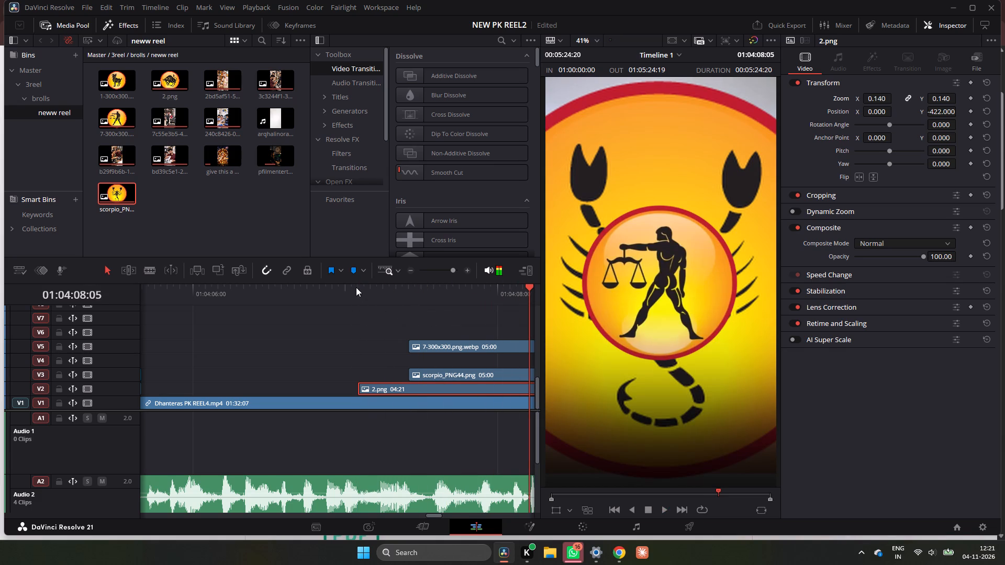
# Paste the copied adjustment clip twice, end to end, on V6 starting at 01:04:07:02 and check the pasted clips.
pyautogui.doubleClick(407, 269)
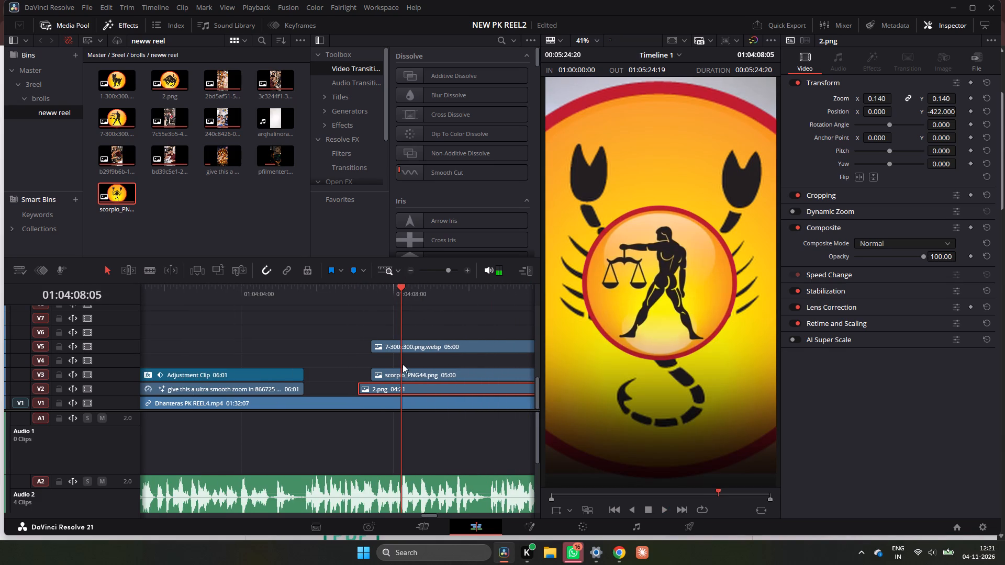
pyautogui.moveTo(378, 295); pyautogui.dragTo(359, 298)
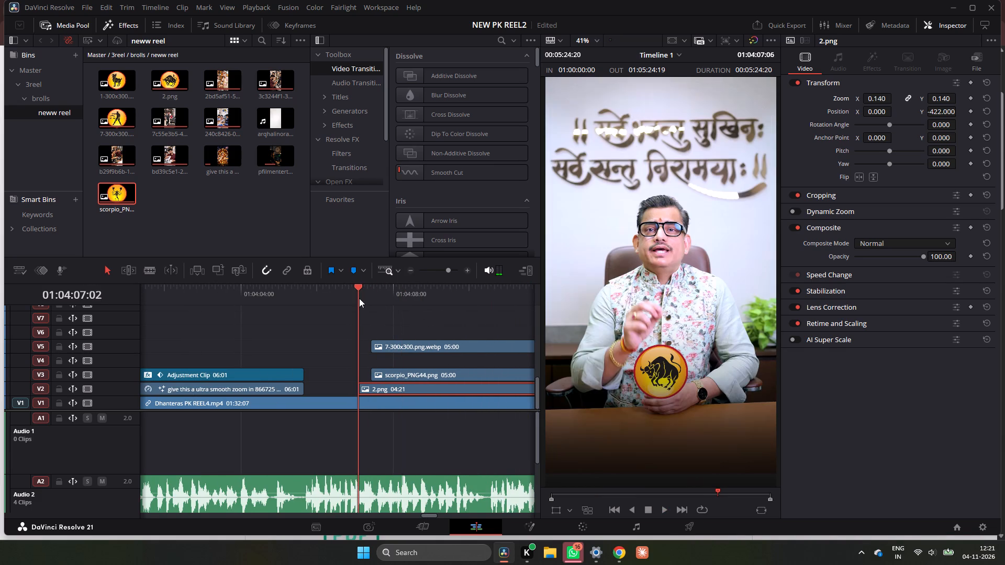
pyautogui.moveTo(359, 298); pyautogui.dragTo(359, 299)
pyautogui.hotkey('ctrl', 'v')
pyautogui.hotkey('ctrl', 'v')
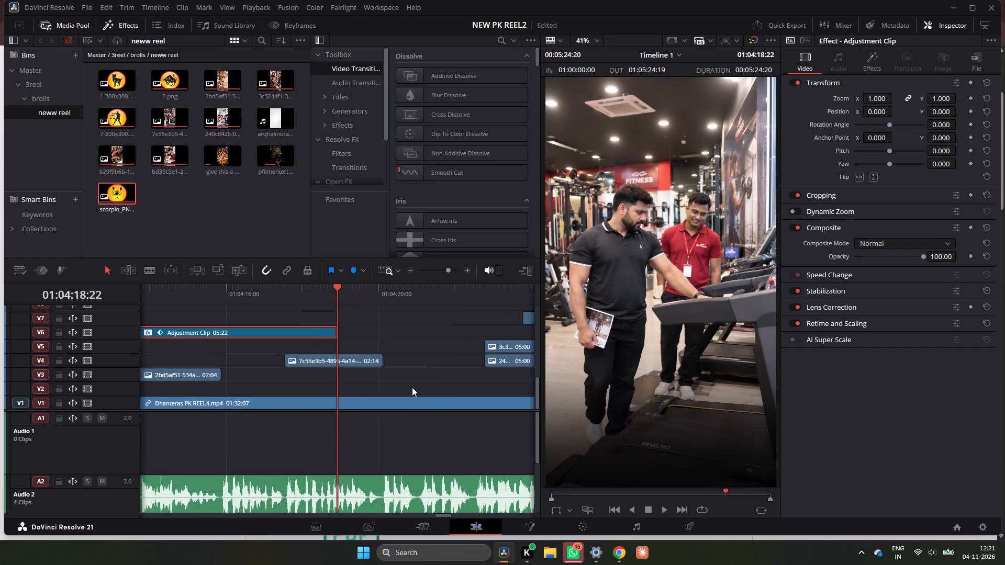
pyautogui.keyDown('ctrl'); pyautogui.scroll(6, 417, 352); pyautogui.keyUp('ctrl')
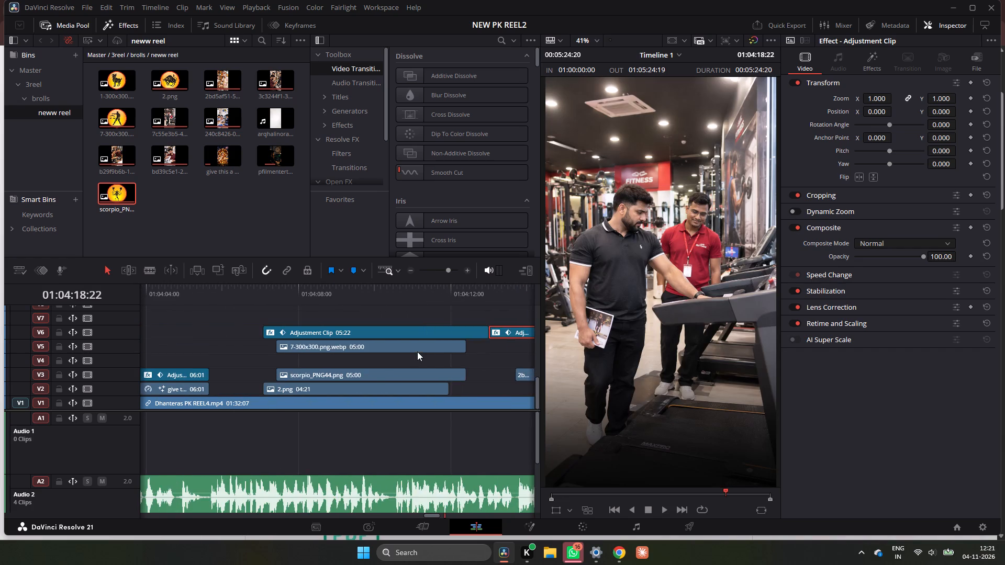
pyautogui.keyDown('ctrl'); pyautogui.scroll(3, 417, 352); pyautogui.keyUp('ctrl')
pyautogui.keyDown('ctrl'); pyautogui.scroll(-6, 417, 352); pyautogui.keyUp('ctrl')
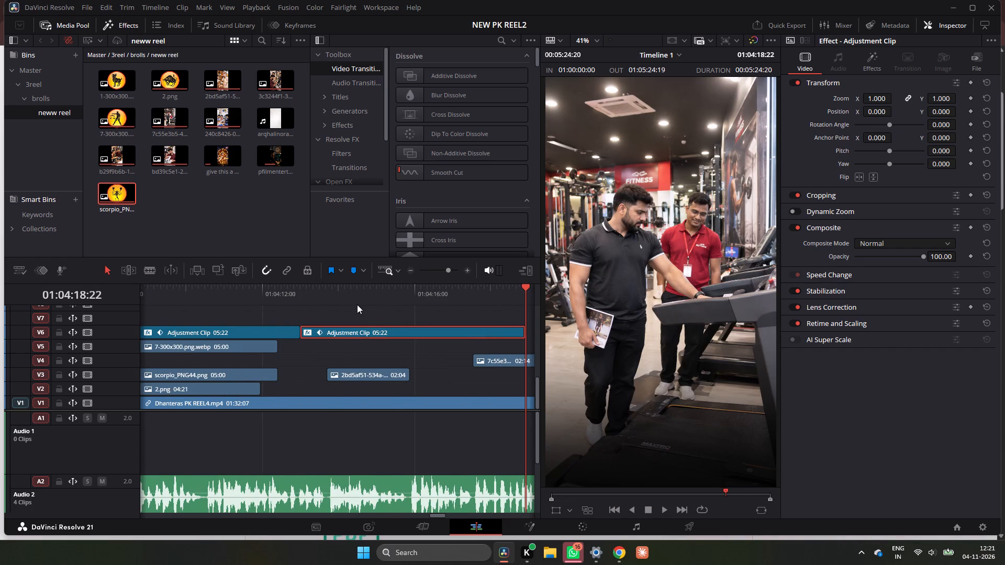
pyautogui.moveTo(338, 293); pyautogui.dragTo(327, 293)
pyautogui.press('space')
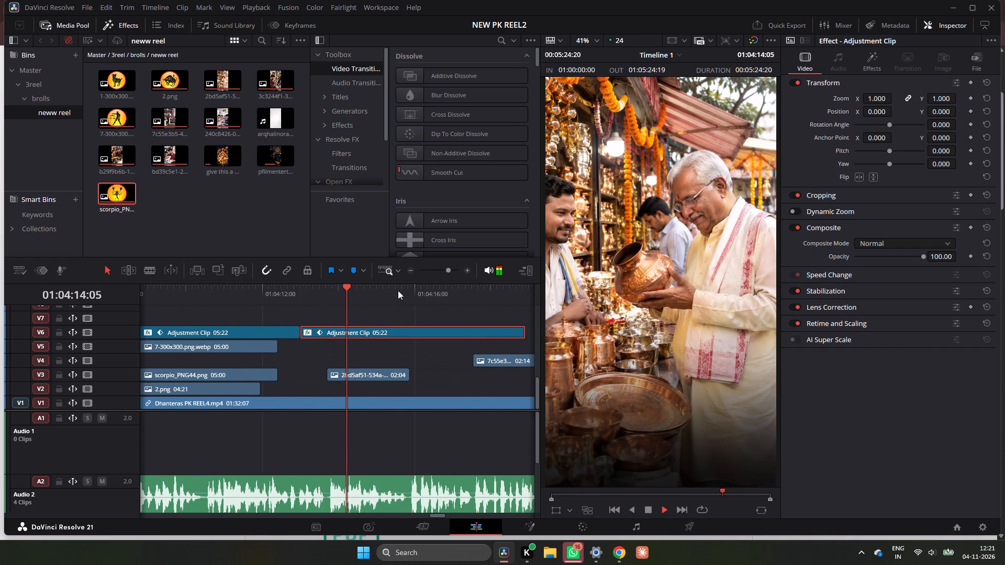
pyautogui.press('space')
# Delete the 7-300x300.png.webp Libra clip from V5.
pyautogui.tripleClick(411, 270)
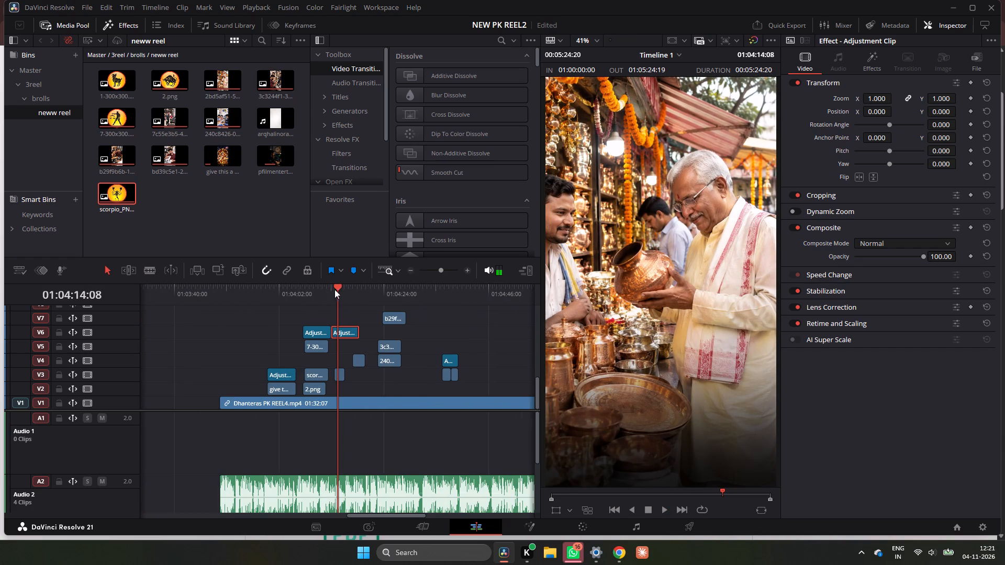
pyautogui.moveTo(294, 287); pyautogui.dragTo(309, 286)
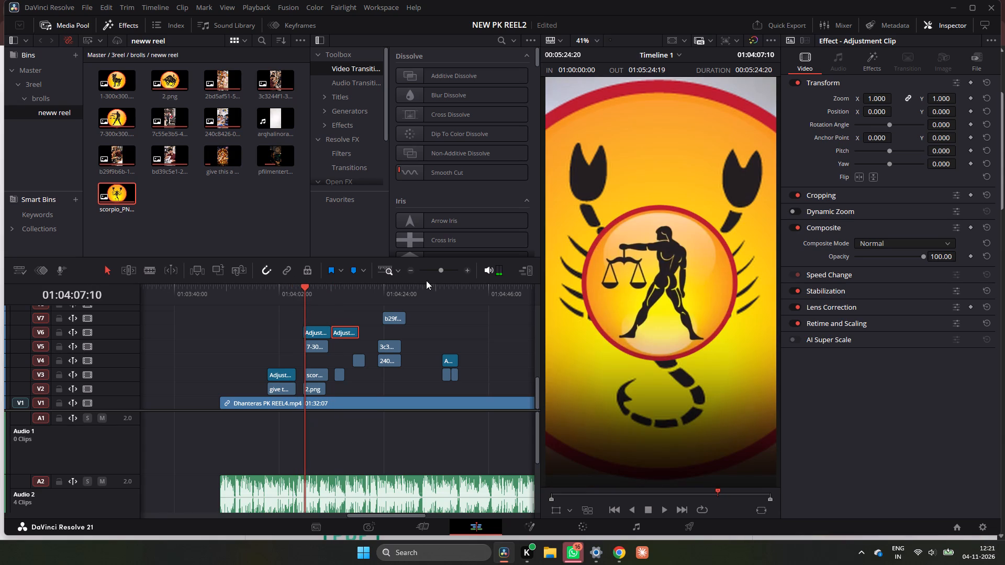
pyautogui.tripleClick(468, 270)
pyautogui.click(468, 270)
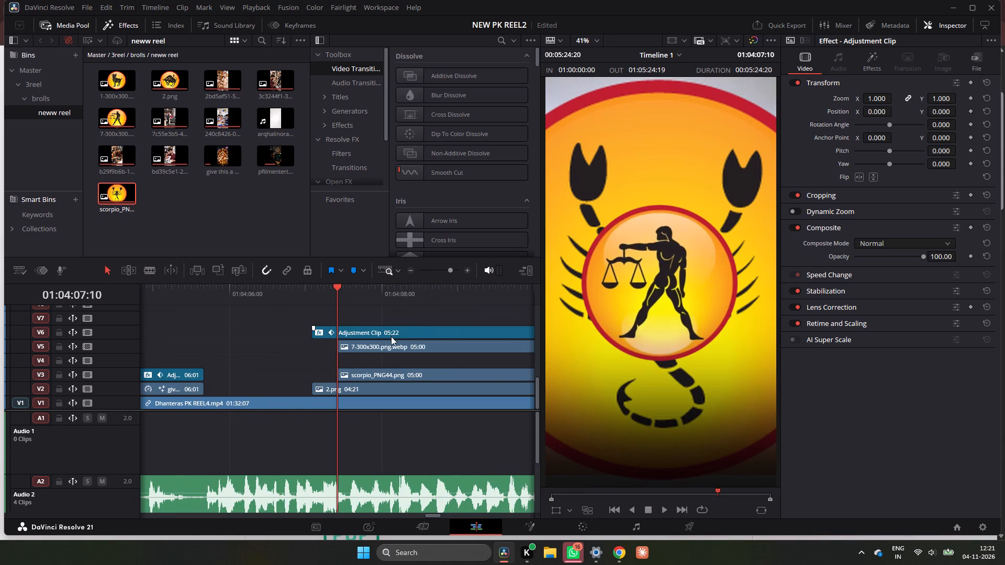
pyautogui.click(381, 344)
pyautogui.press('d')
pyautogui.write('dd')
pyautogui.press('BackSpace')
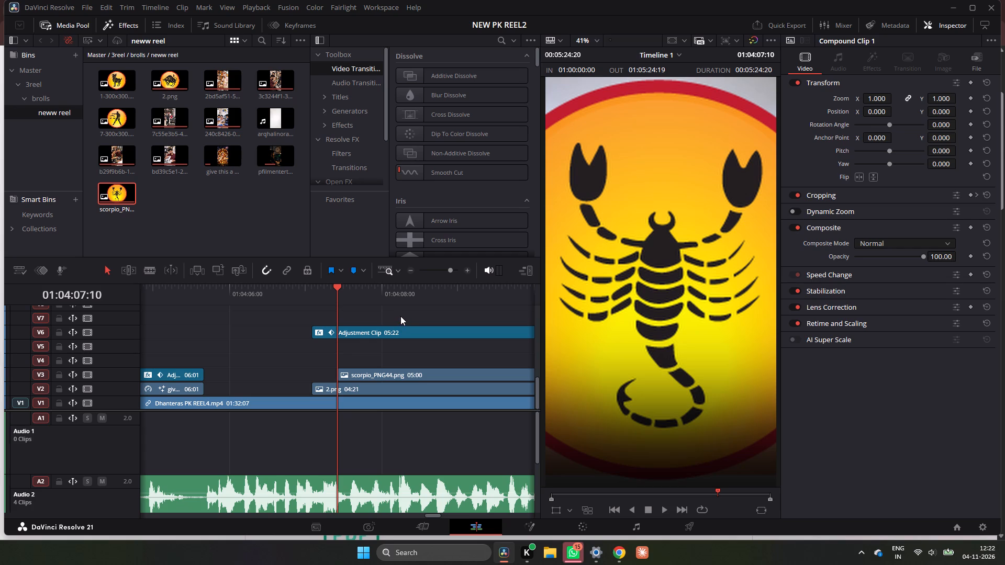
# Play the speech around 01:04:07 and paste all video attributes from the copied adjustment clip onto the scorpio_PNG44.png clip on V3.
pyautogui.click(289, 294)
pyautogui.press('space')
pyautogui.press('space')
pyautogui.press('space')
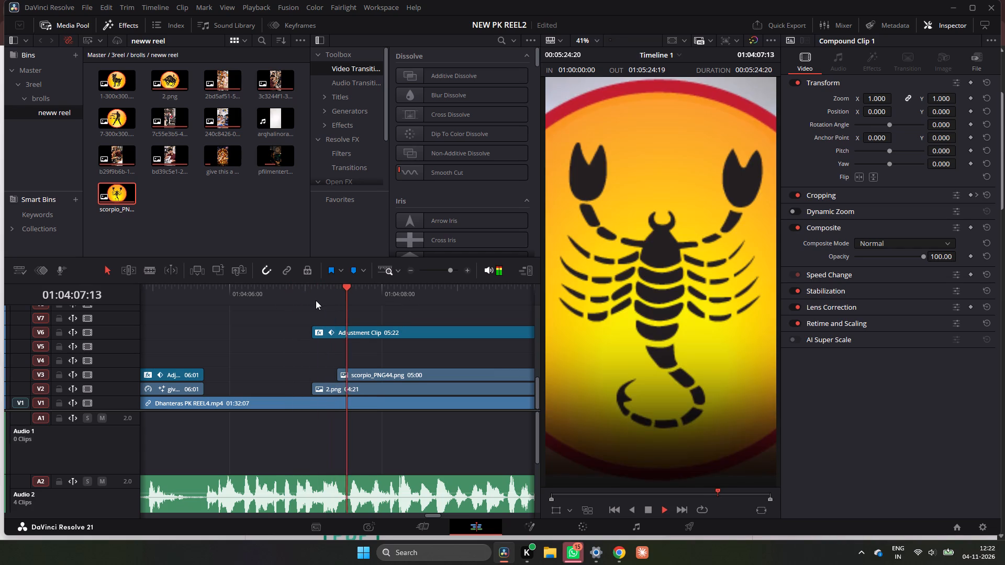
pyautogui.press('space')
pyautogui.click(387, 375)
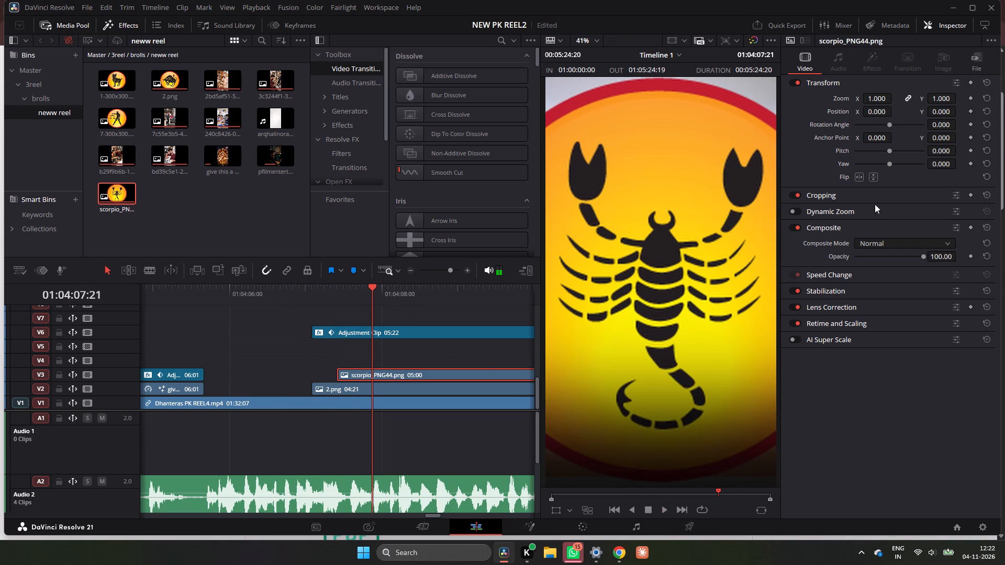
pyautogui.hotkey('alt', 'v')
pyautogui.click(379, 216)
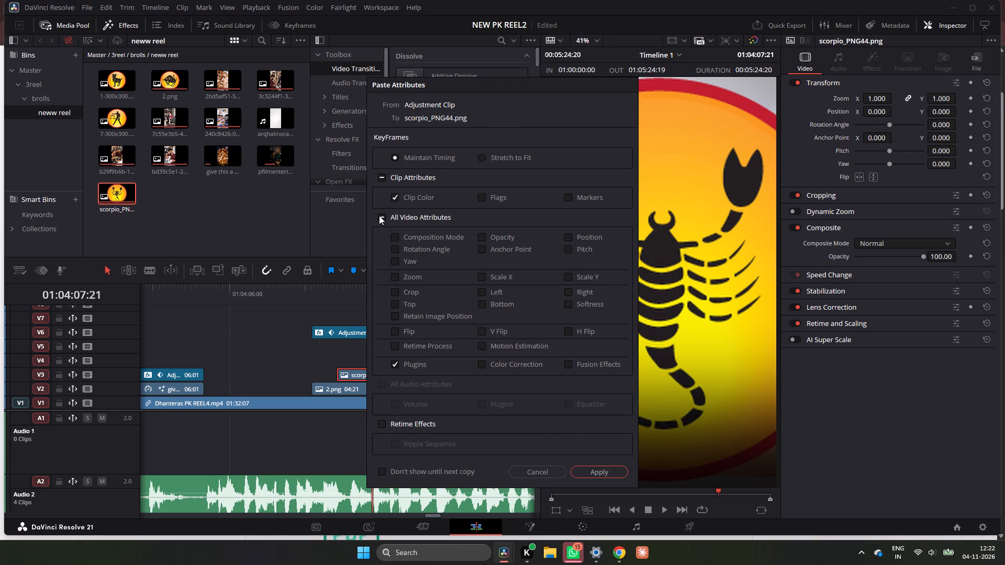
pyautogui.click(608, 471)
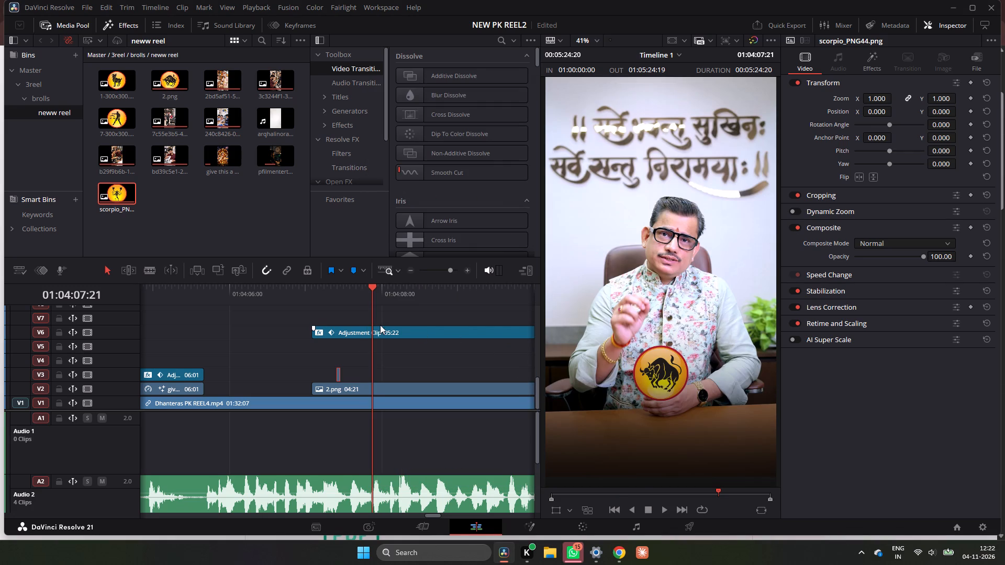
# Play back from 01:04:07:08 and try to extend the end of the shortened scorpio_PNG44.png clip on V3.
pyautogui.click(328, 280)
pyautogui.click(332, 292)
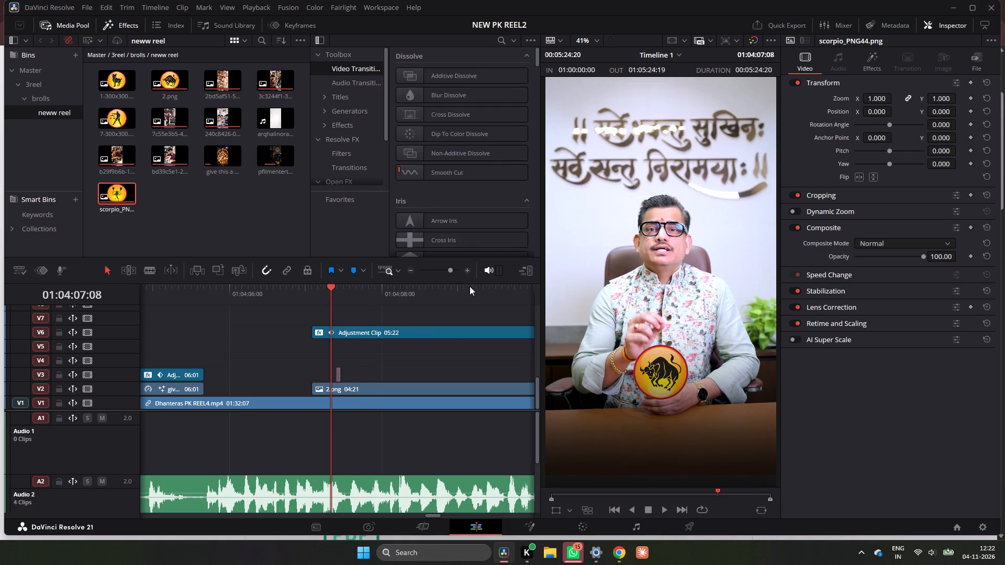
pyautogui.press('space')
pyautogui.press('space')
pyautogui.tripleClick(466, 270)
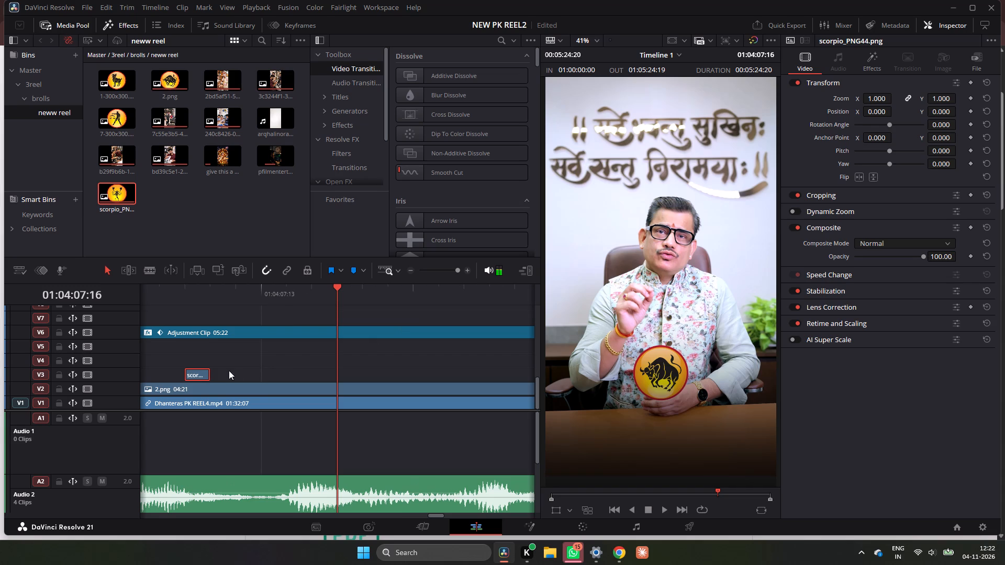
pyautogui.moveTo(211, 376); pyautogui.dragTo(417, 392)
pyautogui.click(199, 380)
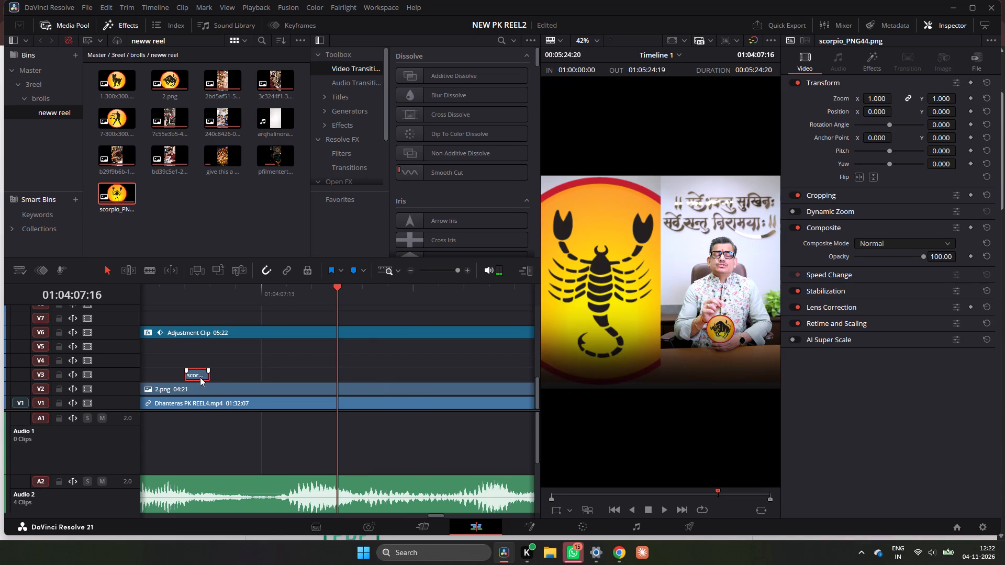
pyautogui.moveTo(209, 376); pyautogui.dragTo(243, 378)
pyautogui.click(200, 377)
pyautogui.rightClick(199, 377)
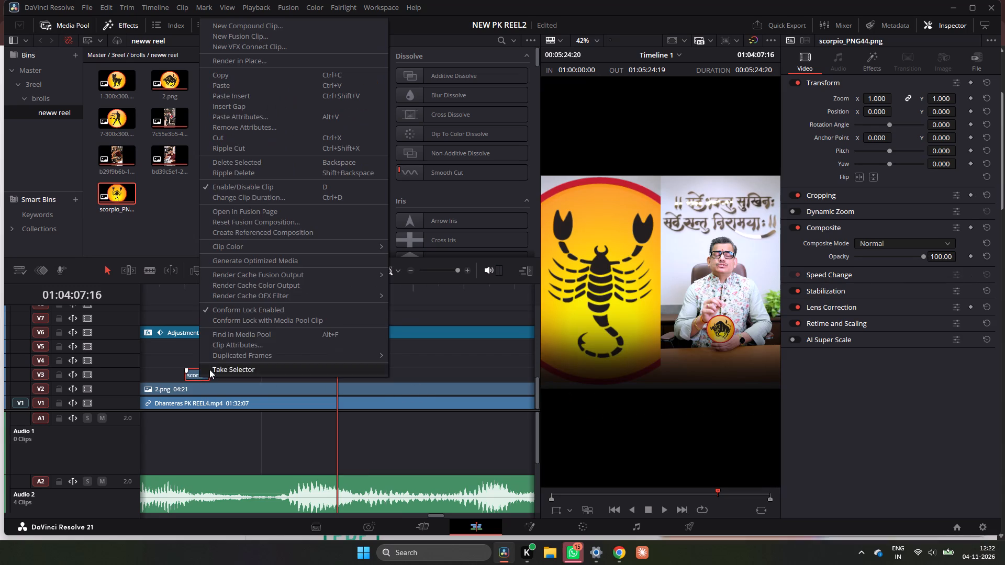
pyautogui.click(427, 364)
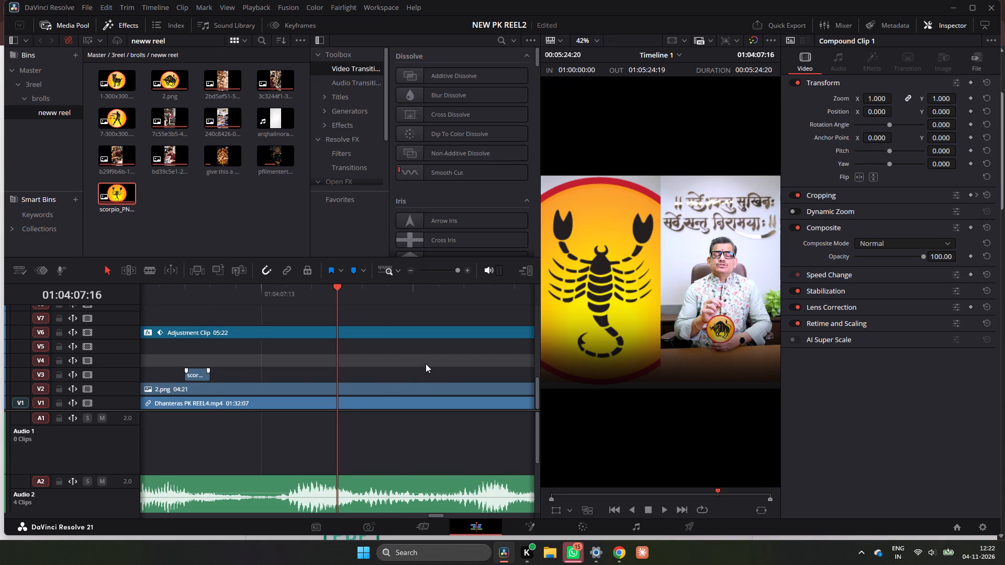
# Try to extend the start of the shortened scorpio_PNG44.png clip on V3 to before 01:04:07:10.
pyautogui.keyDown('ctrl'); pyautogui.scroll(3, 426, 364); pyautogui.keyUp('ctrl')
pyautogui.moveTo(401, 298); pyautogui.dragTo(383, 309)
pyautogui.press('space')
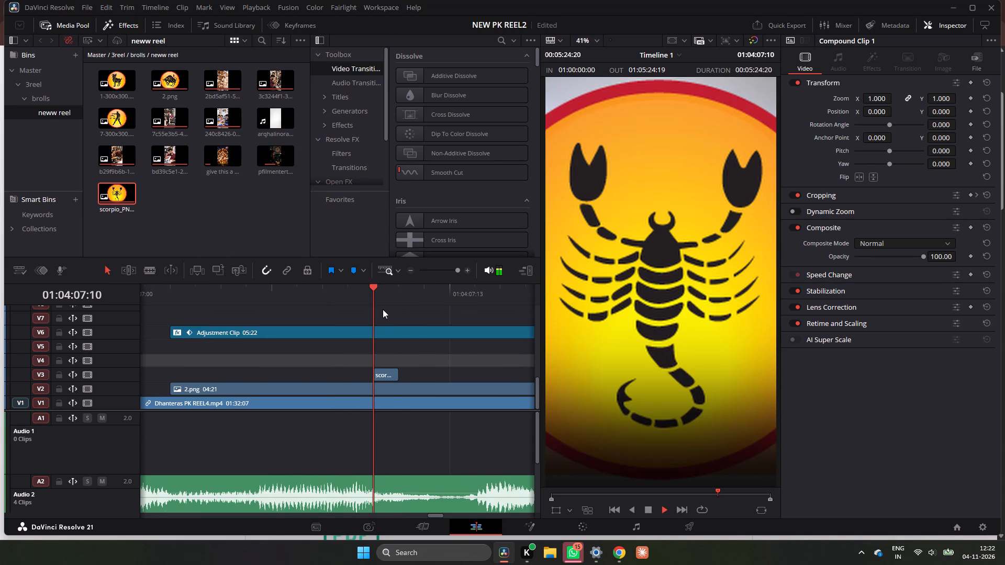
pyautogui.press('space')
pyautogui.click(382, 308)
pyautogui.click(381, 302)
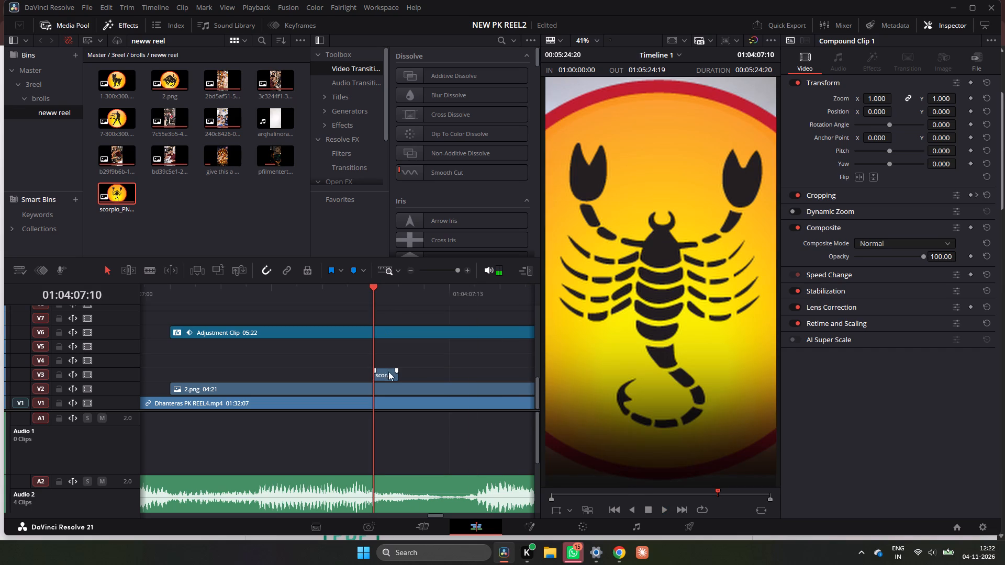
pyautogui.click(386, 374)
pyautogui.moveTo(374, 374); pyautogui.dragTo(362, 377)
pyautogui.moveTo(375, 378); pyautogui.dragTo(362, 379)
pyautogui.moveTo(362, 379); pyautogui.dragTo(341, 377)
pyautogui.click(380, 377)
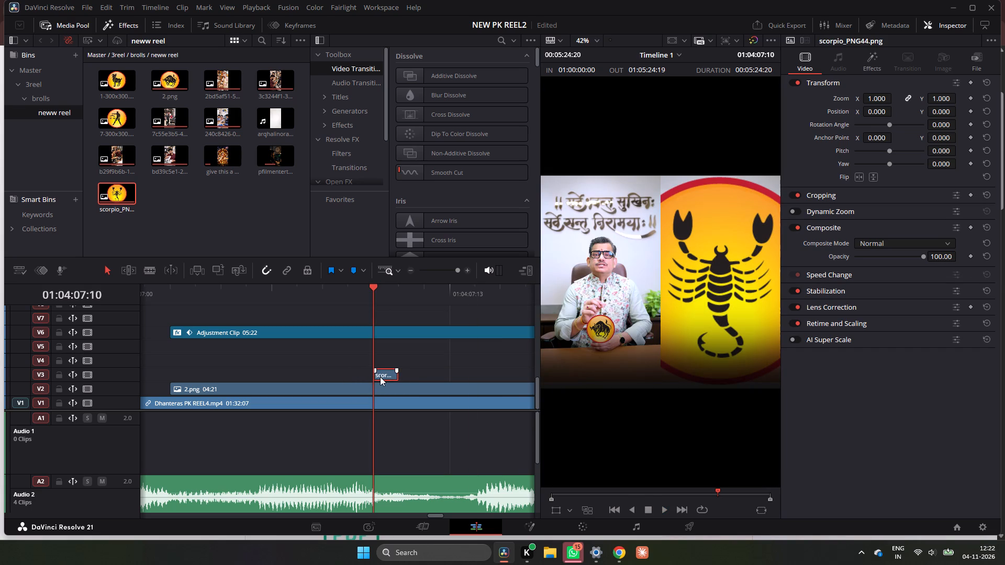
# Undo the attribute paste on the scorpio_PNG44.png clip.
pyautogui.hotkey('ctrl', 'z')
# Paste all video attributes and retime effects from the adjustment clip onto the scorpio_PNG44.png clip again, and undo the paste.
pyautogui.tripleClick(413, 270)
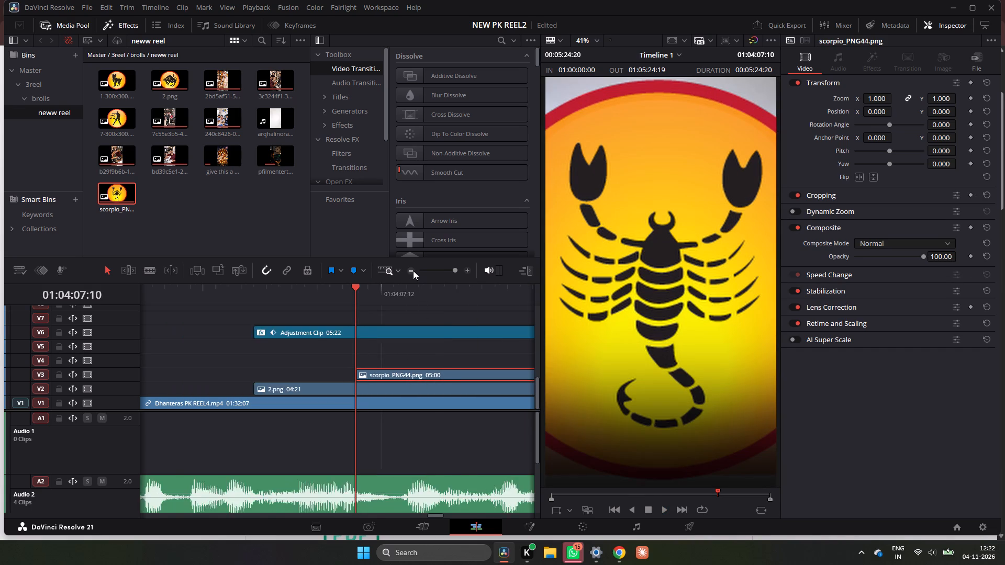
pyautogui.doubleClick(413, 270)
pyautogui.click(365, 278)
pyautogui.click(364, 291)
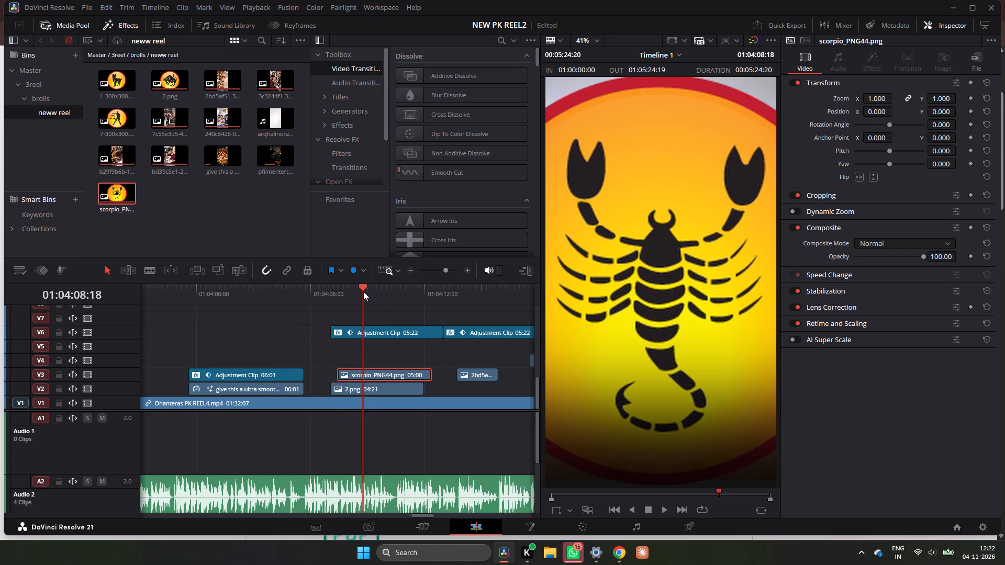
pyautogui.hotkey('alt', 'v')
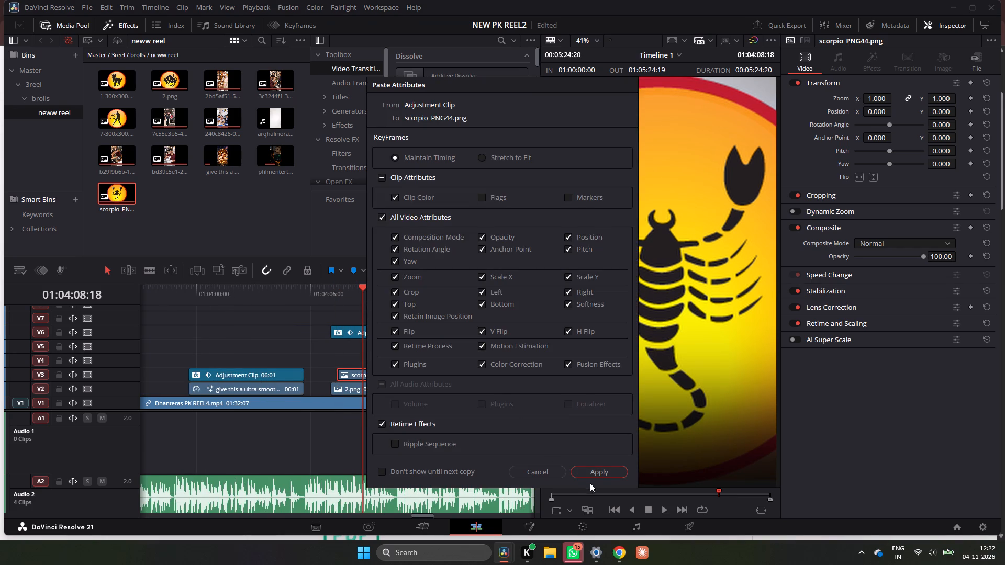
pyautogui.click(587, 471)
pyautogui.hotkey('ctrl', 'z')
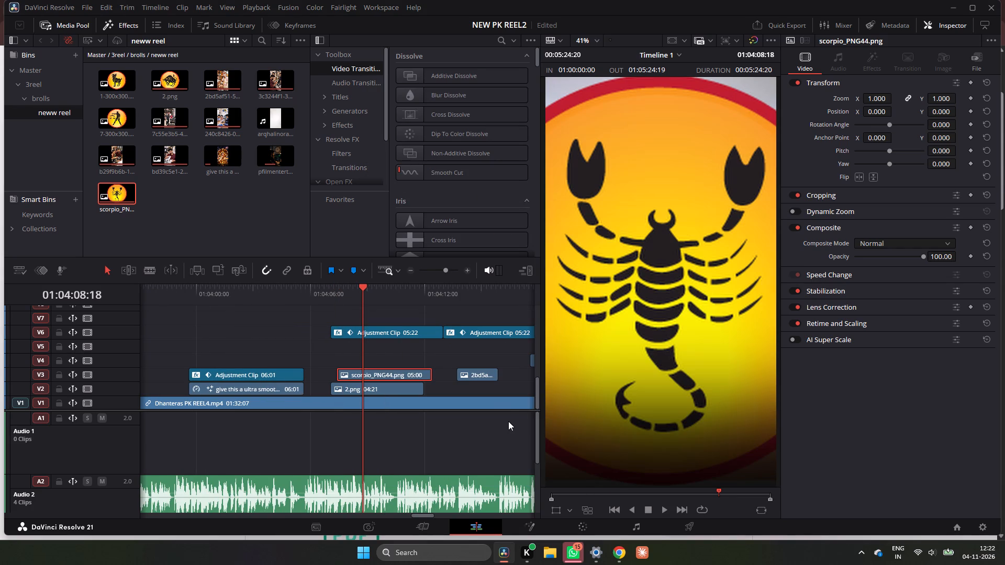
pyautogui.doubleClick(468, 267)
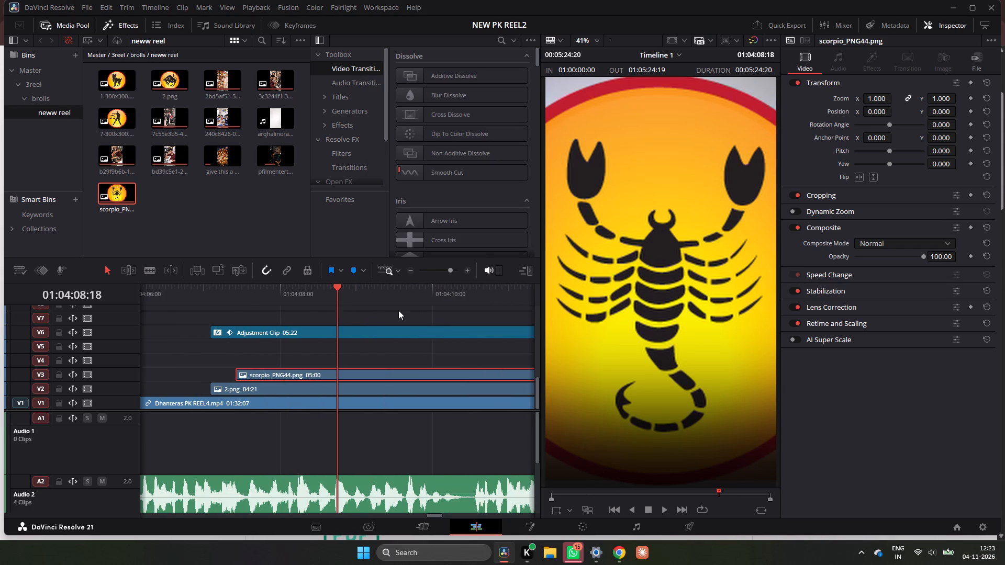
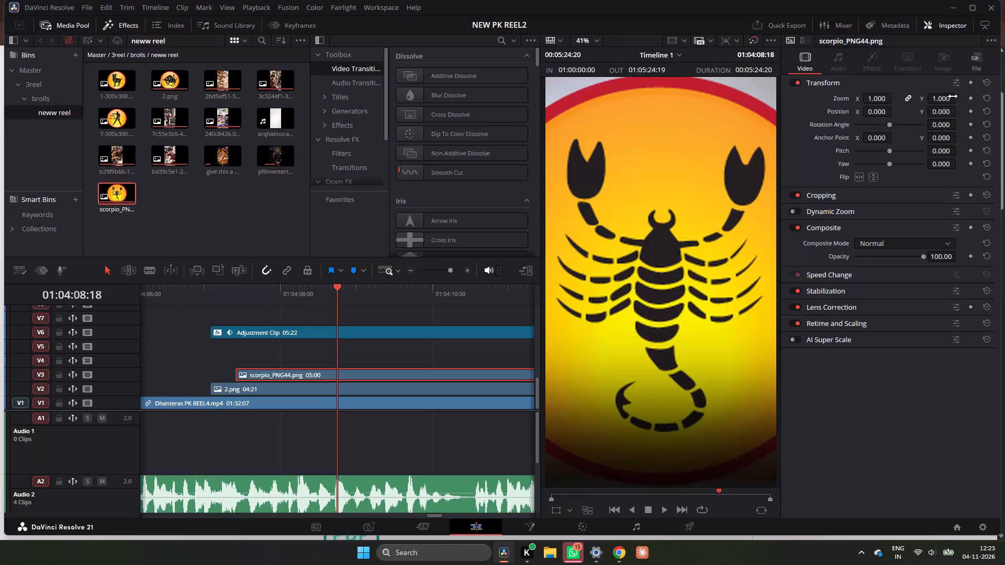
# Scale the scorpio_PNG44.png clip on V3 to zoom 0.140, matching the zoom of the 2.png clip.
pyautogui.moveTo(884, 100); pyautogui.dragTo(879, 106)
pyautogui.moveTo(879, 106); pyautogui.dragTo(833, 130)
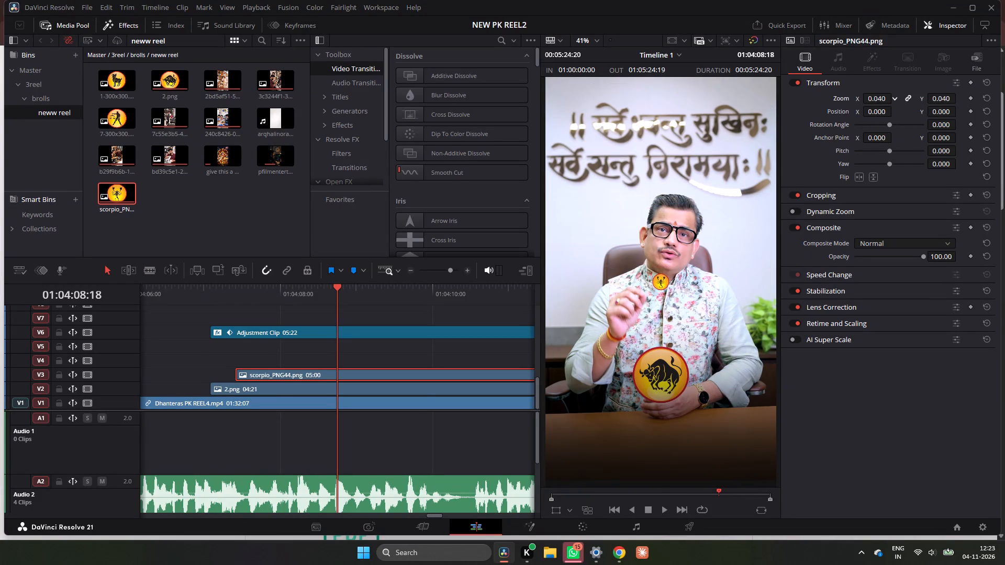
pyautogui.moveTo(833, 130); pyautogui.dragTo(841, 132)
pyautogui.moveTo(233, 293); pyautogui.dragTo(223, 299)
pyautogui.click(295, 382)
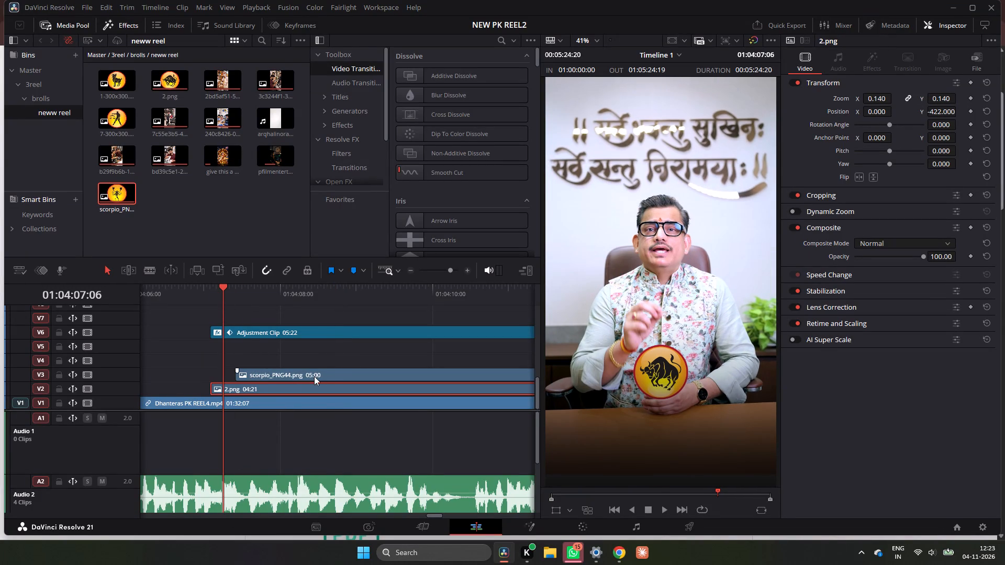
pyautogui.click(331, 372)
pyautogui.moveTo(279, 281); pyautogui.dragTo(285, 281)
pyautogui.click(283, 294)
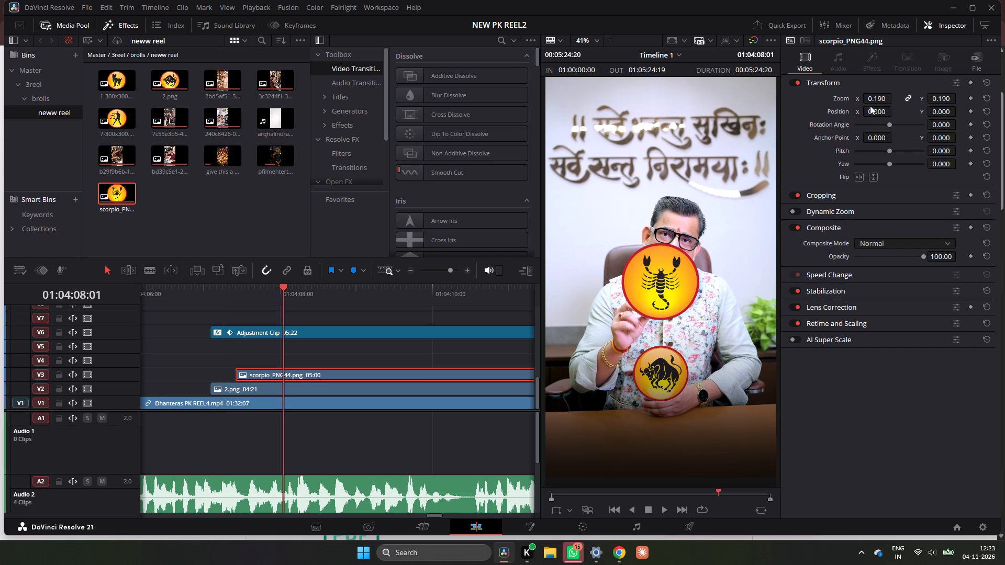
pyautogui.moveTo(888, 100); pyautogui.dragTo(886, 106)
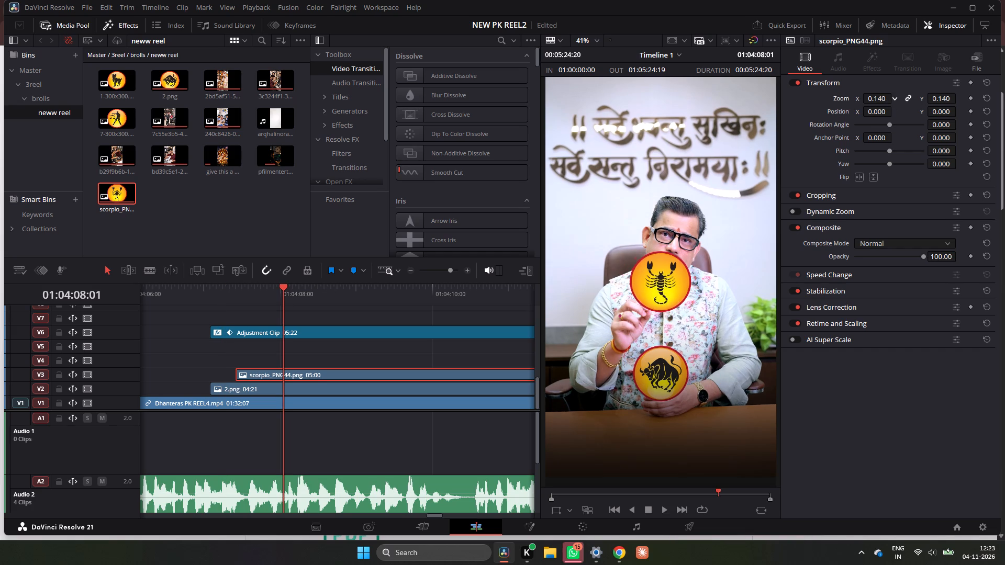
pyautogui.moveTo(886, 106); pyautogui.dragTo(883, 109)
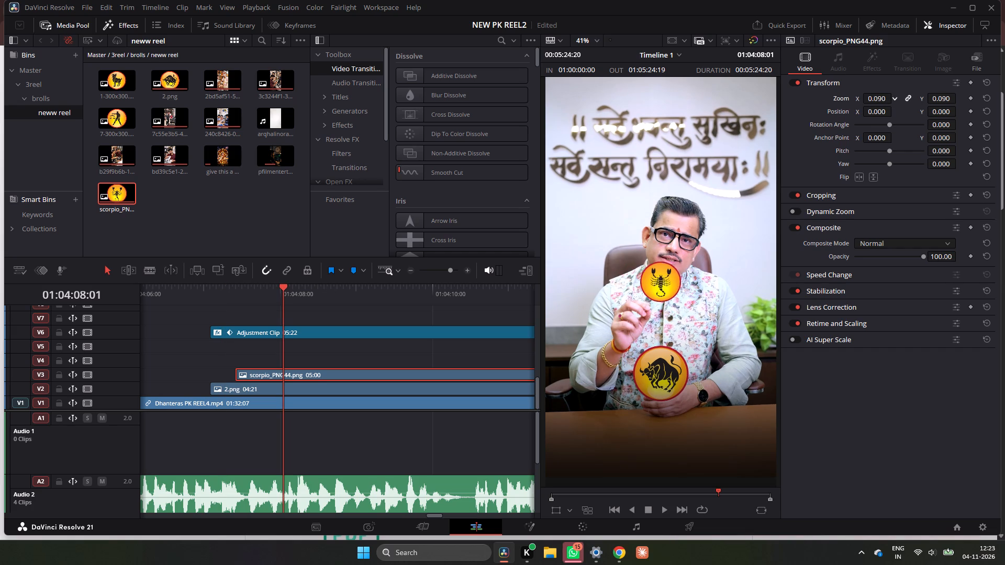
pyautogui.moveTo(883, 109); pyautogui.dragTo(885, 110)
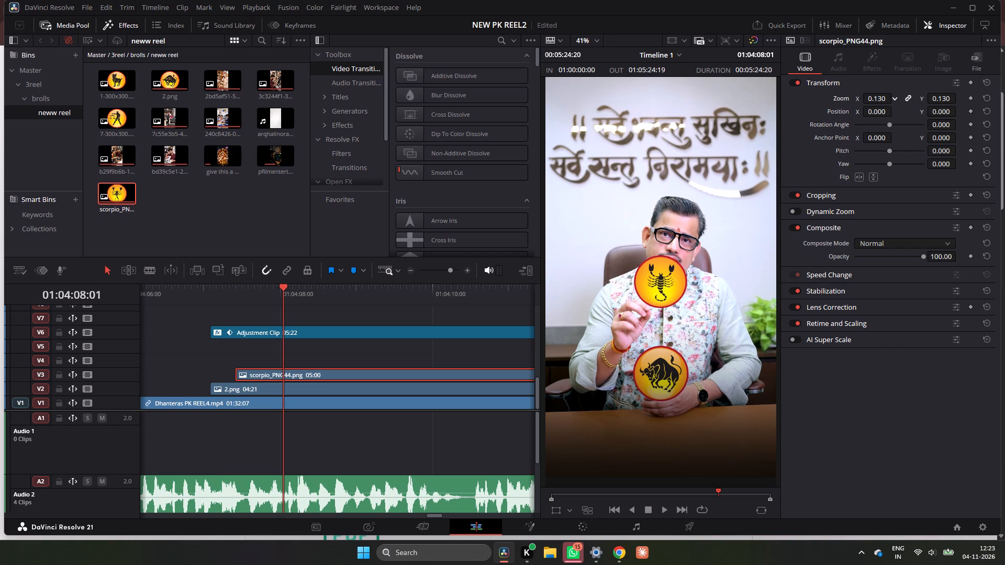
pyautogui.moveTo(885, 110); pyautogui.dragTo(886, 111)
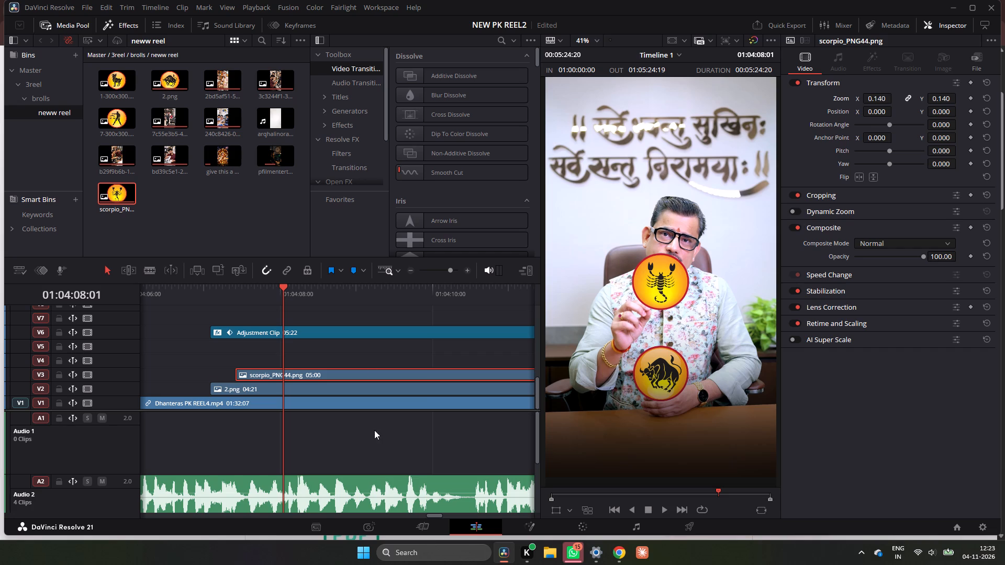
# Lower the scorpio_PNG44.png image over the 2.png image by setting its Position Y to -425.
pyautogui.moveTo(935, 114); pyautogui.dragTo(909, 140)
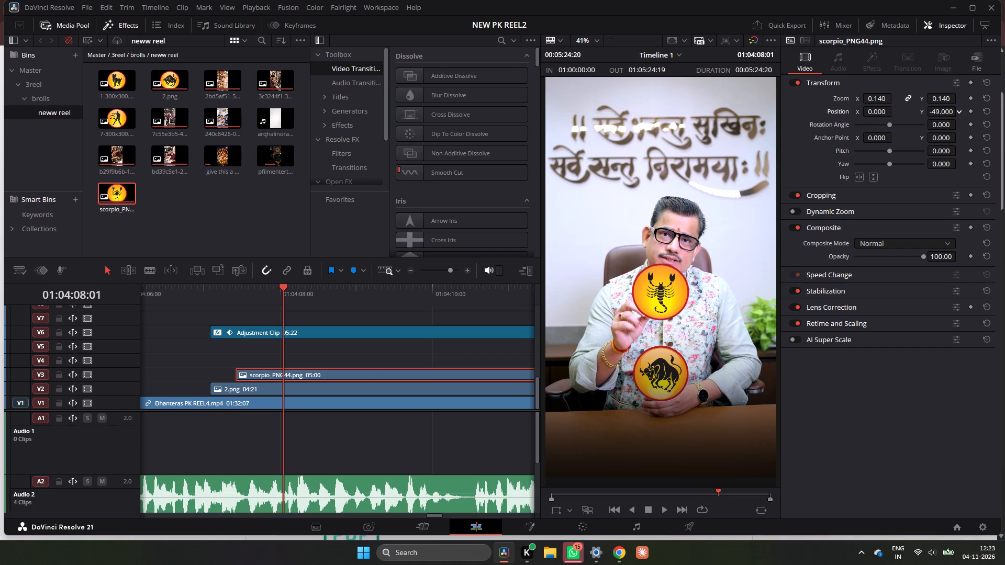
pyautogui.moveTo(909, 140); pyautogui.dragTo(718, 379)
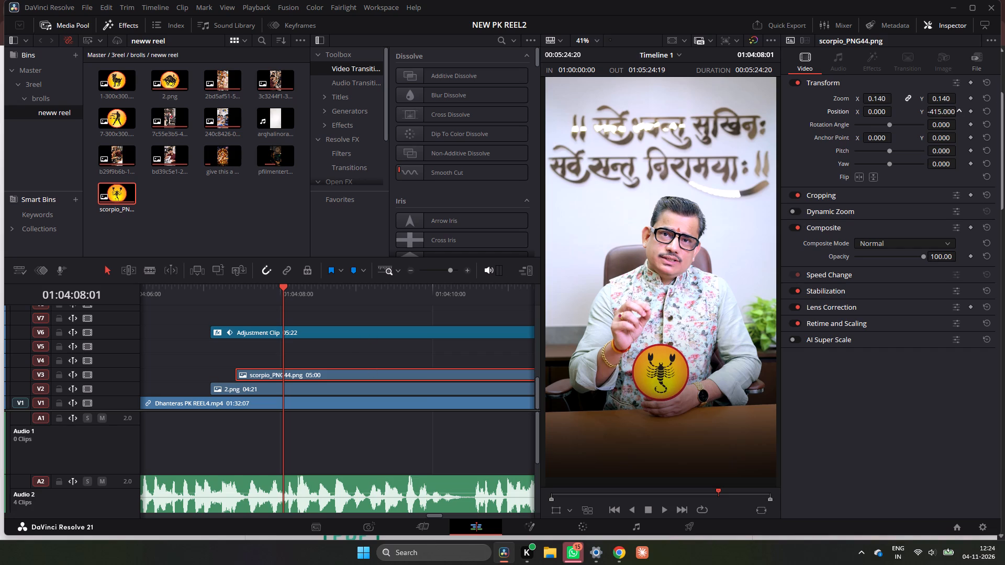
pyautogui.moveTo(718, 379); pyautogui.dragTo(711, 392)
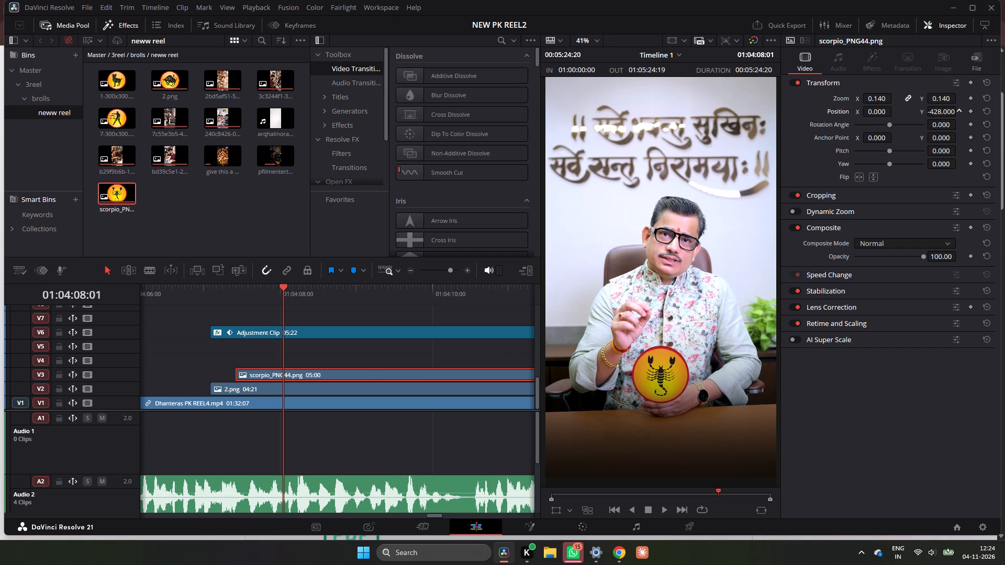
pyautogui.moveTo(711, 392); pyautogui.dragTo(713, 392)
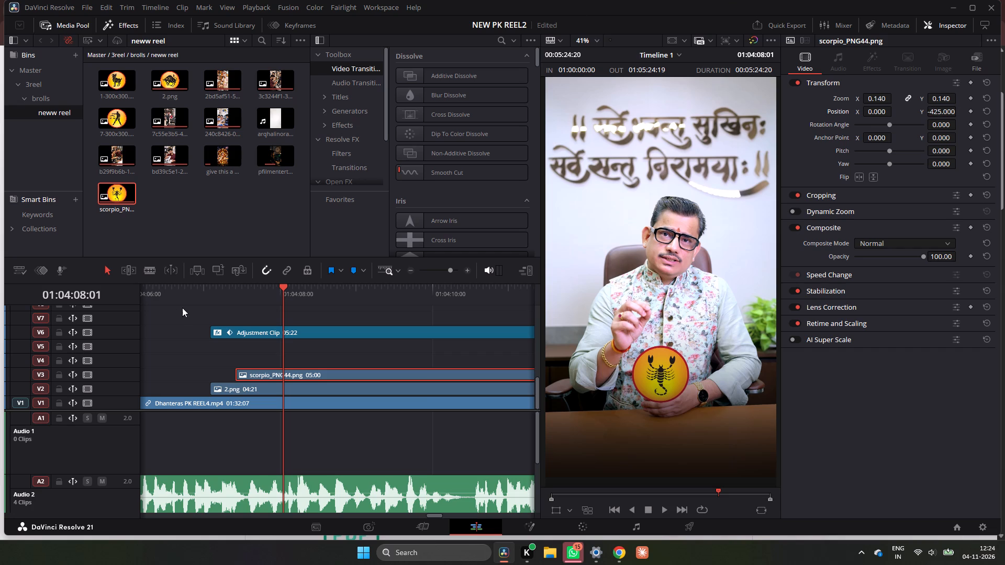
# Play back from the start of the 2.png clip several times to check the scorpion image's timing against the speech.
pyautogui.click(213, 293)
pyautogui.press('space')
pyautogui.press('space')
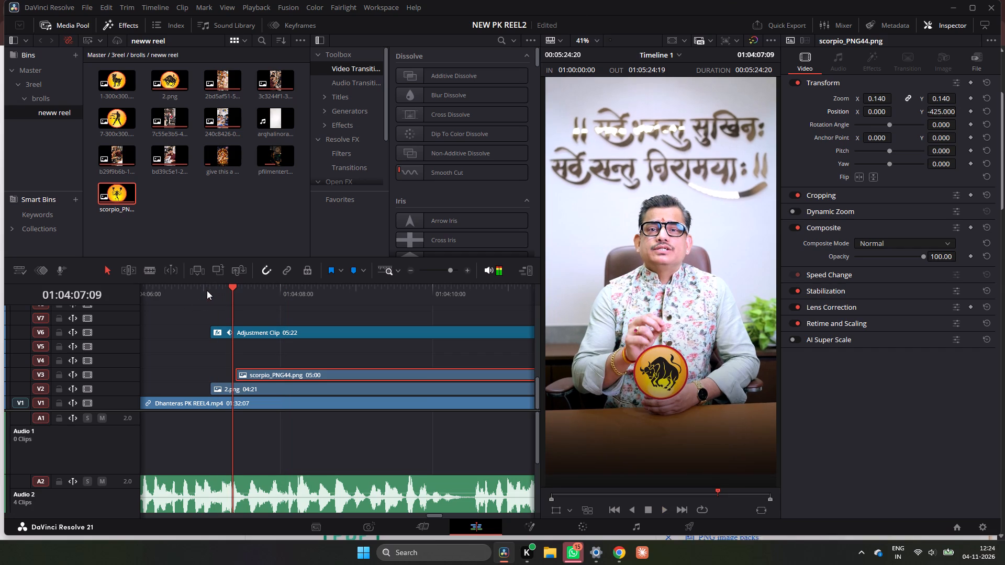
pyautogui.press('space')
pyautogui.press('space')
pyautogui.click(207, 290)
pyautogui.press('space')
pyautogui.press('space')
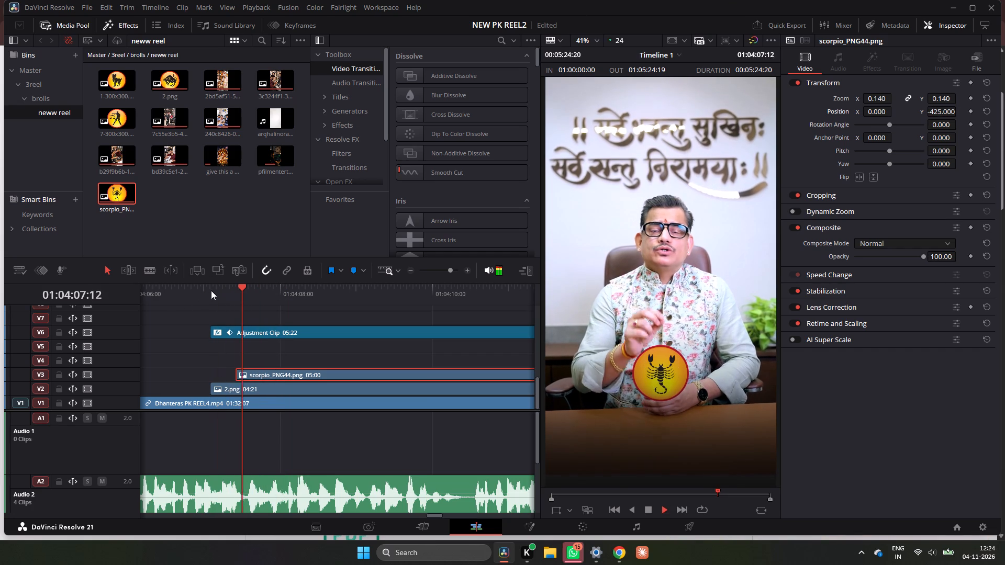
pyautogui.press('space')
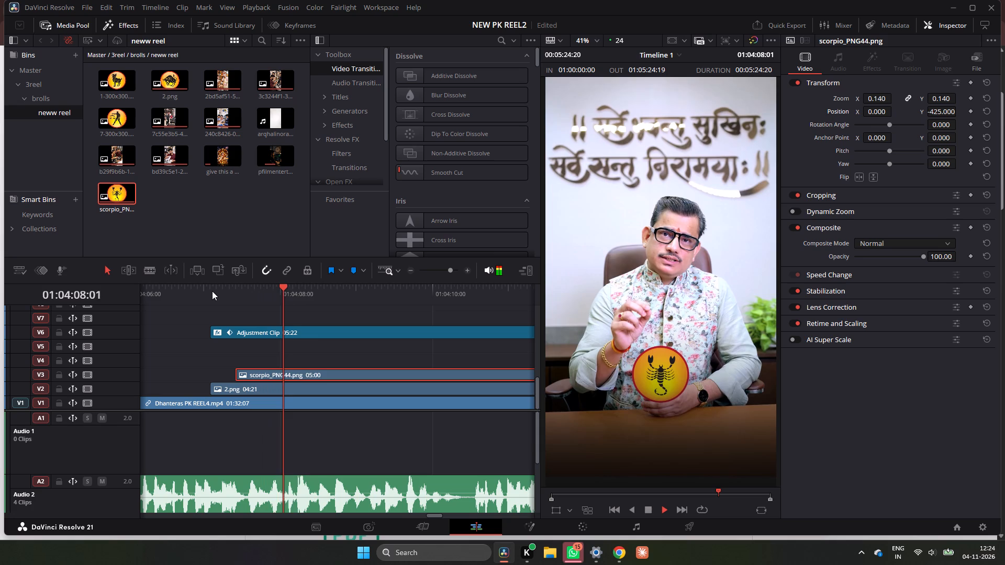
pyautogui.press('space')
pyautogui.press('space')
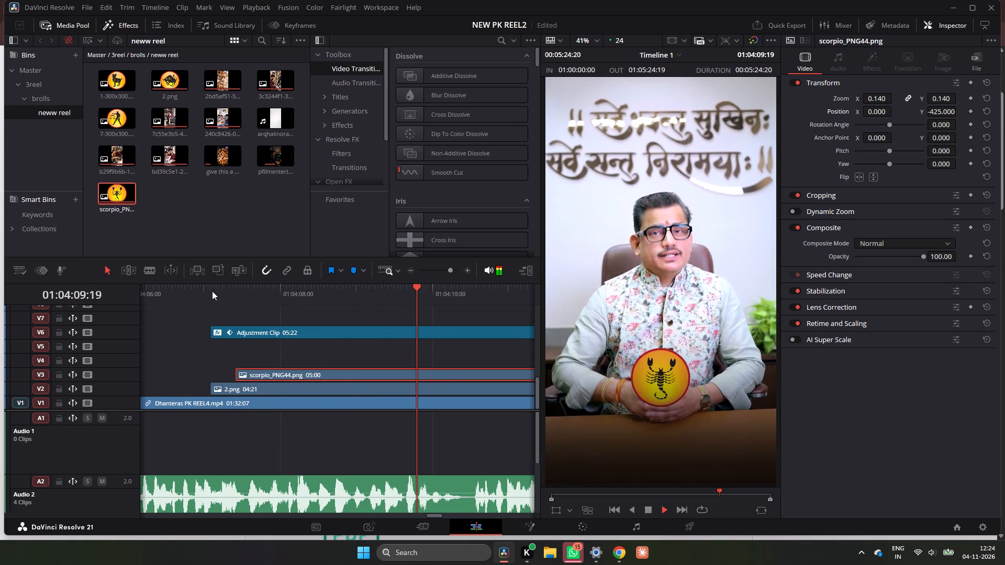
pyautogui.press('space')
pyautogui.click(267, 289)
pyautogui.press('space')
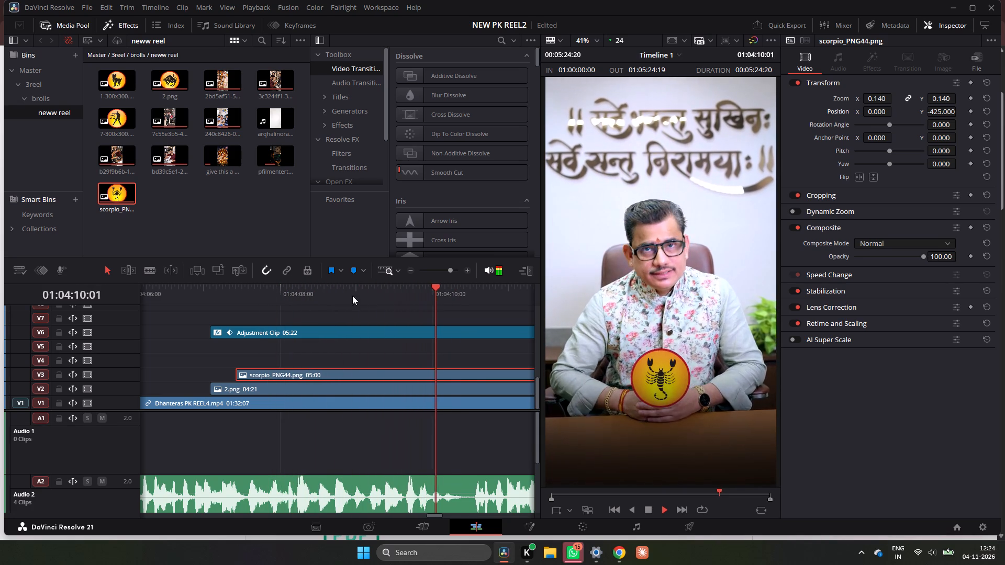
pyautogui.press('space')
# Split scorpio_PNG44.png on V3 and 2.png on V2 at 01:04:10:13 and delete the parts after the cut.
pyautogui.click(472, 304)
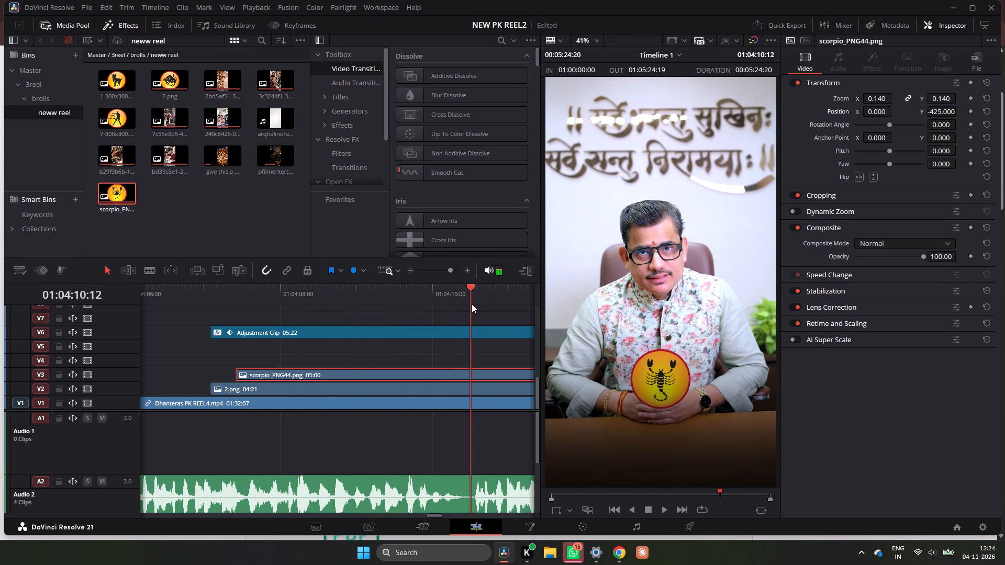
pyautogui.click(471, 305)
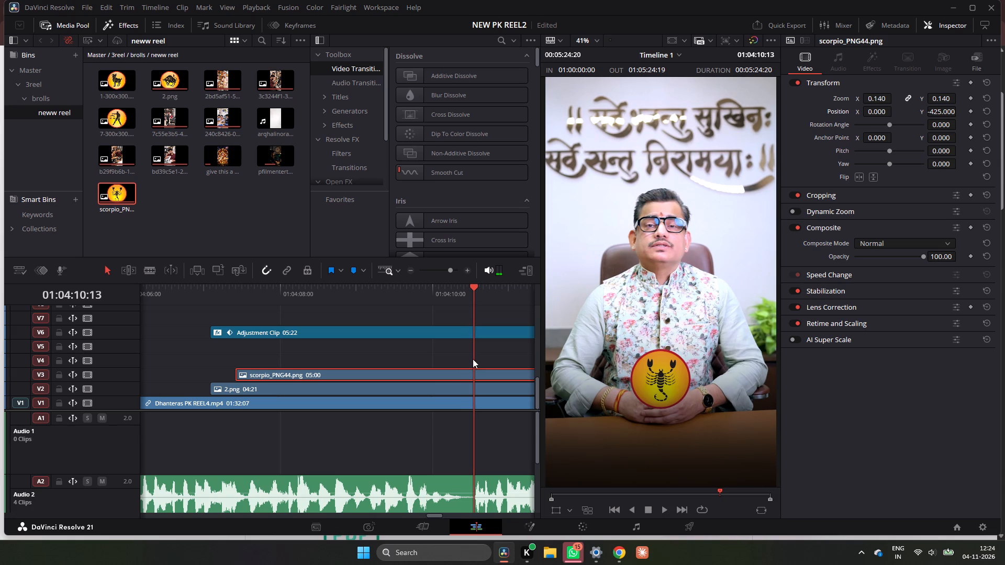
pyautogui.hotkey('ctrl', 'b')
pyautogui.click(492, 391)
pyautogui.hotkey('ctrl', 'b')
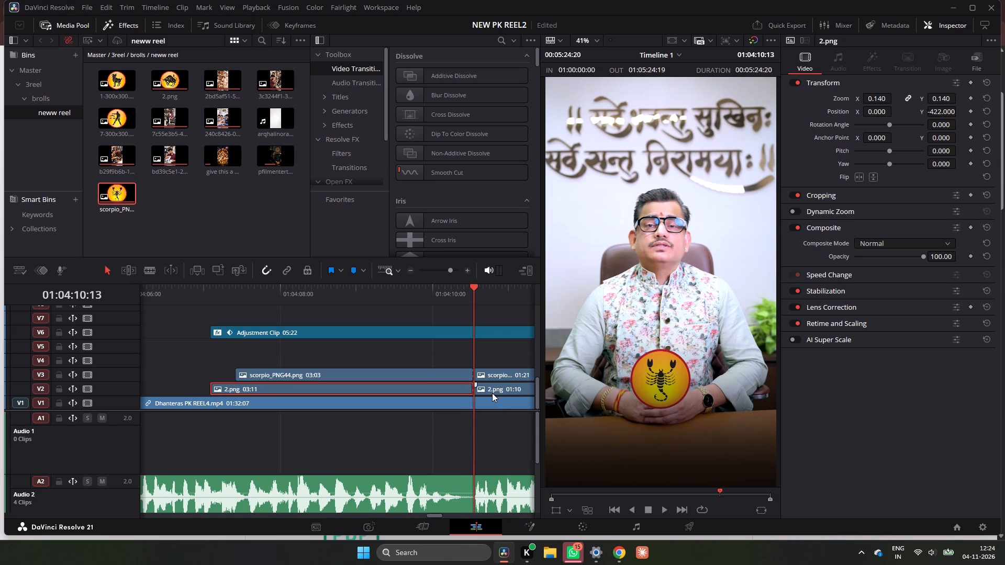
pyautogui.keyDown('ctrl'); pyautogui.scroll(-2, 493, 400); pyautogui.keyUp('ctrl')
pyautogui.moveTo(446, 359); pyautogui.dragTo(421, 375)
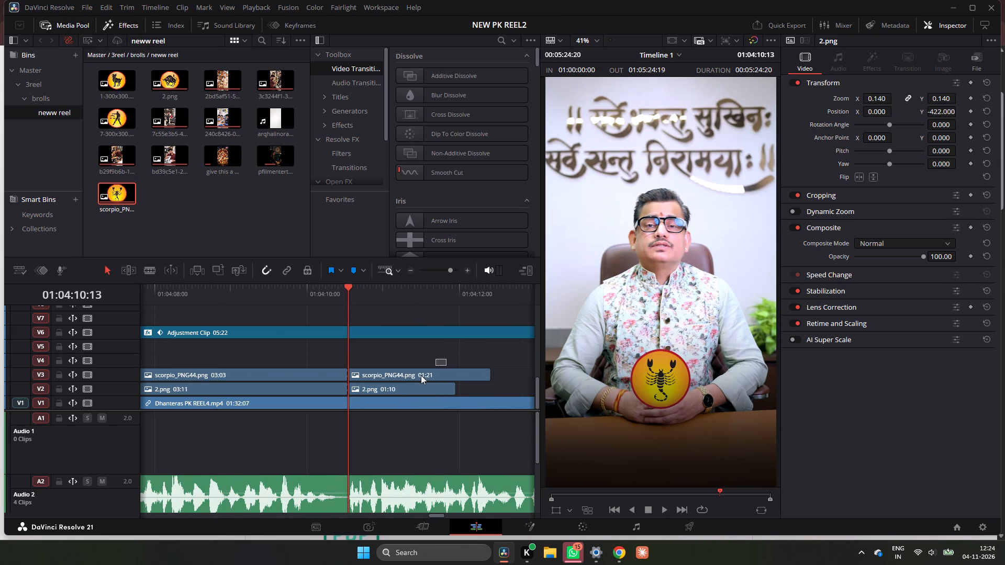
pyautogui.moveTo(421, 375); pyautogui.dragTo(408, 385)
pyautogui.press('BackSpace')
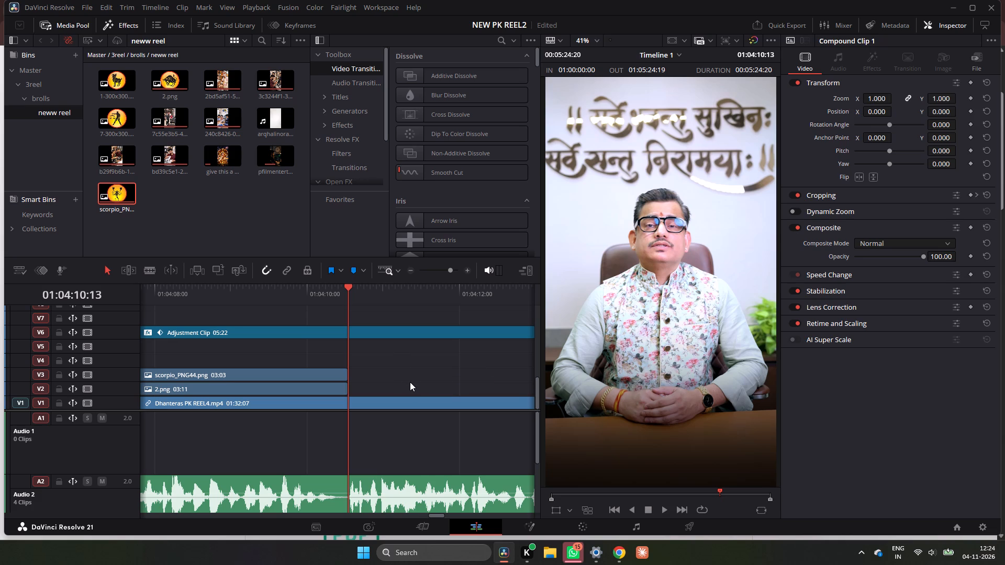
# Play back from before the 2.png clip to check how the bull and scorpion images appear with the speech.
pyautogui.keyDown('ctrl'); pyautogui.scroll(3, 410, 382); pyautogui.keyUp('ctrl')
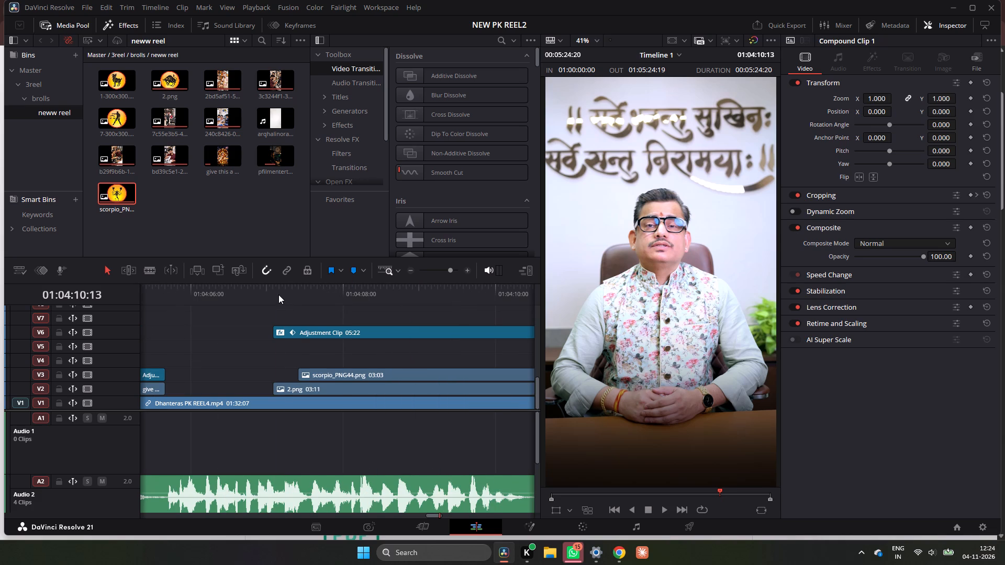
pyautogui.moveTo(278, 295); pyautogui.dragTo(276, 302)
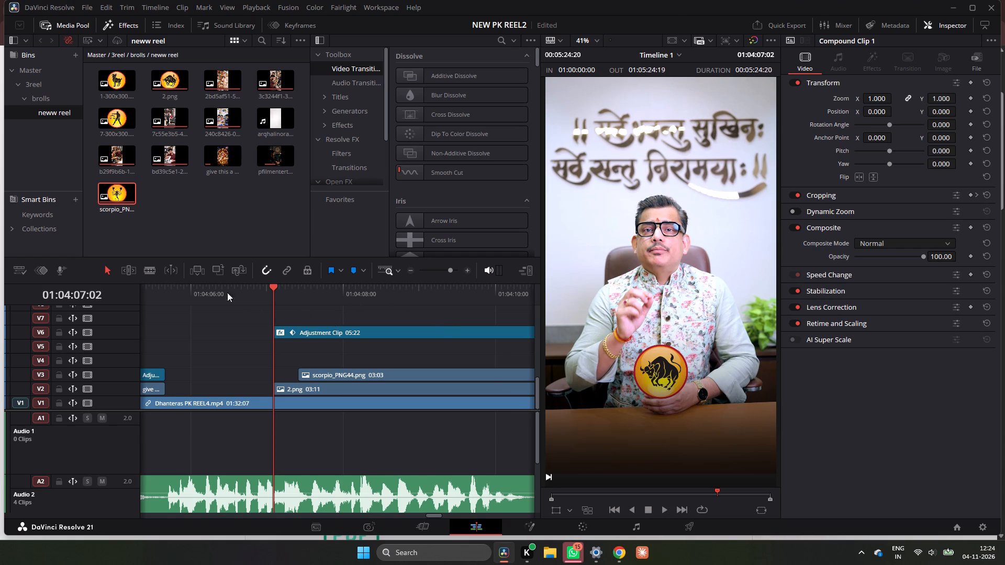
pyautogui.click(165, 289)
pyautogui.press('space')
pyautogui.press('space')
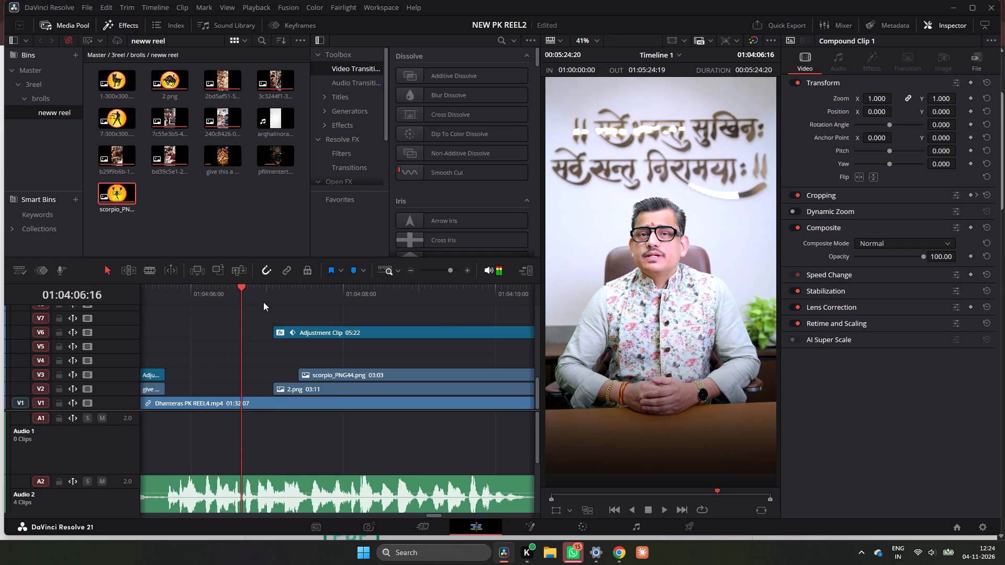
pyautogui.press('space')
pyautogui.press('space')
pyautogui.press('space')
pyautogui.press('space')
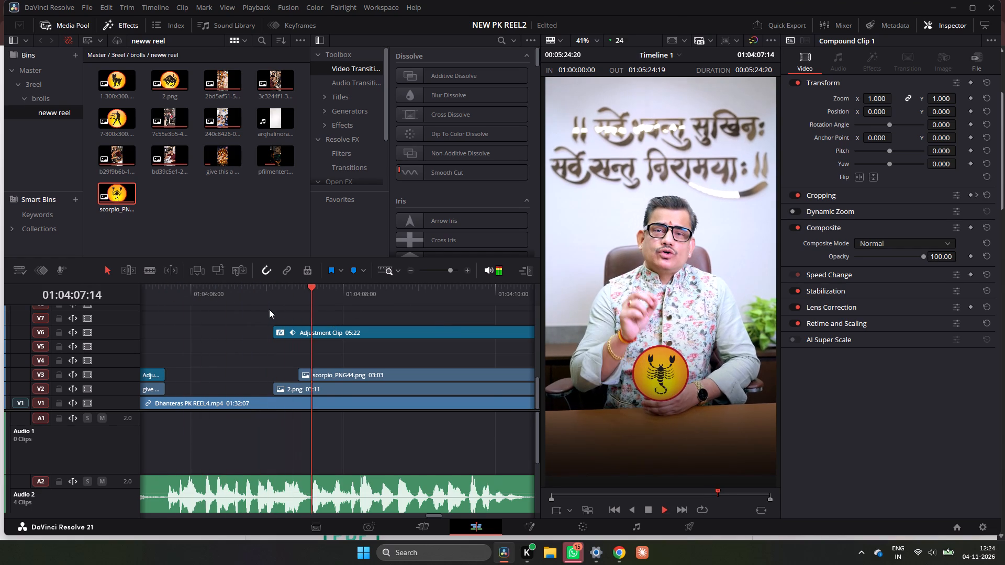
# Delete the adjustment clip on V6 above the 2.png and scorpio_PNG44.png clips.
pyautogui.scroll(1, 300, 333)
pyautogui.scroll(-1, 308, 364)
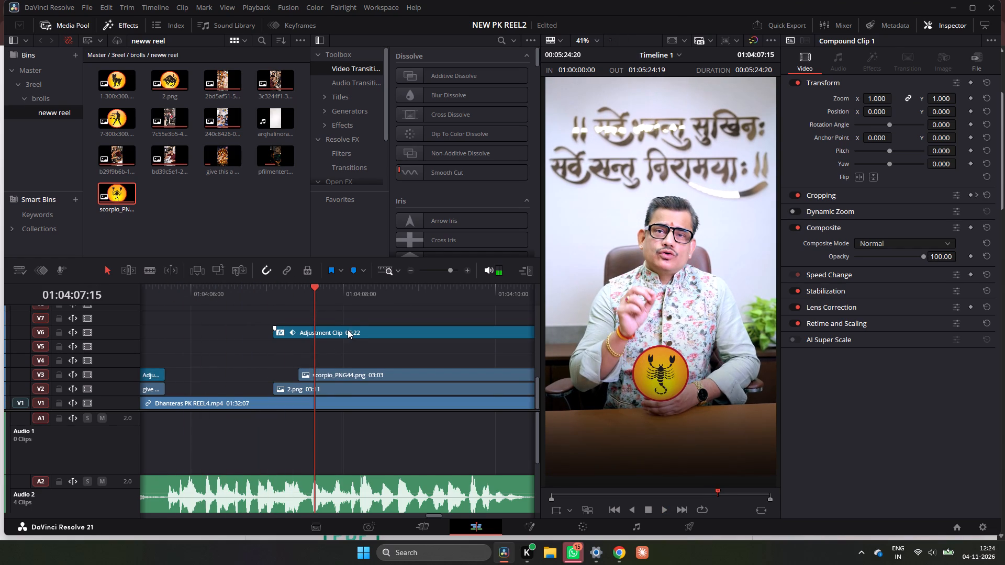
pyautogui.click(348, 330)
pyautogui.write('ddd')
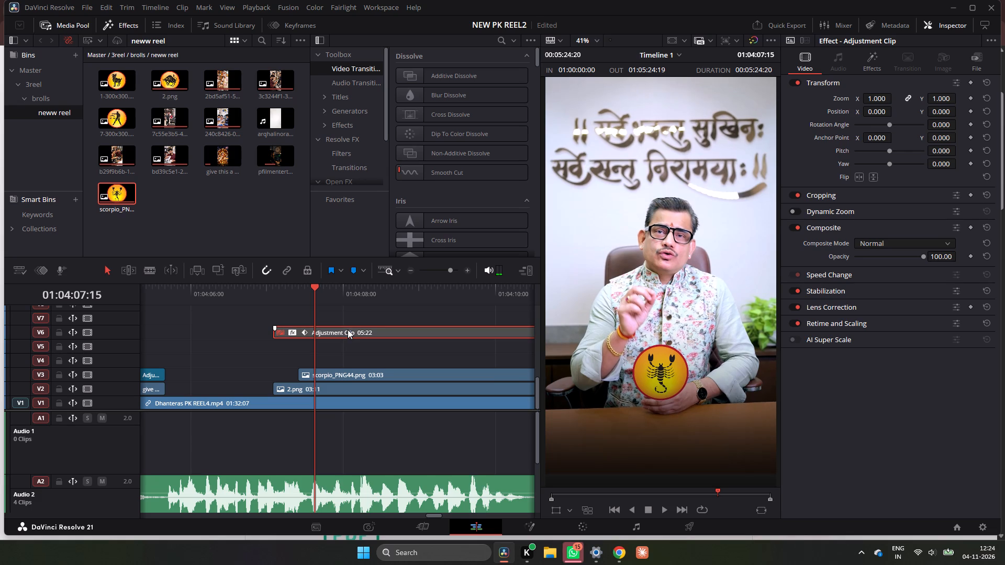
pyautogui.tripleClick(411, 270)
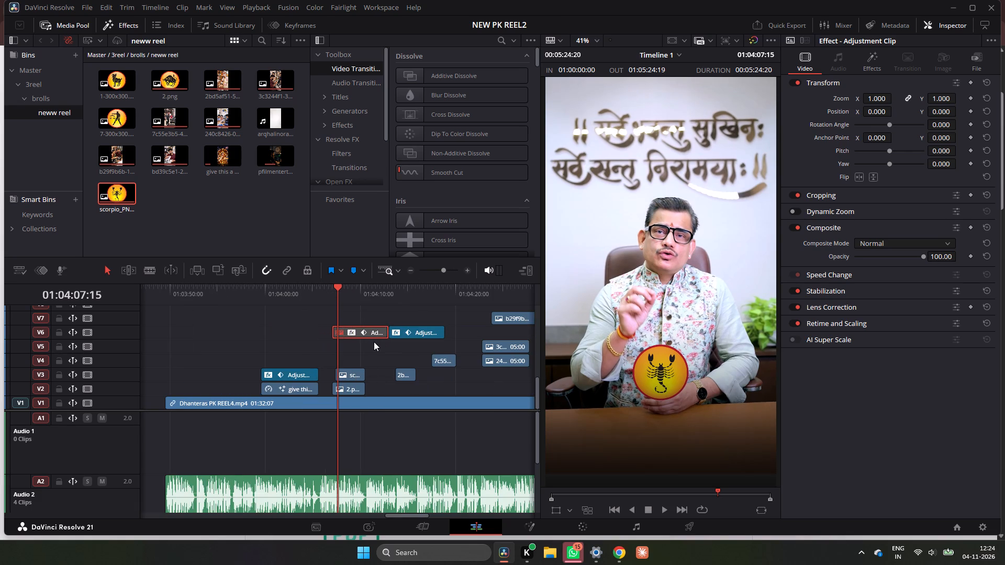
pyautogui.press('BackSpace')
# Play back the 2.png and scorpio_PNG44.png section to review it without the adjustment clip.
pyautogui.press('space')
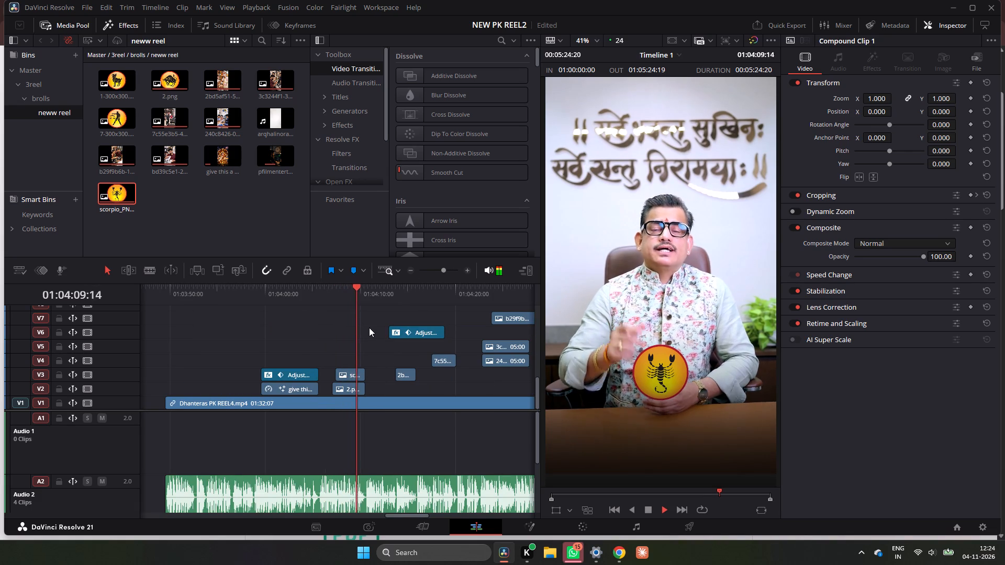
pyautogui.press('space')
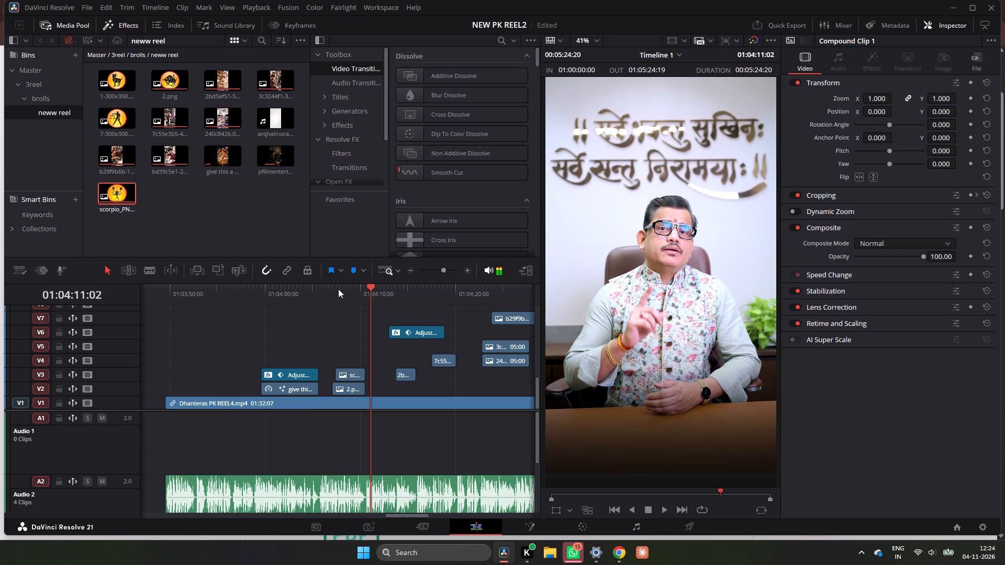
pyautogui.click(333, 289)
pyautogui.press('space')
pyautogui.press('space')
# Look through the generators, titles and audio and video transitions with the playhead at the start of the 2.png clip.
pyautogui.doubleClick(464, 270)
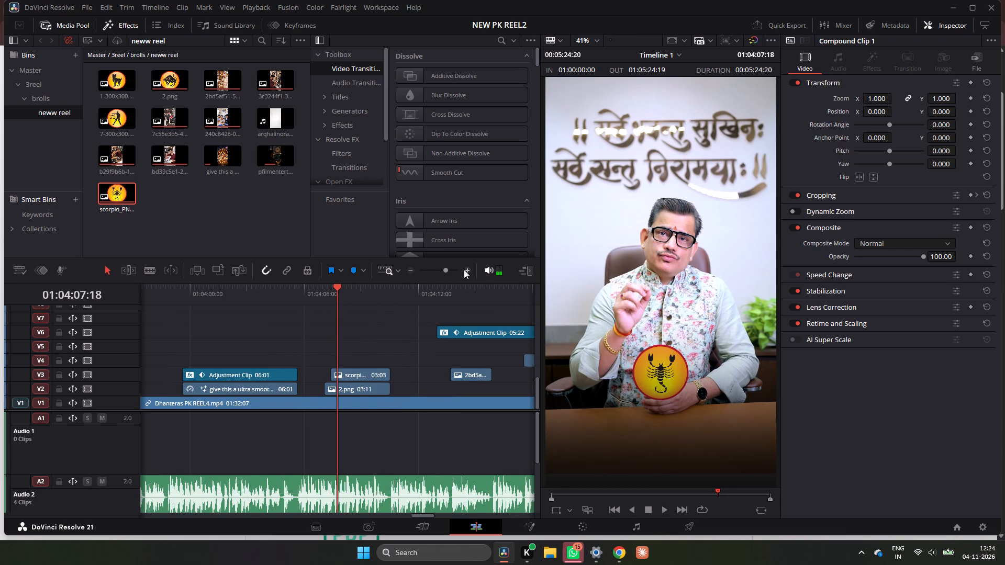
pyautogui.doubleClick(465, 268)
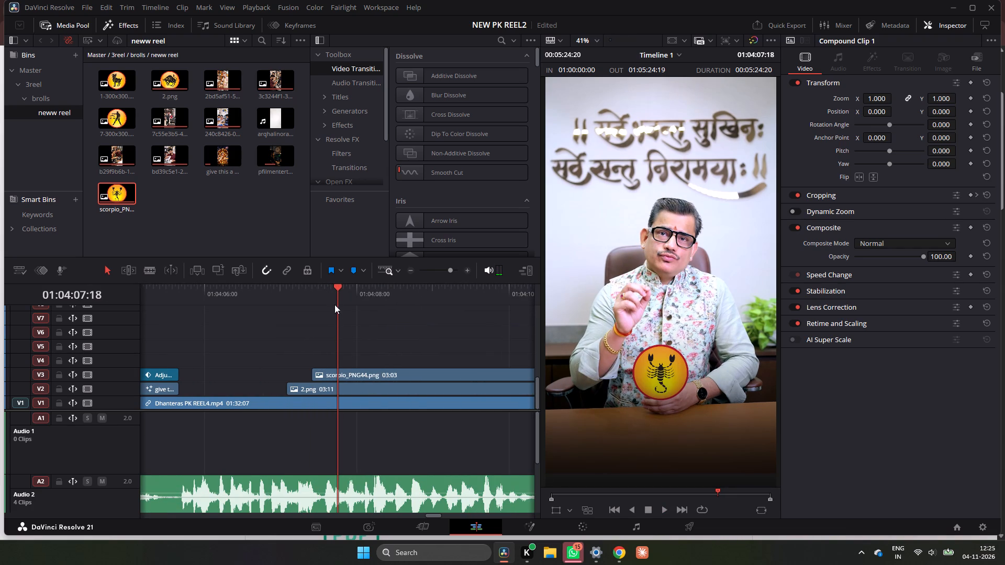
pyautogui.moveTo(332, 298); pyautogui.dragTo(288, 297)
pyautogui.scroll(4, 401, 126)
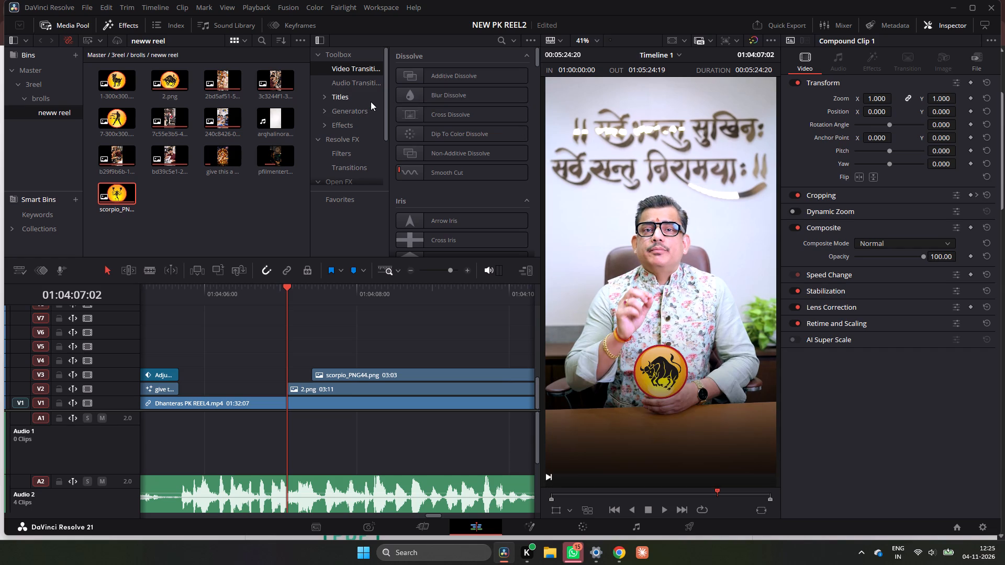
pyautogui.click(348, 114)
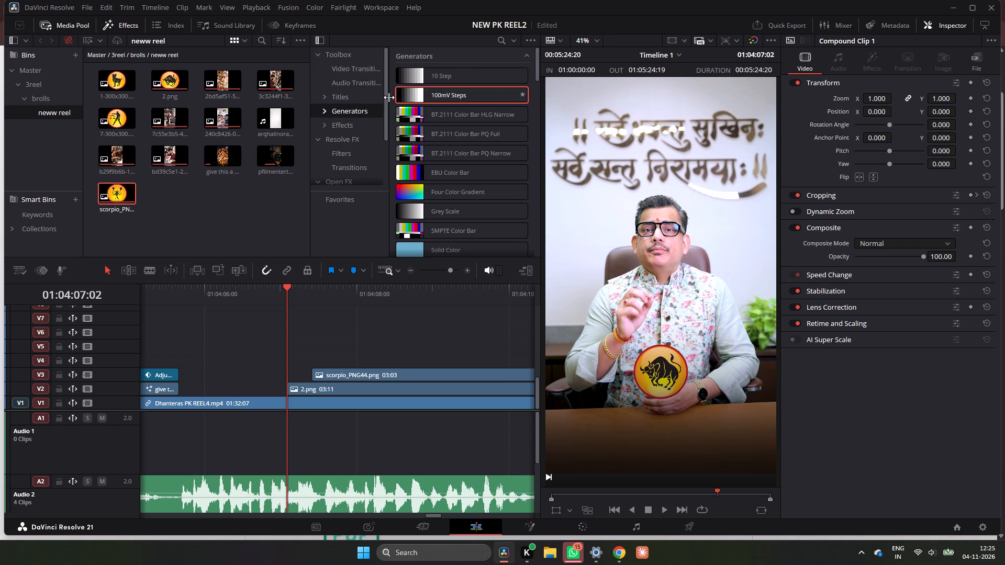
pyautogui.click(355, 99)
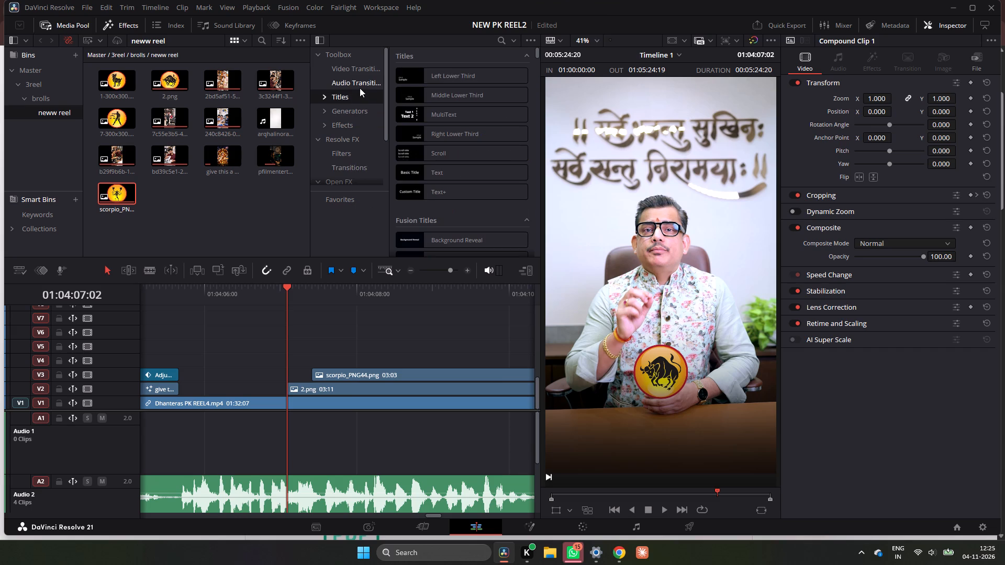
pyautogui.click(360, 86)
pyautogui.click(360, 71)
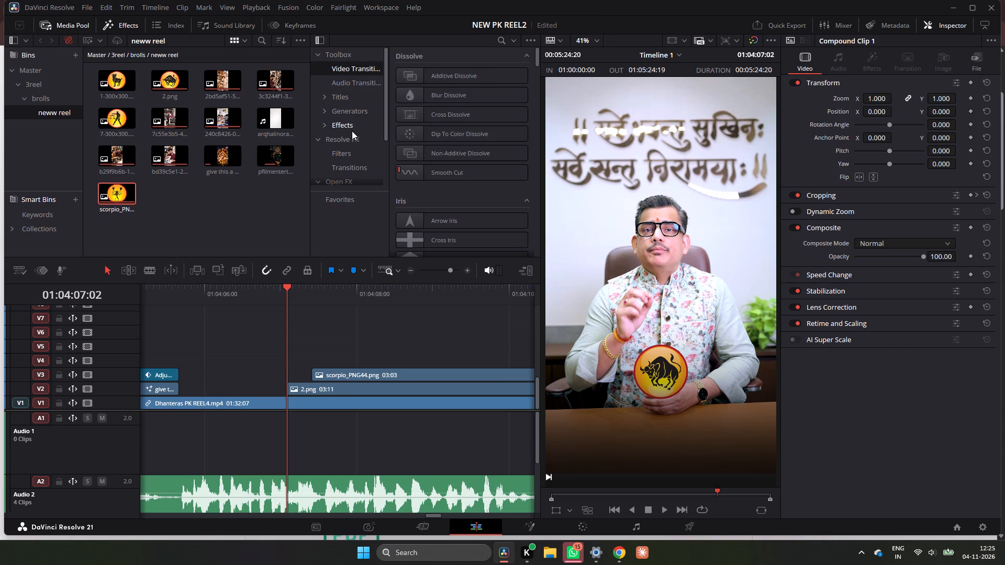
# Examine the Fusion Effects, from Arrow Name to Stretch Region, for one that suits the zodiac images.
pyautogui.click(352, 131)
pyautogui.scroll(-2, 450, 236)
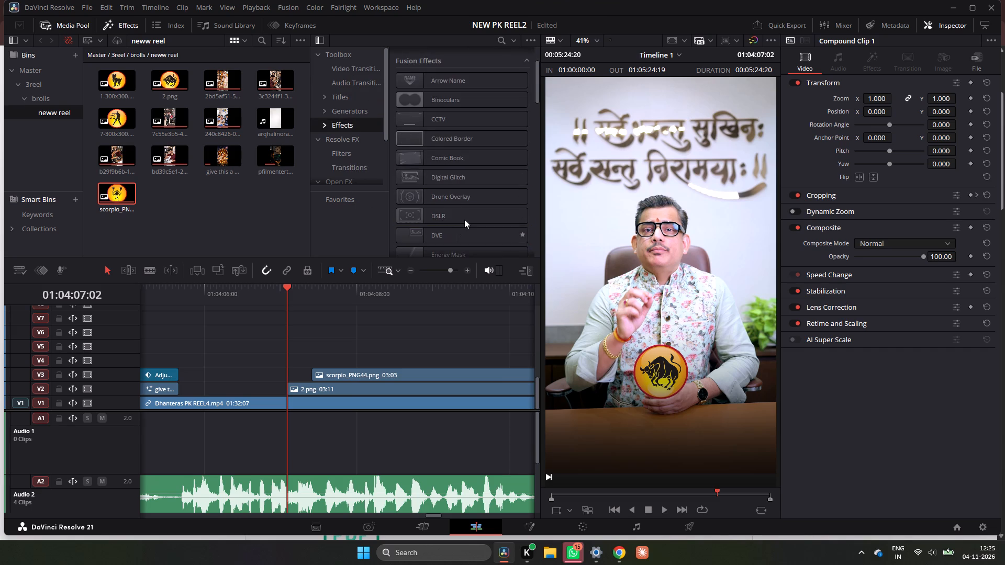
pyautogui.scroll(-8, 475, 209)
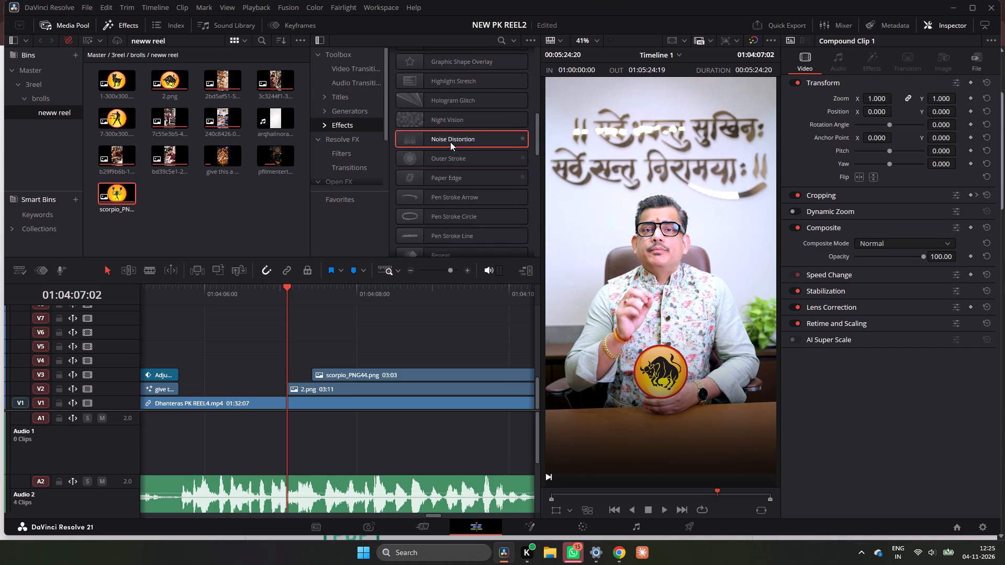
pyautogui.scroll(1, 450, 141)
pyautogui.scroll(-6, 450, 141)
pyautogui.scroll(3, 474, 208)
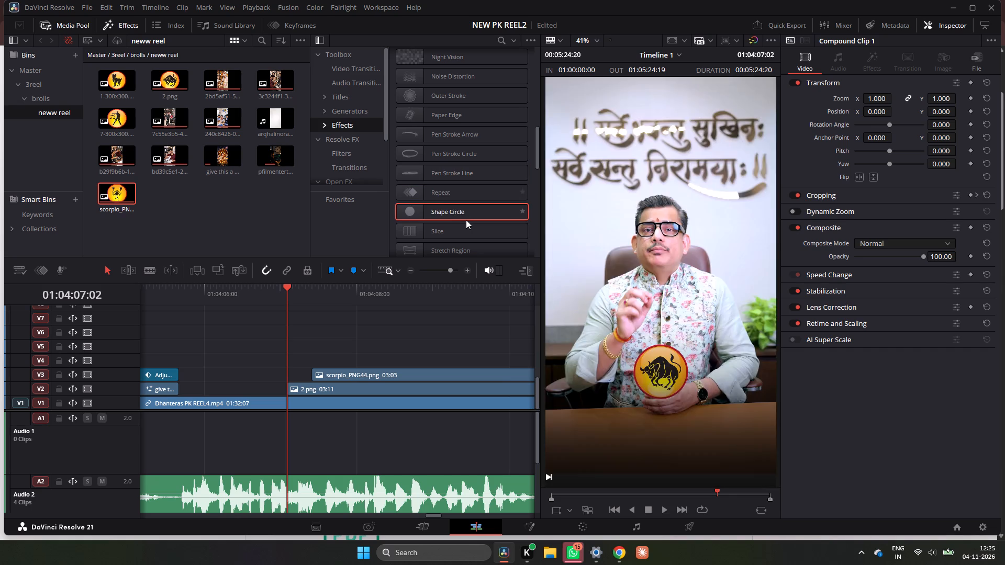
pyautogui.scroll(2, 454, 169)
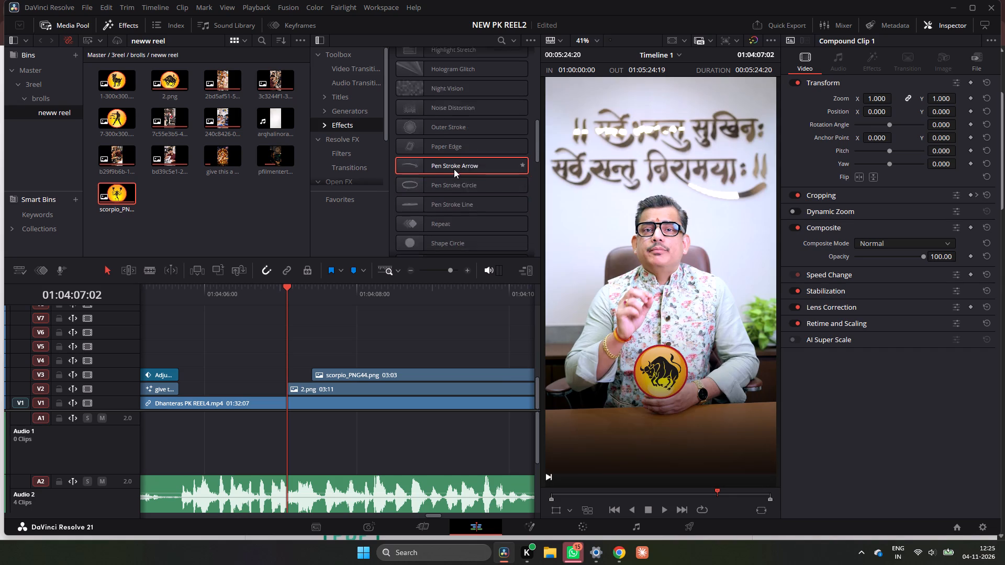
pyautogui.scroll(3, 454, 169)
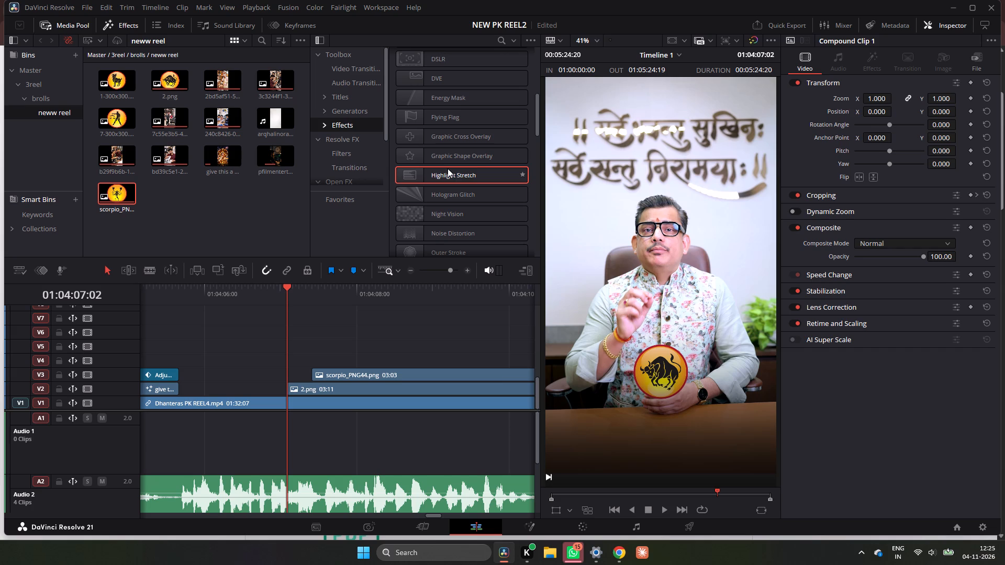
pyautogui.scroll(2, 470, 168)
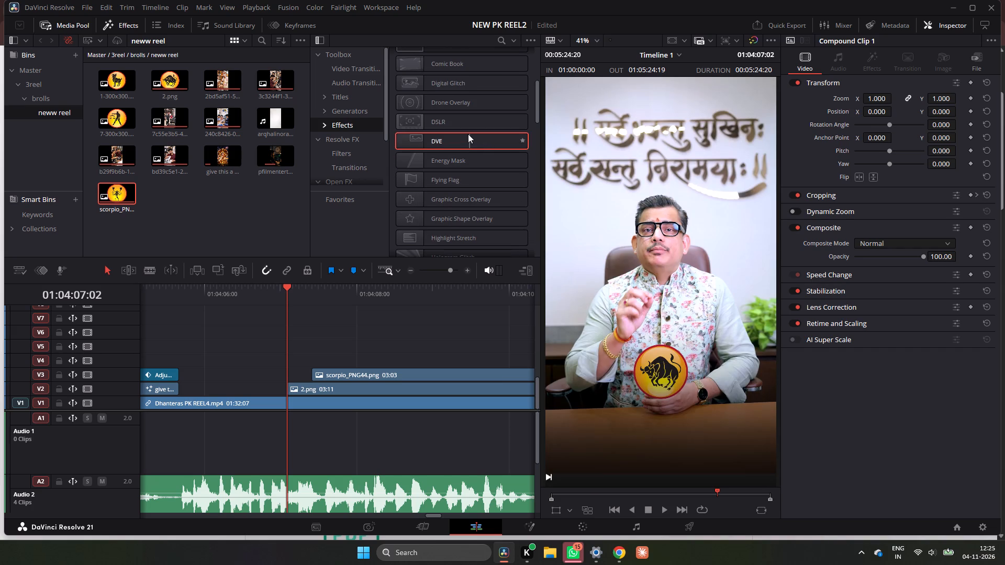
pyautogui.scroll(6, 455, 134)
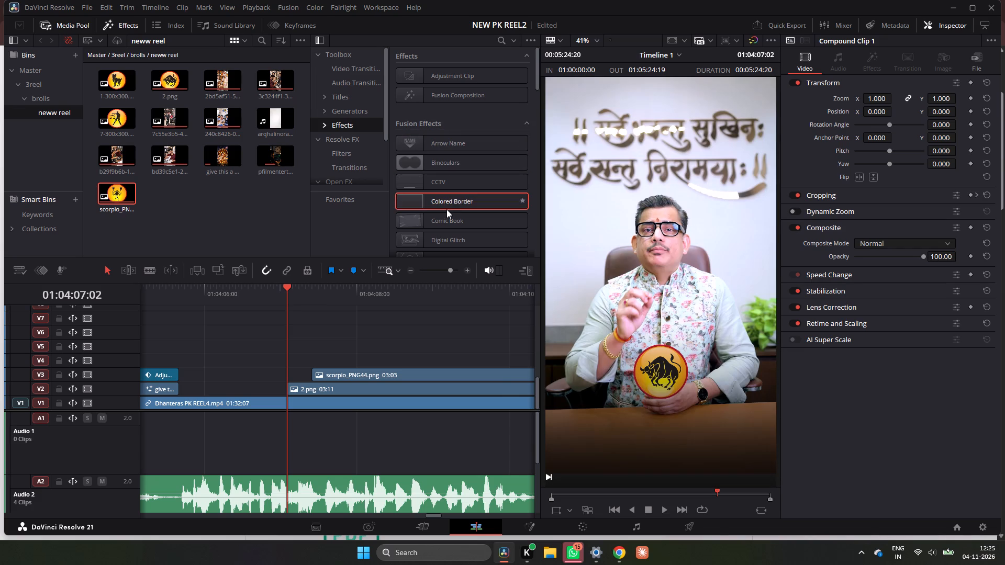
# Examine the Krokodove and Free Starter Pack effects and preview Fusion effects such as Repeat, Outer Stroke and Pen Stroke Circle.
pyautogui.scroll(-12, 447, 210)
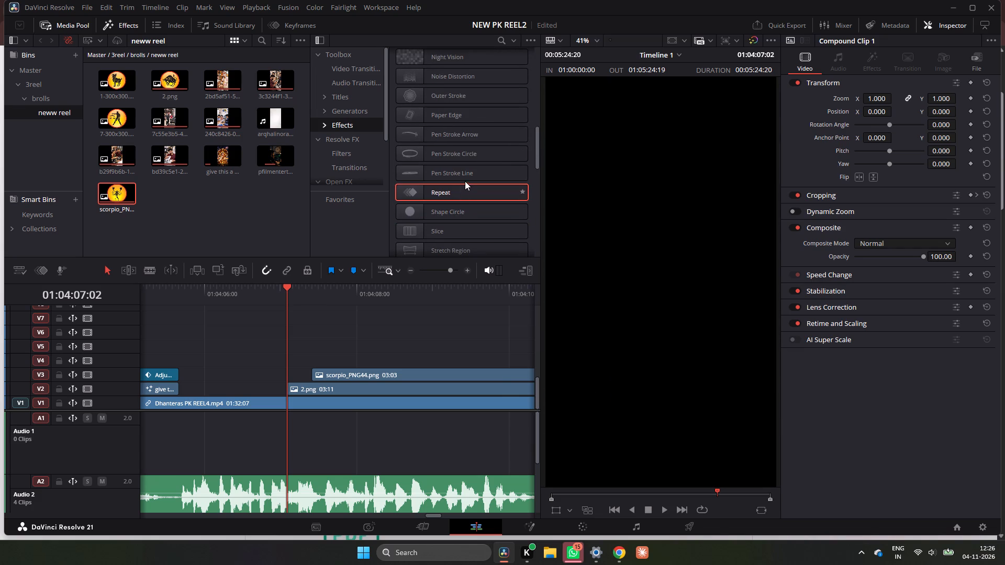
pyautogui.scroll(-12, 454, 207)
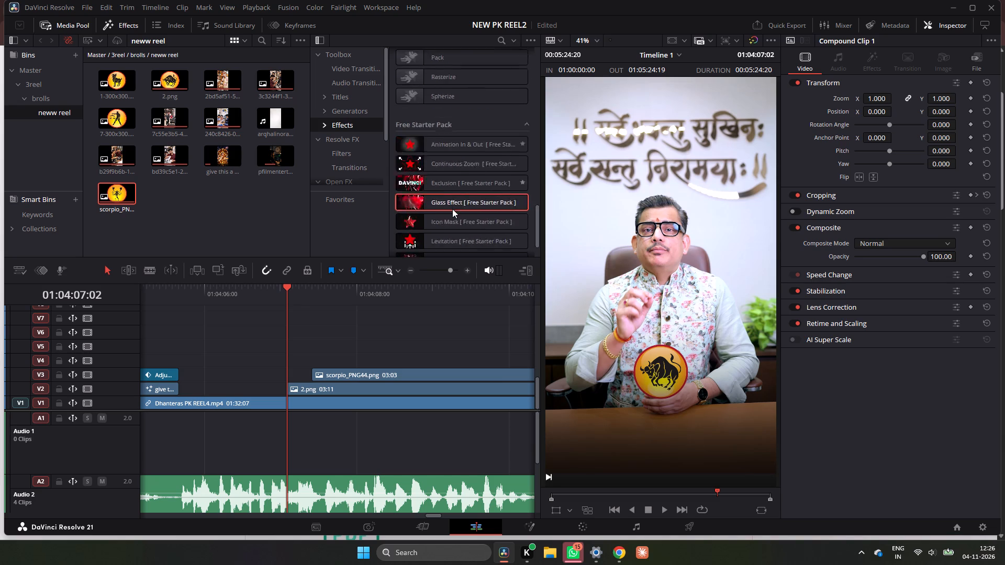
pyautogui.scroll(-2, 452, 209)
pyautogui.scroll(3, 476, 156)
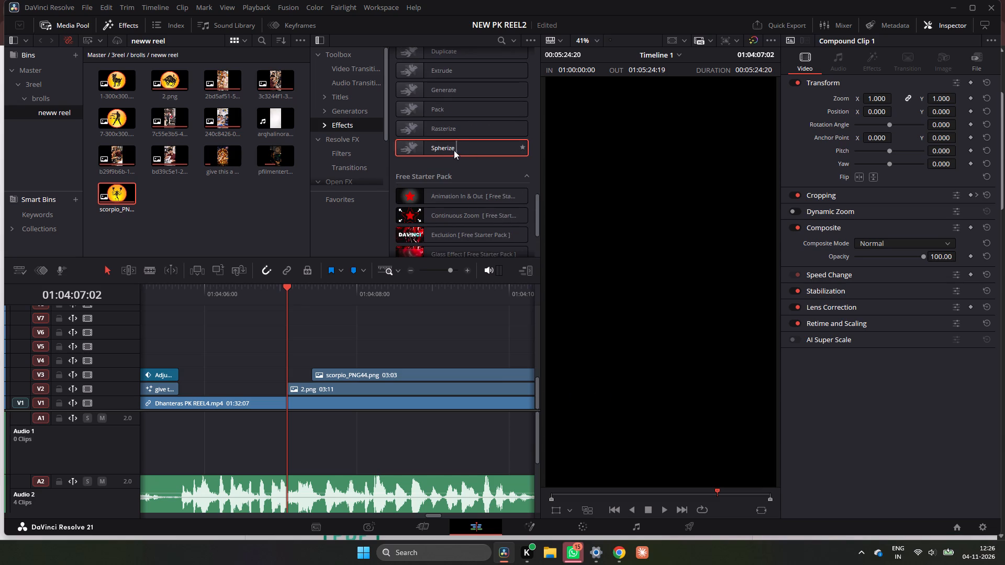
pyautogui.scroll(2, 437, 128)
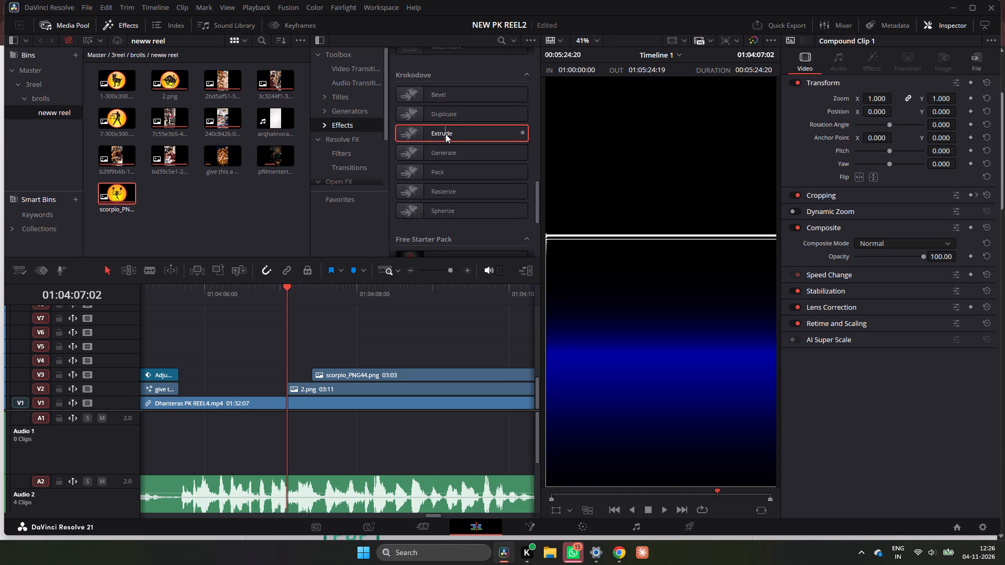
pyautogui.scroll(3, 444, 141)
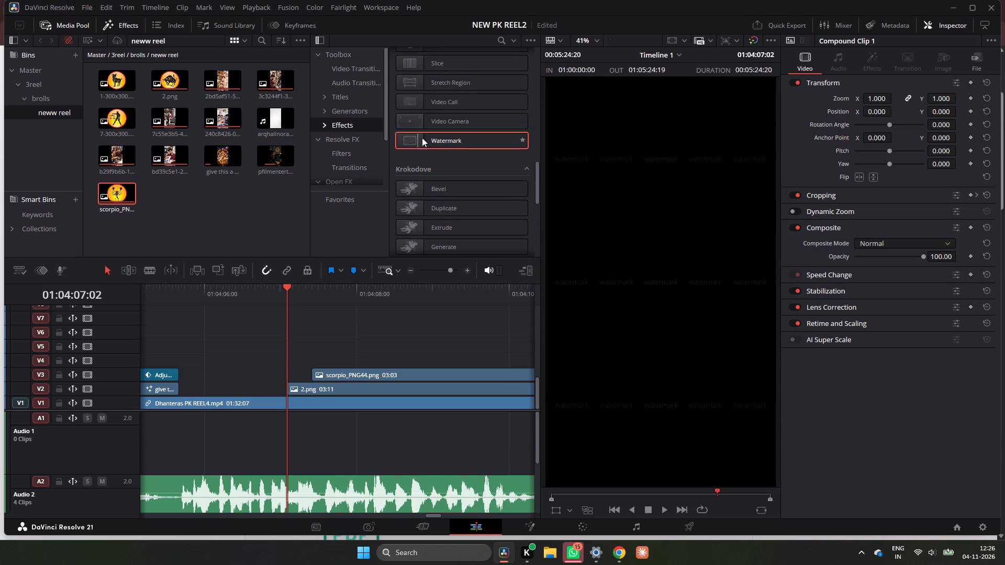
pyautogui.scroll(3, 430, 132)
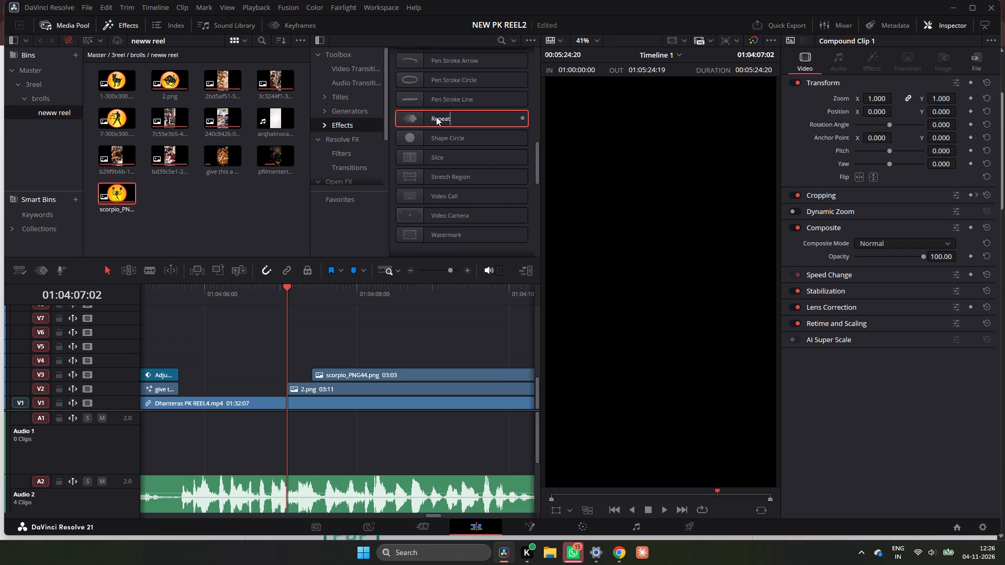
pyautogui.scroll(1, 440, 127)
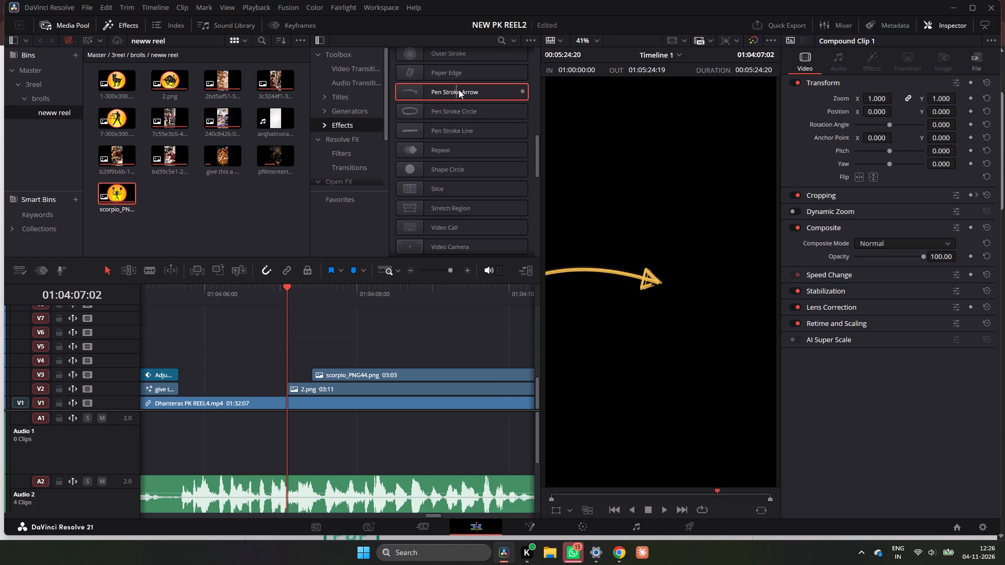
pyautogui.scroll(1, 461, 91)
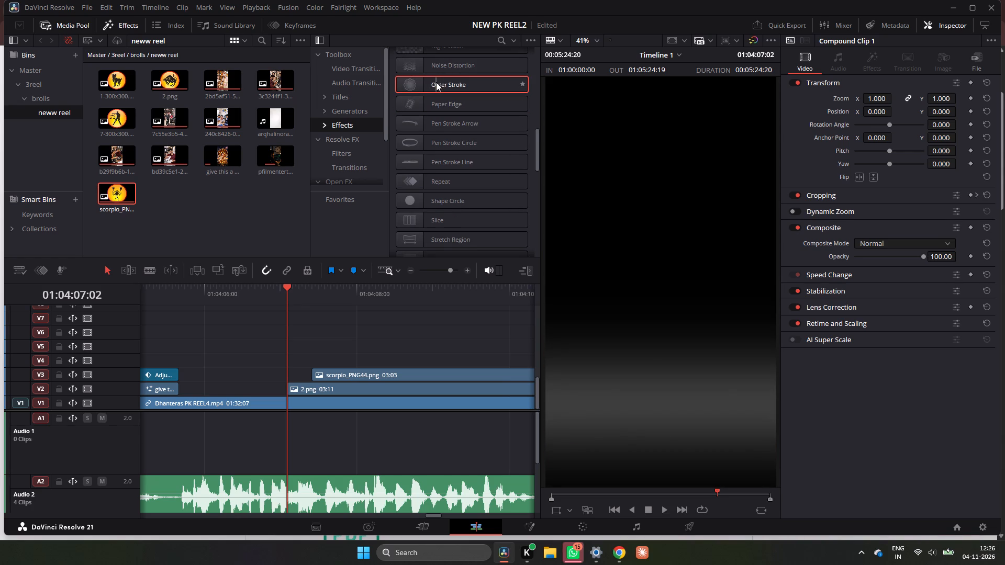
pyautogui.scroll(3, 438, 91)
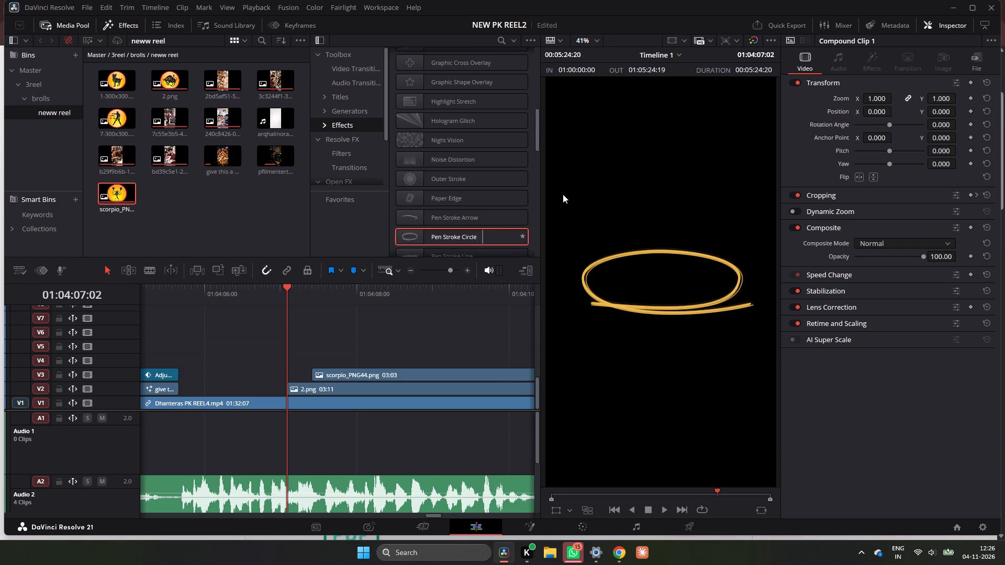
# Scrub between the starts of the 2.png and scorpio_PNG44.png clips to compare how the bull and scorpion images change.
pyautogui.moveTo(292, 292); pyautogui.dragTo(313, 297)
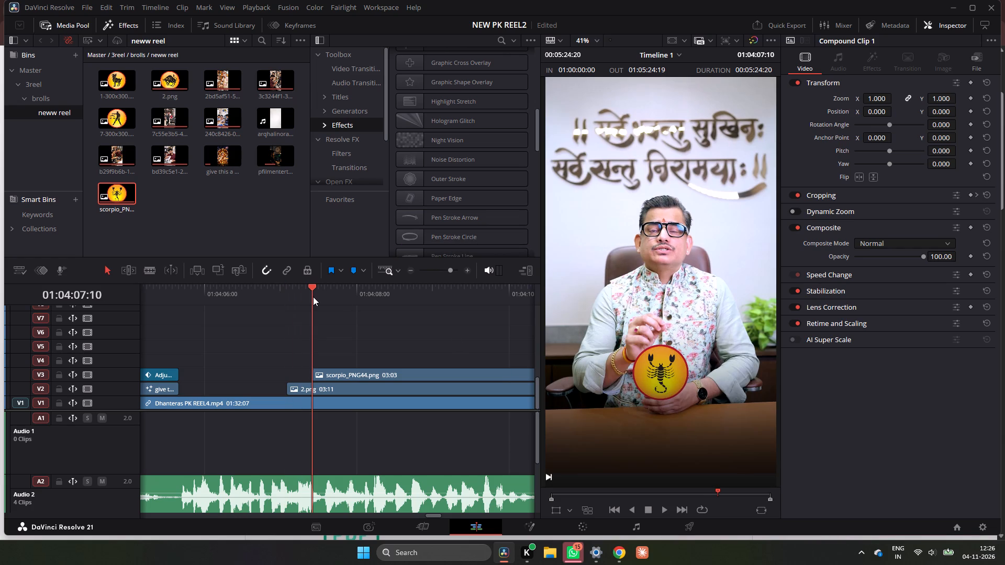
pyautogui.moveTo(313, 297); pyautogui.dragTo(313, 296)
pyautogui.moveTo(308, 291); pyautogui.dragTo(290, 298)
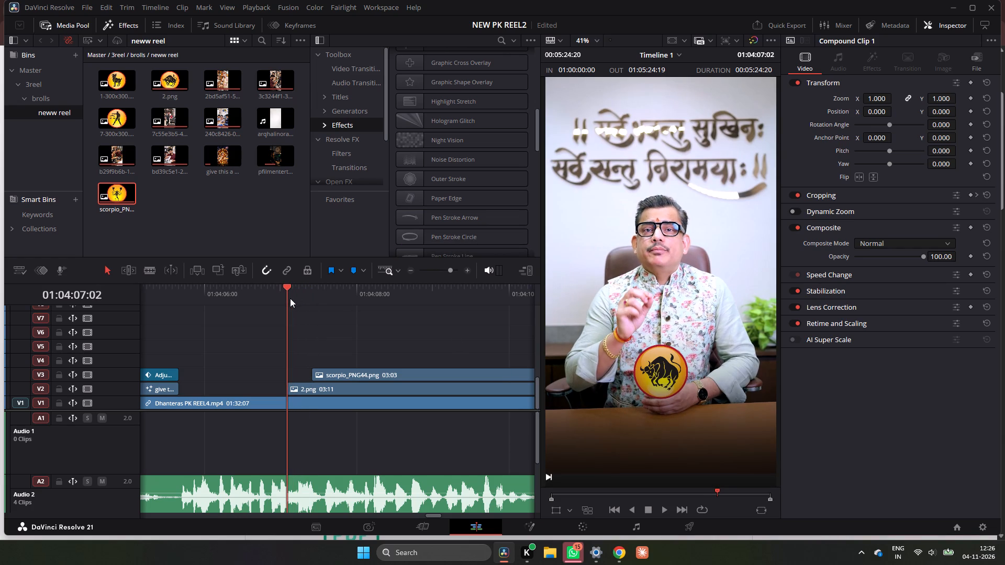
pyautogui.moveTo(290, 298); pyautogui.dragTo(312, 310)
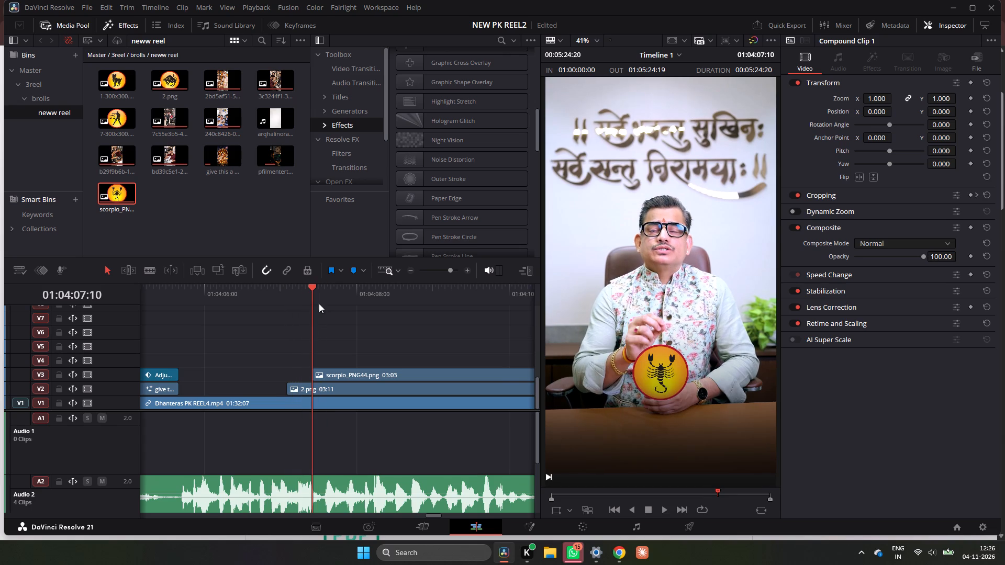
pyautogui.click(412, 270)
pyautogui.moveTo(334, 297); pyautogui.dragTo(366, 303)
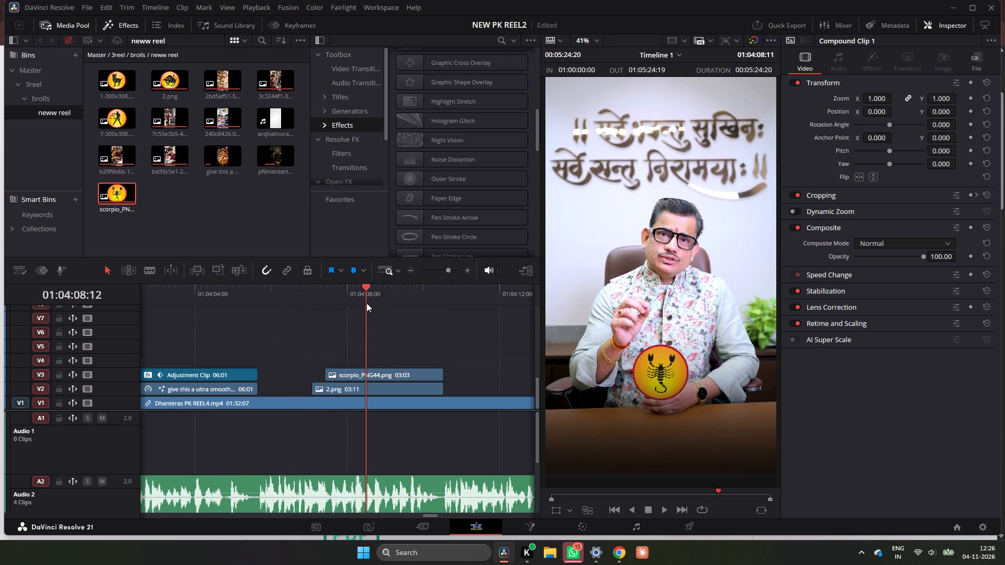
pyautogui.moveTo(366, 303); pyautogui.dragTo(329, 331)
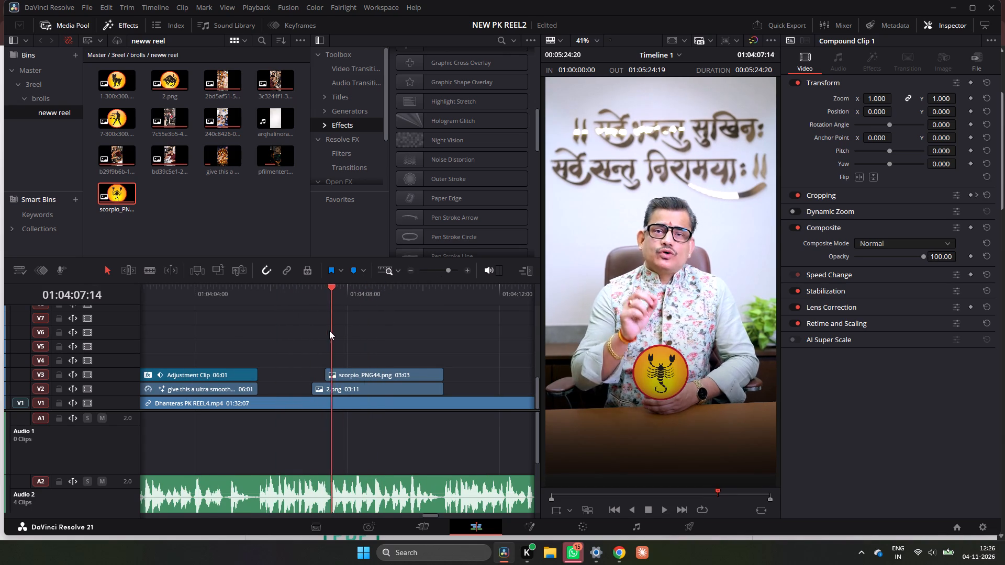
pyautogui.moveTo(329, 331); pyautogui.dragTo(317, 329)
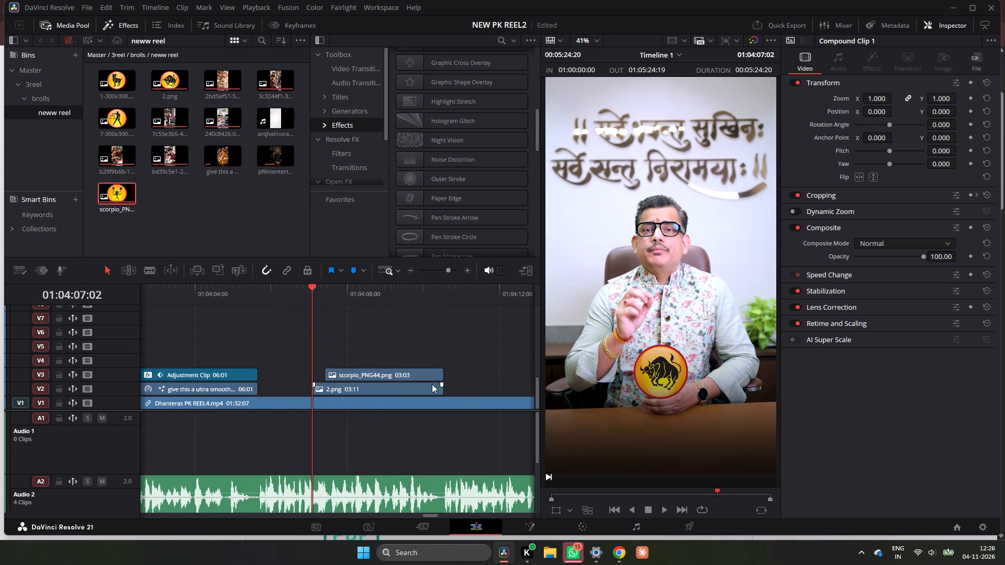
# Trim the end of 2.png on V2 back to where scorpio_PNG44.png starts, leaving a duration of 00:08.
pyautogui.moveTo(441, 390); pyautogui.dragTo(331, 391)
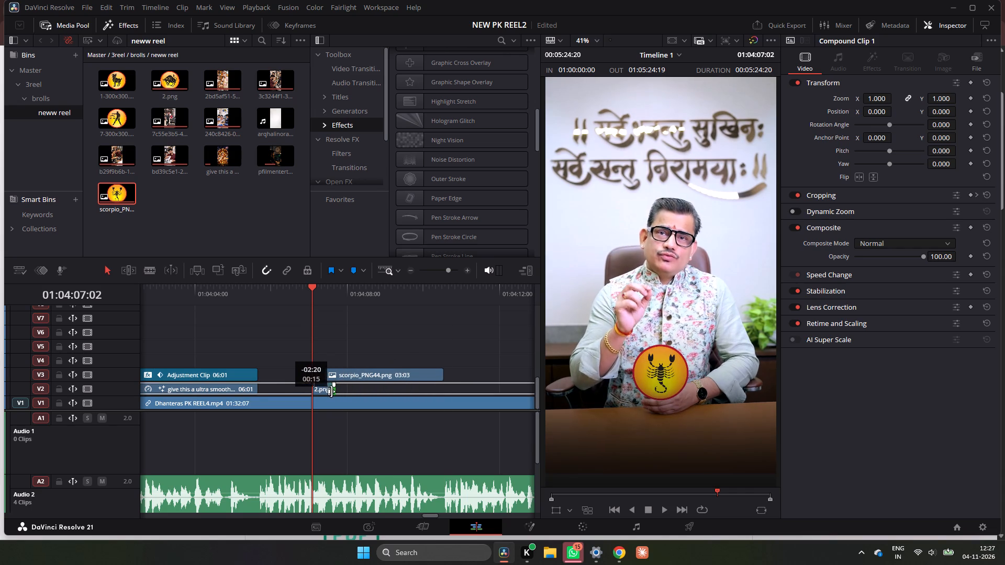
pyautogui.moveTo(331, 391); pyautogui.dragTo(326, 392)
# Move scorpio_PNG44.png from V3 down to V2 directly after 2.png, keeping its timing.
pyautogui.moveTo(369, 371); pyautogui.dragTo(369, 379)
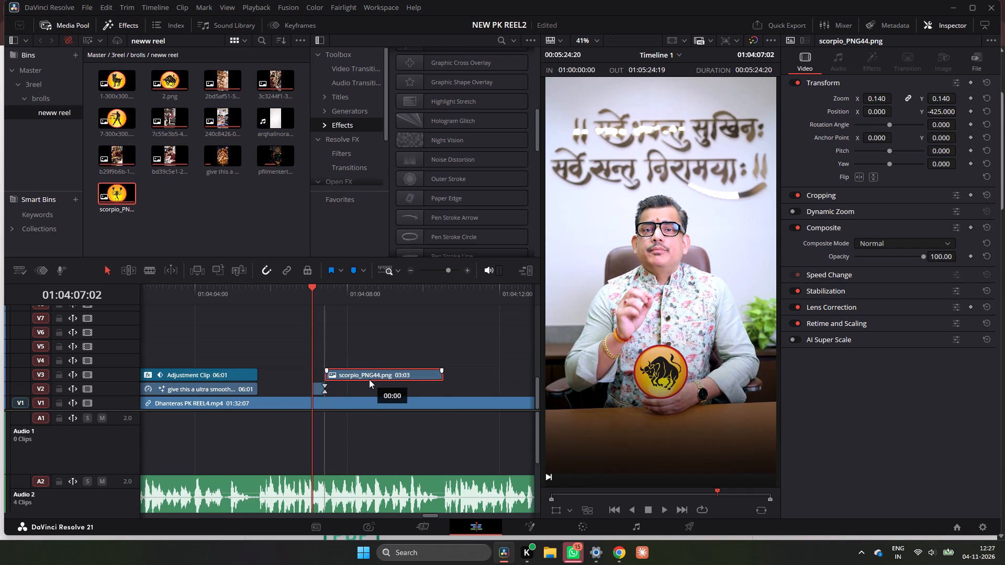
pyautogui.moveTo(369, 379); pyautogui.dragTo(368, 383)
# Play back the cut from 2.png to scorpio_PNG44.png on V2 repeatedly to check its timing against the speech.
pyautogui.press('space')
pyautogui.press('space')
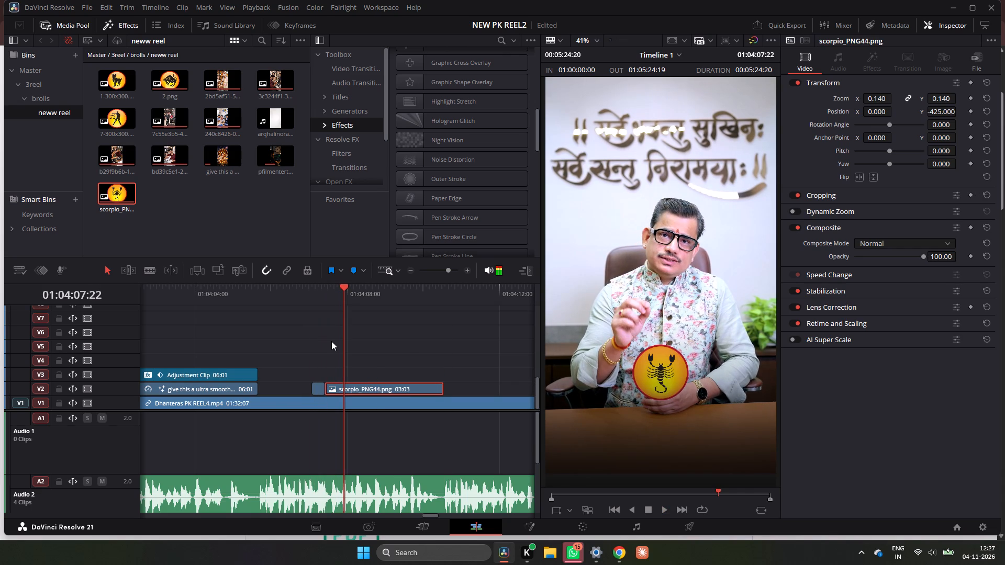
pyautogui.click(317, 291)
pyautogui.press('space')
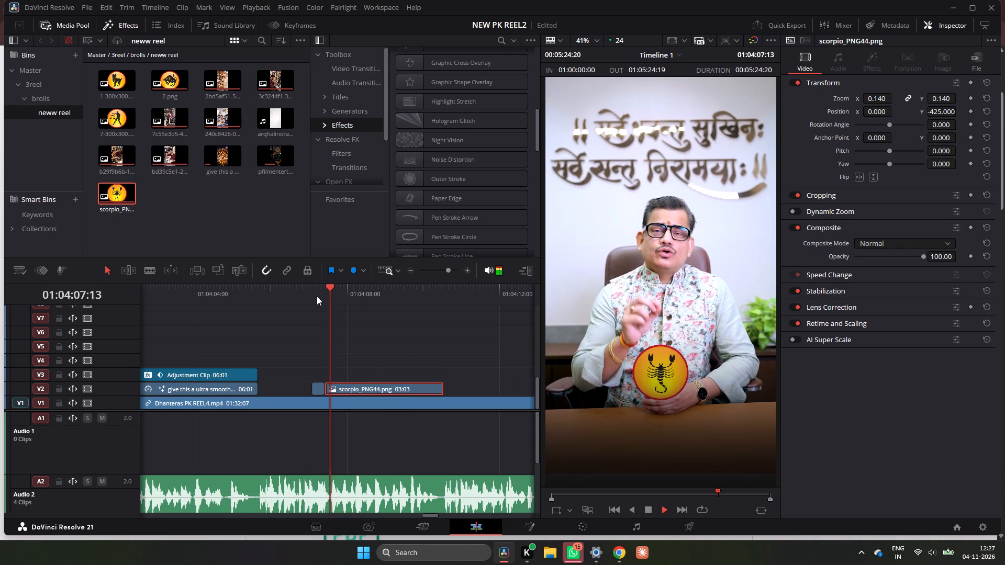
pyautogui.press('space')
pyautogui.click(317, 297)
pyautogui.press('space')
pyautogui.press('space')
pyautogui.click(317, 297)
pyautogui.press('space')
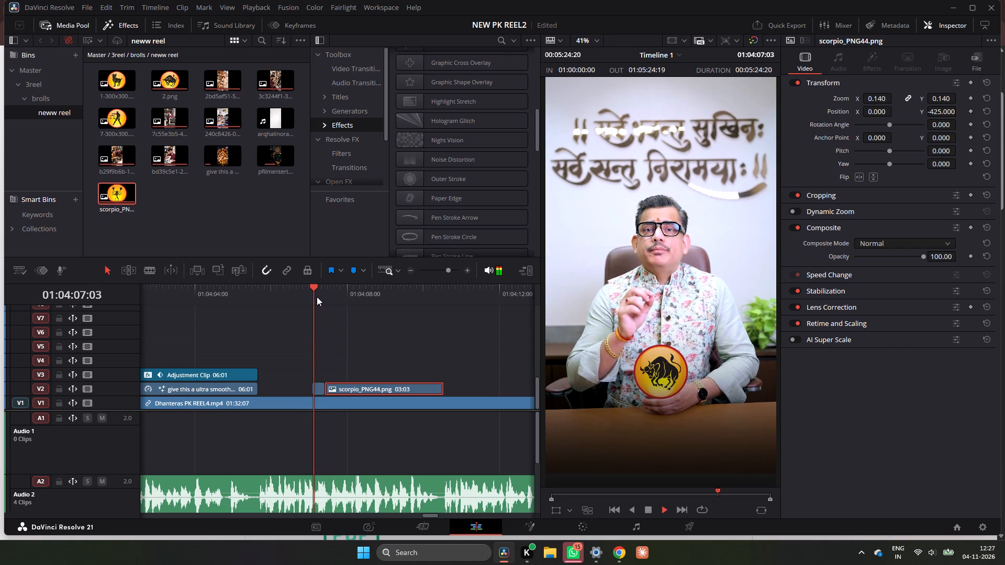
pyautogui.press('space')
pyautogui.click(317, 297)
pyautogui.press('space')
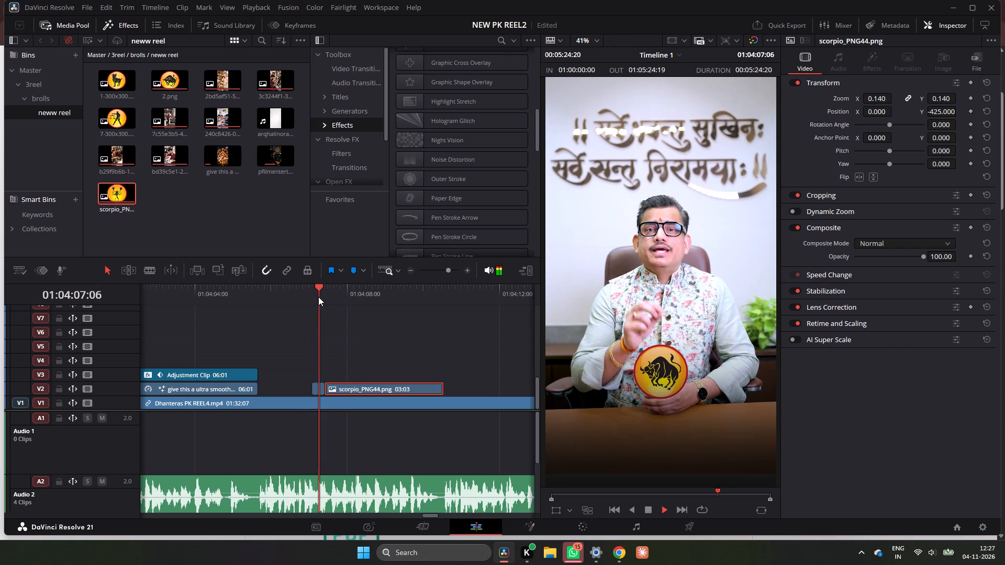
pyautogui.press('space')
# Listen closely to the speech under scorpio_PNG44.png up to about 01:04:08:06 and examine the Audio 2 waveform for word breaks.
pyautogui.doubleClick(469, 273)
pyautogui.press('space')
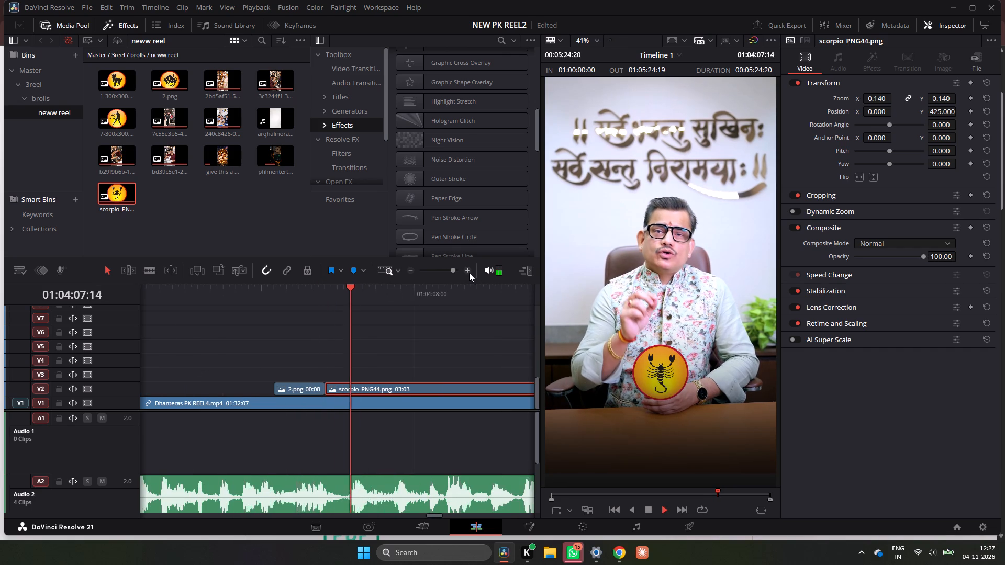
pyautogui.press('space')
pyautogui.press('space')
pyautogui.press('space')
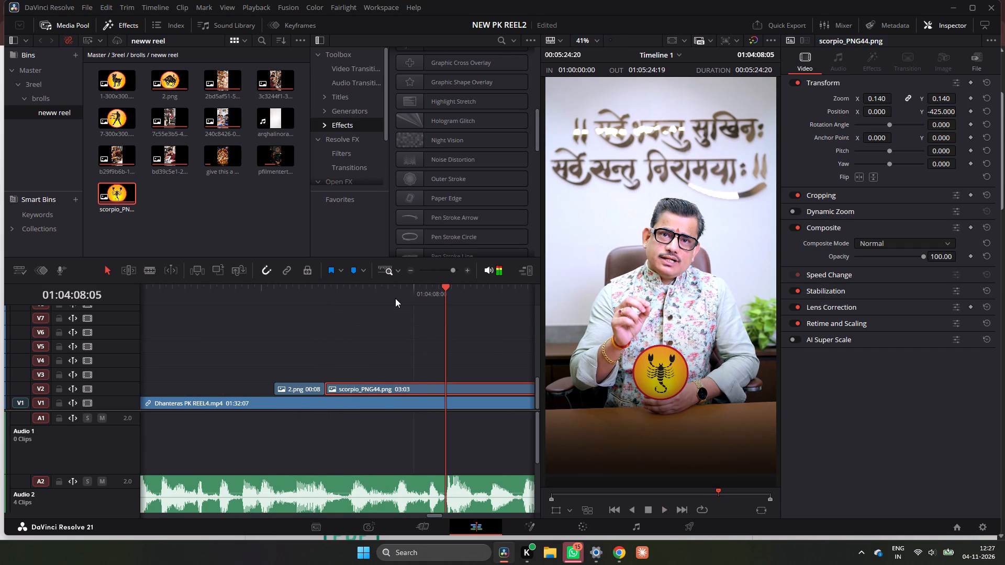
pyautogui.moveTo(443, 293); pyautogui.dragTo(393, 316)
pyautogui.press('space')
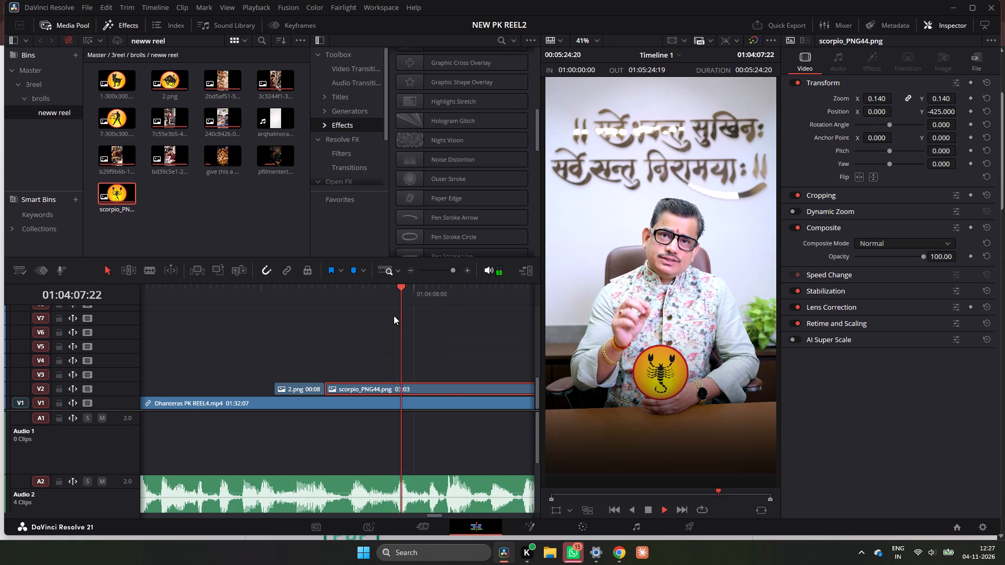
pyautogui.press('space')
pyautogui.click(396, 314)
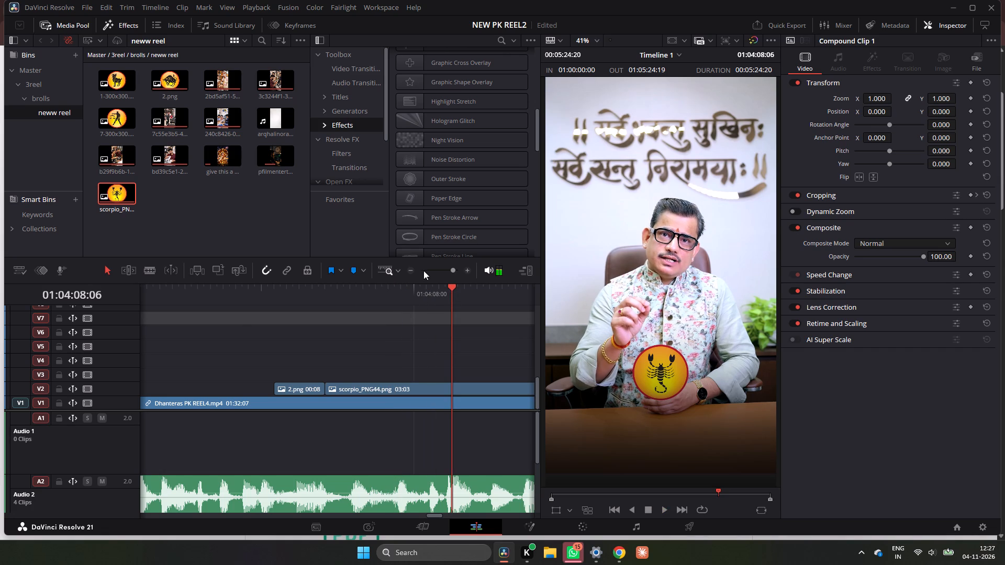
pyautogui.click(412, 269)
pyautogui.moveTo(417, 299); pyautogui.dragTo(386, 305)
pyautogui.tripleClick(470, 272)
pyautogui.press('space')
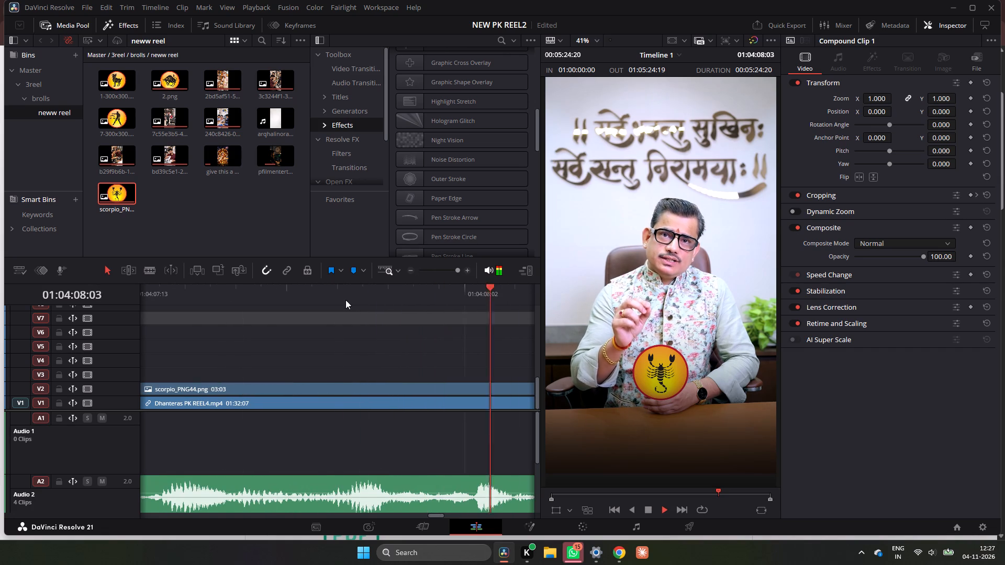
pyautogui.press('space')
# Replay the speech between about 01:04:07:13 and 01:04:08:03 repeatedly to pinpoint the word timing under scorpio_PNG44.png.
pyautogui.doubleClick(413, 268)
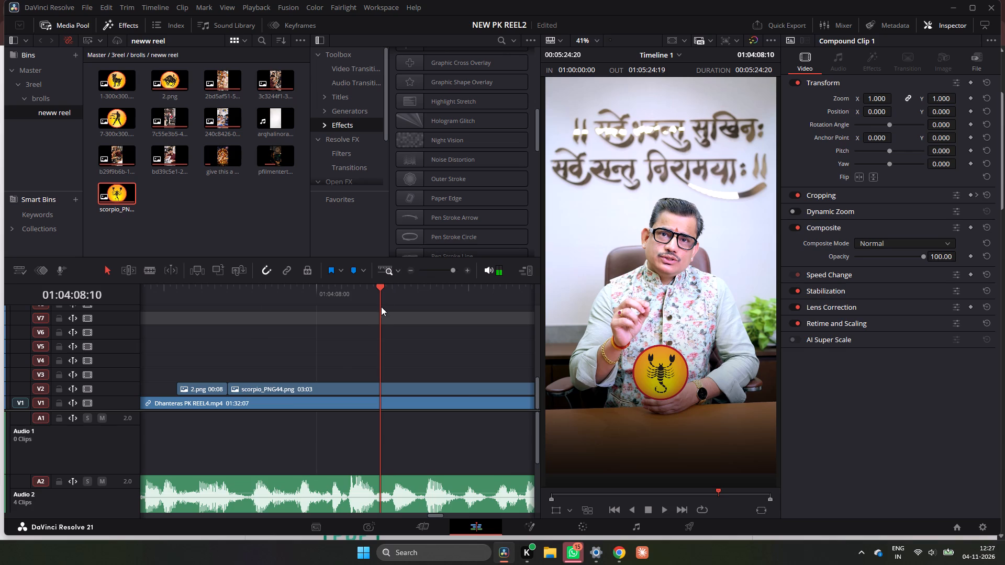
pyautogui.moveTo(380, 300); pyautogui.dragTo(292, 304)
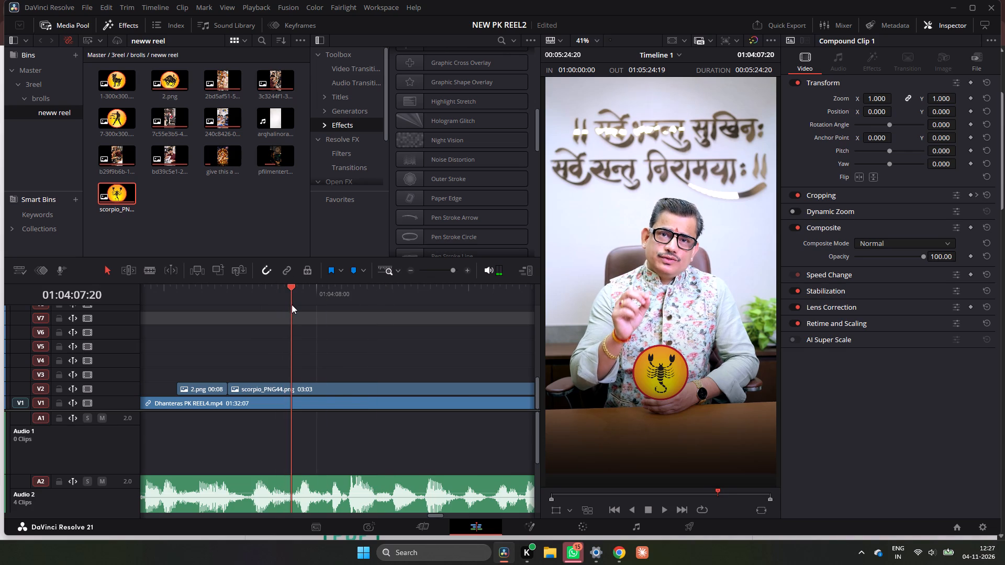
pyautogui.moveTo(292, 304); pyautogui.dragTo(292, 304)
pyautogui.press('space')
pyautogui.press('space')
pyautogui.click(287, 296)
pyautogui.press('space')
pyautogui.press('space')
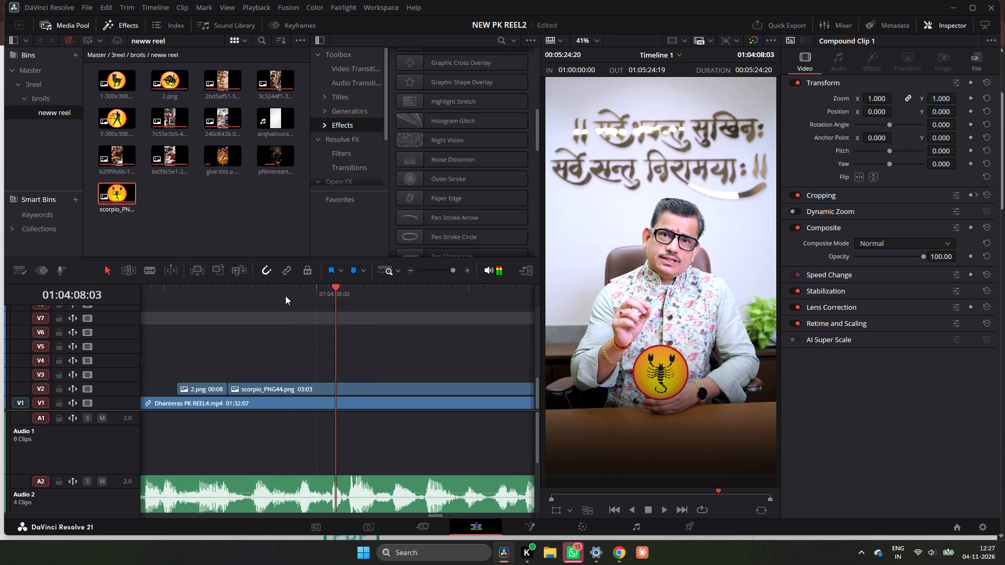
pyautogui.click(285, 296)
pyautogui.press('space')
pyautogui.press('space')
pyautogui.moveTo(336, 295); pyautogui.dragTo(324, 300)
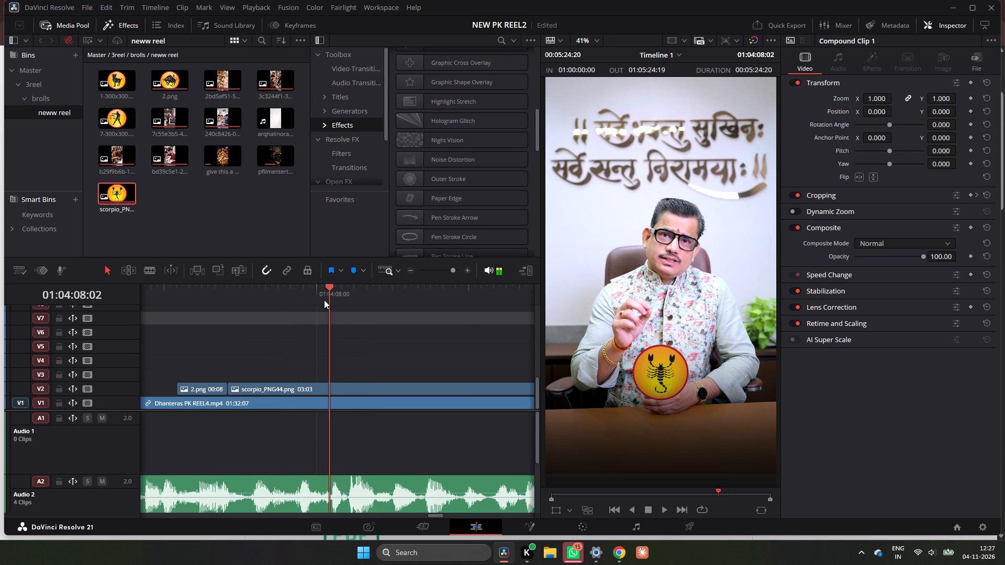
pyautogui.moveTo(324, 300); pyautogui.dragTo(293, 306)
pyautogui.press('space')
pyautogui.press('space')
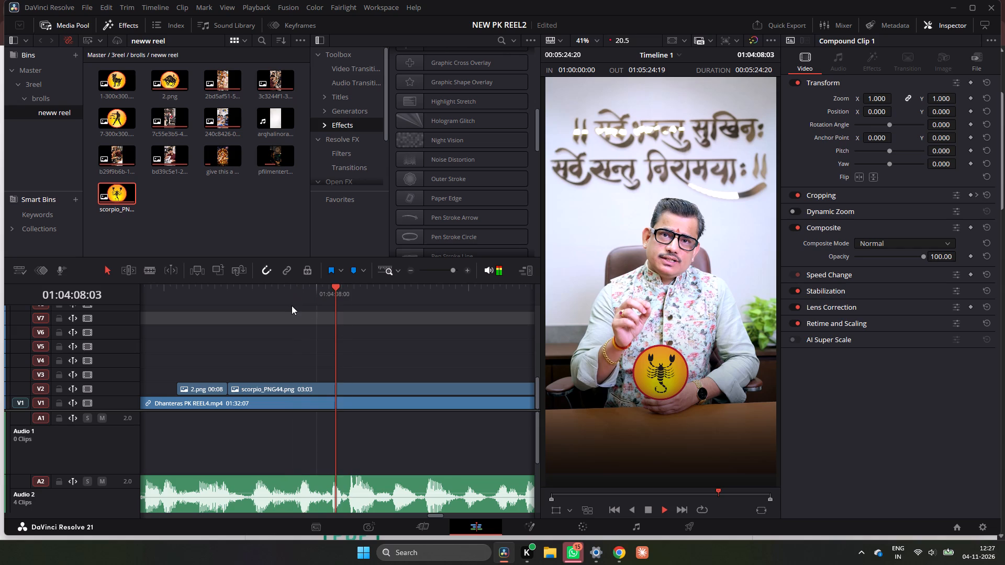
pyautogui.moveTo(350, 297); pyautogui.dragTo(296, 307)
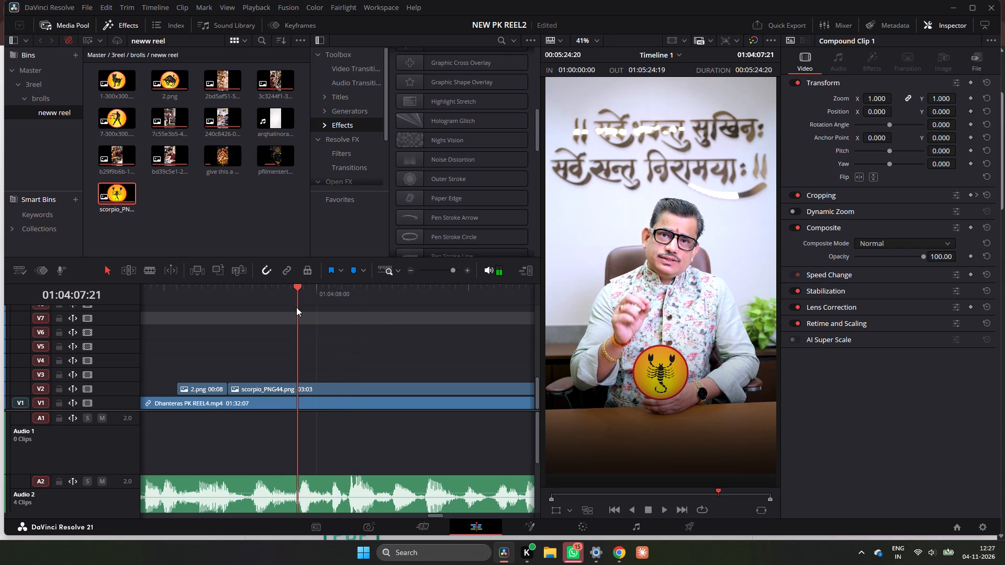
pyautogui.moveTo(296, 307); pyautogui.dragTo(291, 308)
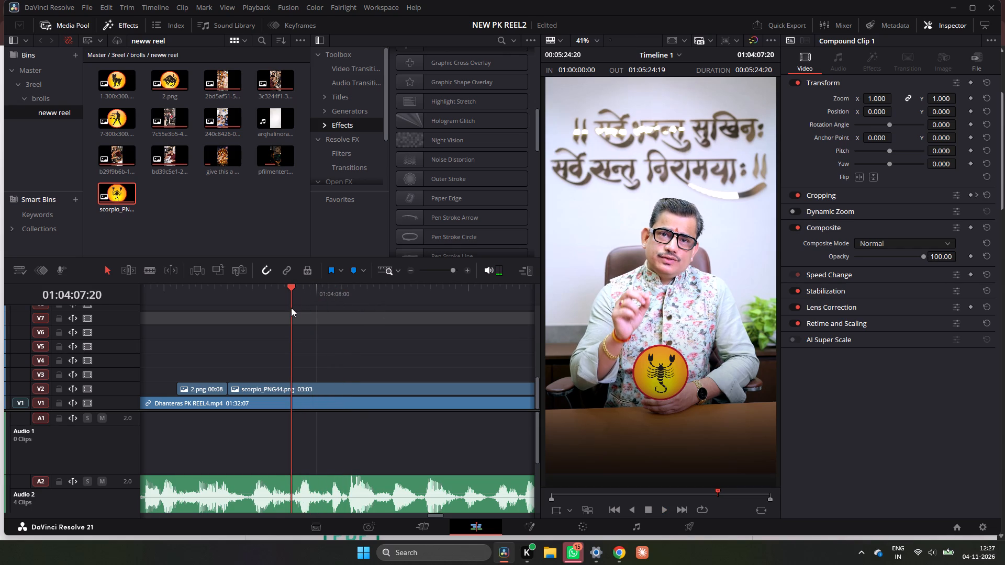
pyautogui.press('space')
pyautogui.press('space')
pyautogui.moveTo(340, 290); pyautogui.dragTo(276, 303)
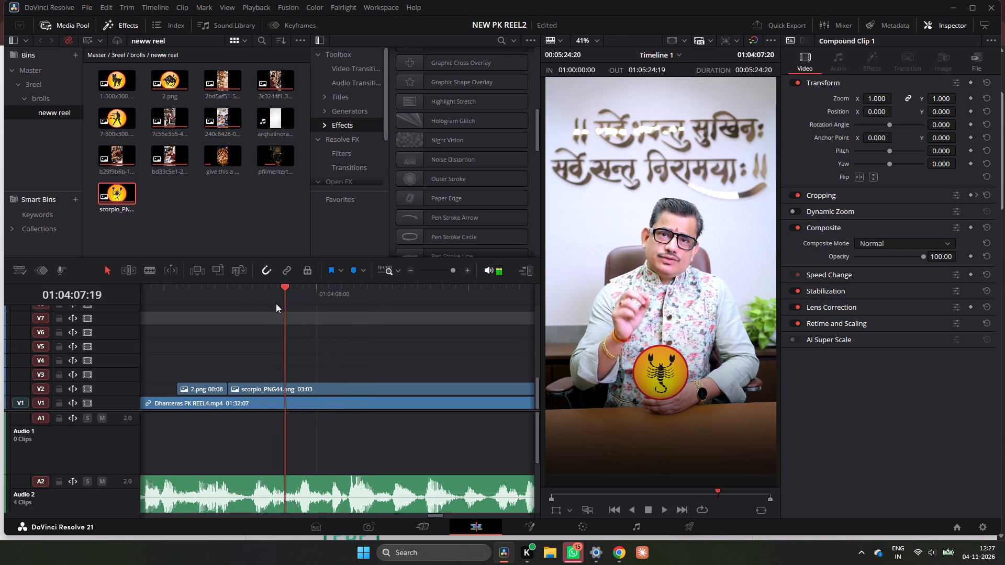
pyautogui.moveTo(276, 303); pyautogui.dragTo(249, 307)
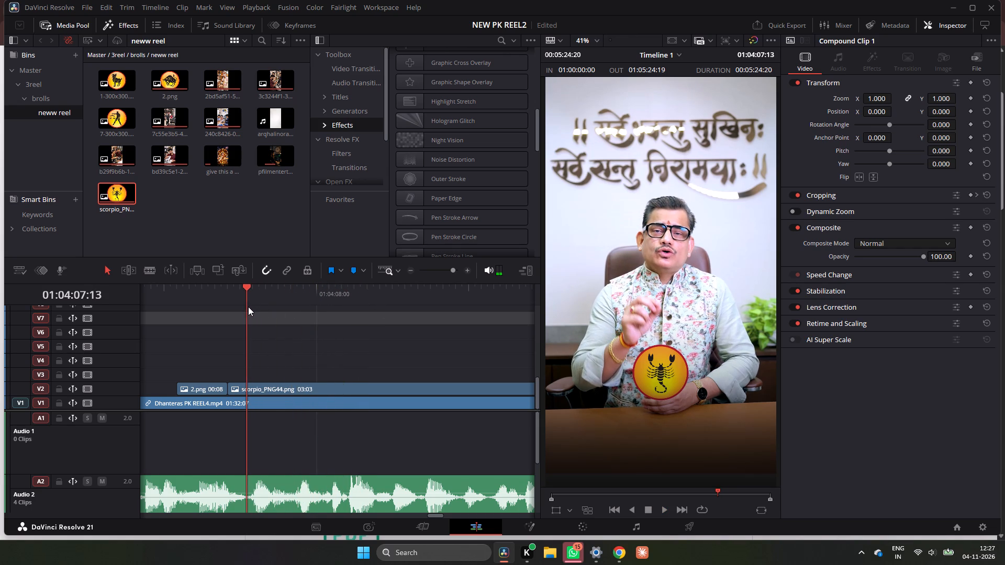
pyautogui.press('space')
pyautogui.press('space')
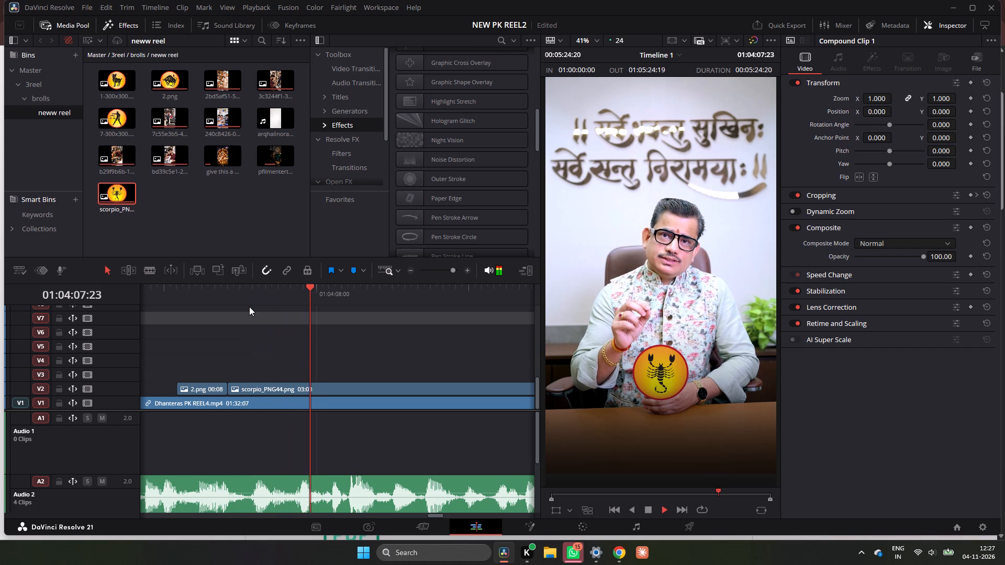
# Review playback from the start of 2.png at 01:04:07:02 into the scorpion image to judge the pacing of the signs.
pyautogui.click(411, 269)
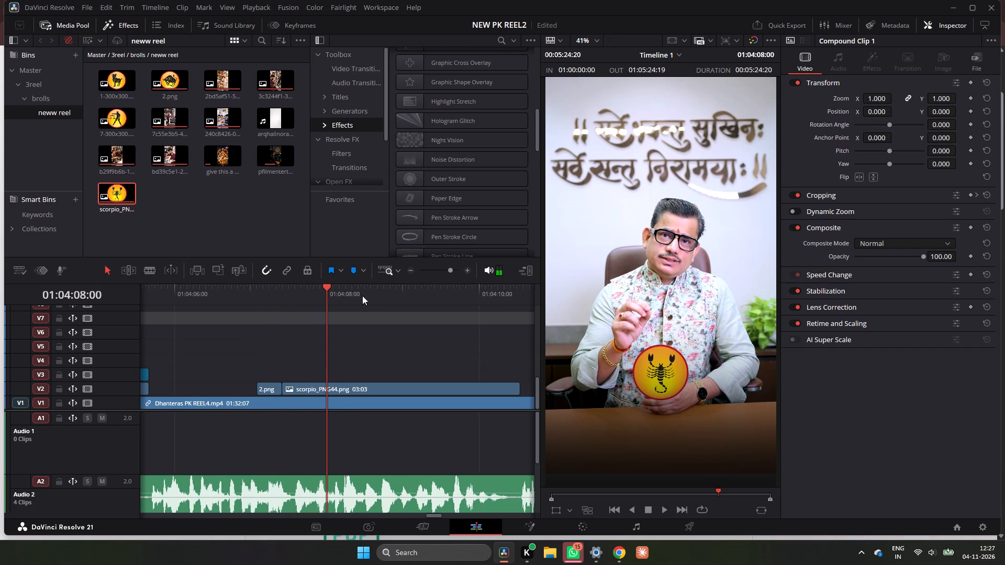
pyautogui.click(270, 296)
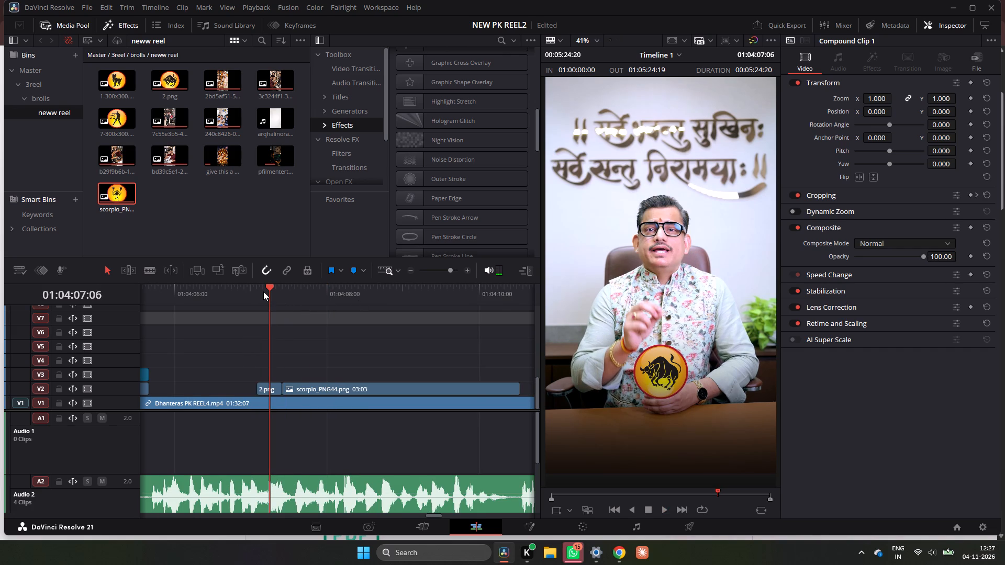
pyautogui.click(257, 291)
pyautogui.press('space')
pyautogui.press('space')
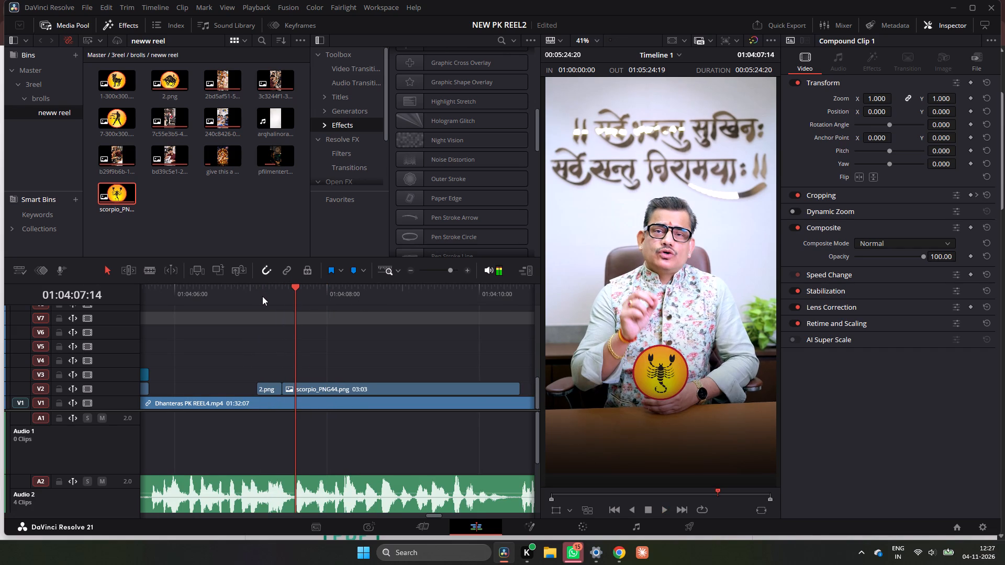
pyautogui.press('space')
pyautogui.press('space')
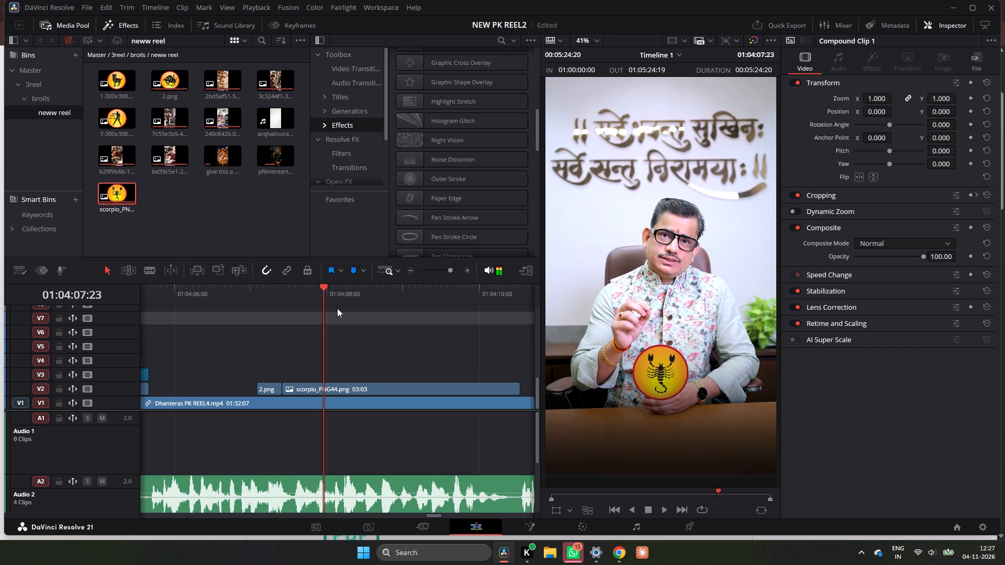
pyautogui.press('space')
pyautogui.press('space')
pyautogui.moveTo(264, 291); pyautogui.dragTo(255, 295)
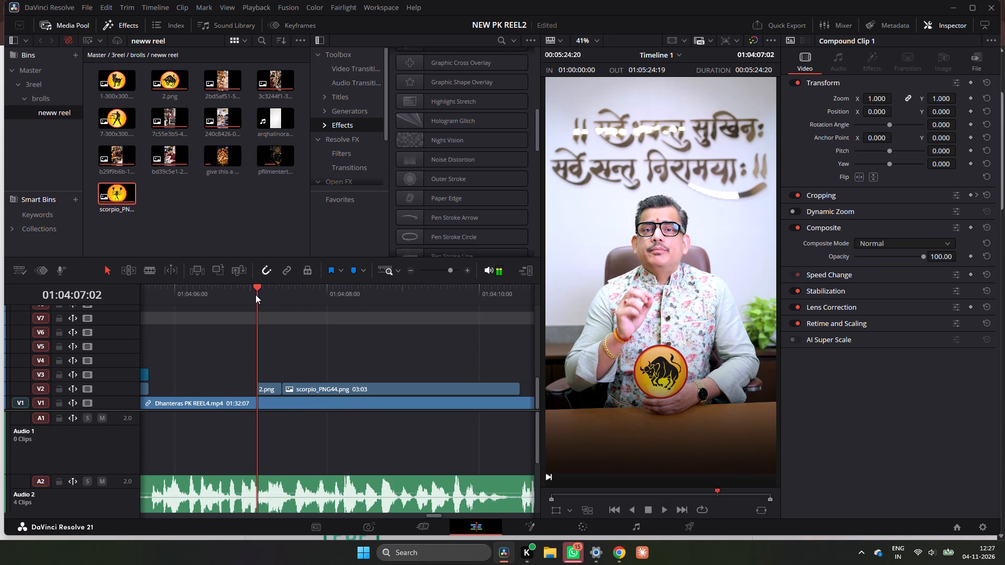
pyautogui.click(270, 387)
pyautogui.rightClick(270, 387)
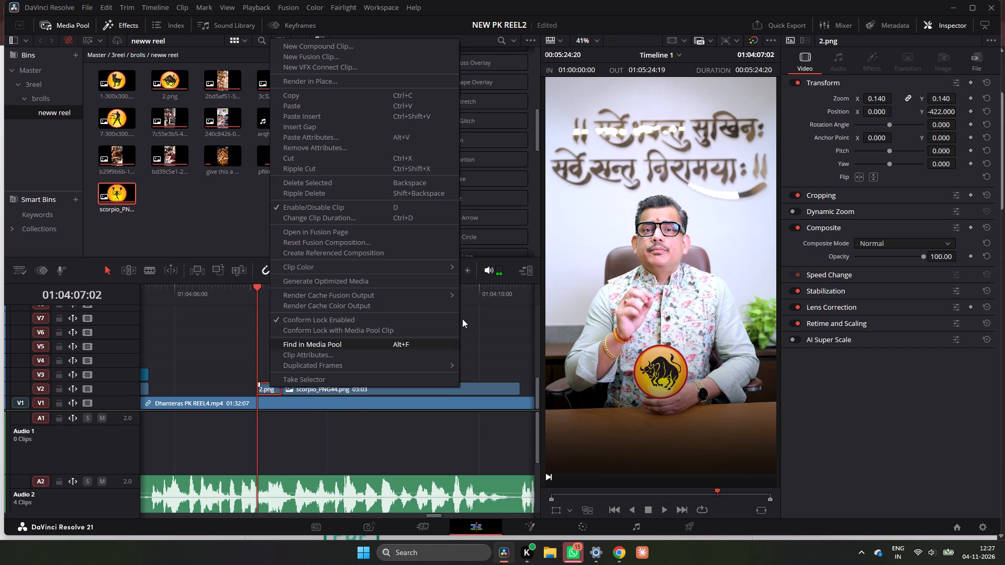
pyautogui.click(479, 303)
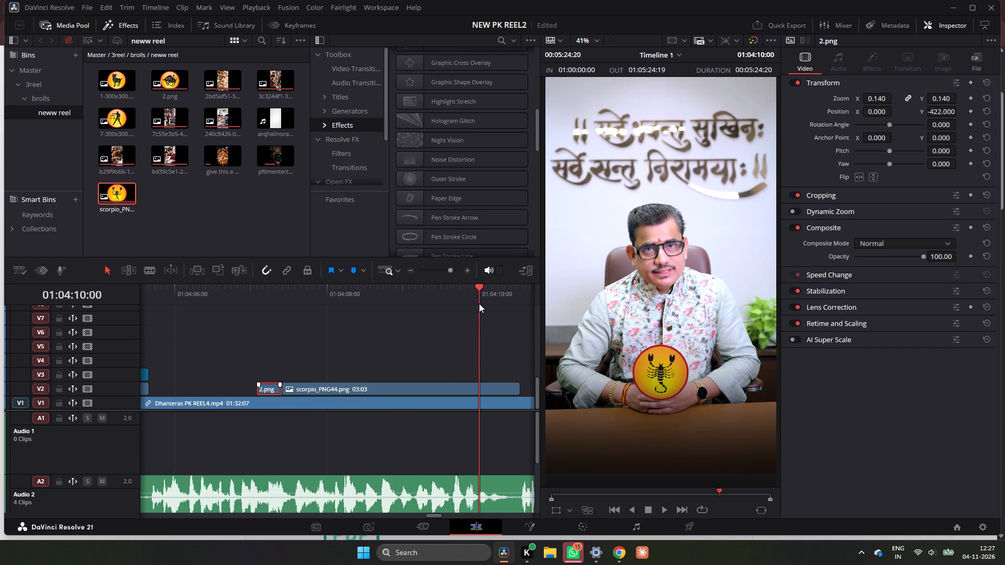
# Browse the Titles library, previewing Fusion title styles for one suited to the rashi images.
pyautogui.click(351, 98)
pyautogui.scroll(1, 456, 162)
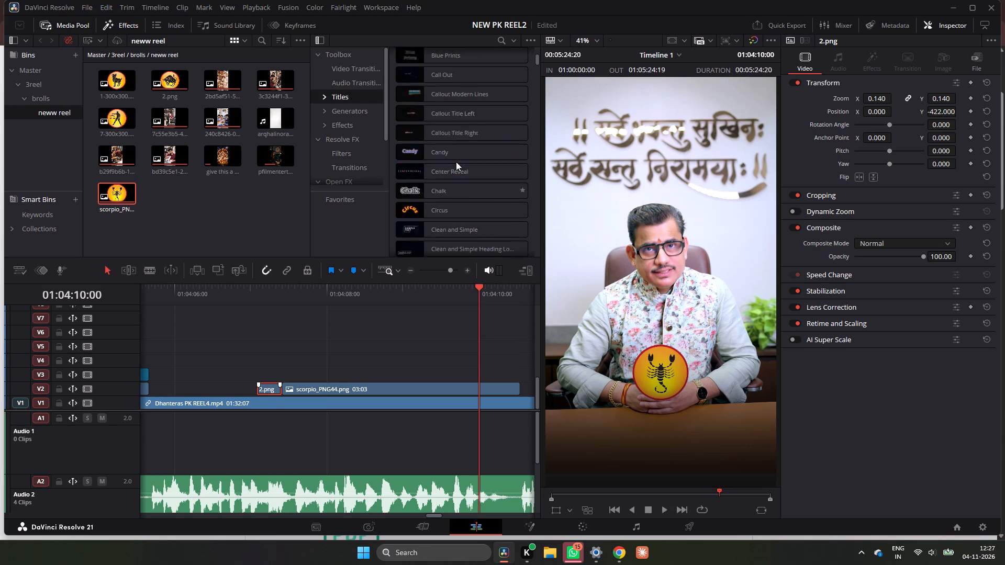
pyautogui.scroll(9, 456, 162)
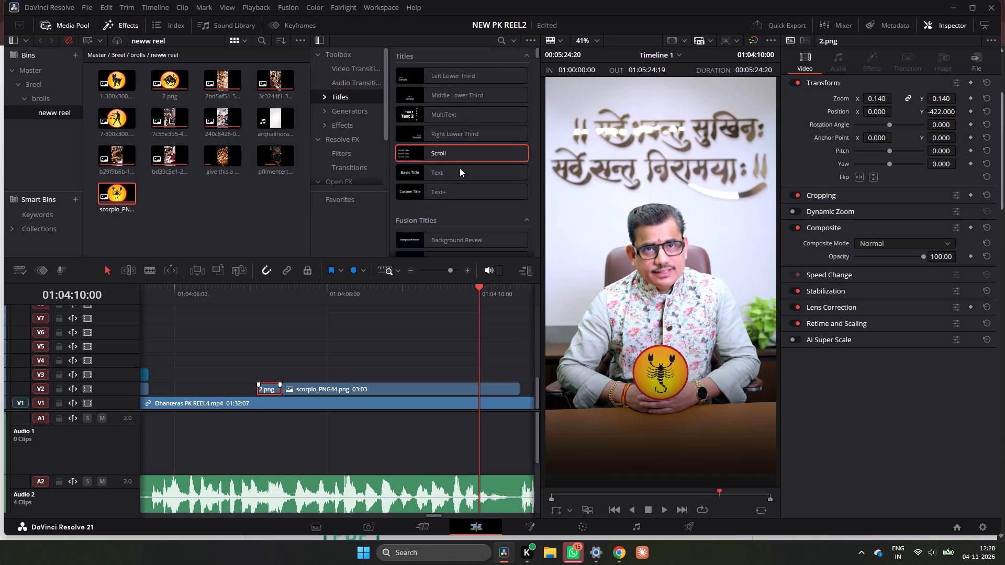
pyautogui.click(275, 288)
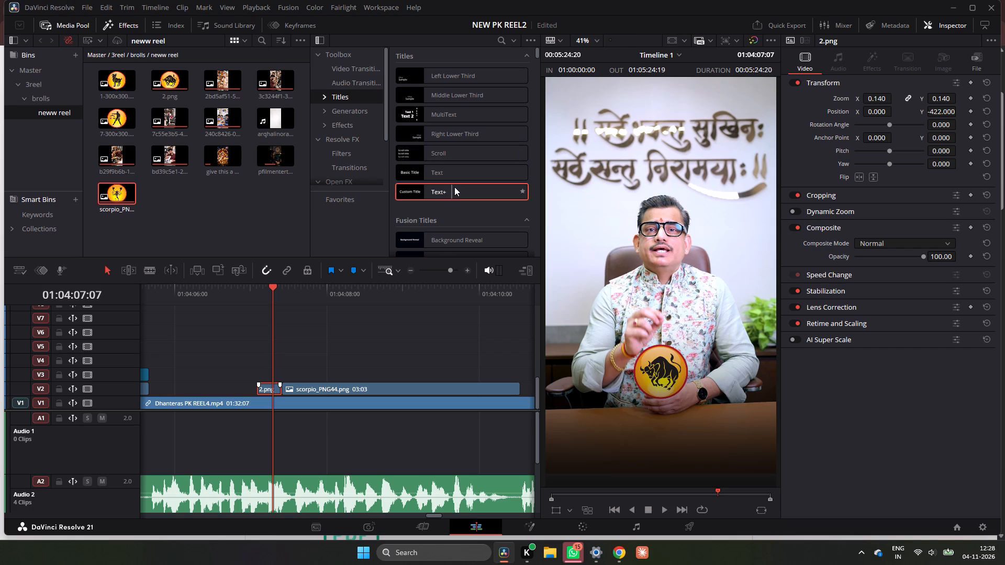
pyautogui.scroll(-11, 456, 186)
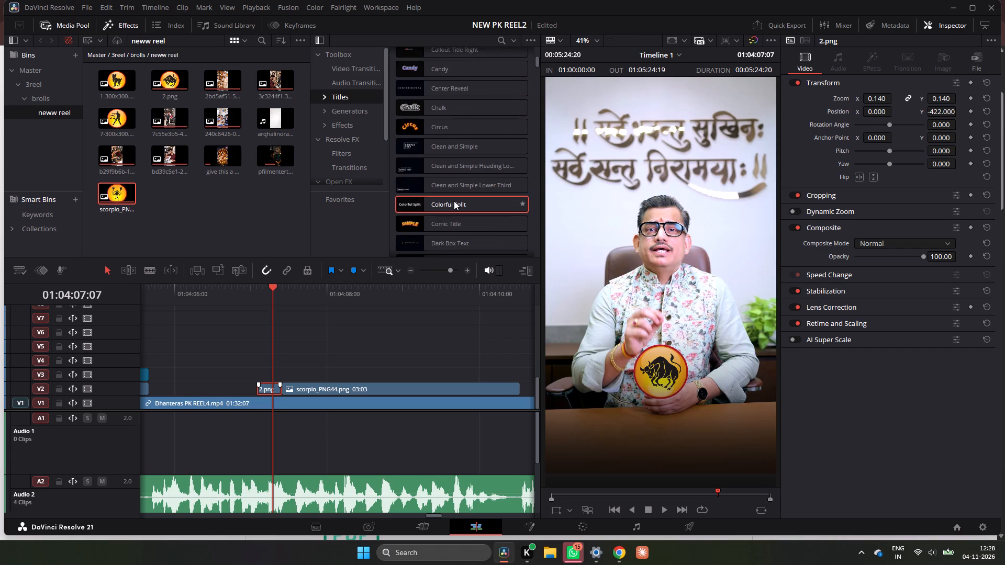
pyautogui.scroll(-13, 454, 201)
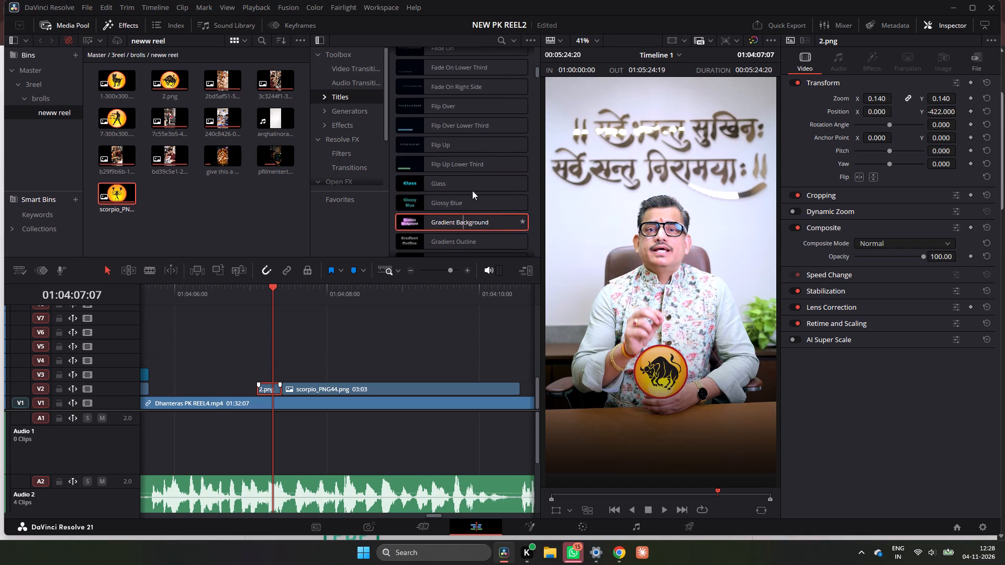
pyautogui.scroll(-20, 481, 142)
pyautogui.scroll(-11, 481, 152)
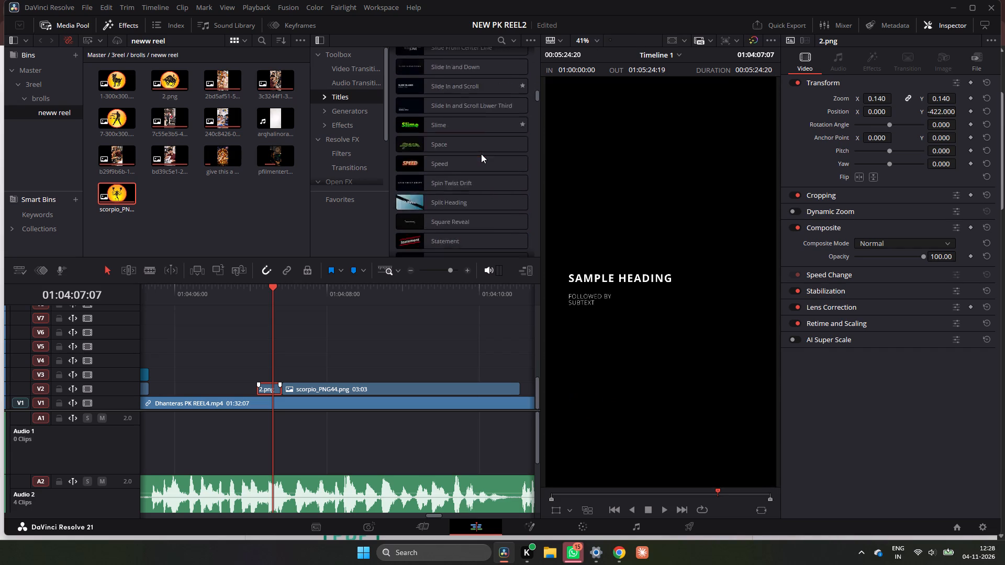
pyautogui.scroll(-3, 481, 154)
pyautogui.scroll(8, 481, 154)
pyautogui.scroll(20, 481, 154)
pyautogui.scroll(4, 481, 154)
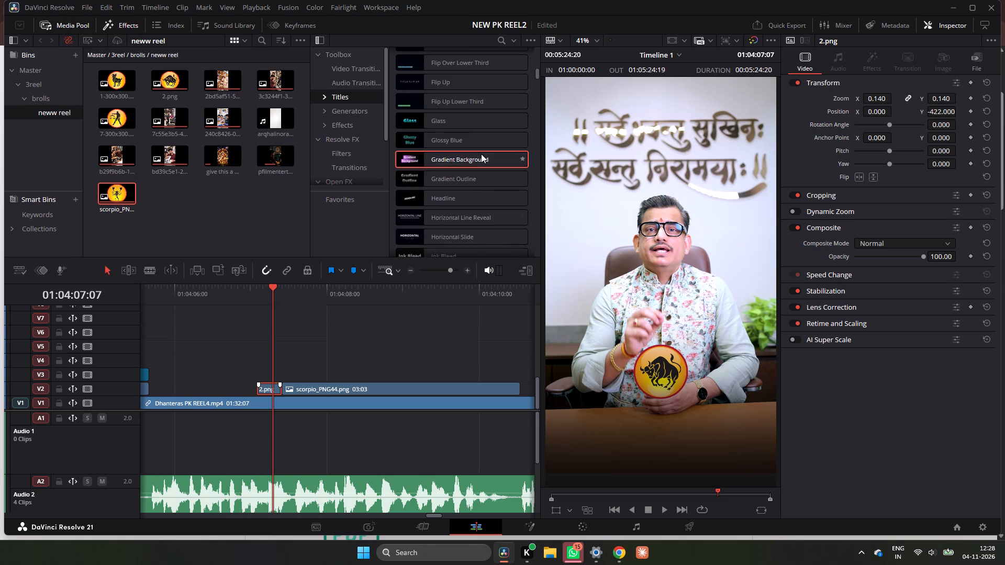
pyautogui.scroll(17, 481, 154)
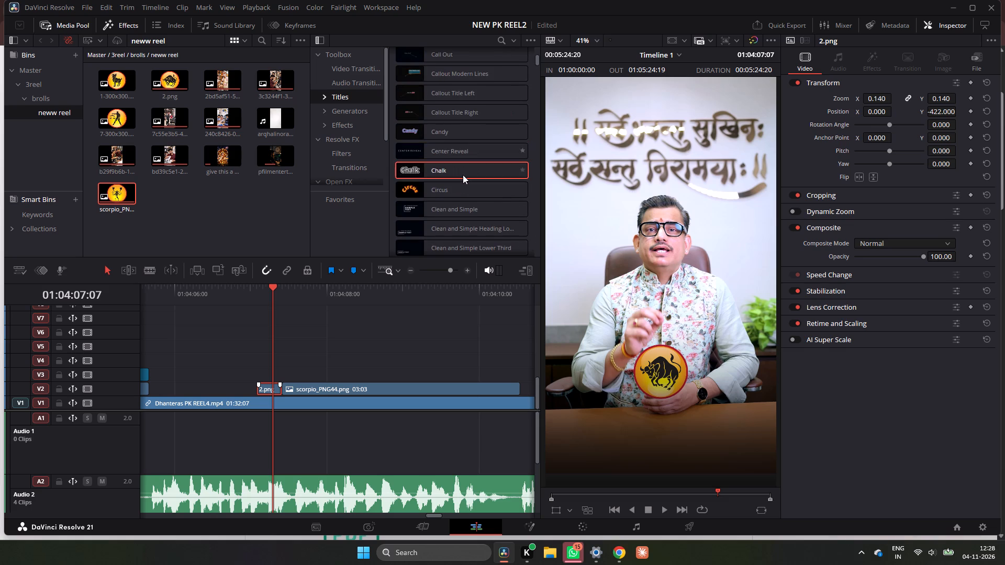
pyautogui.scroll(6, 463, 175)
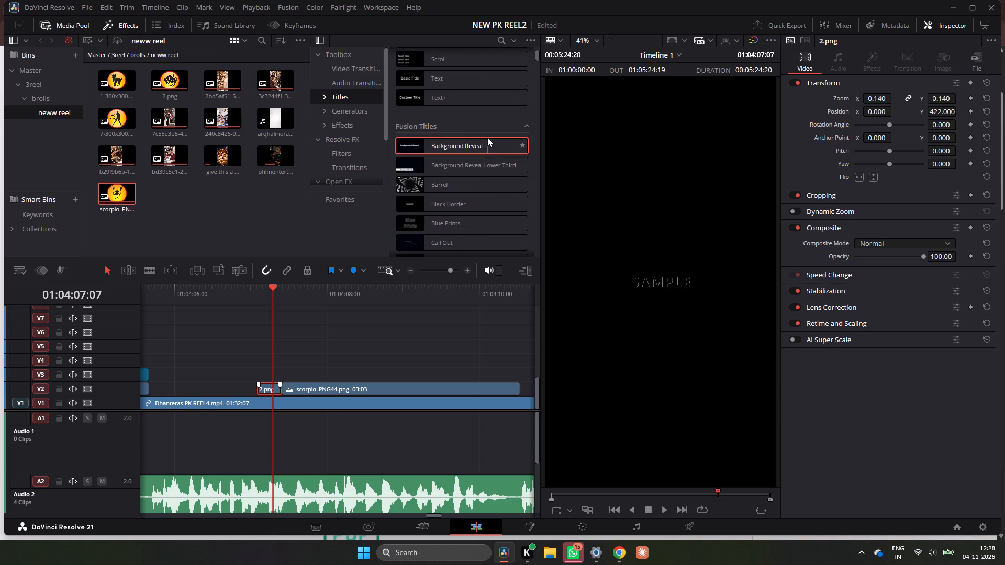
# Add a Text+ title on V3 above the 2.png clip.
pyautogui.moveTo(444, 94); pyautogui.dragTo(247, 365)
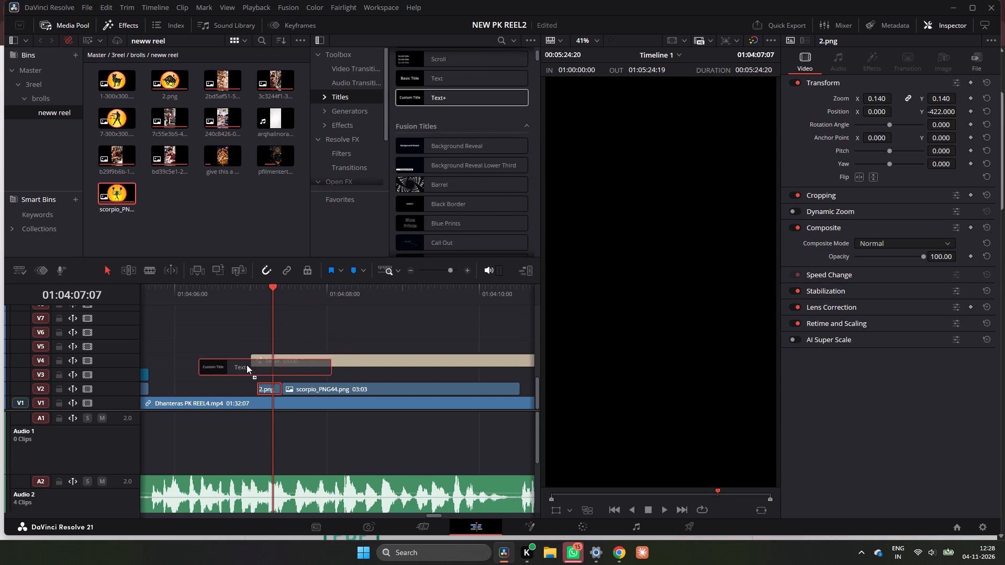
pyautogui.moveTo(247, 365); pyautogui.dragTo(248, 374)
pyautogui.moveTo(275, 292); pyautogui.dragTo(265, 292)
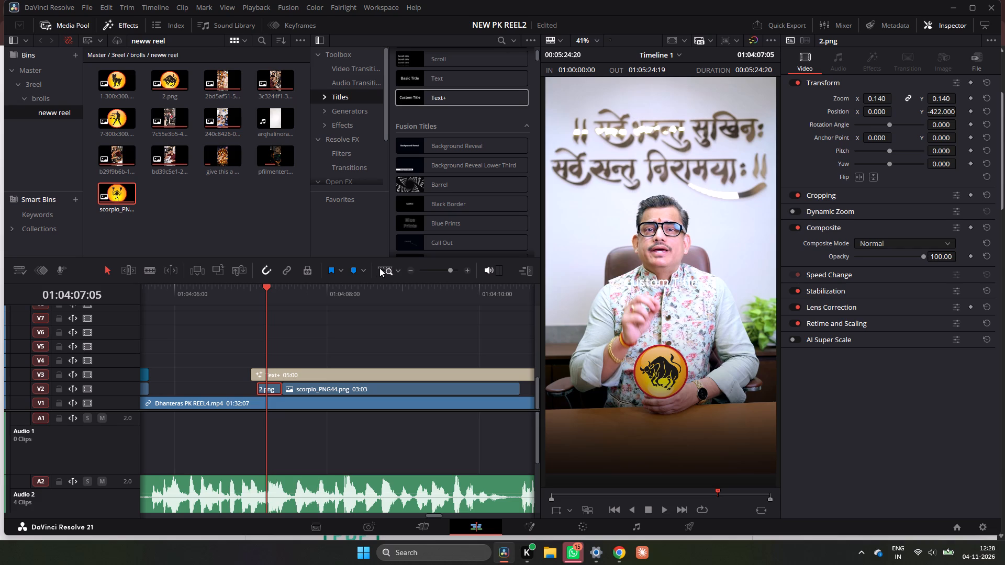
# Trim both ends of the Text+ title on V3 to match 2.png's 8-frame span and play it back.
pyautogui.click(405, 270)
pyautogui.doubleClick(408, 270)
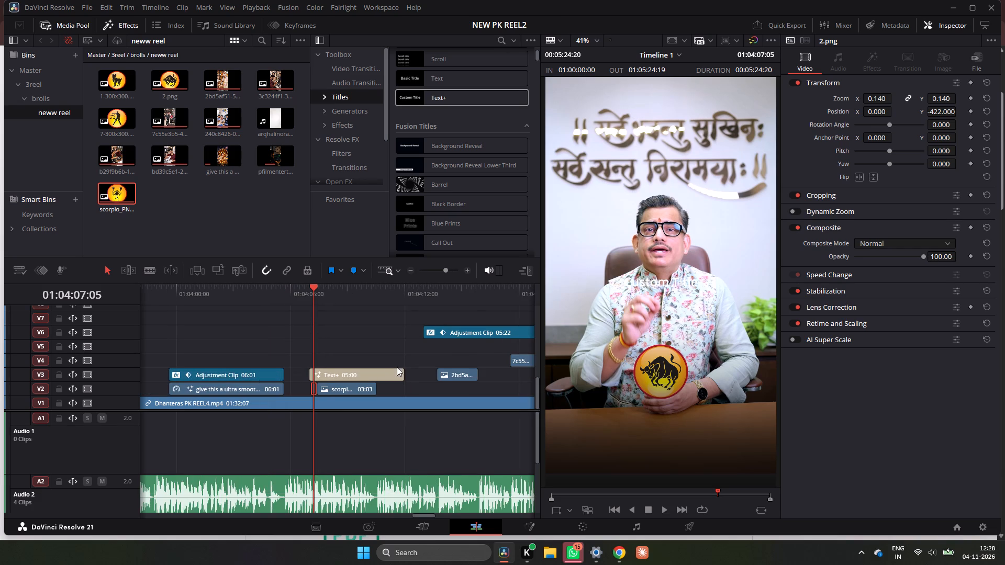
pyautogui.moveTo(406, 377); pyautogui.dragTo(321, 379)
pyautogui.tripleClick(467, 269)
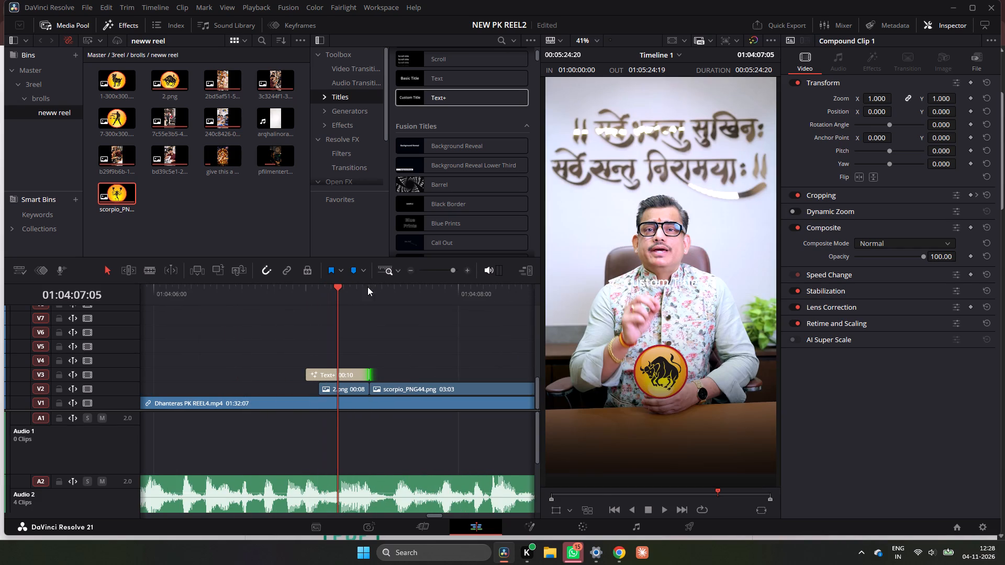
pyautogui.moveTo(310, 379); pyautogui.dragTo(328, 378)
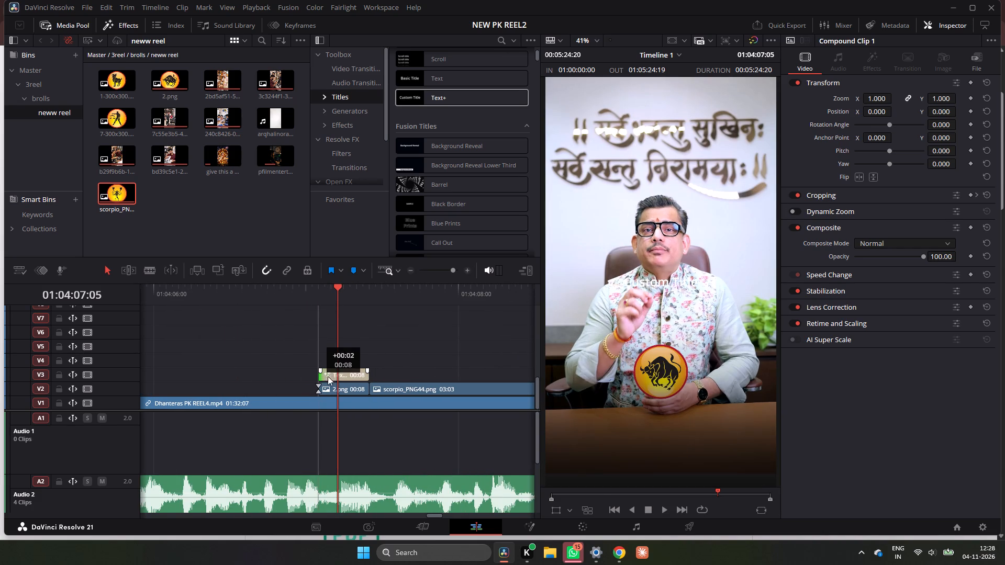
pyautogui.click(325, 290)
pyautogui.press('space')
pyautogui.press('space')
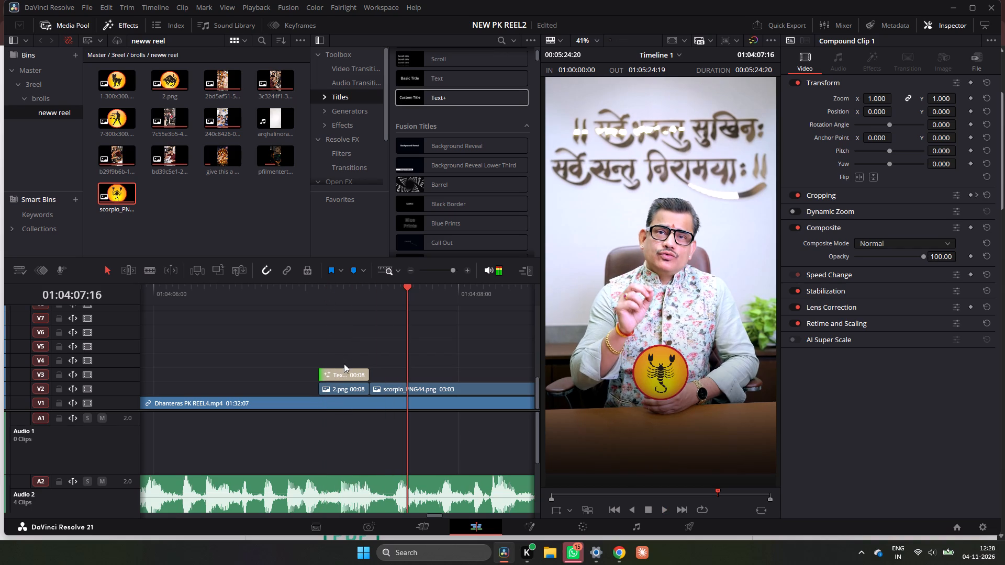
# Lower the Text+ title beneath the bull image by setting its Position Y to -578.
pyautogui.moveTo(354, 293); pyautogui.dragTo(339, 296)
pyautogui.click(342, 372)
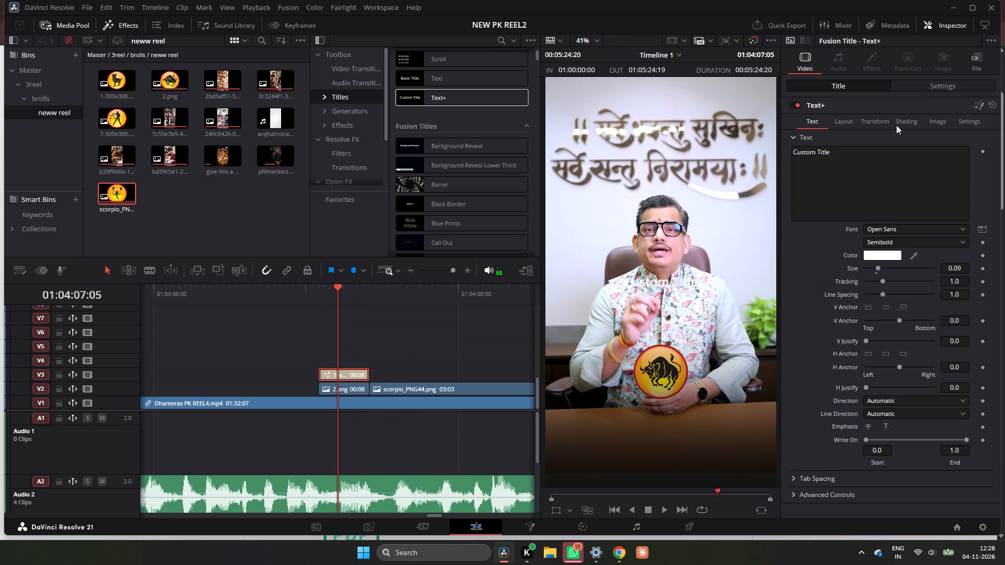
pyautogui.click(932, 87)
pyautogui.moveTo(945, 133); pyautogui.dragTo(788, 241)
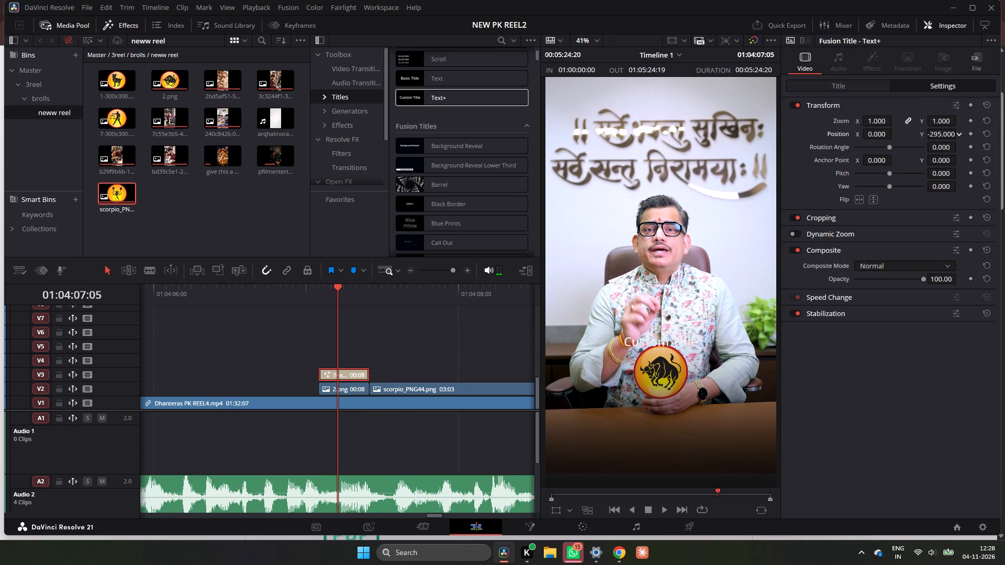
pyautogui.moveTo(788, 241); pyautogui.dragTo(643, 290)
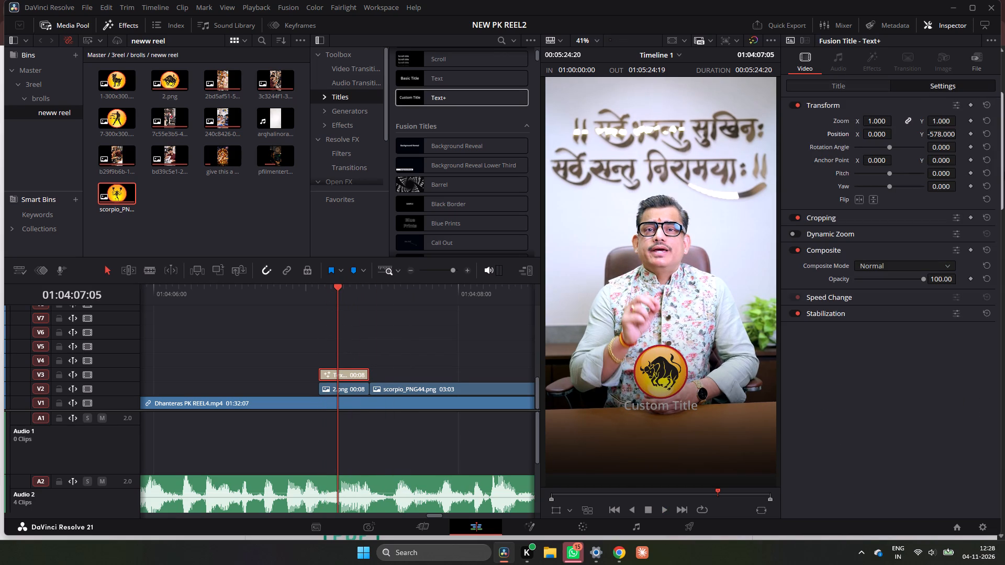
# Switch to Chrome, search Google for mesh rashi in a new tab, and copy the sign name मेष राशि (Aries).
pyautogui.click(857, 89)
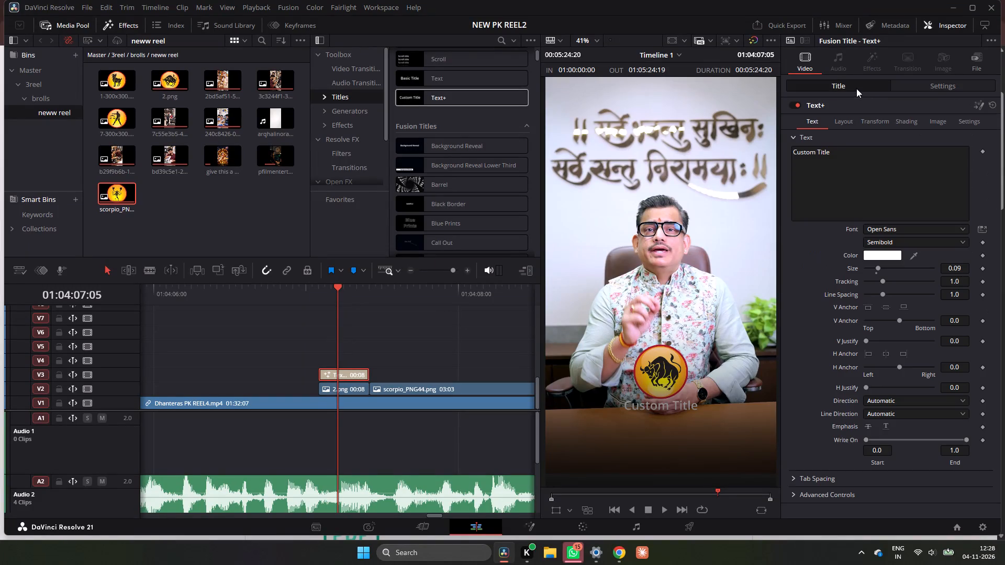
pyautogui.click(853, 161)
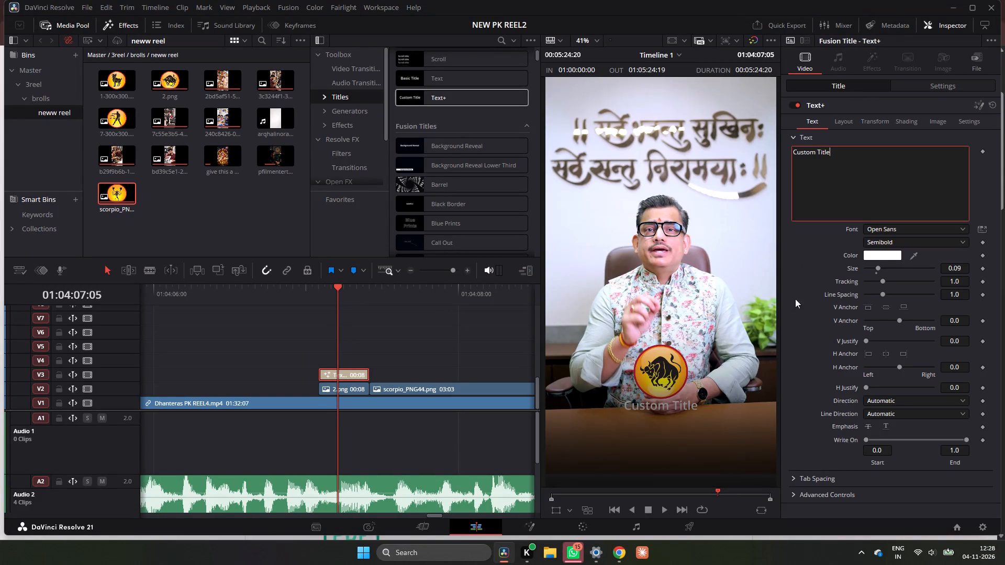
pyautogui.click(622, 556)
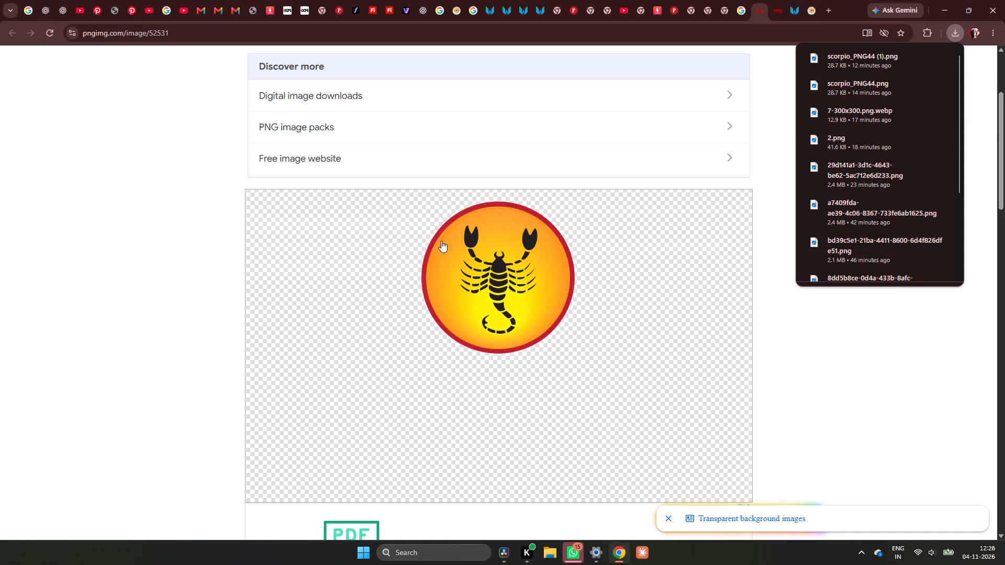
pyautogui.click(824, 10)
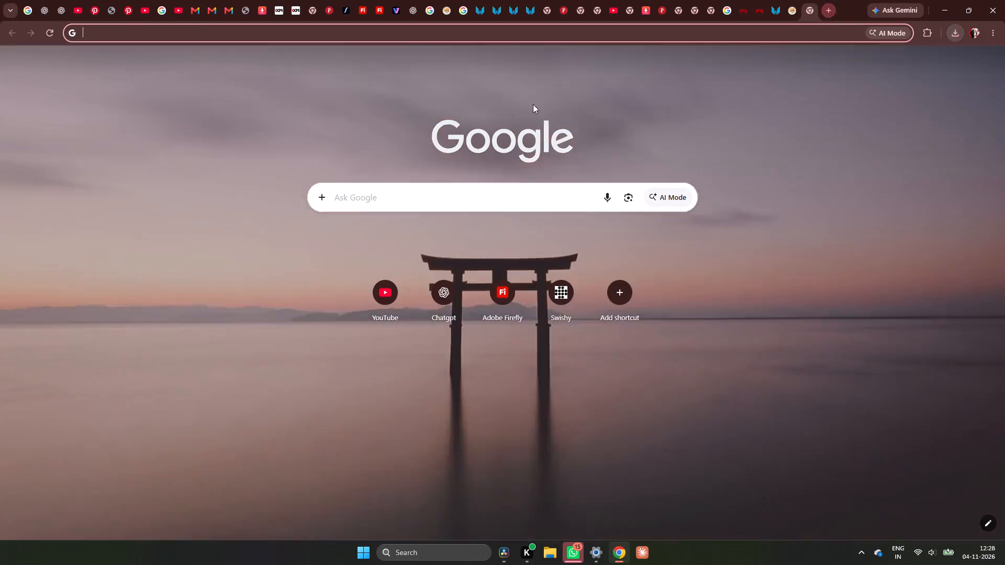
pyautogui.click(421, 186)
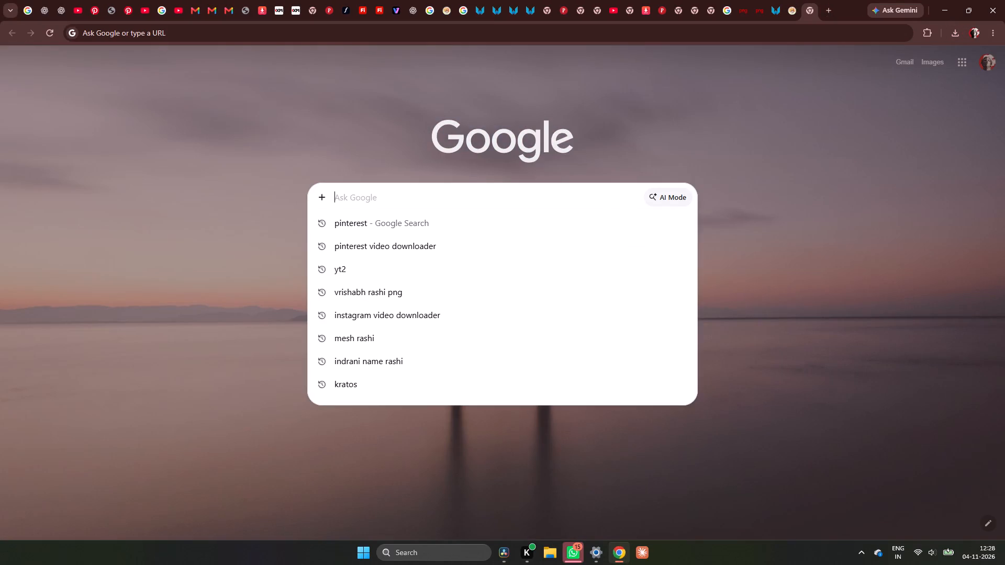
pyautogui.write('mesh')
pyautogui.press('space')
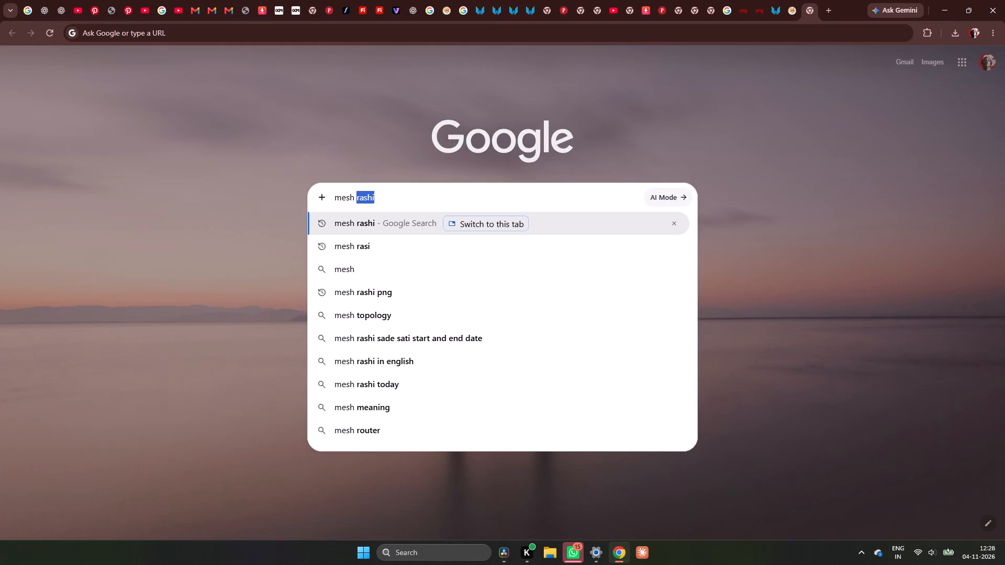
pyautogui.press('Return')
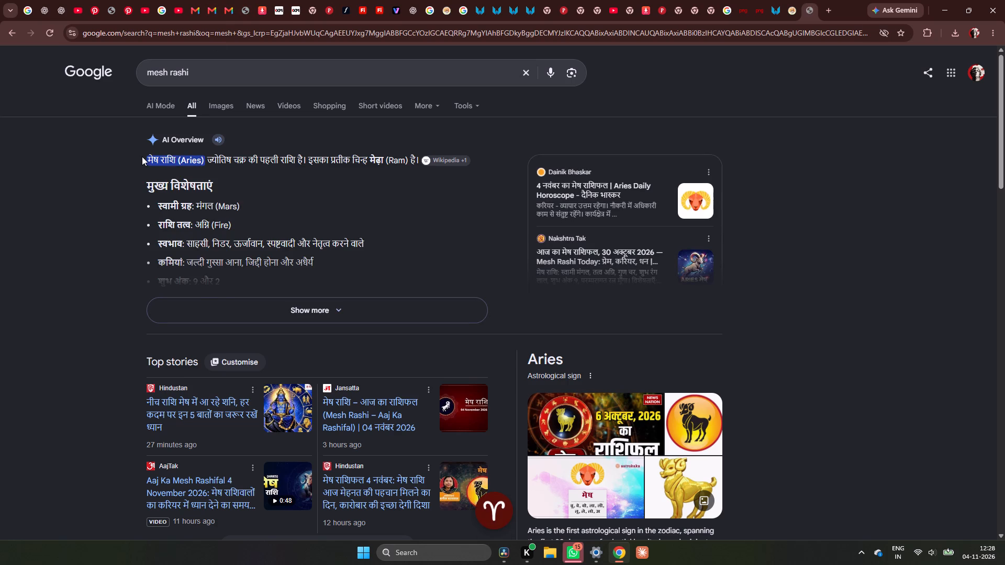
pyautogui.moveTo(141, 156); pyautogui.dragTo(204, 165)
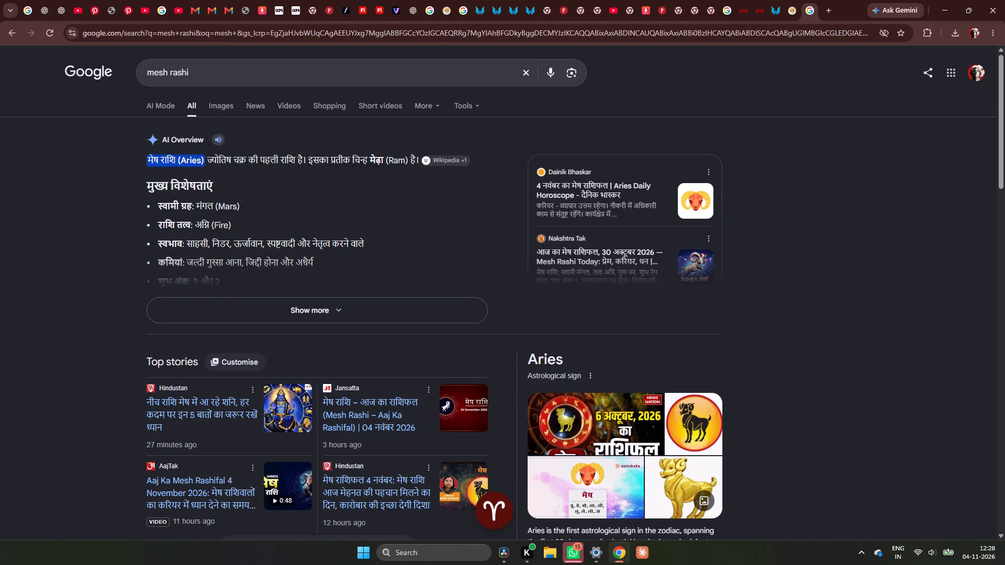
pyautogui.hotkey('ctrl', 'c')
pyautogui.hotkey('ctrl', 'c')
pyautogui.hotkey('ctrl', 'c')
# Back in DaVinci Resolve, replace the V3 title's text with the copied sign name, keeping only मेष राशि.
pyautogui.click(509, 553)
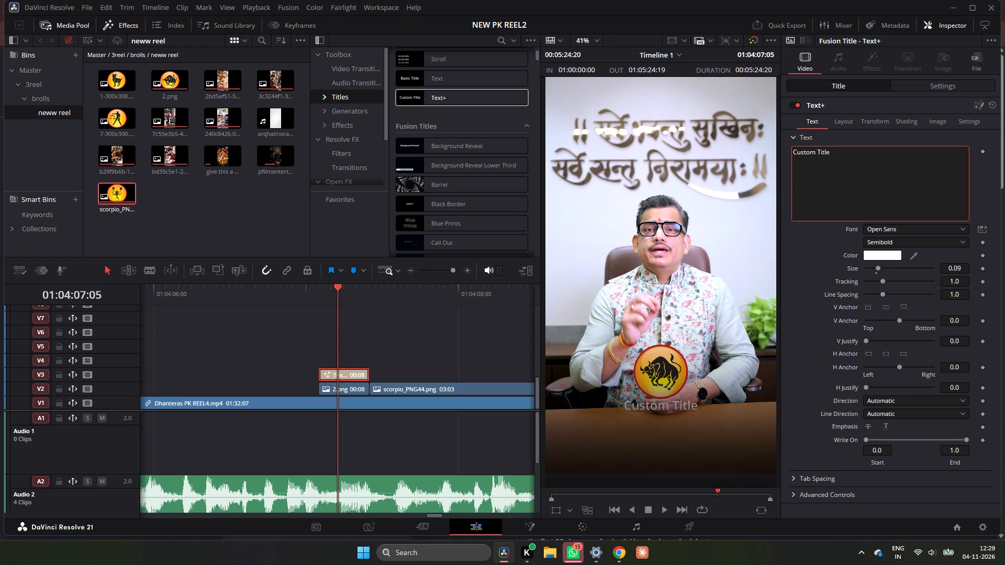
pyautogui.click(839, 163)
pyautogui.hotkey('ctrl', 'a')
pyautogui.hotkey('ctrl', 'v')
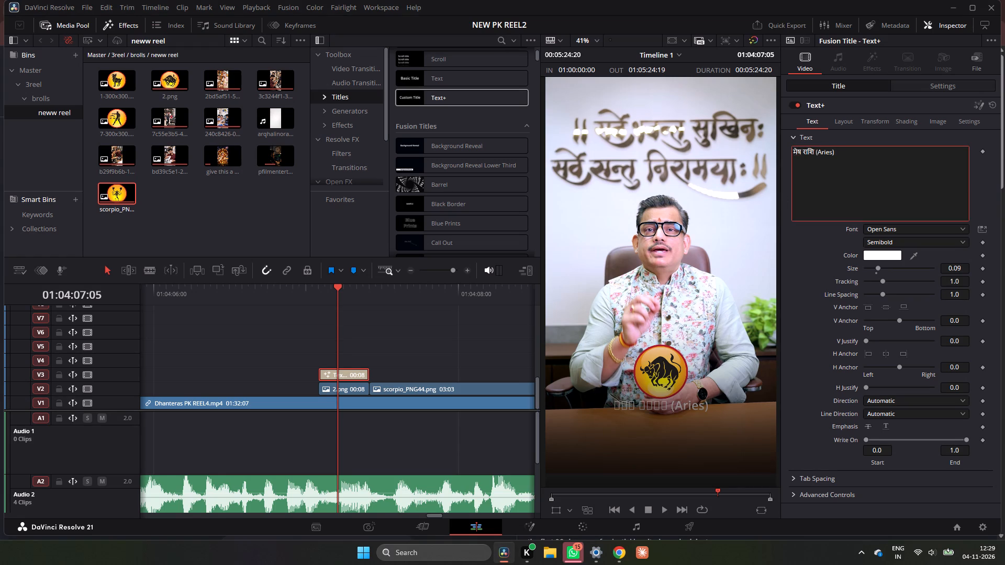
pyautogui.moveTo(812, 151); pyautogui.dragTo(844, 155)
pyautogui.hotkey('ctrl', 'c')
pyautogui.hotkey('ctrl', 'c')
pyautogui.press('BackSpace')
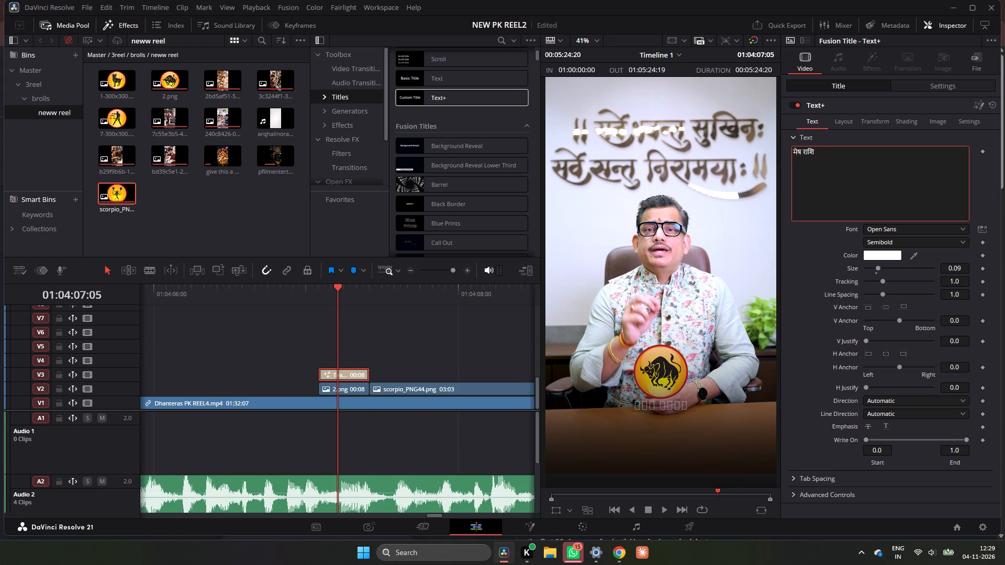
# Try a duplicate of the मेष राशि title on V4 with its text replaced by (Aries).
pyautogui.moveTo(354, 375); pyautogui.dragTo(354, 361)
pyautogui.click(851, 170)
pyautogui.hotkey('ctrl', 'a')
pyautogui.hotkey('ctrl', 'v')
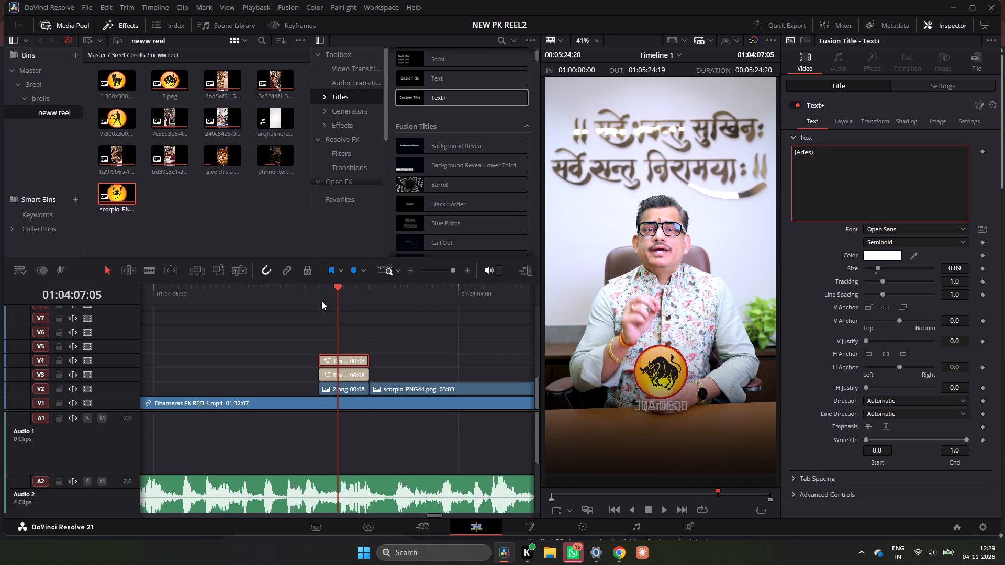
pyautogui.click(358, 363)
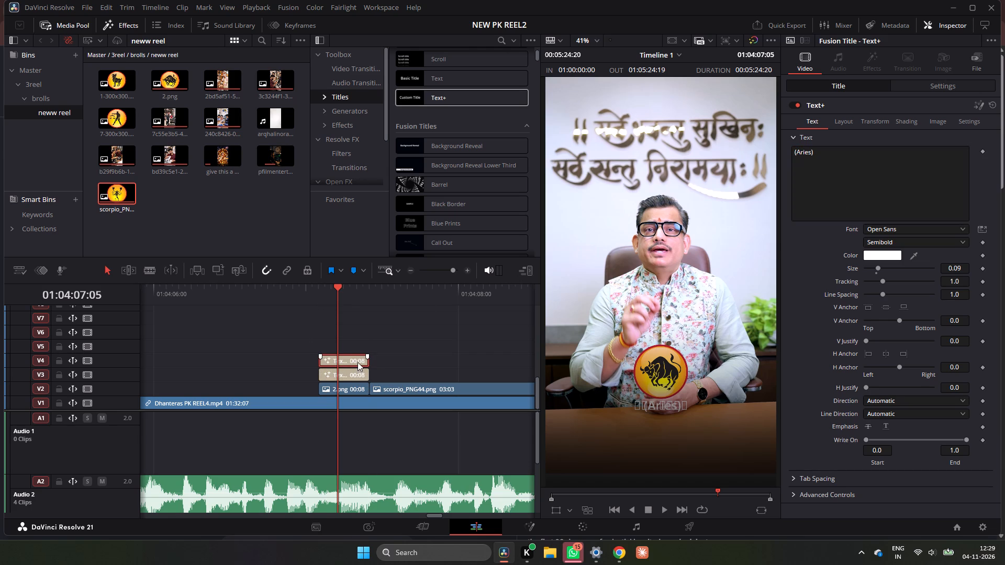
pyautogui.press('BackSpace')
# Change the font of the मेष राशि title on V3 beneath the bull image to Rozha One and play it back.
pyautogui.click(323, 281)
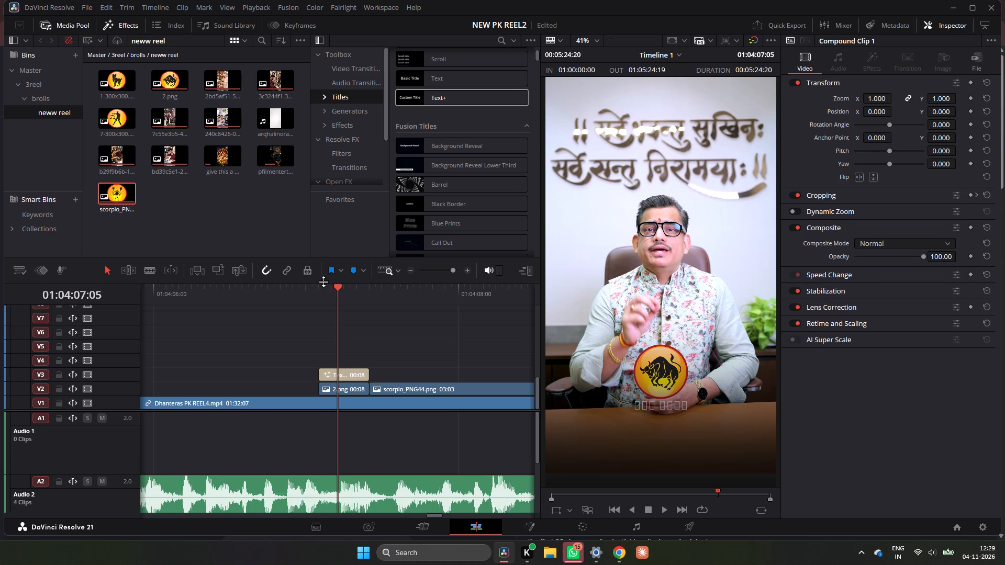
pyautogui.click(321, 294)
pyautogui.click(351, 367)
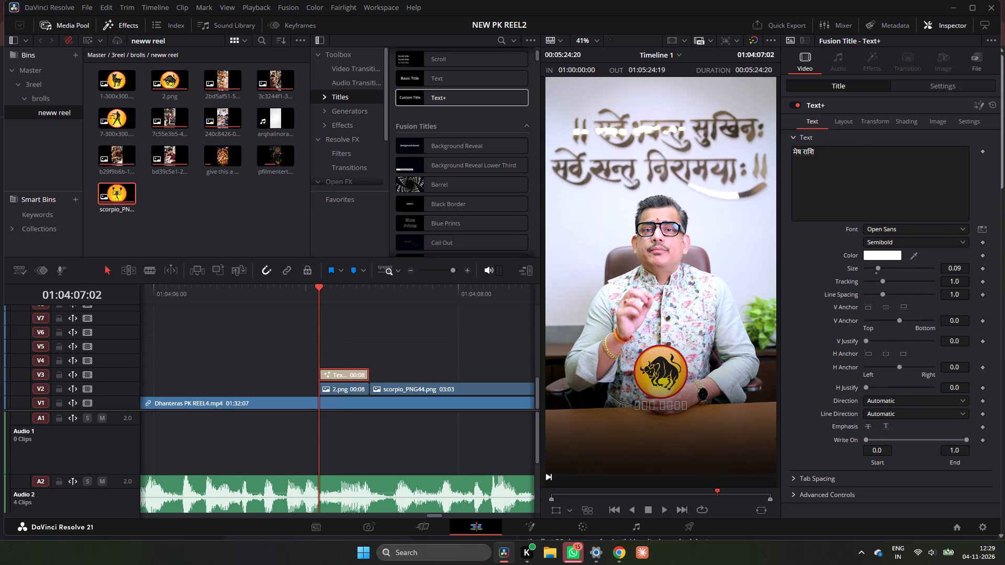
pyautogui.click(896, 230)
pyautogui.scroll(-6, 882, 374)
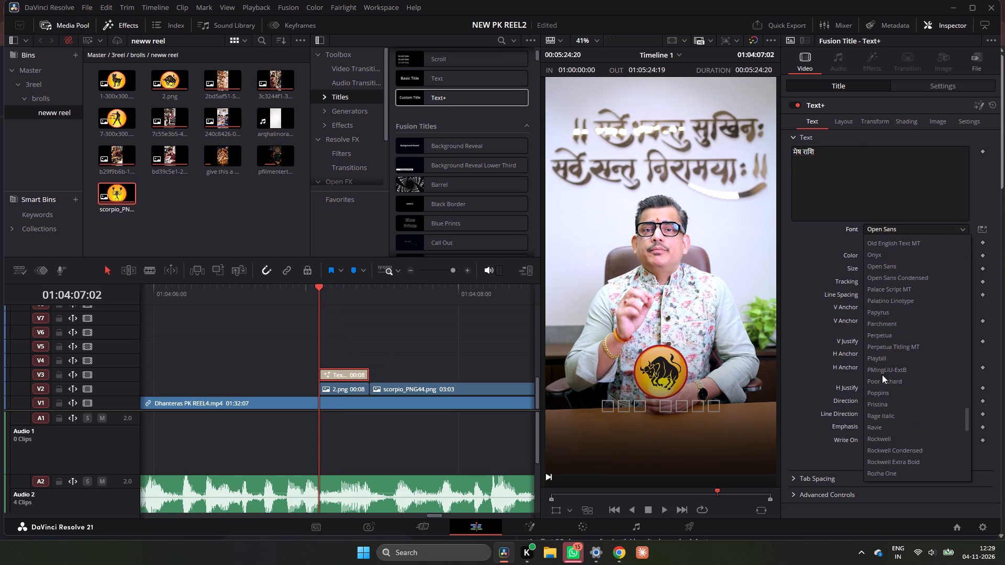
pyautogui.scroll(-8, 882, 358)
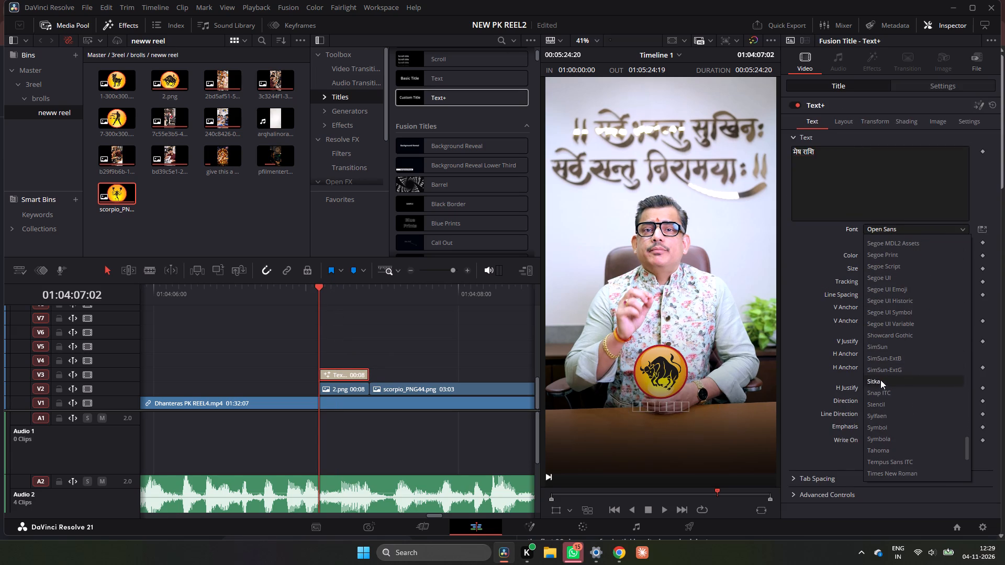
pyautogui.scroll(-19, 881, 418)
pyautogui.scroll(3, 907, 291)
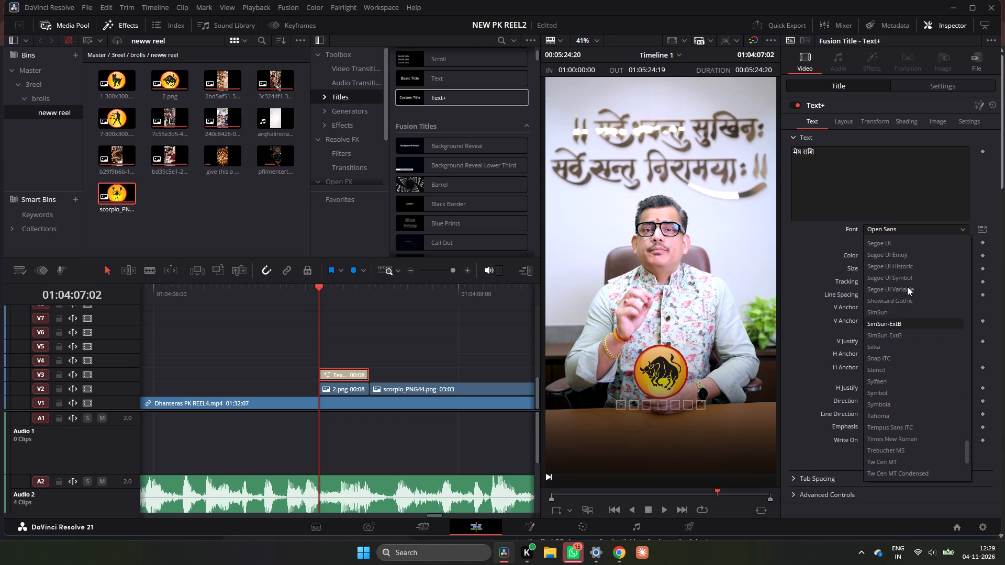
pyautogui.scroll(14, 907, 287)
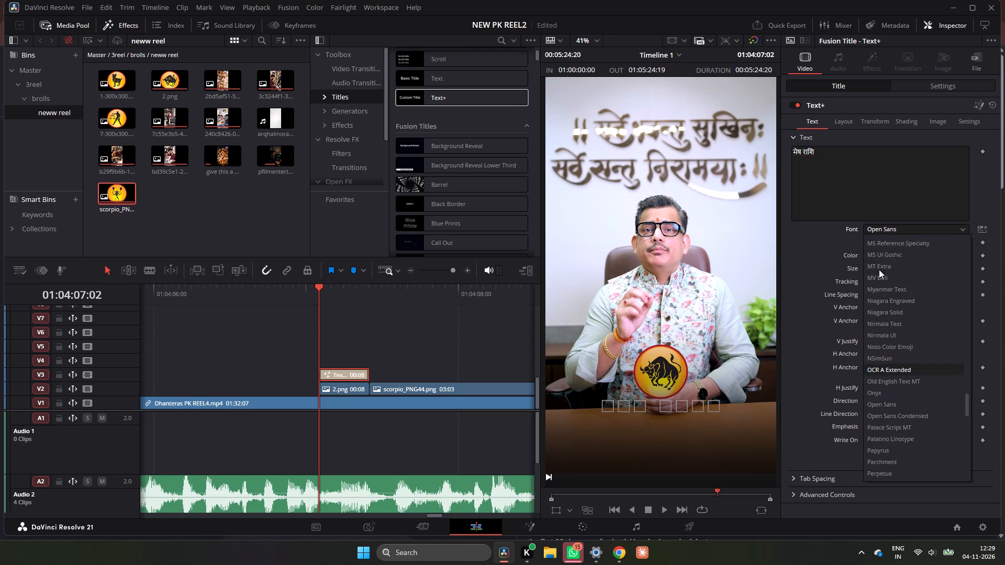
pyautogui.scroll(17, 881, 265)
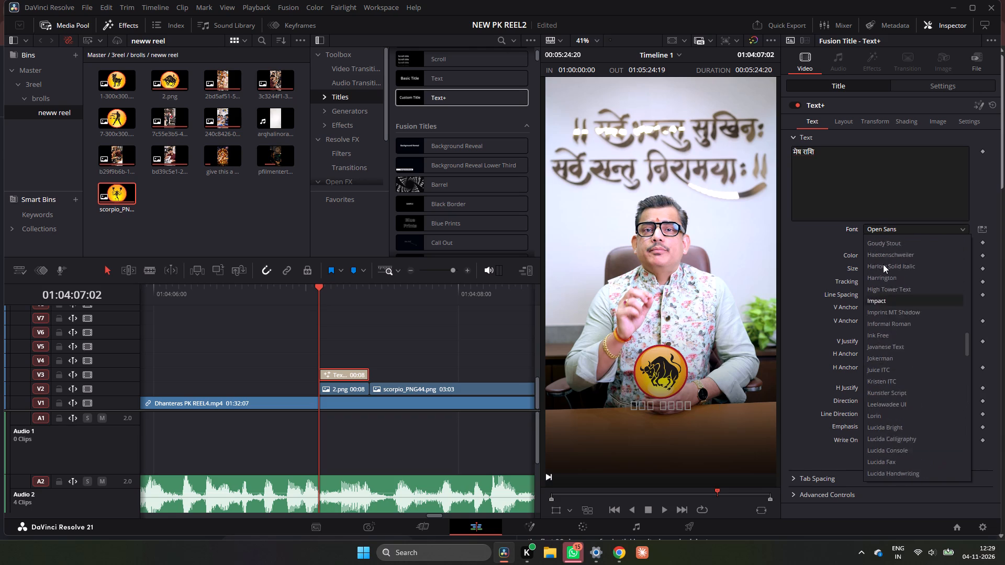
pyautogui.scroll(16, 883, 264)
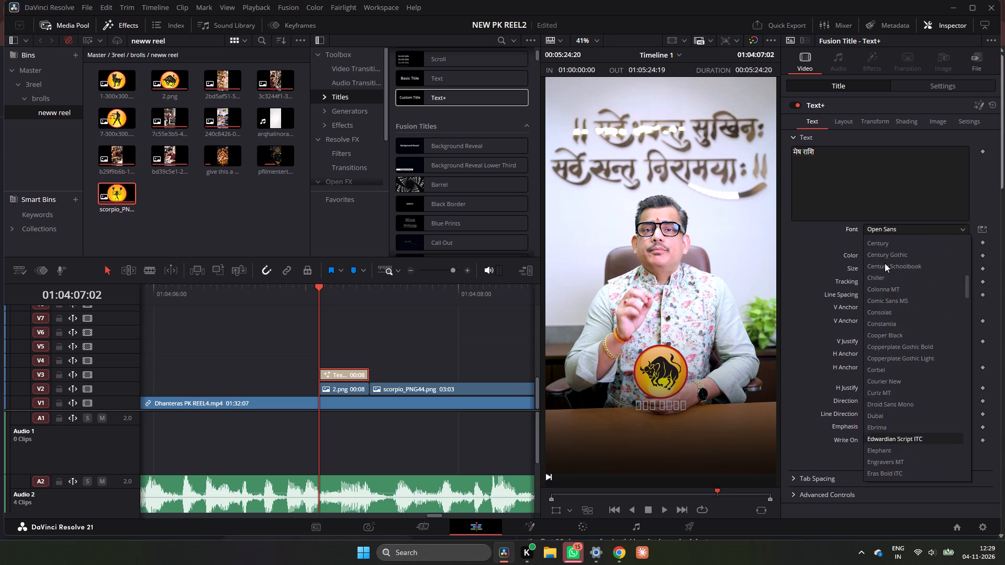
pyautogui.scroll(17, 885, 262)
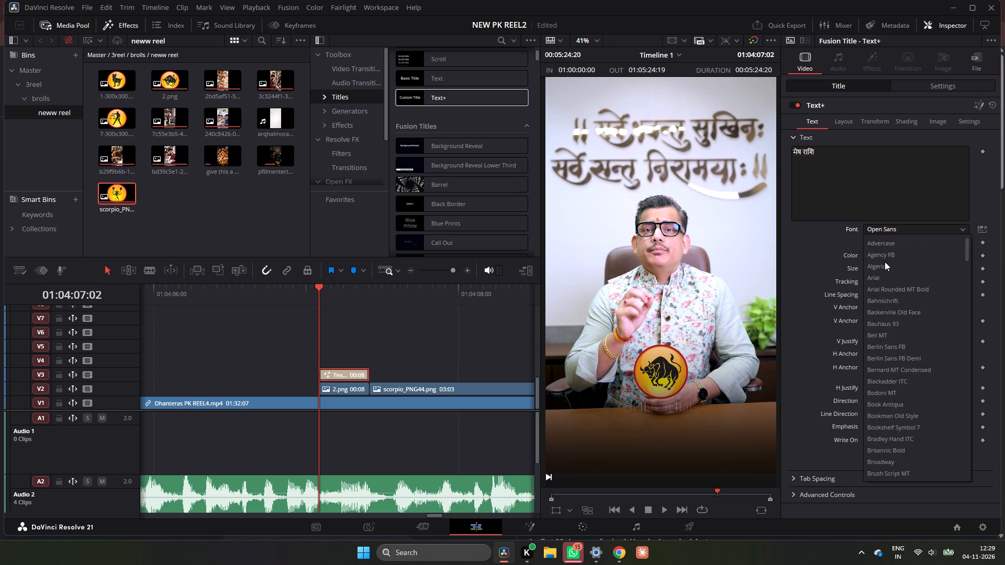
pyautogui.scroll(2, 885, 262)
pyautogui.scroll(-20, 885, 262)
pyautogui.scroll(-10, 885, 262)
pyautogui.scroll(-8, 888, 352)
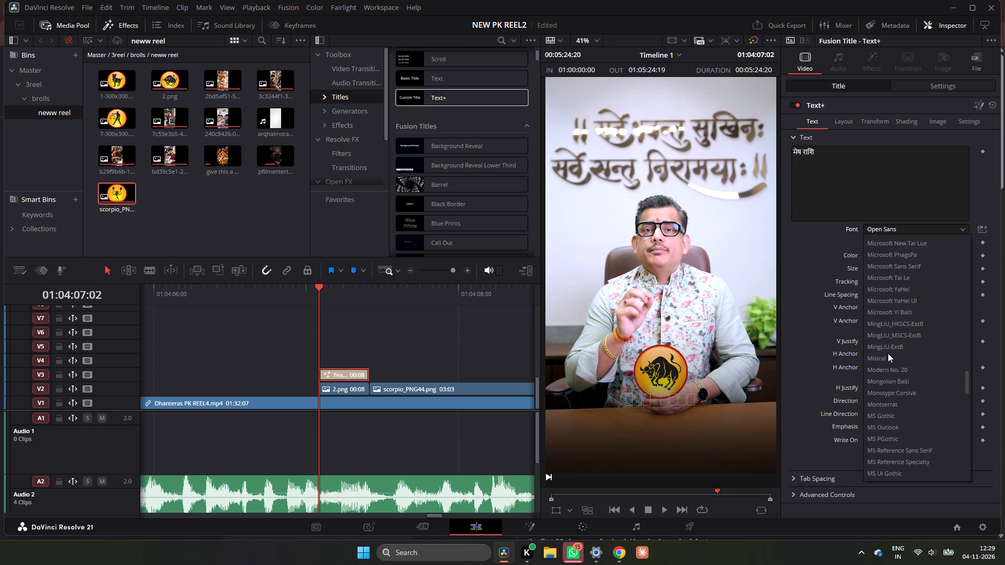
pyautogui.scroll(-13, 887, 355)
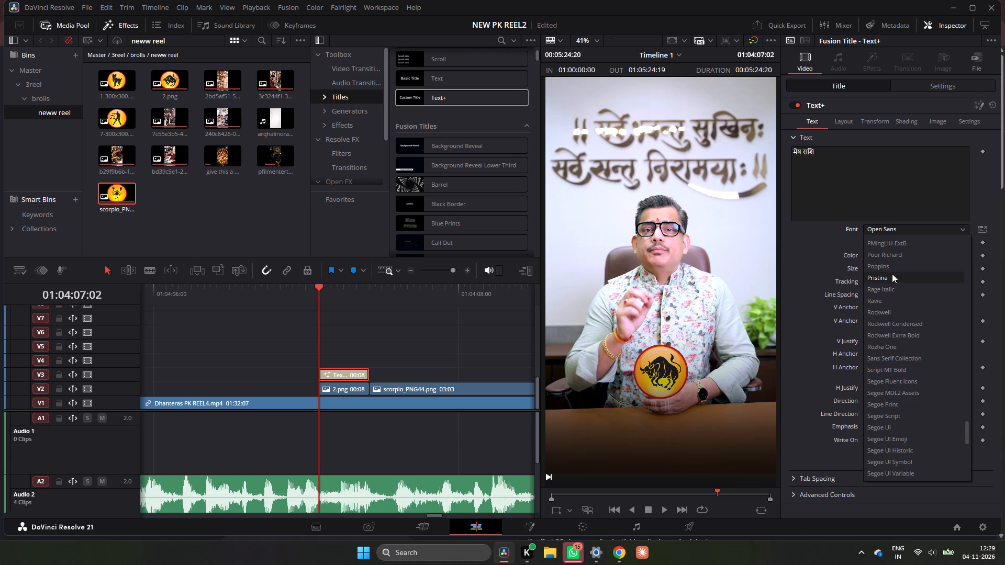
pyautogui.scroll(-3, 894, 430)
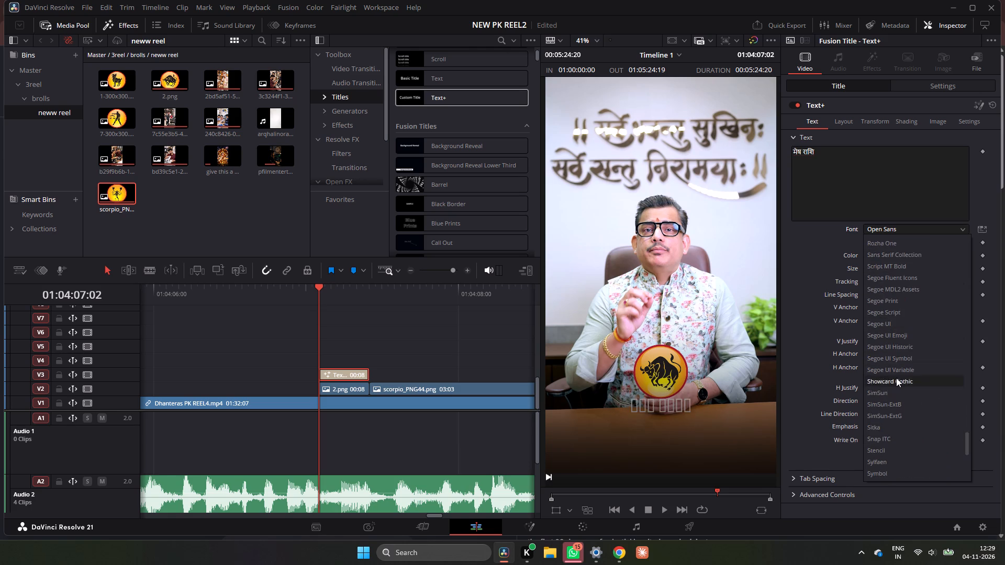
pyautogui.scroll(-10, 896, 377)
pyautogui.scroll(1, 895, 381)
pyautogui.scroll(7, 900, 286)
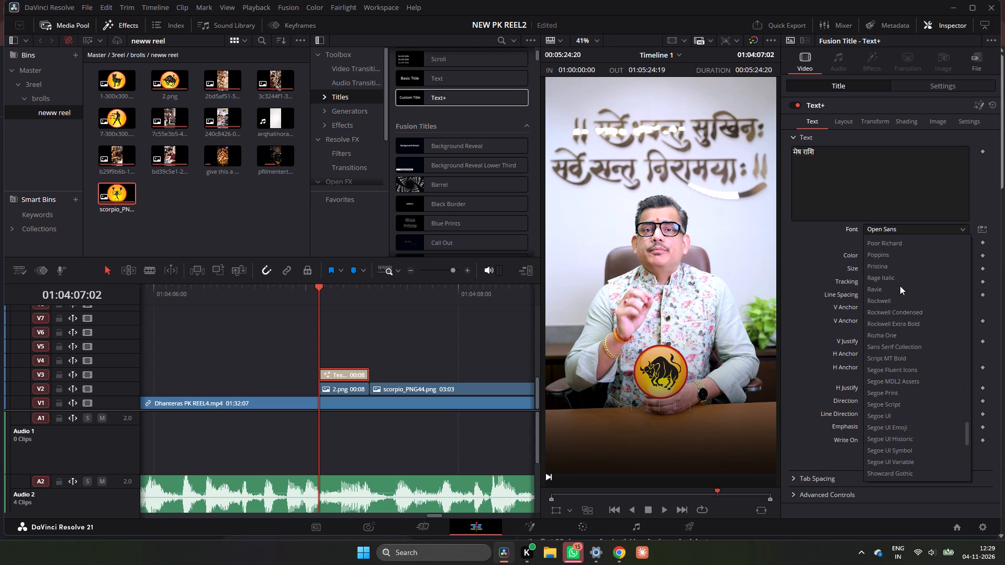
pyautogui.scroll(1, 900, 286)
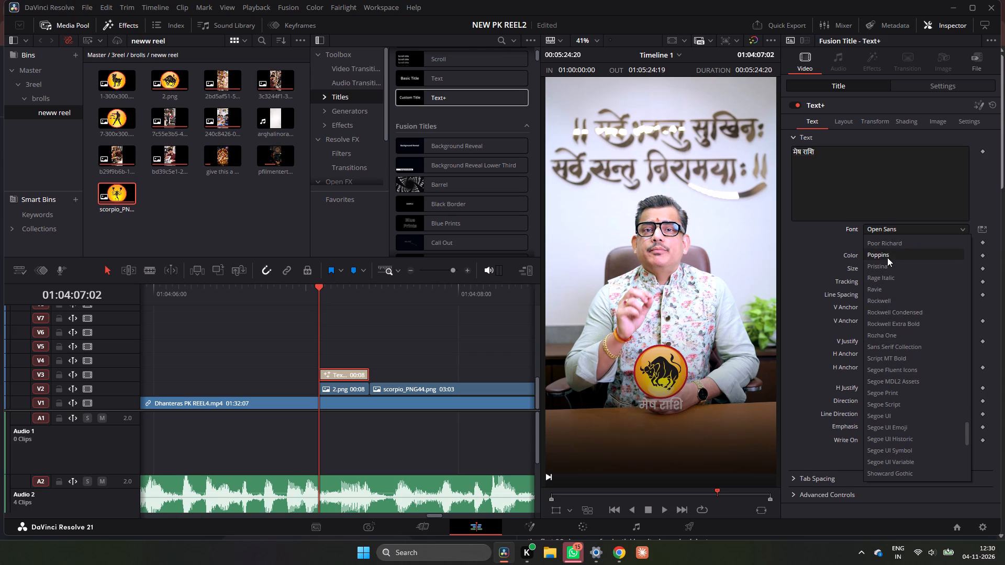
pyautogui.click(888, 335)
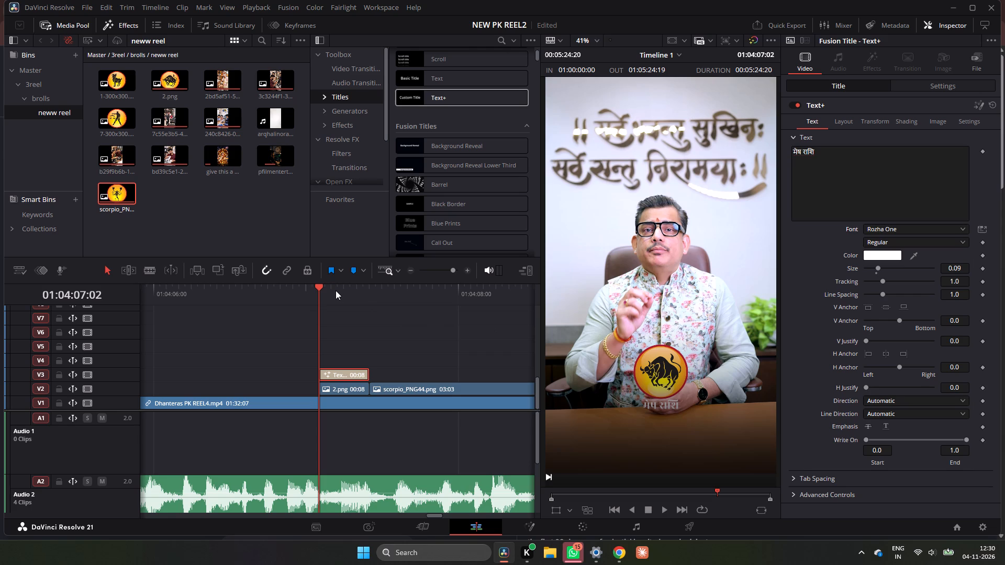
pyautogui.press('space')
pyautogui.press('space')
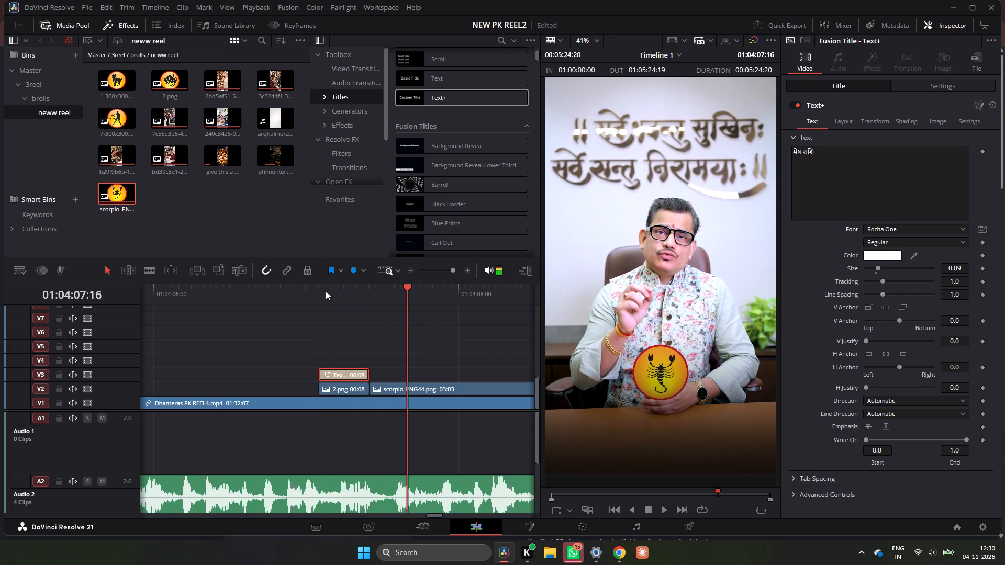
pyautogui.click(326, 292)
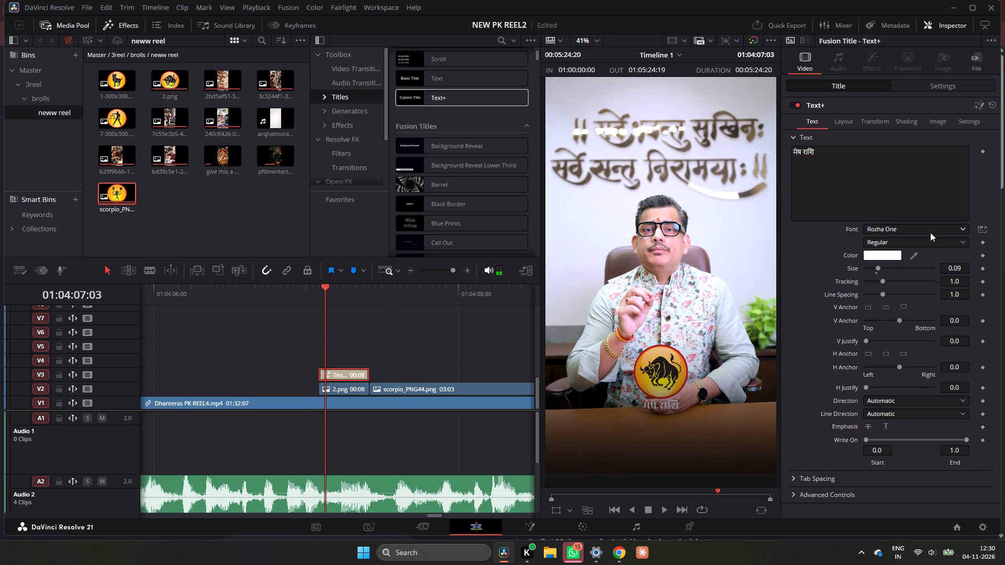
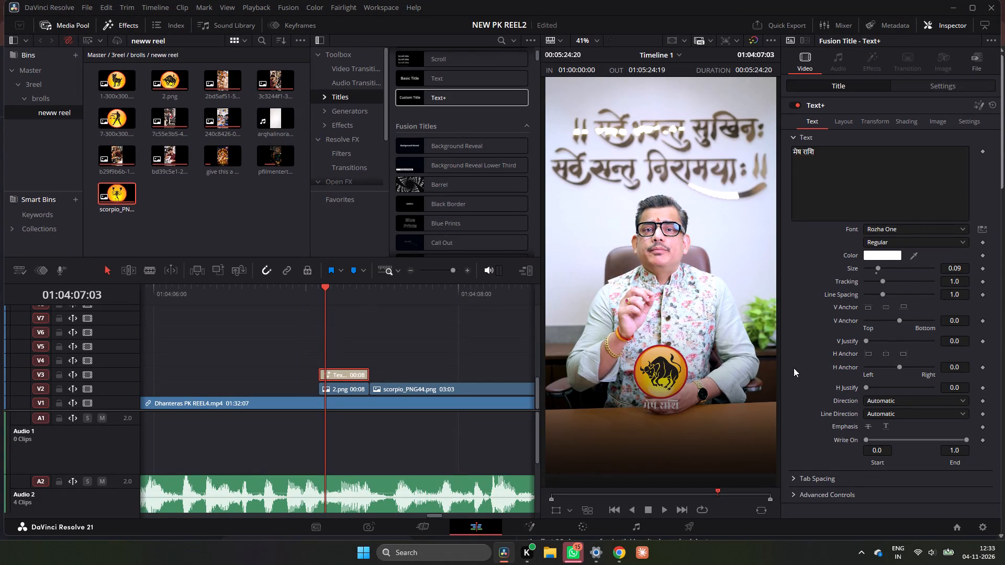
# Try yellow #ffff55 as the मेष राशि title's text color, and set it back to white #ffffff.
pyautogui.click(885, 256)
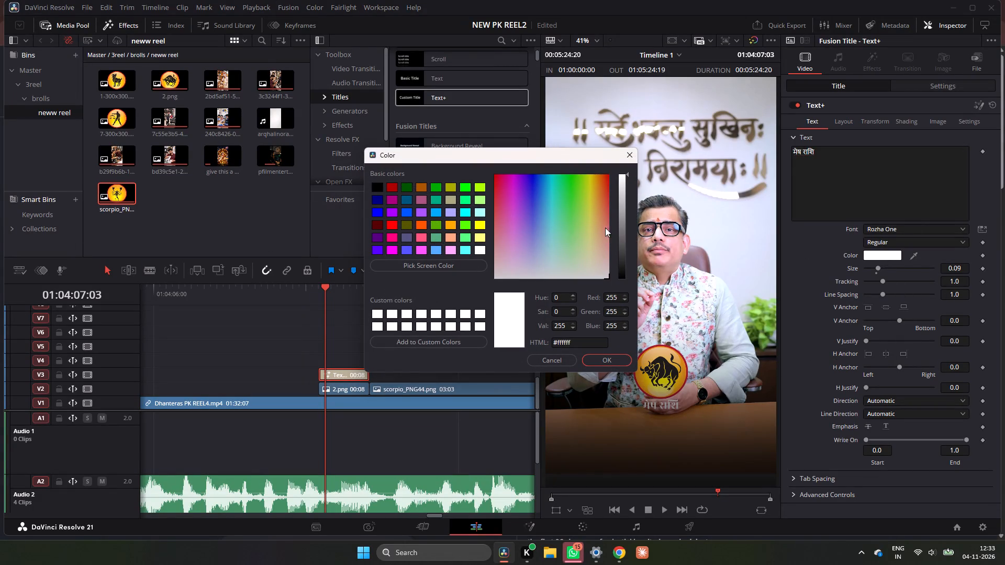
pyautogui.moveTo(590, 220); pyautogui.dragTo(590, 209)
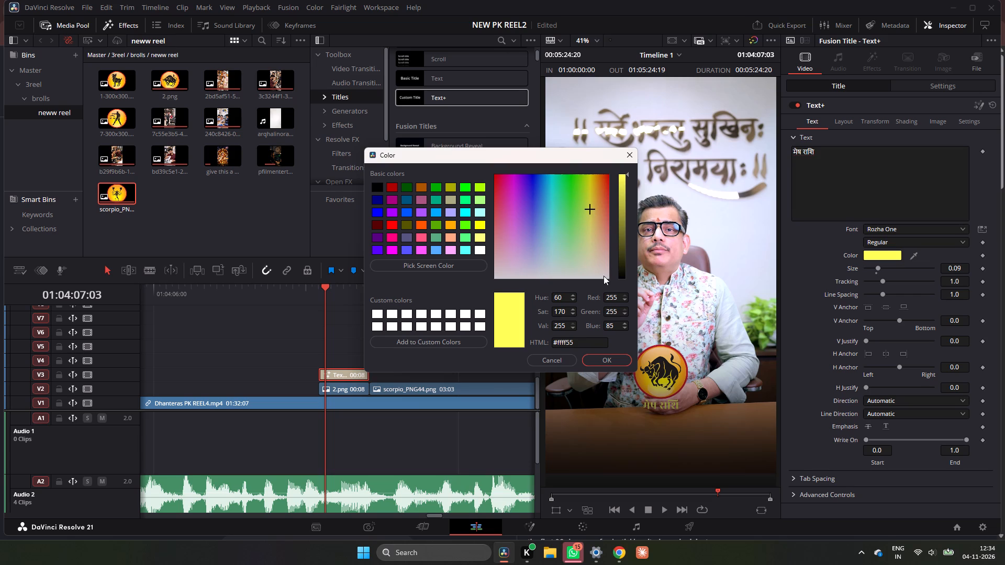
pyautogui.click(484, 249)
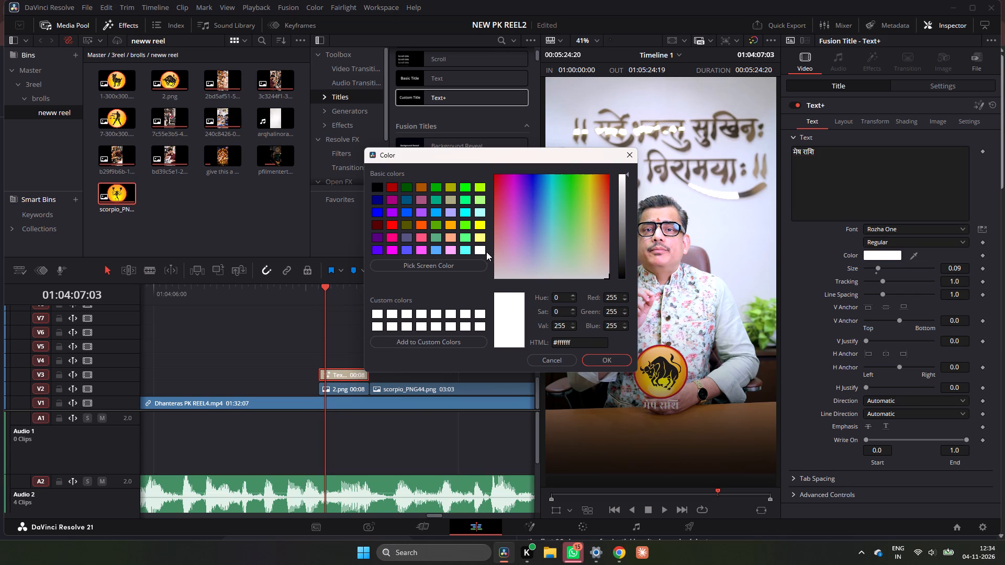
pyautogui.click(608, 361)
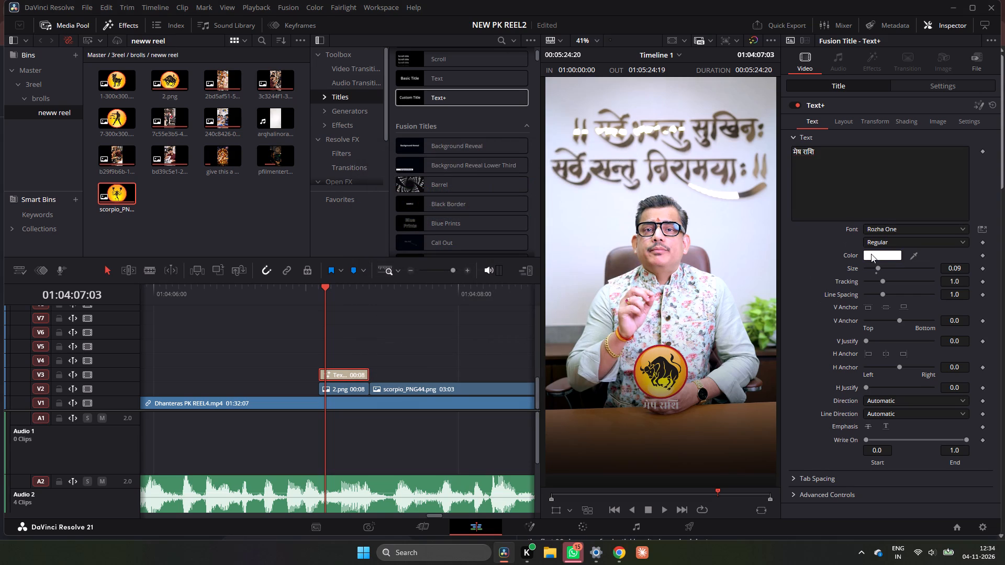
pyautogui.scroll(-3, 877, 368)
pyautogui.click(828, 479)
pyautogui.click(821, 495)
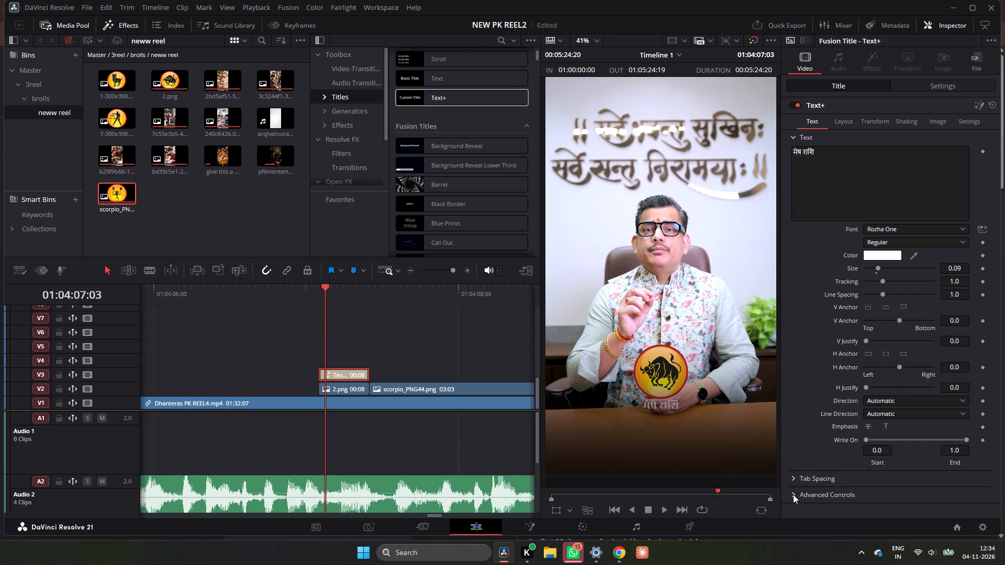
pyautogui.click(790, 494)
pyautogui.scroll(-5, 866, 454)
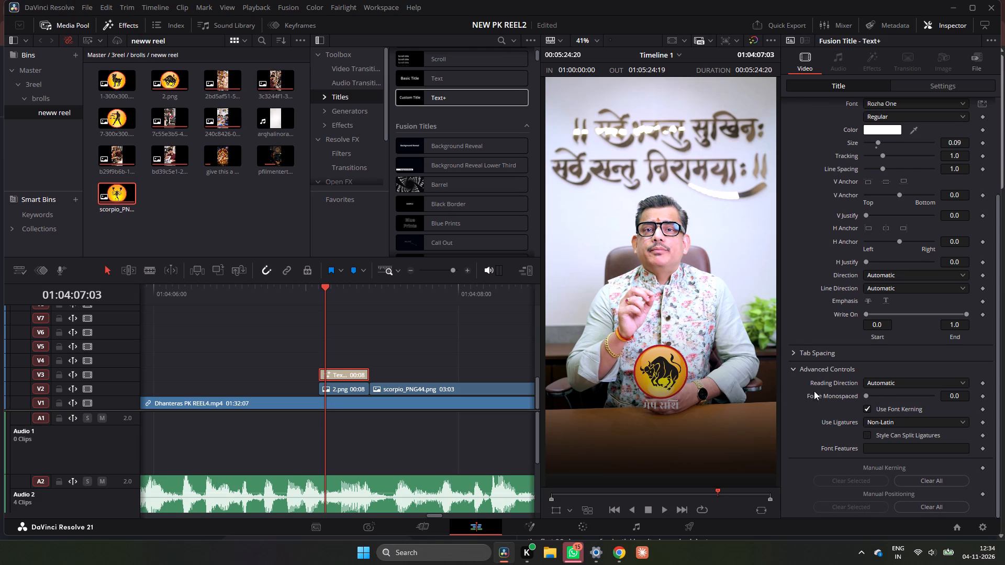
# Scrub back and forth over the bull image and मेष राशि title around 01:04:07 to check them against the speech.
pyautogui.moveTo(320, 291); pyautogui.dragTo(310, 292)
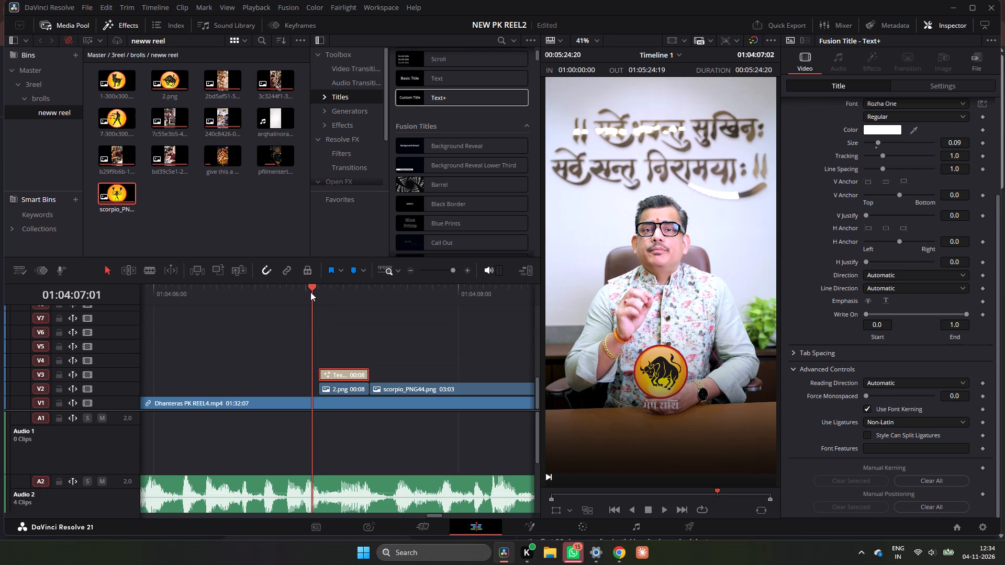
pyautogui.moveTo(310, 292); pyautogui.dragTo(334, 302)
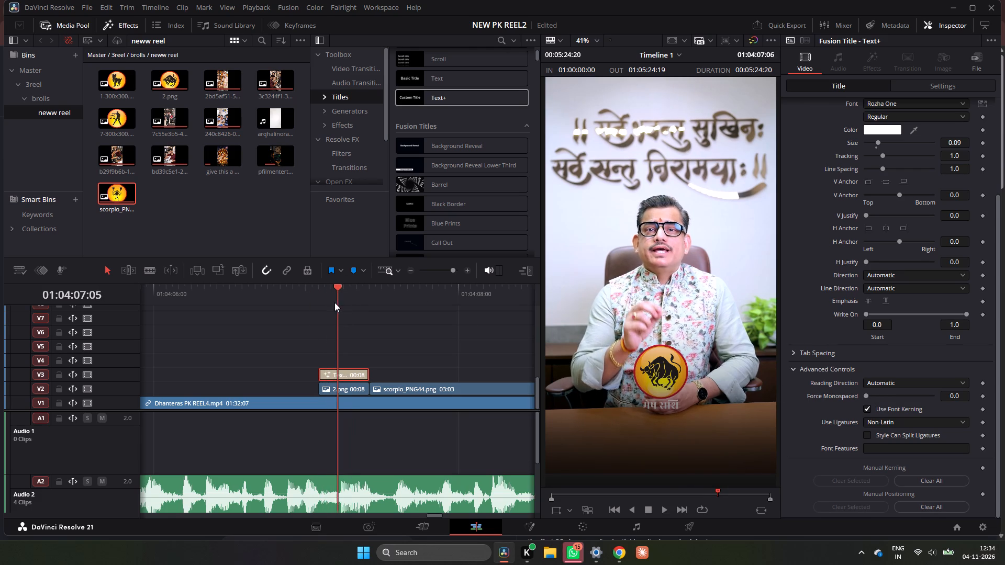
pyautogui.moveTo(334, 302); pyautogui.dragTo(345, 304)
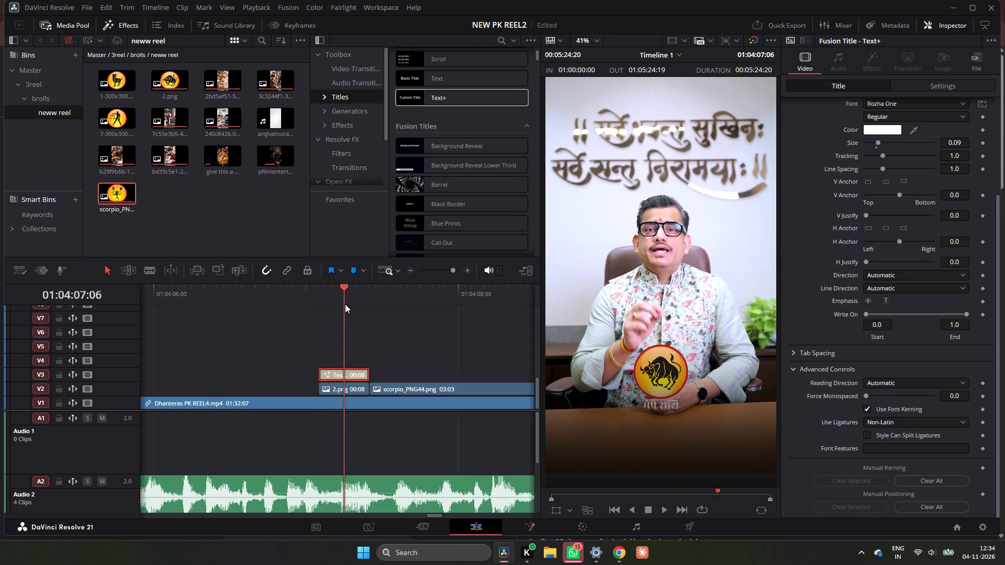
pyautogui.moveTo(345, 304); pyautogui.dragTo(354, 309)
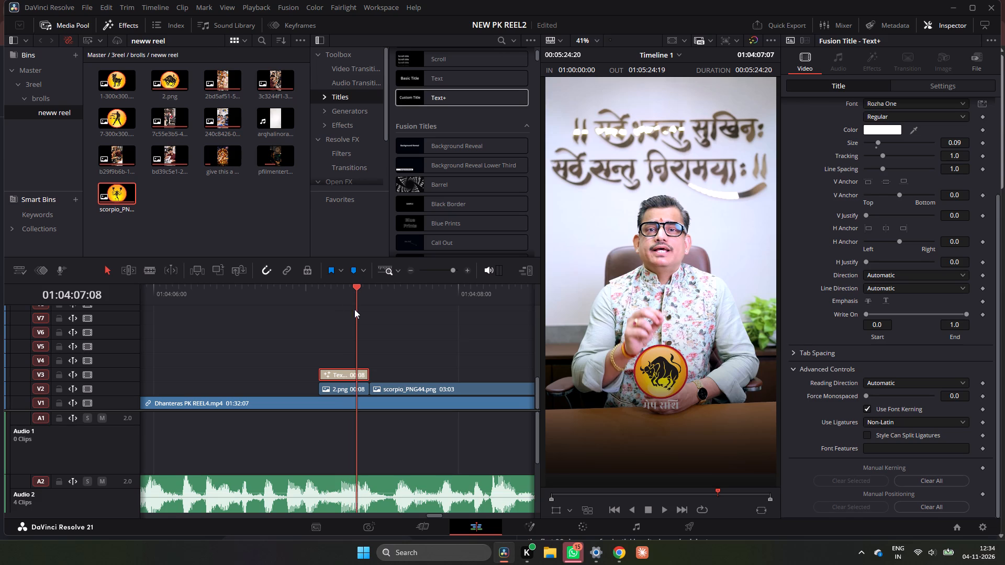
pyautogui.moveTo(354, 309); pyautogui.dragTo(327, 319)
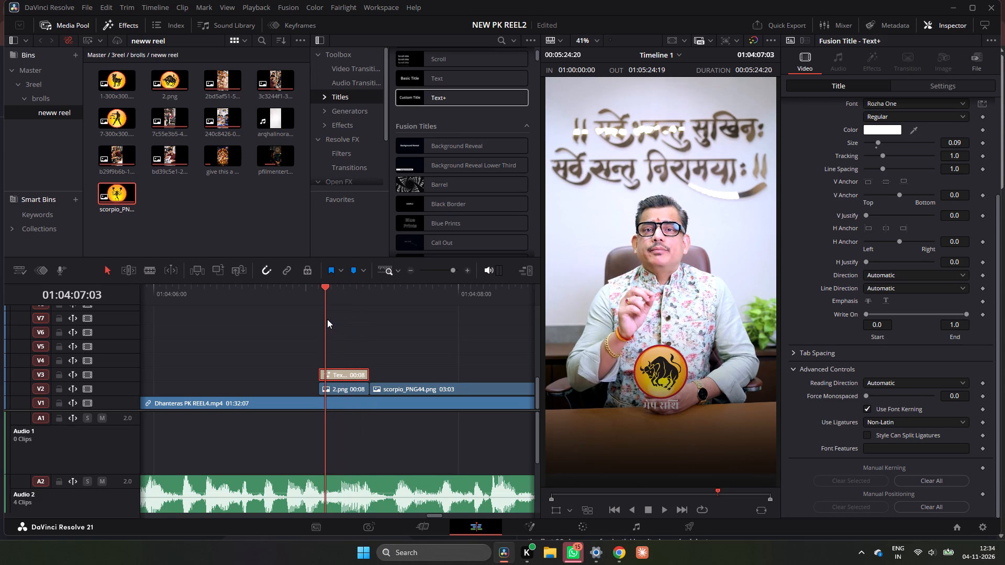
pyautogui.moveTo(327, 319); pyautogui.dragTo(320, 320)
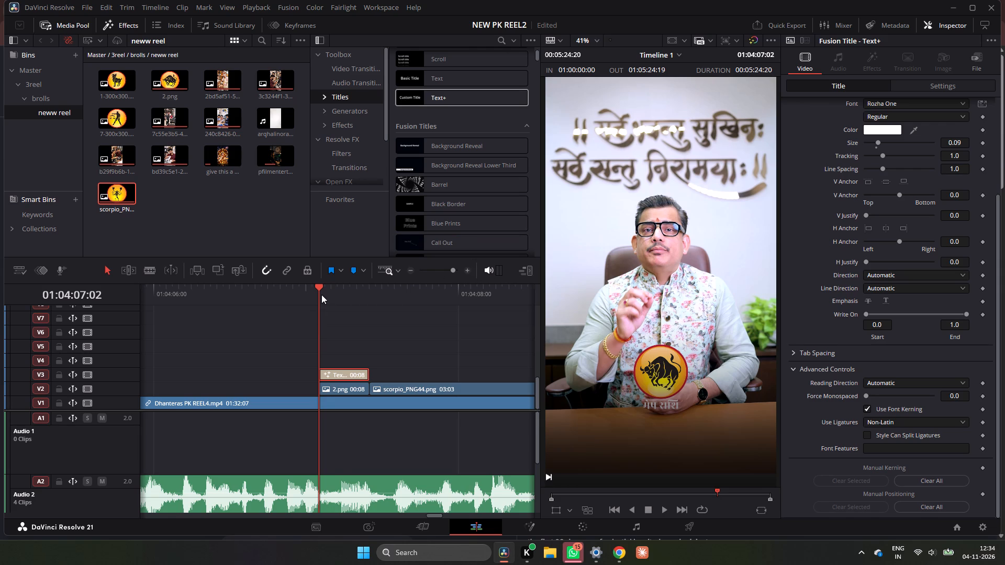
pyautogui.moveTo(321, 295); pyautogui.dragTo(346, 297)
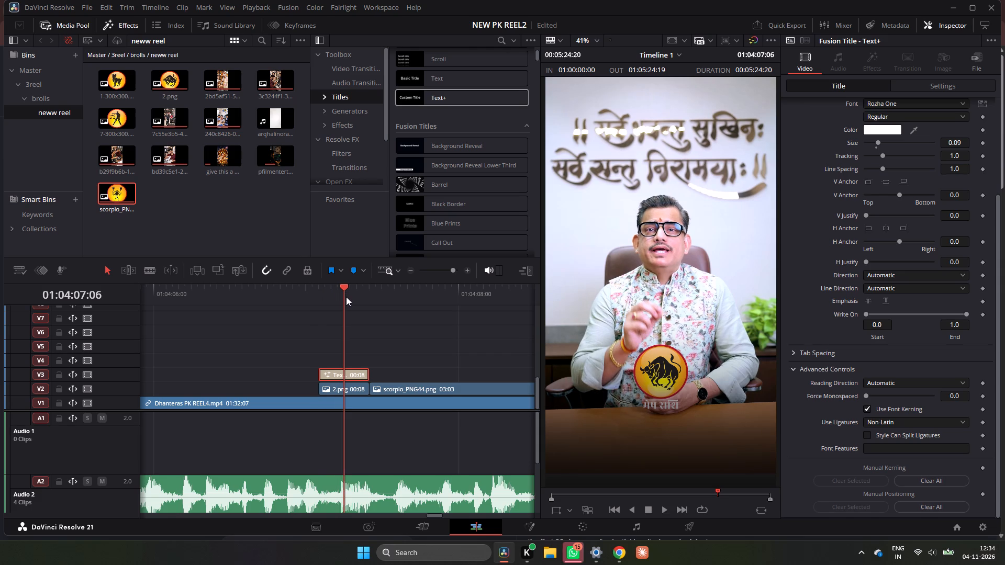
pyautogui.moveTo(346, 297); pyautogui.dragTo(345, 312)
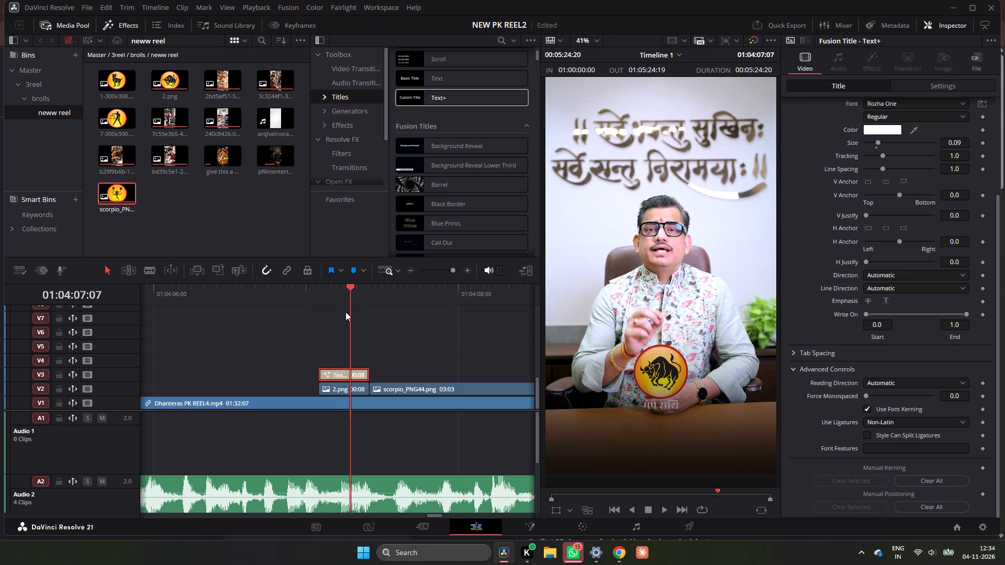
pyautogui.moveTo(345, 312); pyautogui.dragTo(351, 319)
pyautogui.moveTo(351, 319); pyautogui.dragTo(345, 320)
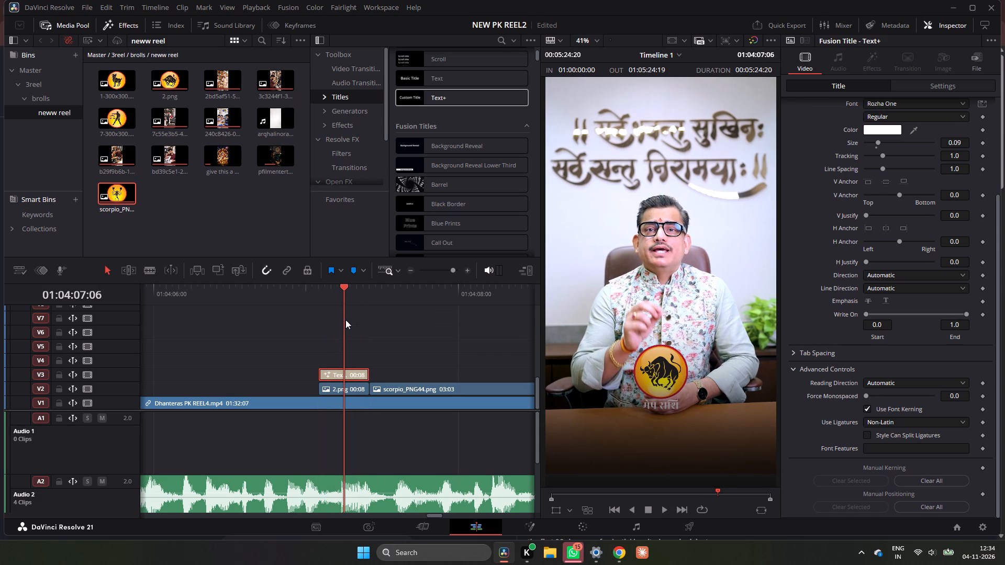
pyautogui.moveTo(345, 320); pyautogui.dragTo(350, 322)
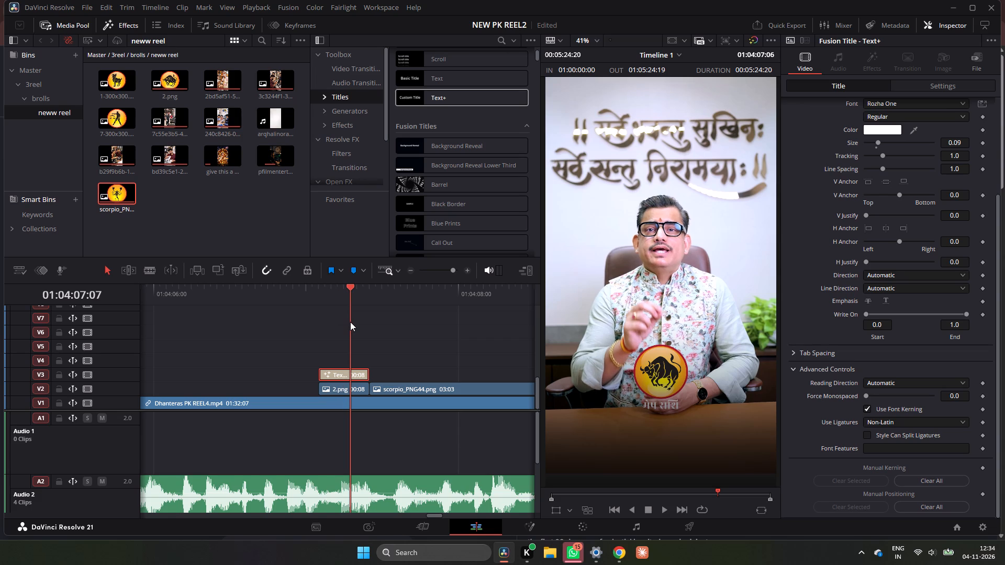
pyautogui.moveTo(350, 322); pyautogui.dragTo(360, 324)
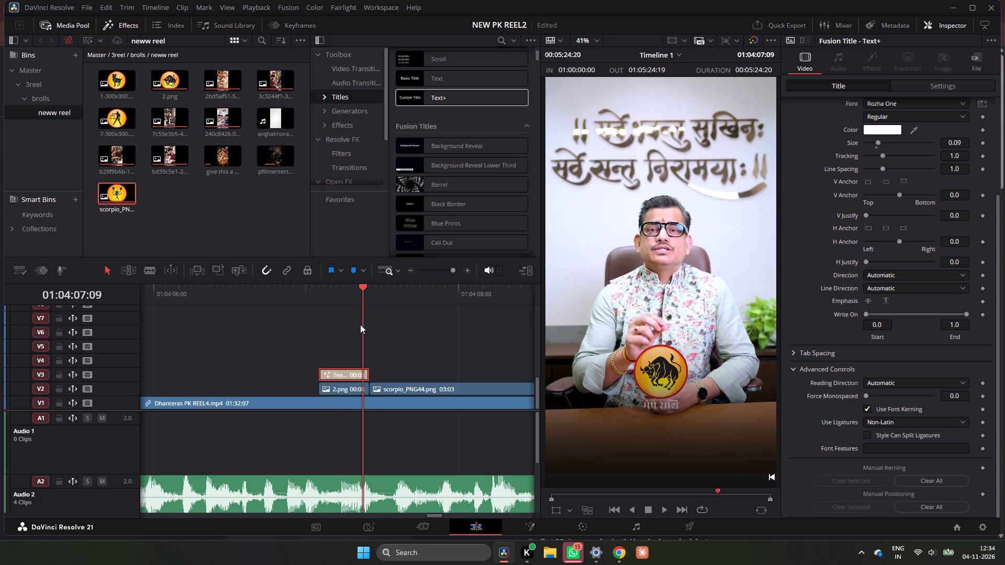
pyautogui.moveTo(360, 324); pyautogui.dragTo(346, 329)
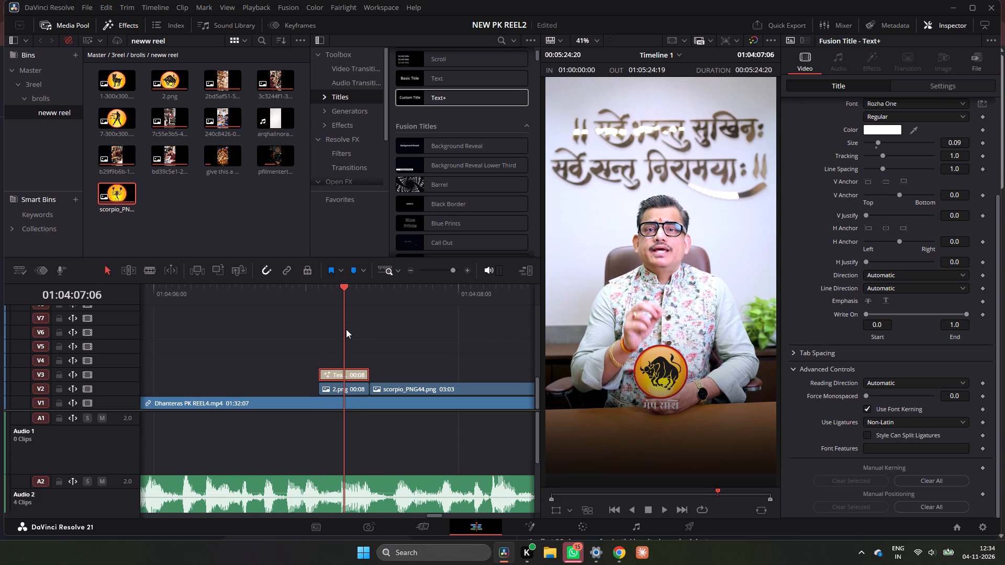
pyautogui.moveTo(346, 329); pyautogui.dragTo(365, 331)
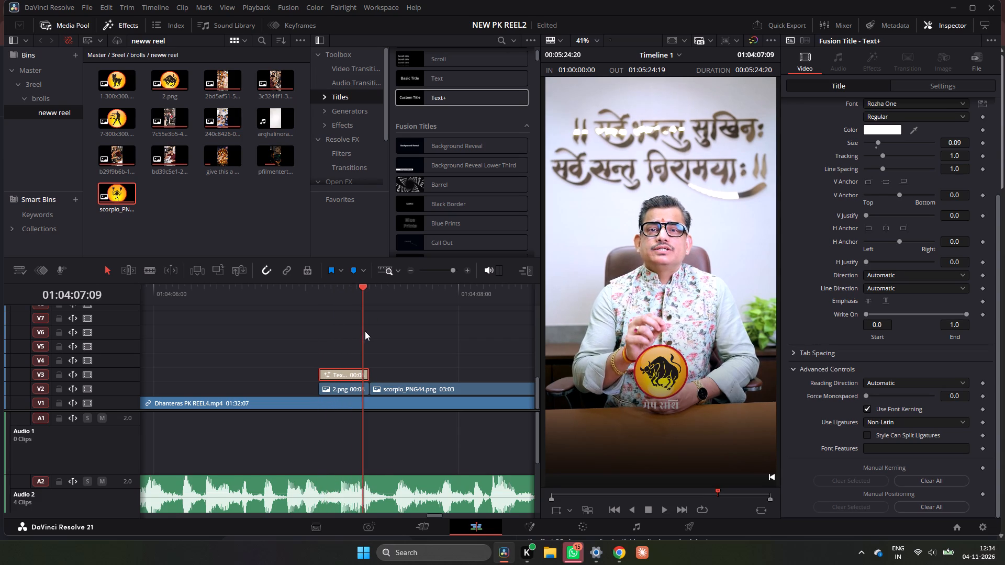
pyautogui.moveTo(365, 331); pyautogui.dragTo(326, 335)
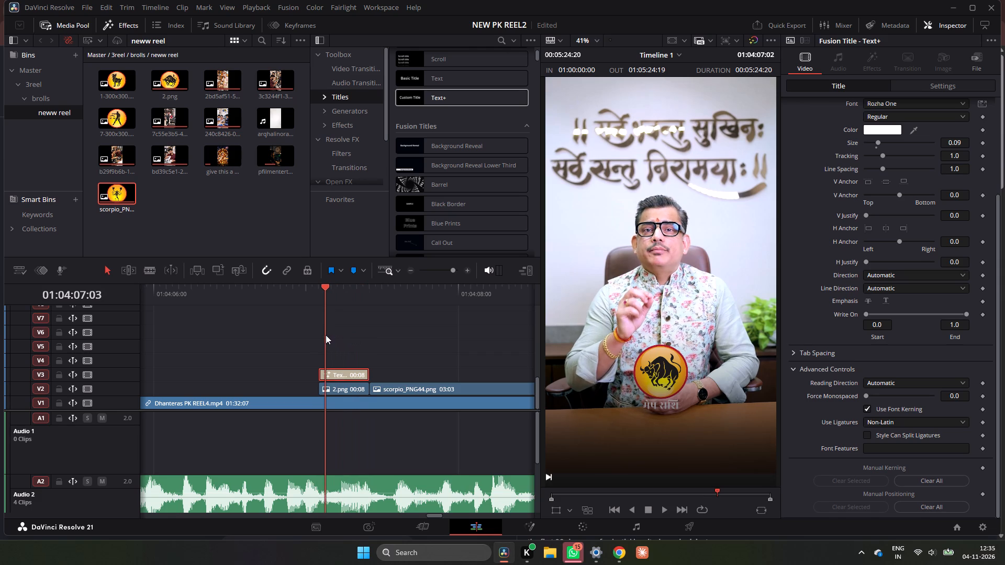
pyautogui.moveTo(326, 335); pyautogui.dragTo(425, 347)
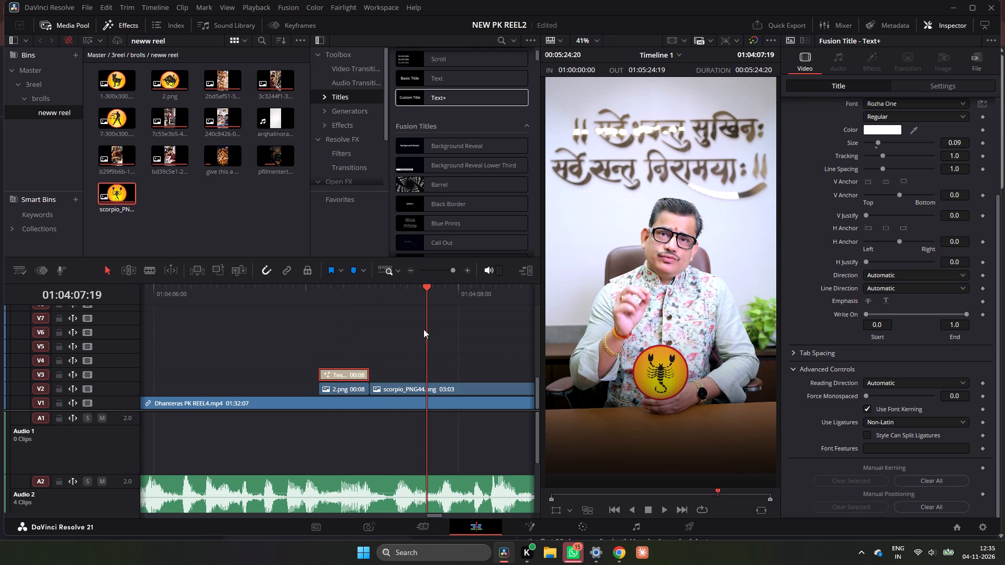
pyautogui.moveTo(421, 290); pyautogui.dragTo(336, 303)
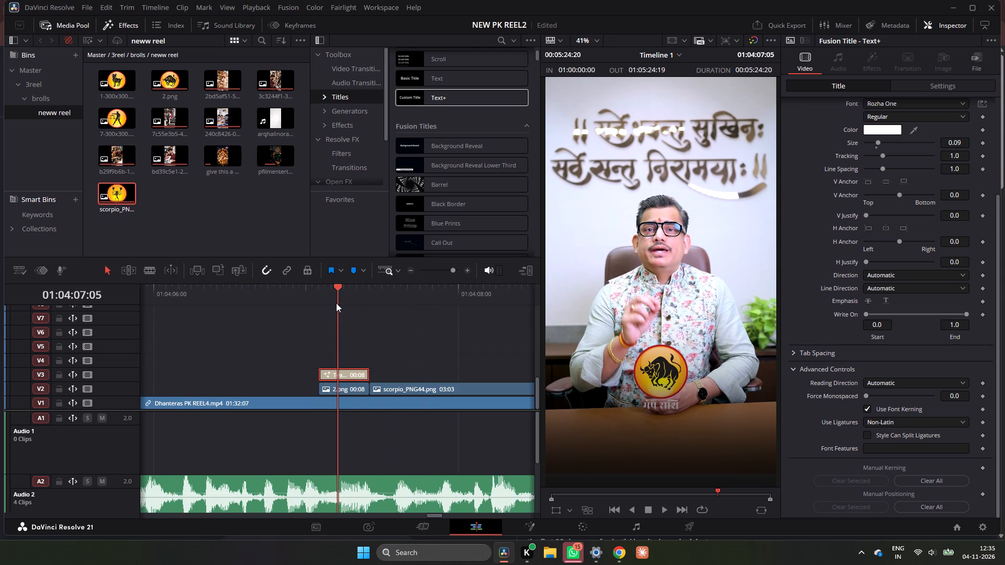
pyautogui.moveTo(336, 303); pyautogui.dragTo(343, 308)
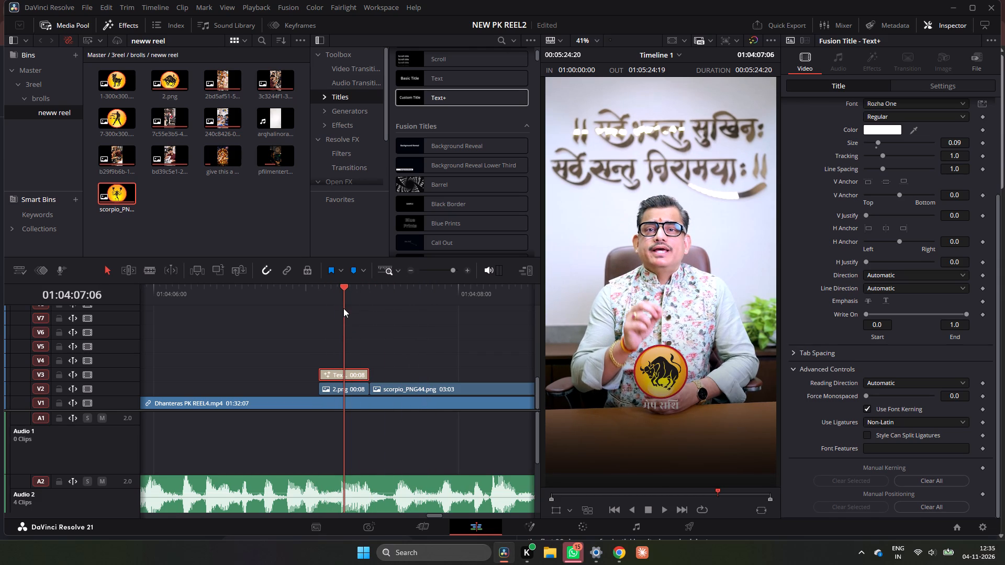
pyautogui.moveTo(343, 308); pyautogui.dragTo(334, 309)
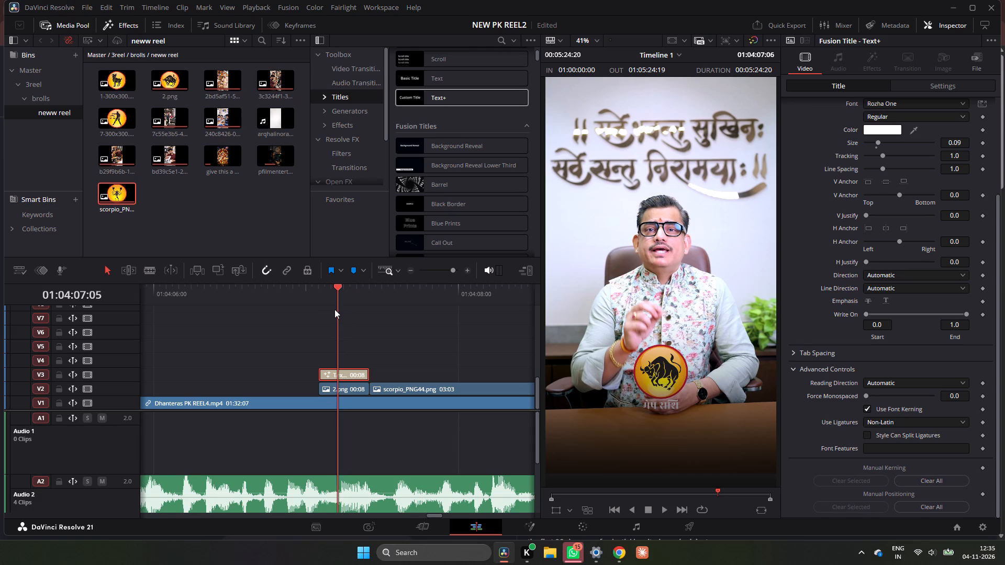
pyautogui.moveTo(334, 309); pyautogui.dragTo(352, 315)
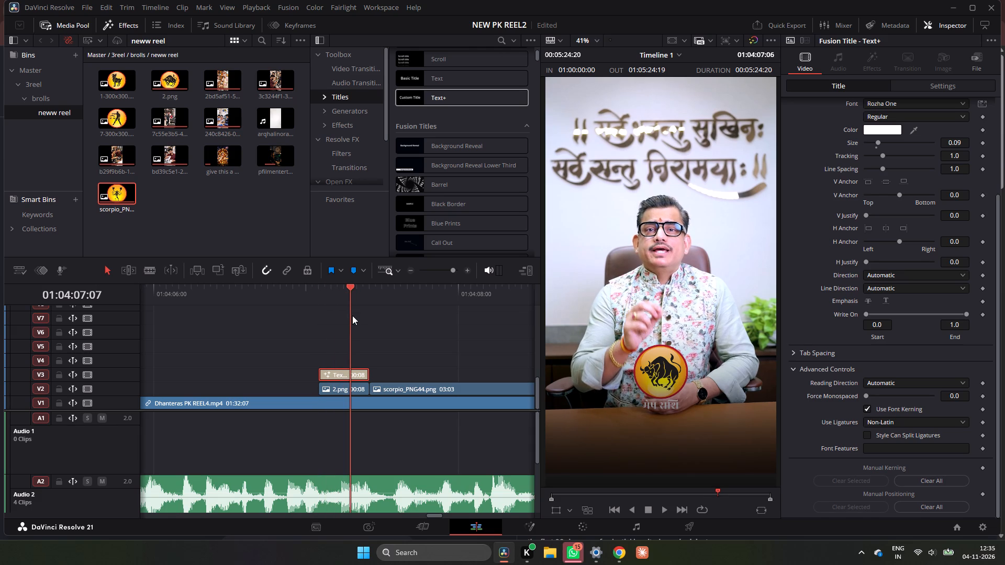
pyautogui.moveTo(352, 315); pyautogui.dragTo(338, 317)
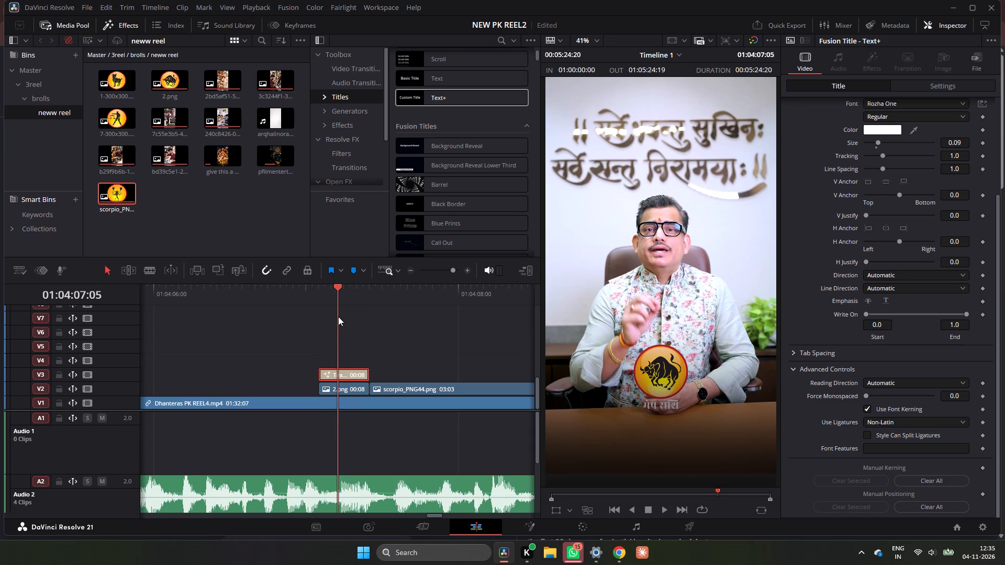
pyautogui.moveTo(338, 317); pyautogui.dragTo(340, 321)
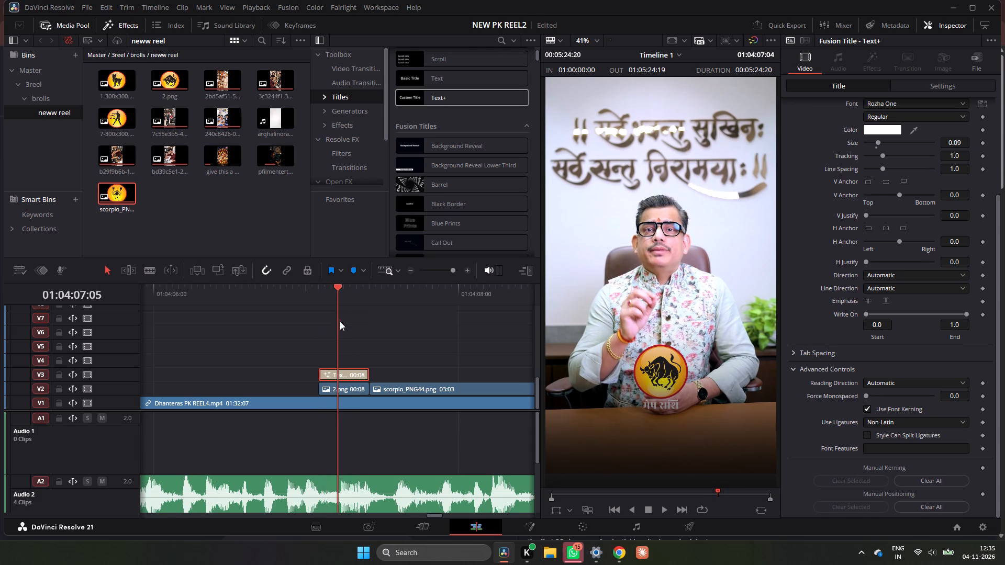
pyautogui.moveTo(340, 321); pyautogui.dragTo(346, 322)
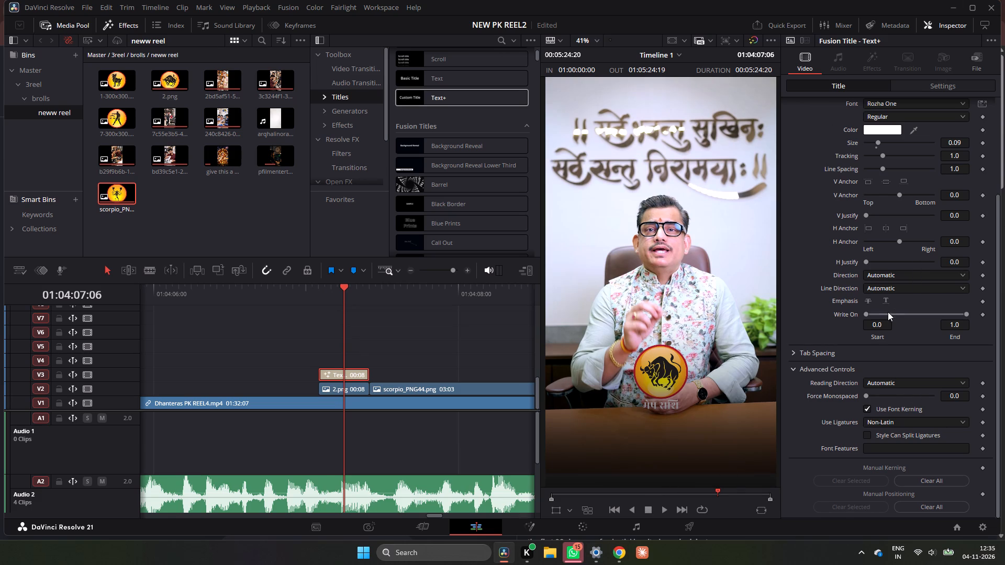
# Examine the मेष राशि title's Advanced Controls, including its kerning and ligature settings.
pyautogui.scroll(-5, 872, 343)
pyautogui.click(793, 369)
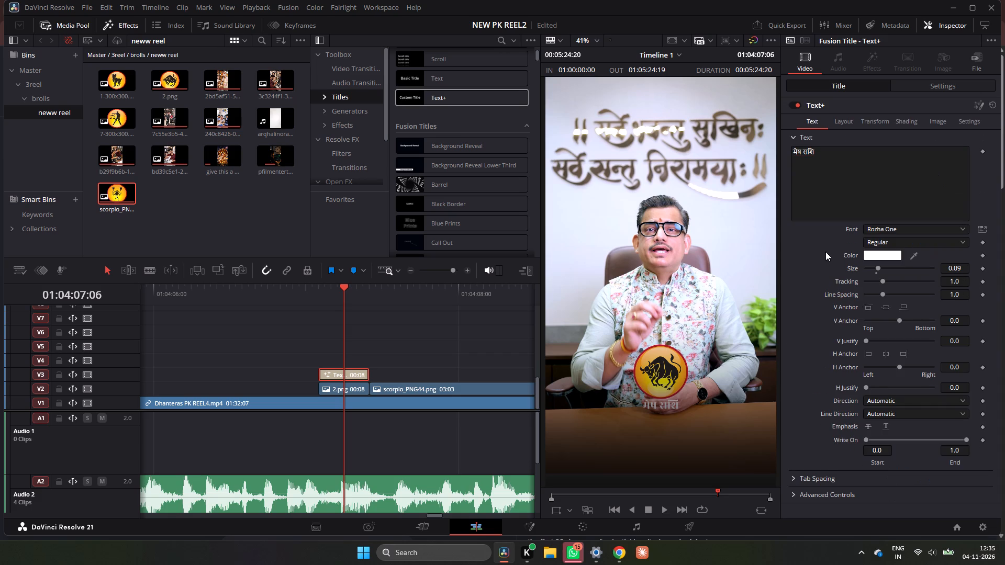
pyautogui.scroll(-7, 820, 355)
pyautogui.click(792, 490)
pyautogui.scroll(-6, 800, 498)
pyautogui.scroll(-5, 825, 401)
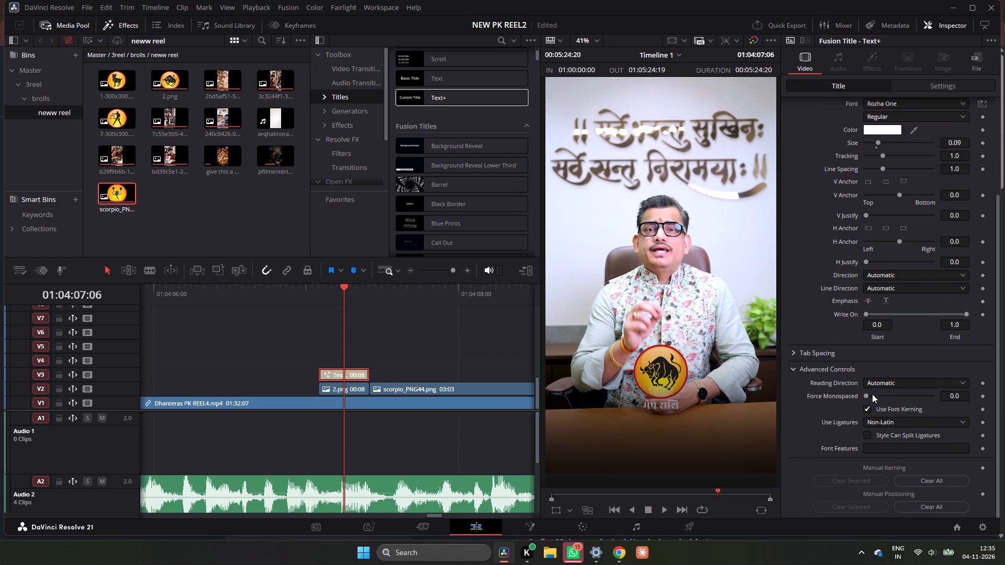
pyautogui.scroll(5, 826, 217)
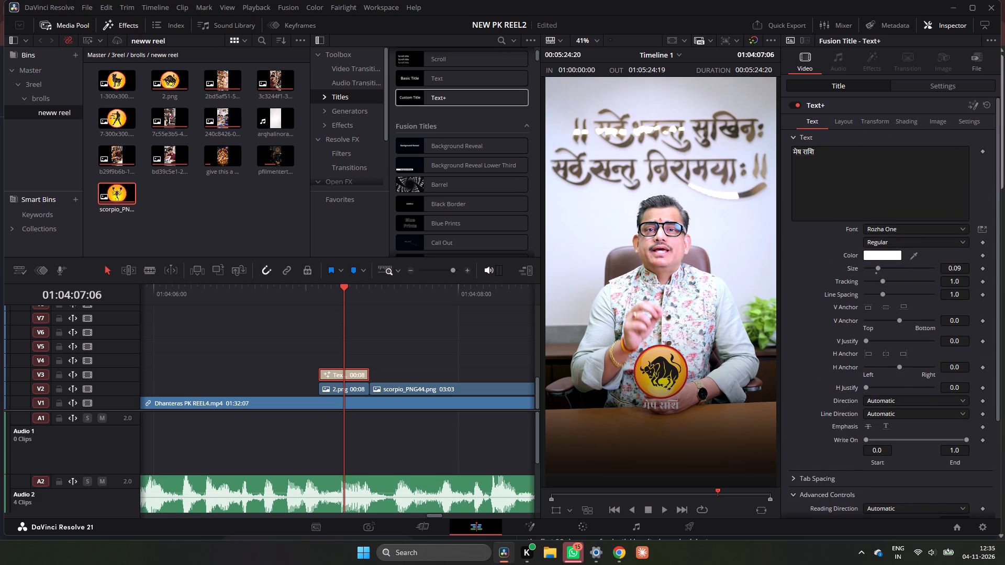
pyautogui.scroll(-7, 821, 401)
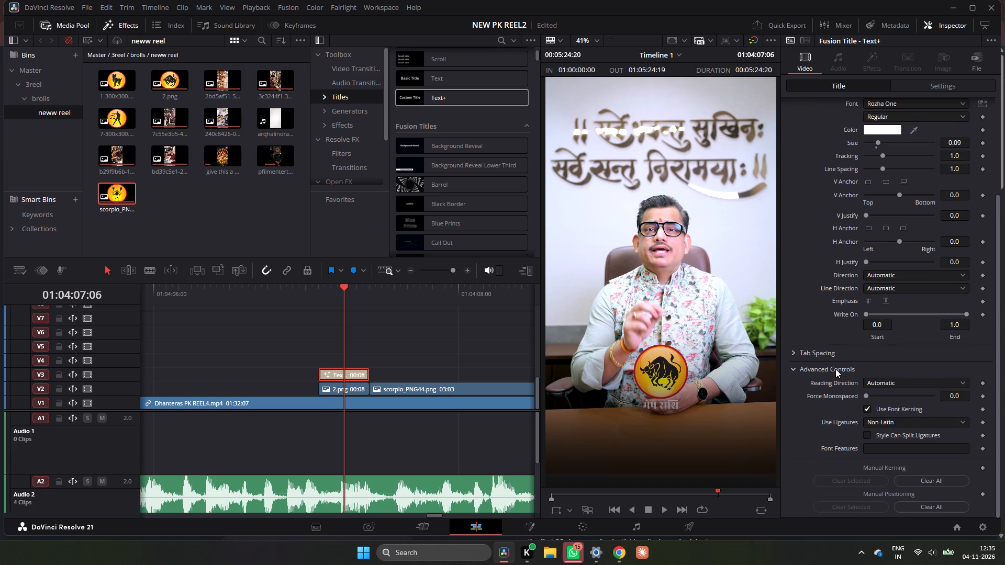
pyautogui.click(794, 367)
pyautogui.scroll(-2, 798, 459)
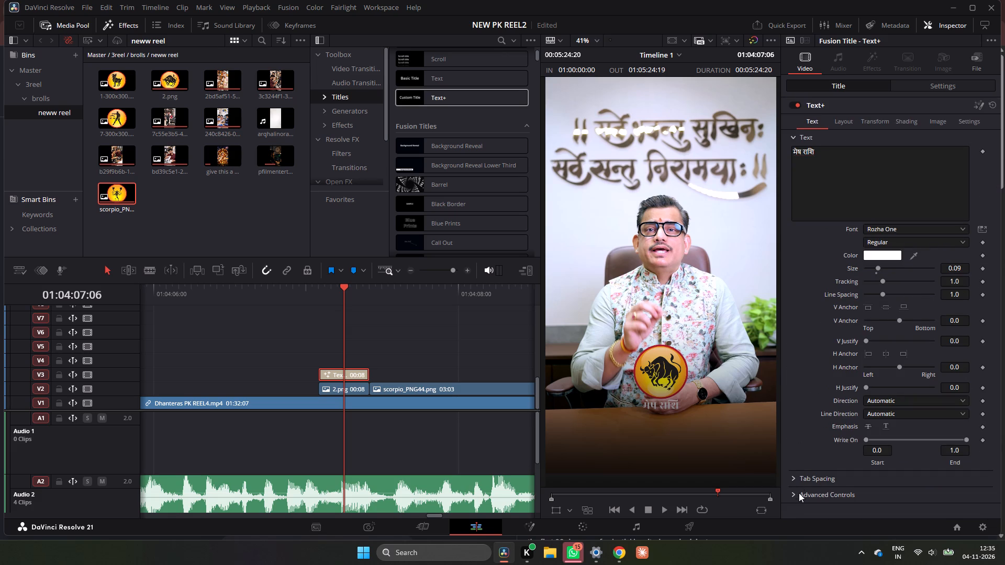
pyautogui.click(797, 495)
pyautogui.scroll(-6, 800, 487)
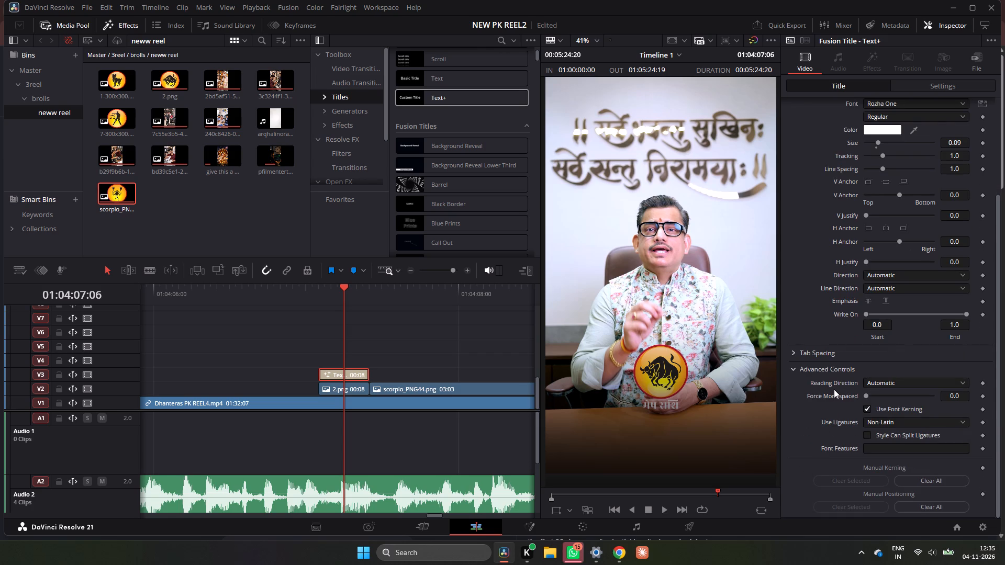
# Scrub and replay the cut from the bull image with its मेष राशि title to the scorpion image around 01:04:07, checking timing against the speech.
pyautogui.moveTo(348, 290); pyautogui.dragTo(344, 300)
pyautogui.moveTo(344, 300); pyautogui.dragTo(346, 303)
pyautogui.moveTo(346, 303); pyautogui.dragTo(382, 313)
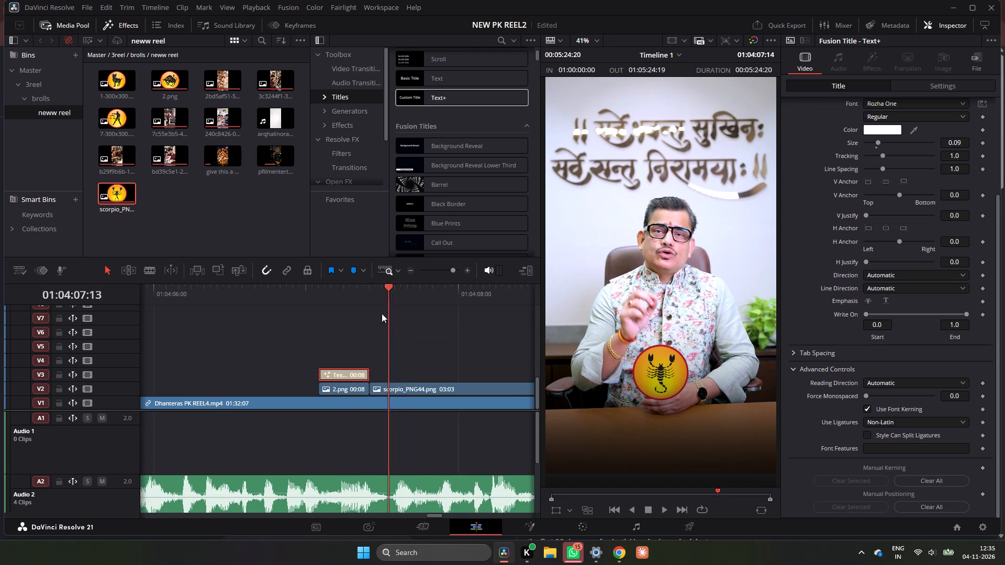
pyautogui.moveTo(382, 313); pyautogui.dragTo(343, 313)
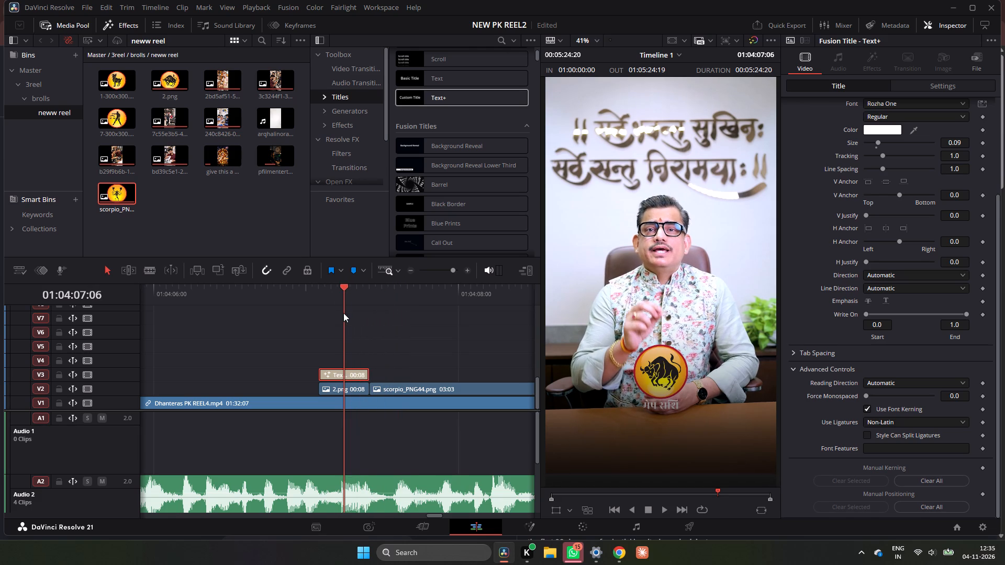
pyautogui.moveTo(343, 313); pyautogui.dragTo(322, 315)
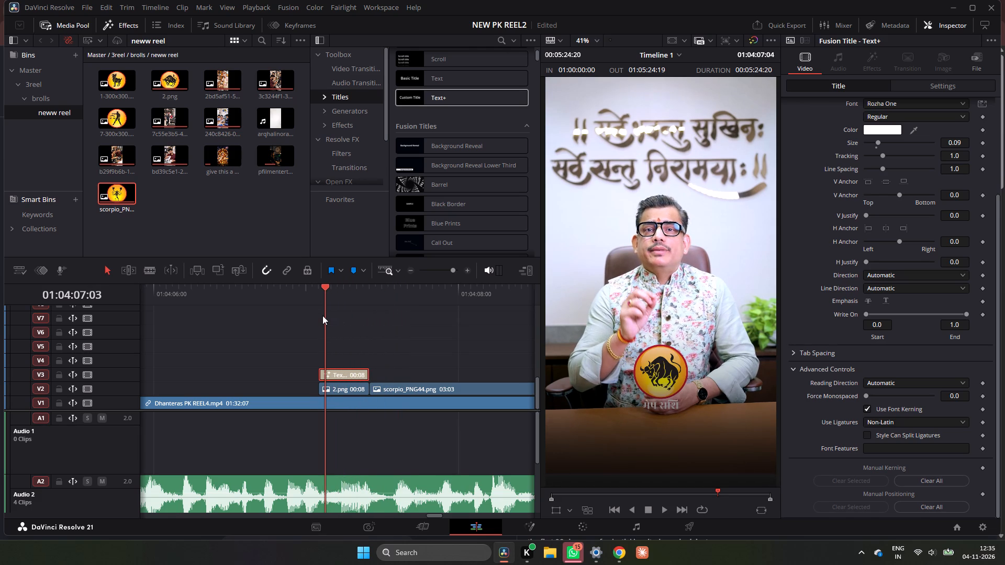
pyautogui.moveTo(322, 315); pyautogui.dragTo(343, 318)
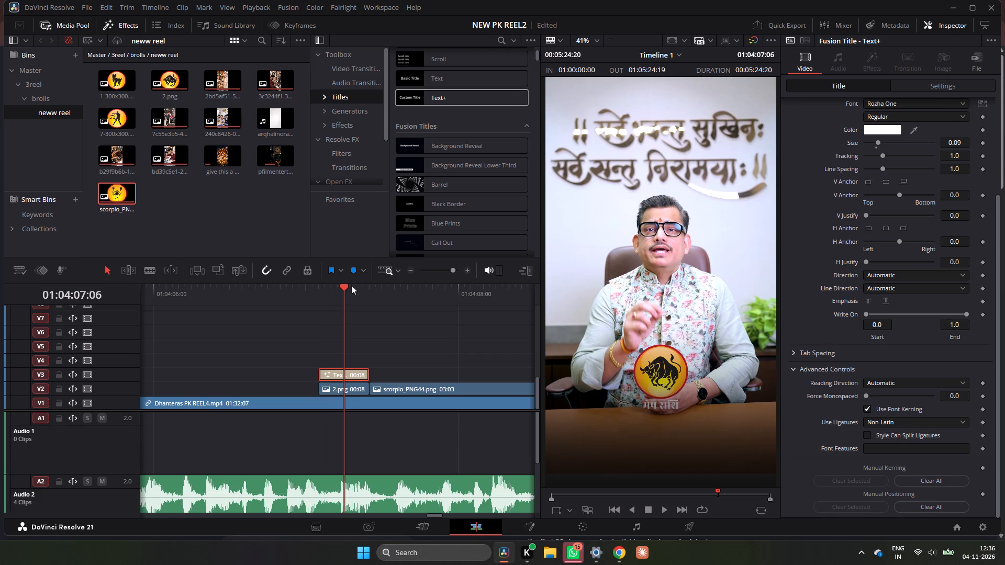
pyautogui.click(333, 290)
pyautogui.press('space')
pyautogui.press('space')
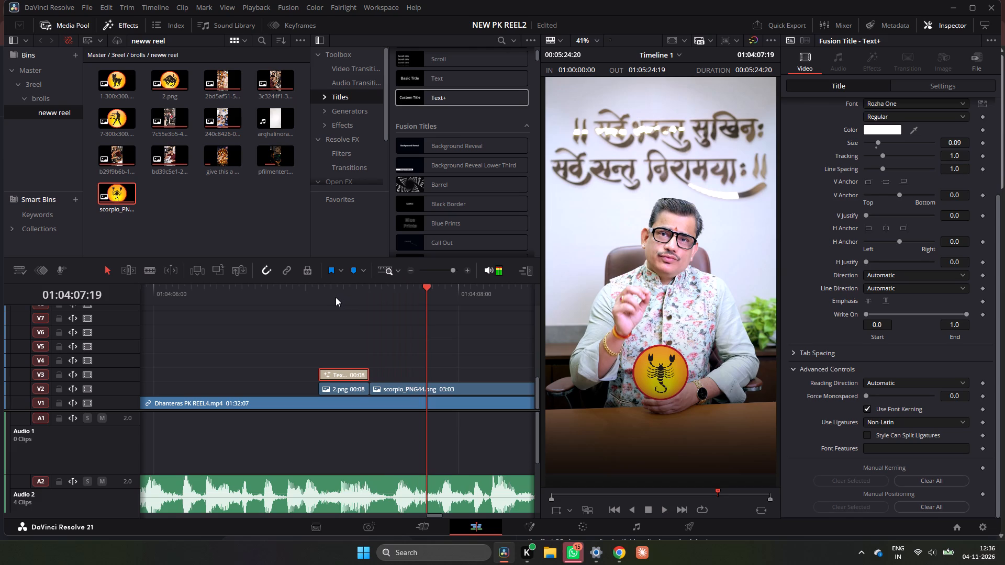
pyautogui.click(333, 297)
pyautogui.press('space')
pyautogui.press('space')
pyautogui.click(328, 297)
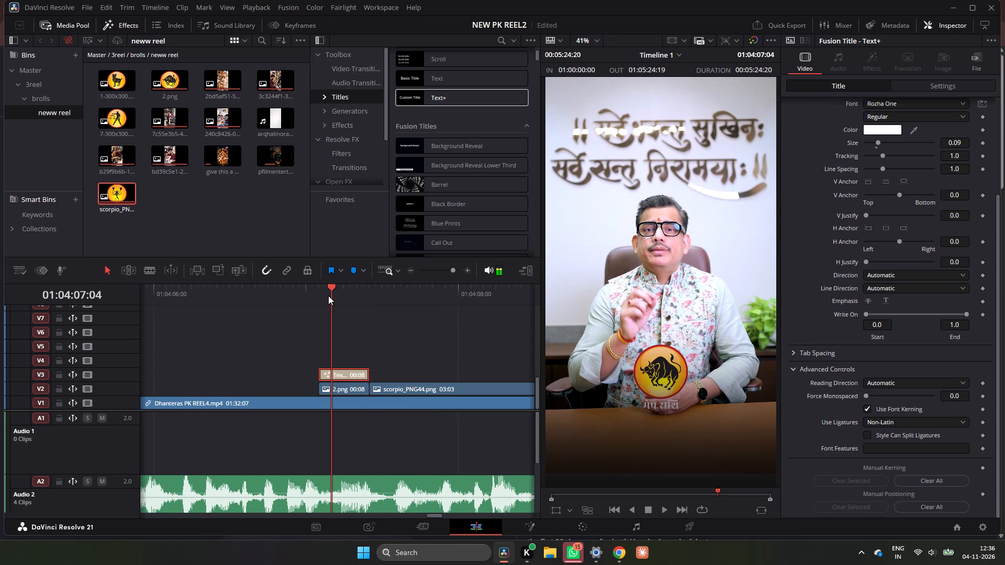
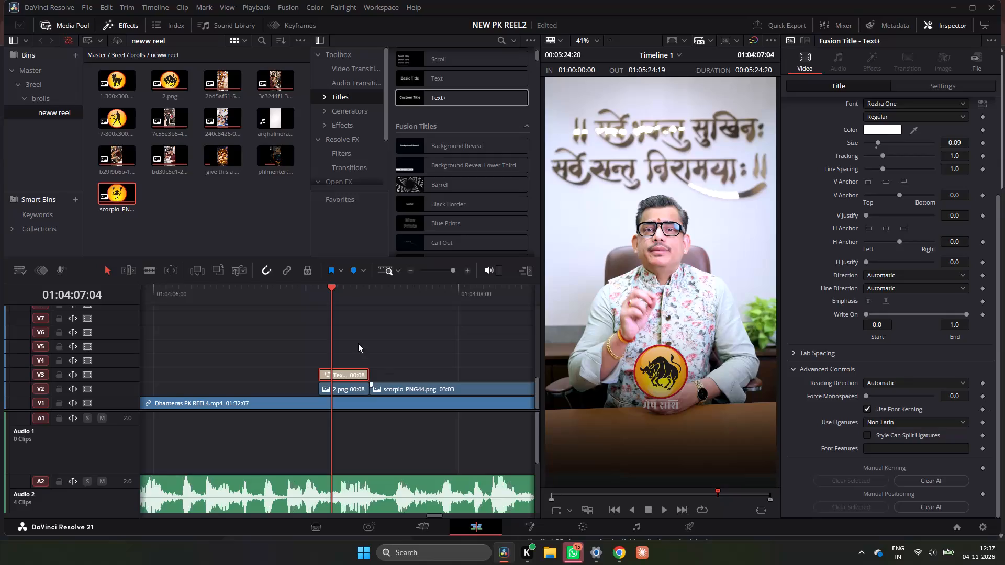
# Scrub and replay the bull image and मेष राशि title into the scorpion image from 01:04:07:02, checking them against the speech.
pyautogui.click(314, 292)
pyautogui.click(318, 293)
pyautogui.click(334, 300)
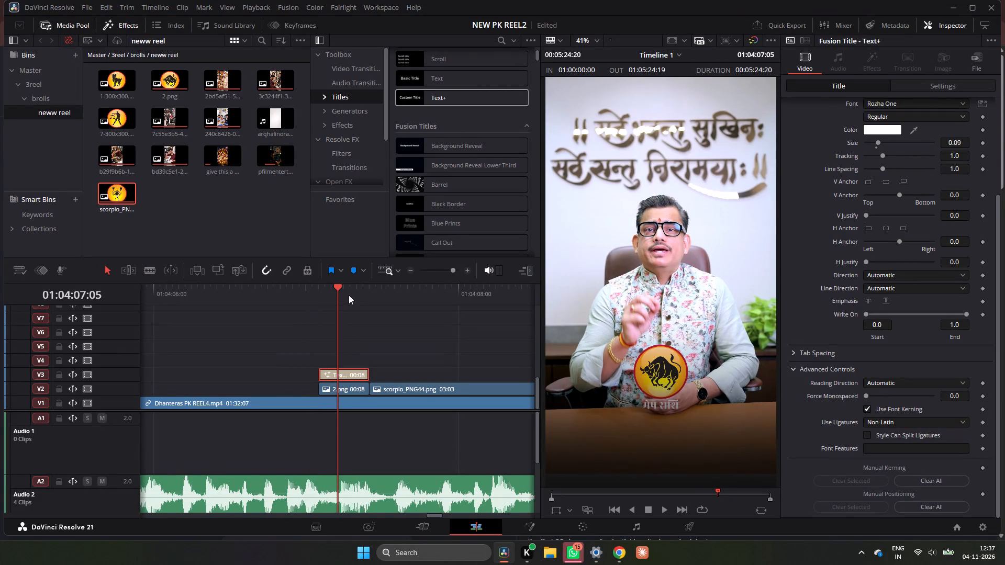
pyautogui.moveTo(342, 288); pyautogui.dragTo(347, 288)
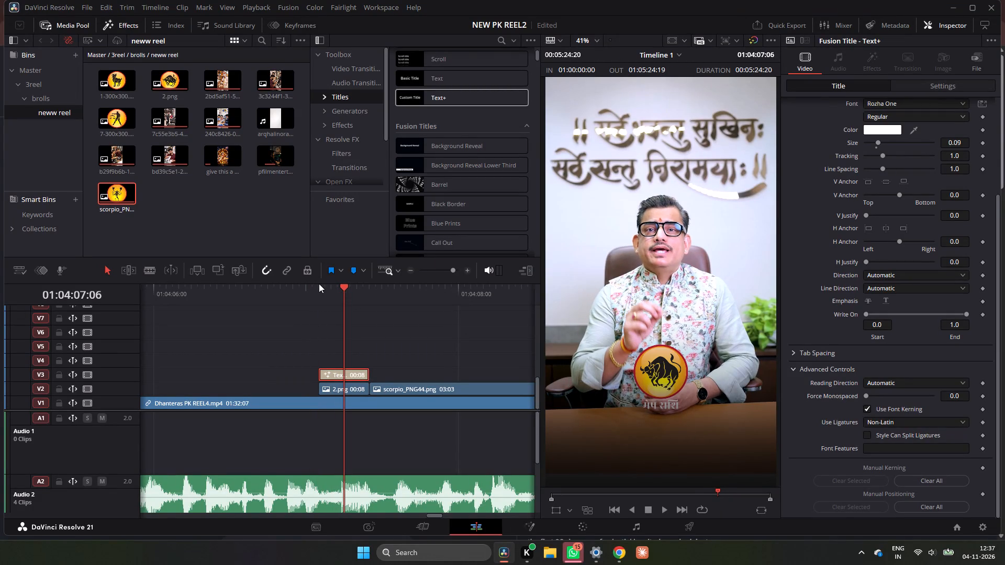
pyautogui.click(319, 284)
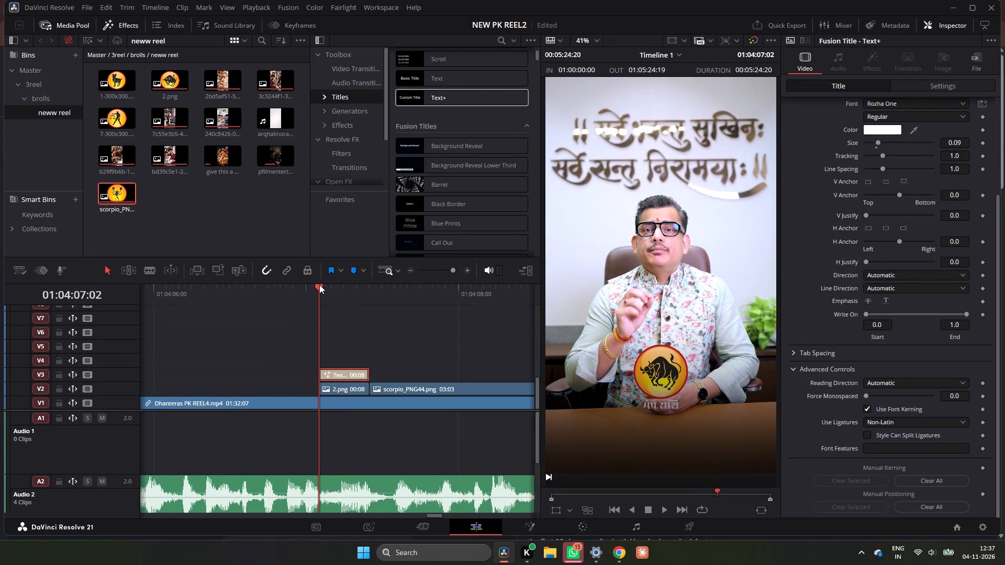
pyautogui.press('space')
pyautogui.press('space')
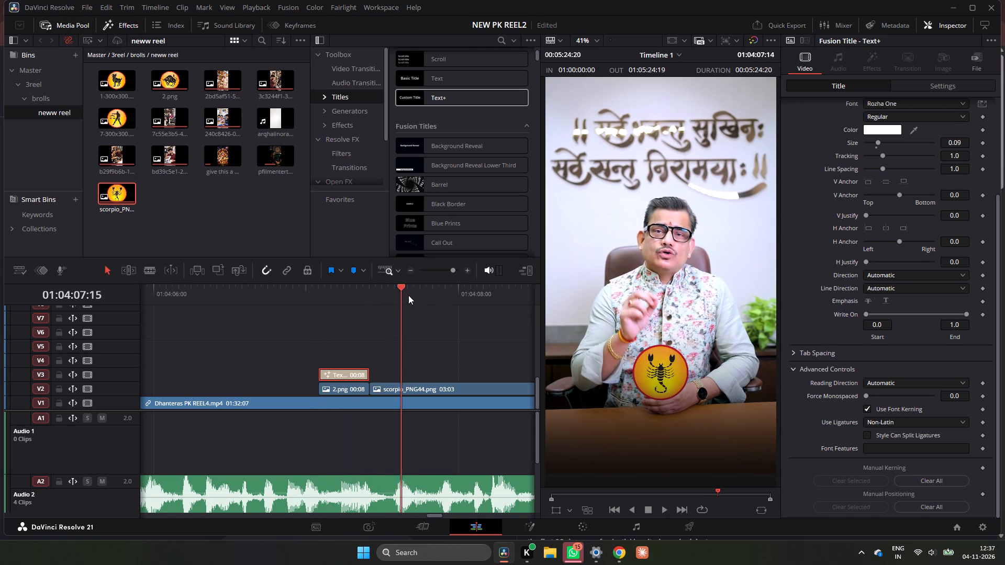
pyautogui.click(409, 269)
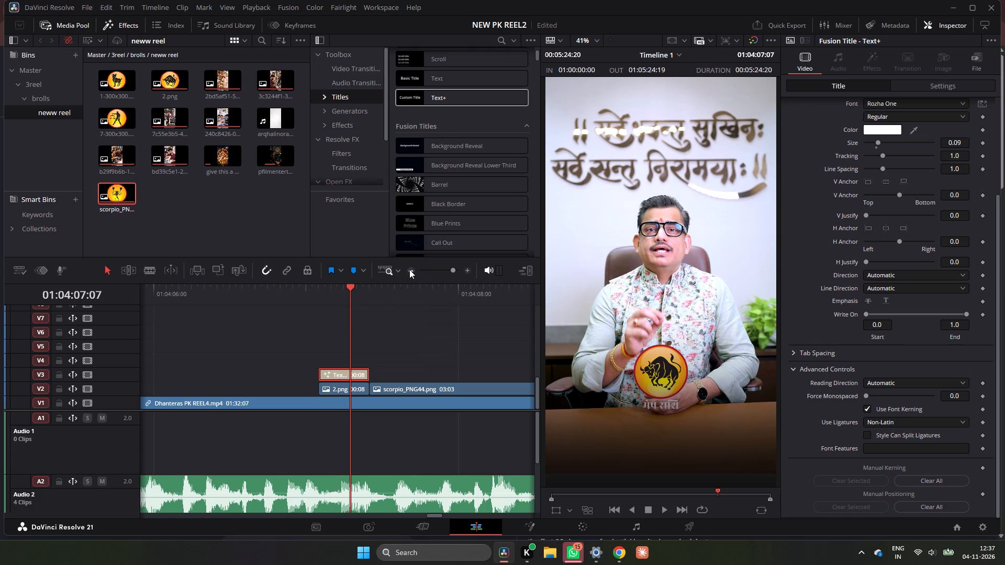
pyautogui.moveTo(340, 289); pyautogui.dragTo(328, 296)
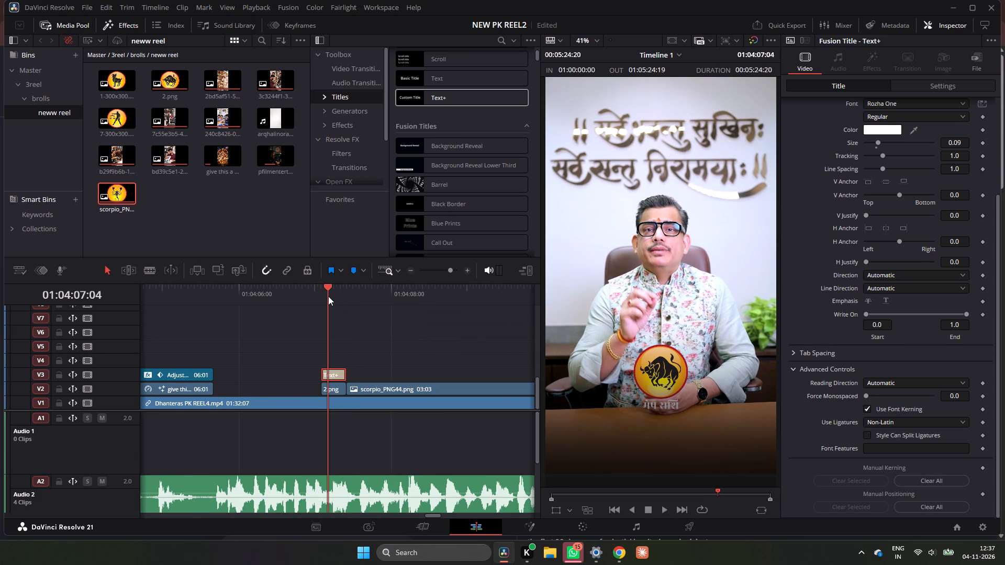
pyautogui.moveTo(328, 296); pyautogui.dragTo(333, 297)
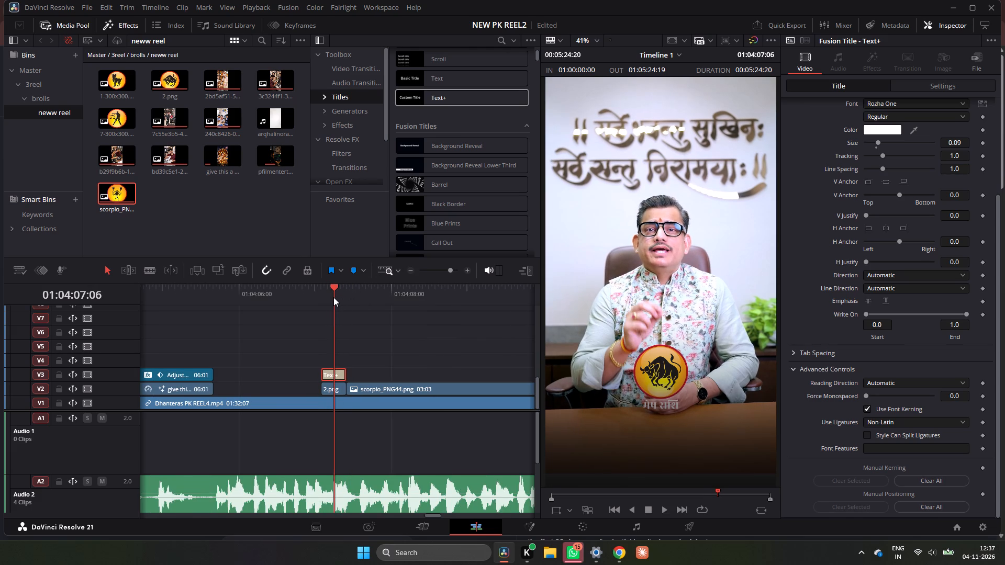
pyautogui.click(319, 287)
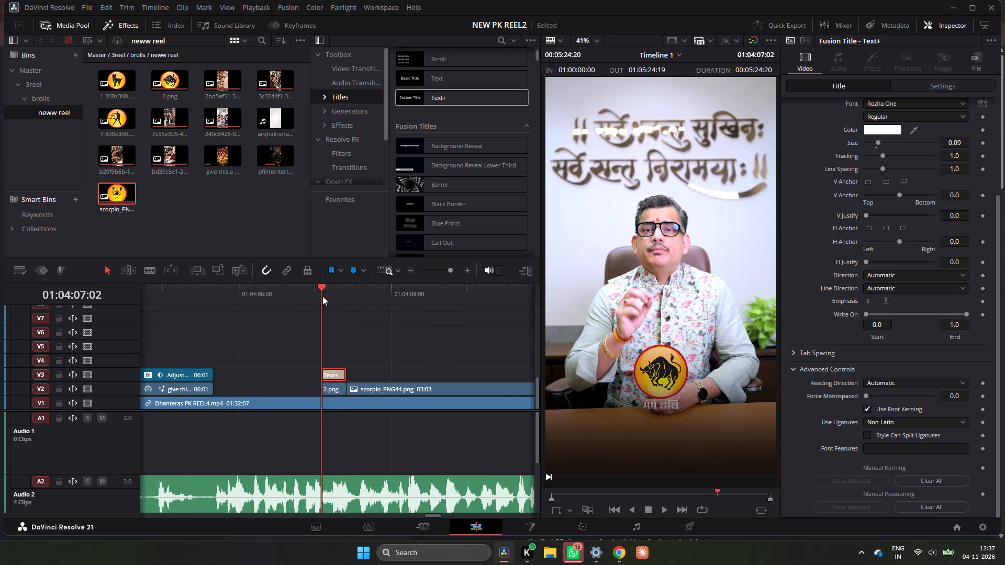
pyautogui.press('space')
pyautogui.press('space')
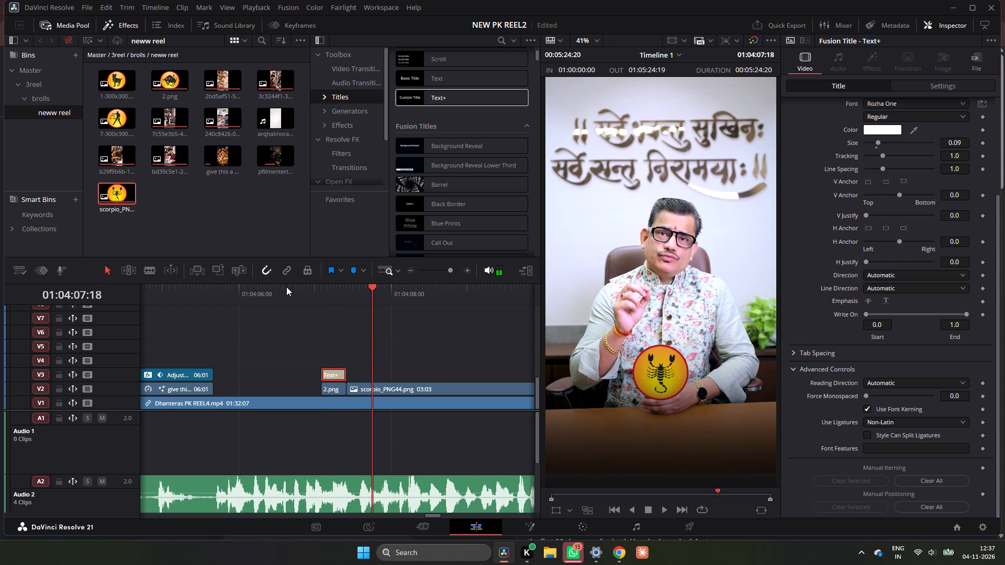
# Step frame by frame through the bull image and its title, and replay the cut to the scorpion image to check timing.
pyautogui.moveTo(286, 290); pyautogui.dragTo(319, 332)
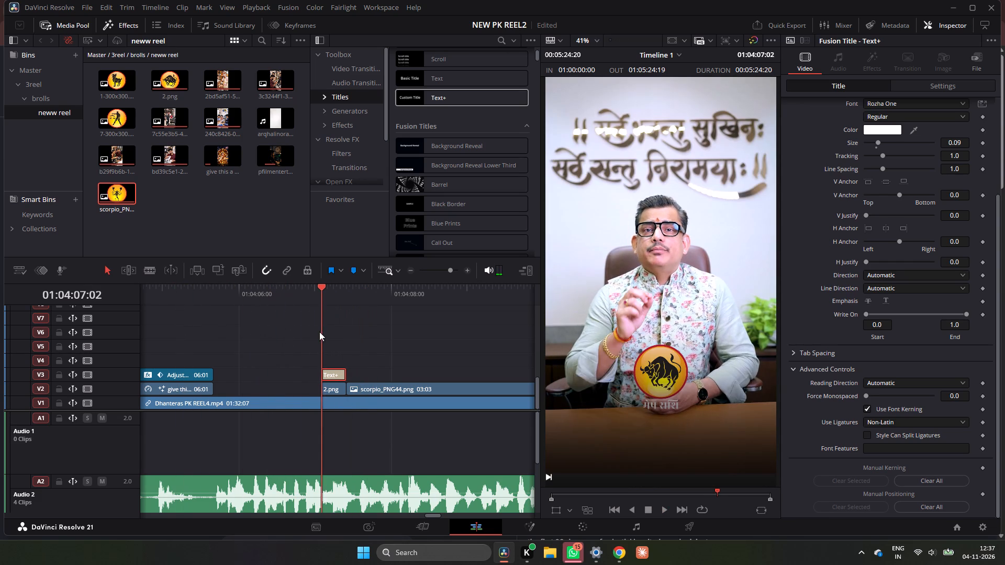
pyautogui.moveTo(319, 332); pyautogui.dragTo(330, 340)
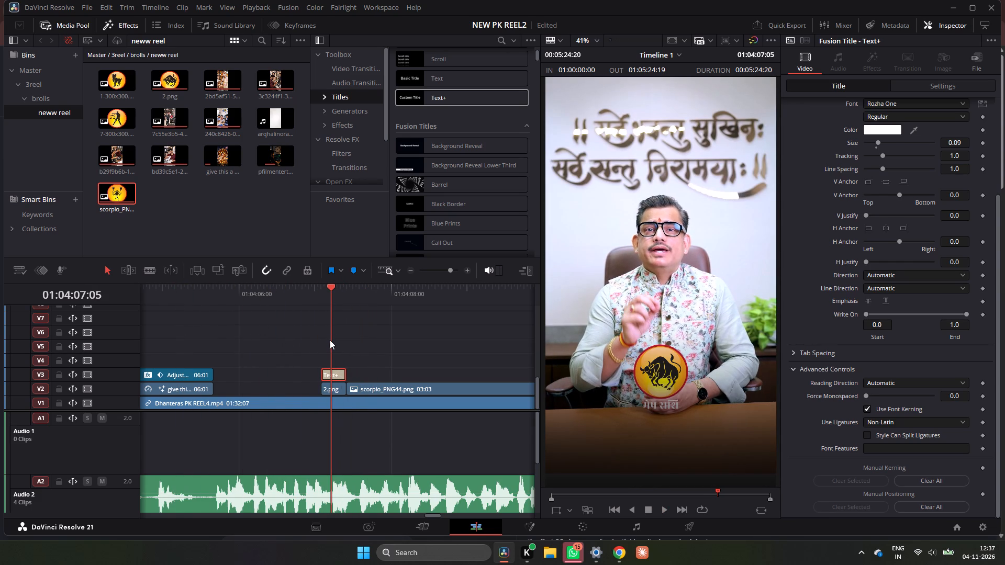
pyautogui.moveTo(330, 340); pyautogui.dragTo(333, 339)
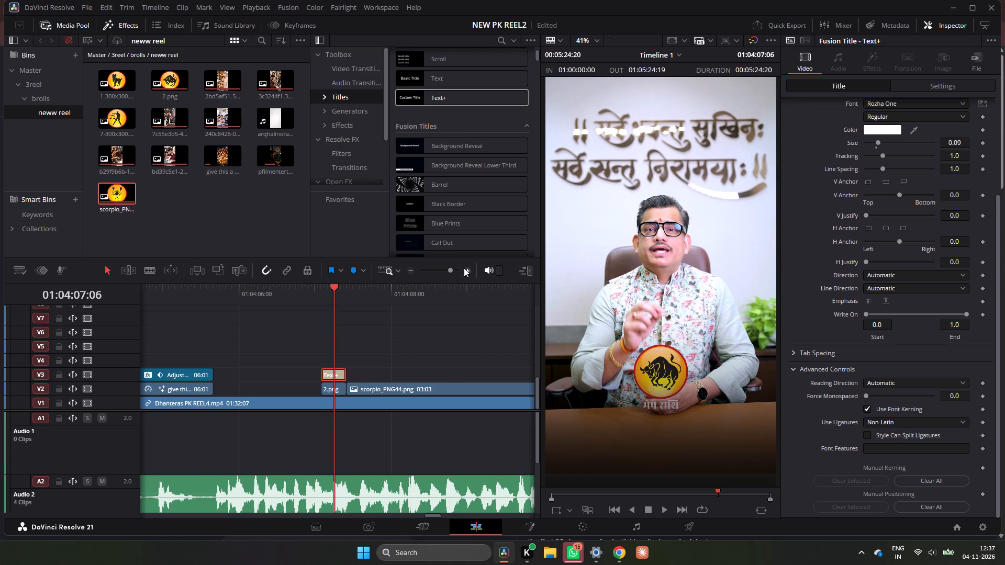
pyautogui.click(464, 268)
pyautogui.moveTo(336, 289); pyautogui.dragTo(337, 296)
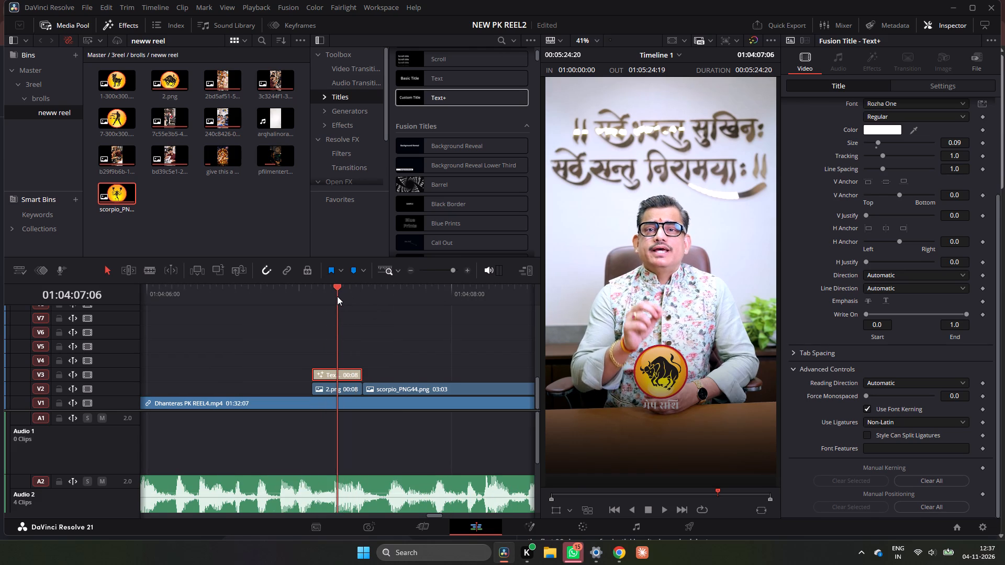
pyautogui.moveTo(337, 296); pyautogui.dragTo(337, 302)
pyautogui.moveTo(337, 302); pyautogui.dragTo(355, 304)
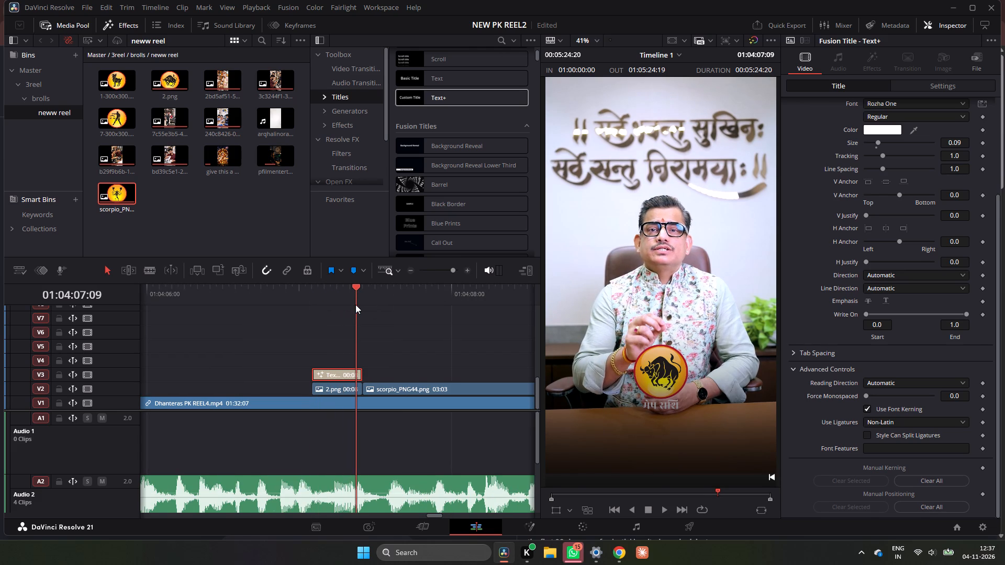
pyautogui.moveTo(355, 304); pyautogui.dragTo(364, 301)
pyautogui.moveTo(366, 288); pyautogui.dragTo(338, 301)
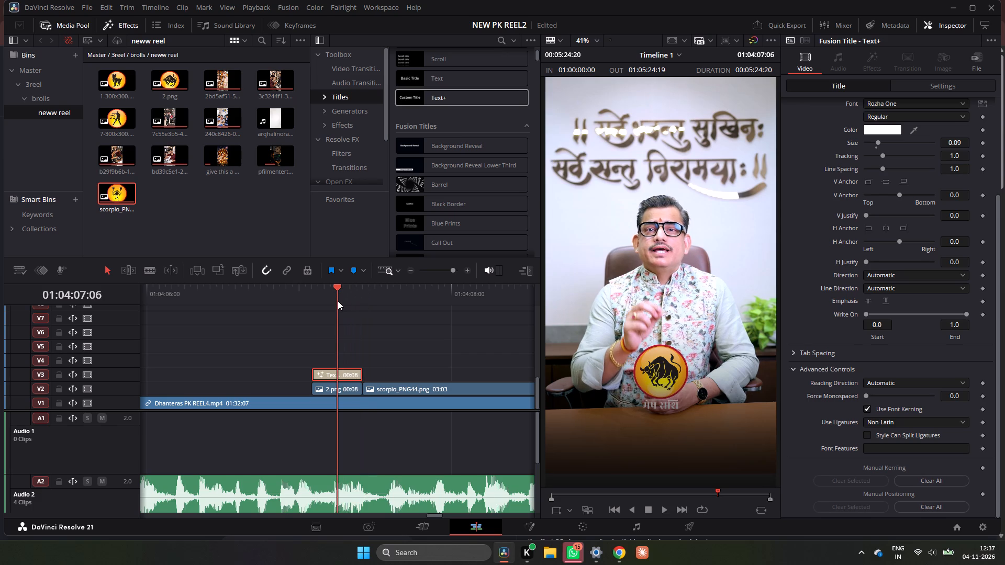
pyautogui.moveTo(338, 301); pyautogui.dragTo(342, 303)
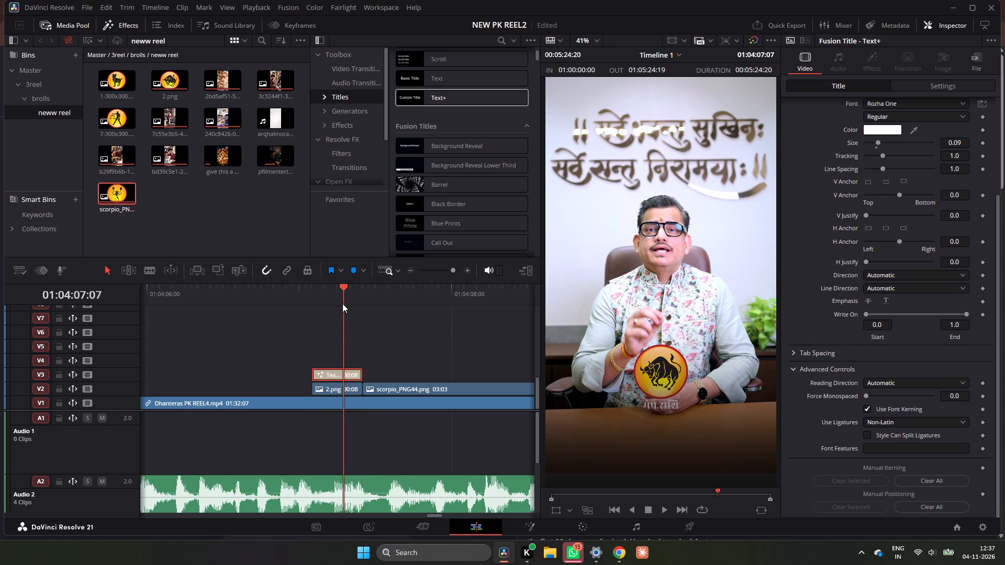
pyautogui.moveTo(342, 303); pyautogui.dragTo(335, 304)
pyautogui.moveTo(338, 286); pyautogui.dragTo(337, 295)
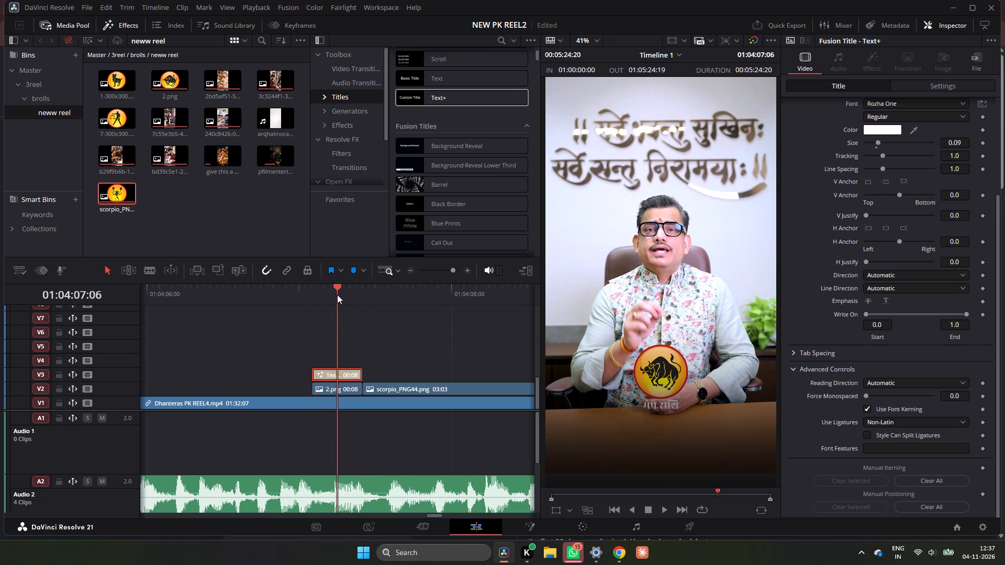
pyautogui.moveTo(337, 295); pyautogui.dragTo(336, 297)
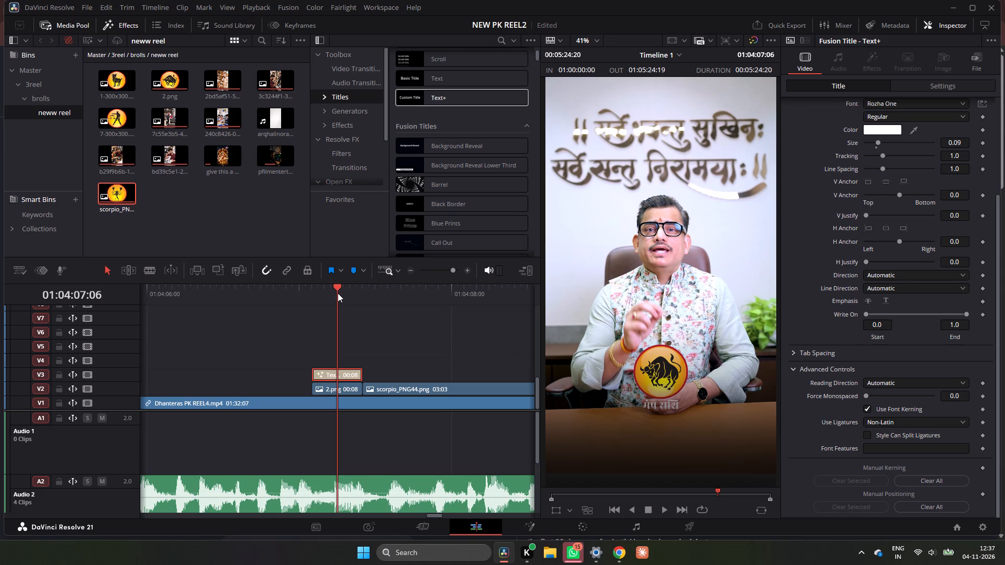
pyautogui.moveTo(337, 288); pyautogui.dragTo(334, 293)
pyautogui.click(339, 289)
pyautogui.moveTo(337, 290); pyautogui.dragTo(344, 290)
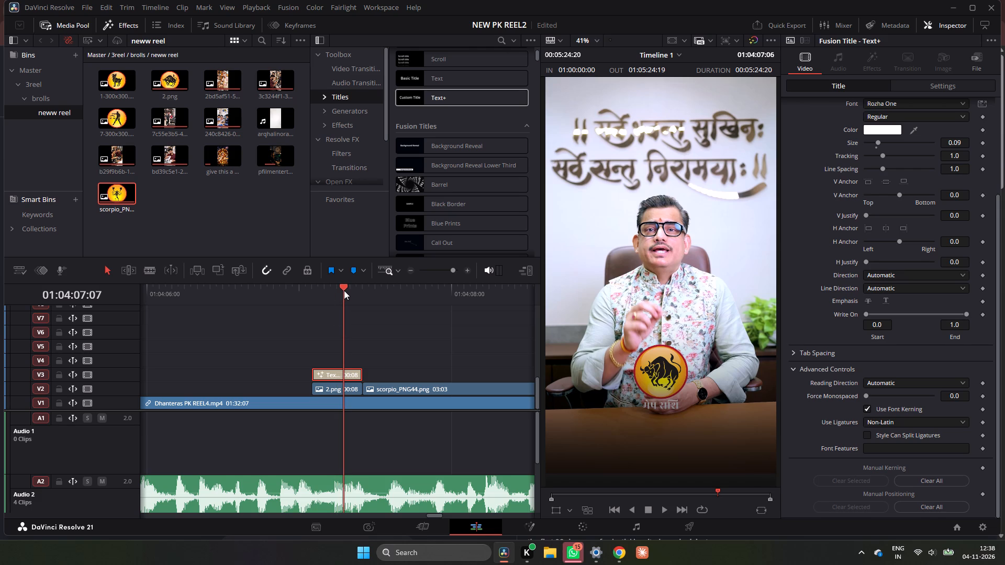
pyautogui.moveTo(344, 290); pyautogui.dragTo(315, 297)
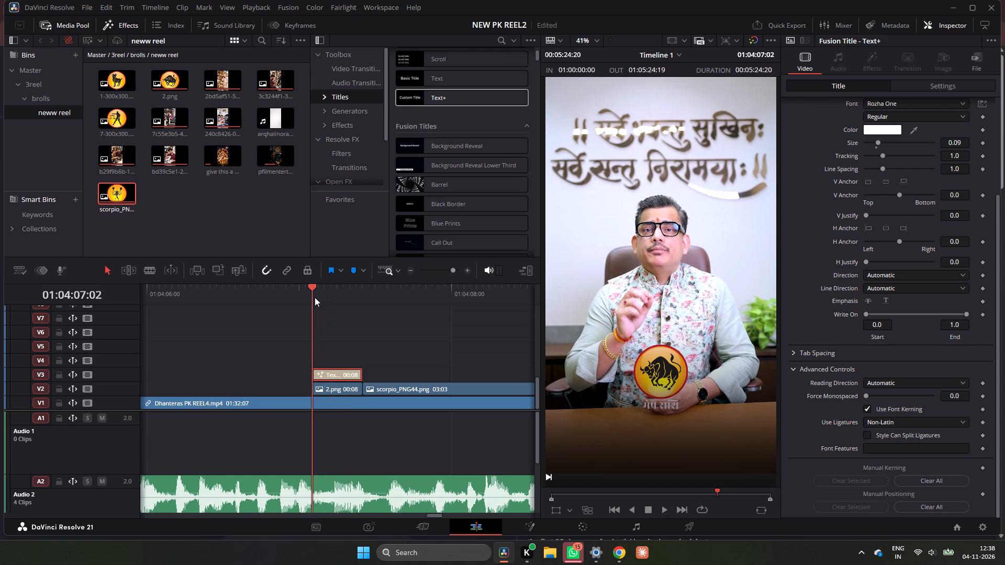
pyautogui.moveTo(315, 297); pyautogui.dragTo(347, 297)
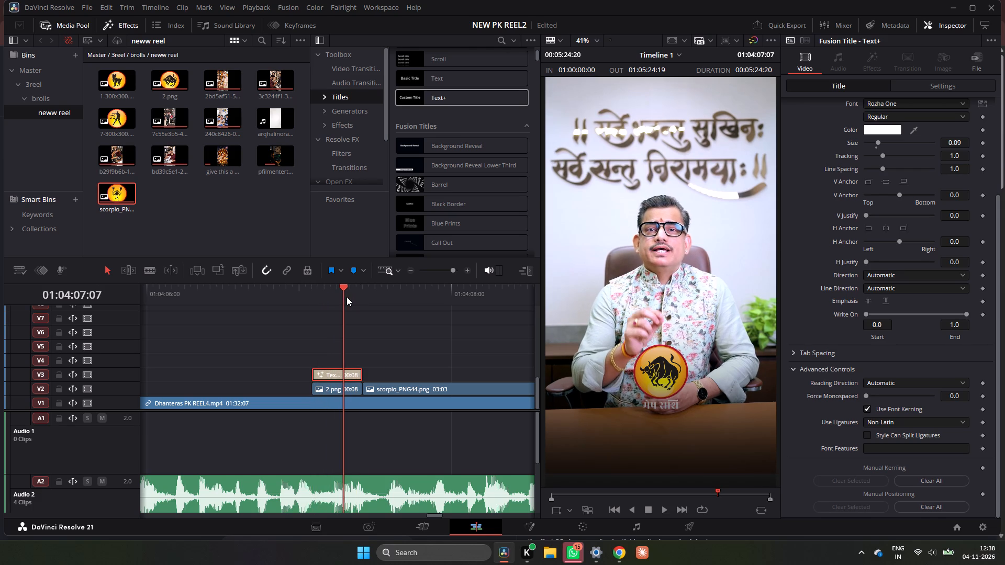
pyautogui.moveTo(347, 297); pyautogui.dragTo(331, 300)
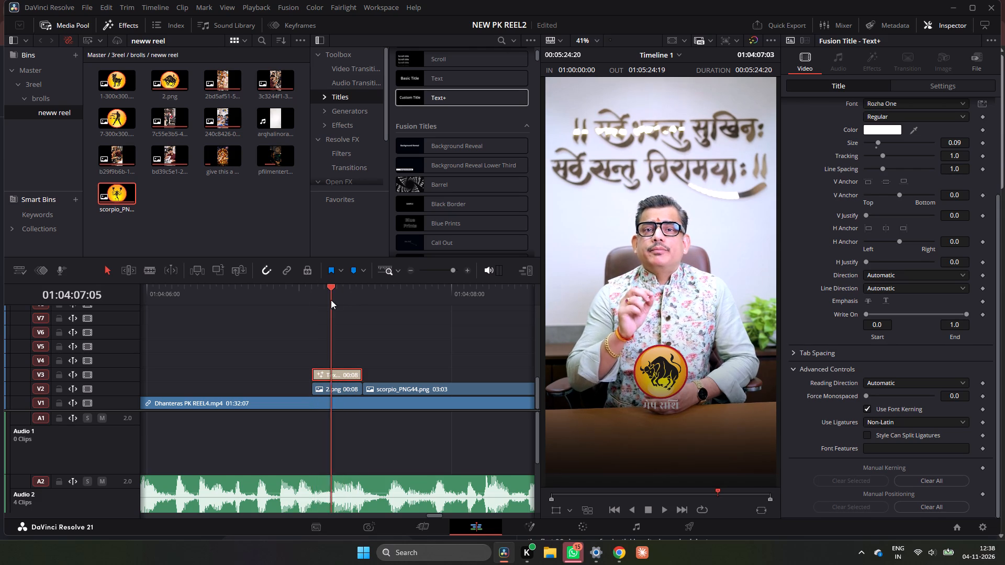
pyautogui.moveTo(331, 300); pyautogui.dragTo(324, 302)
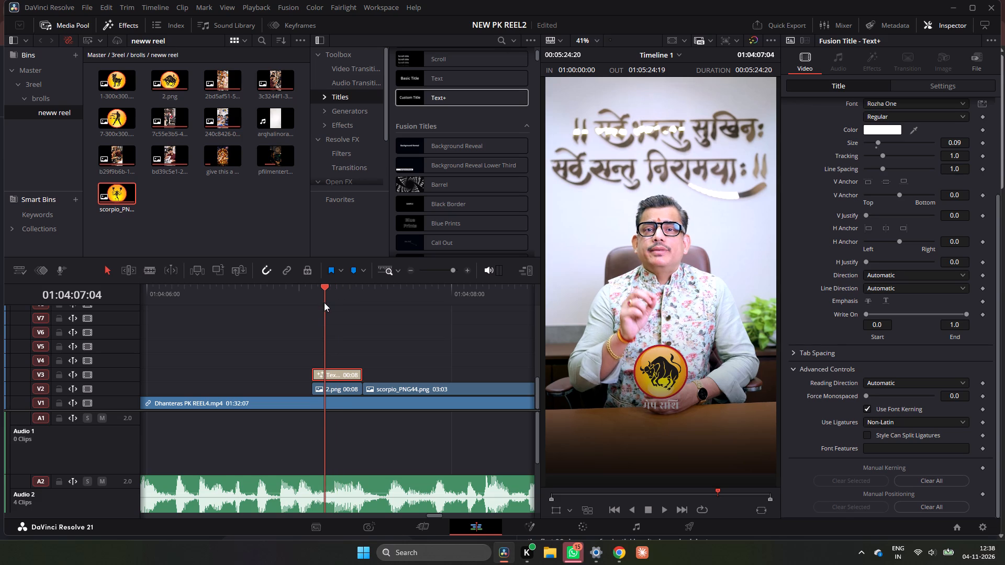
pyautogui.moveTo(324, 302); pyautogui.dragTo(311, 303)
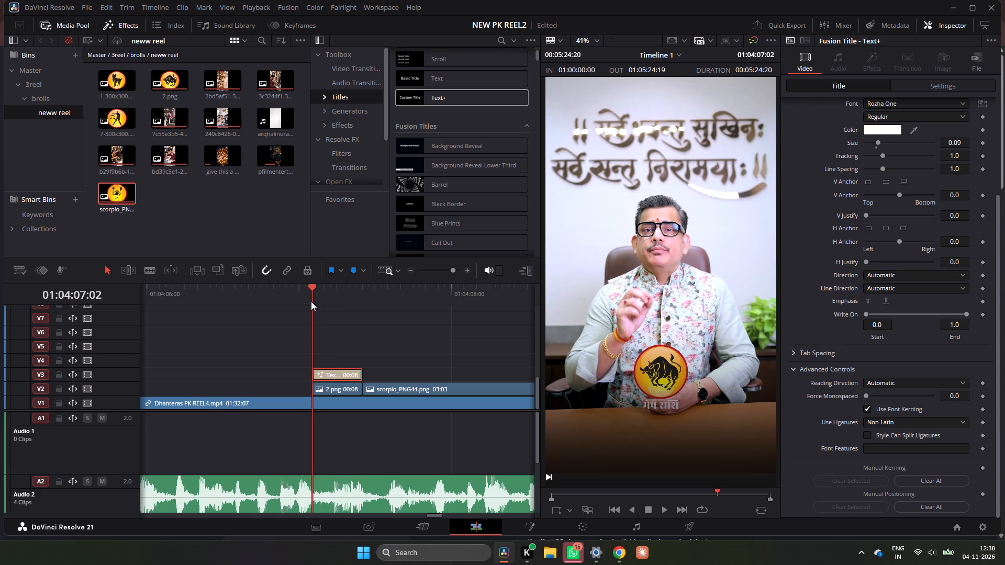
pyautogui.press('space')
pyautogui.press('space')
pyautogui.press('space')
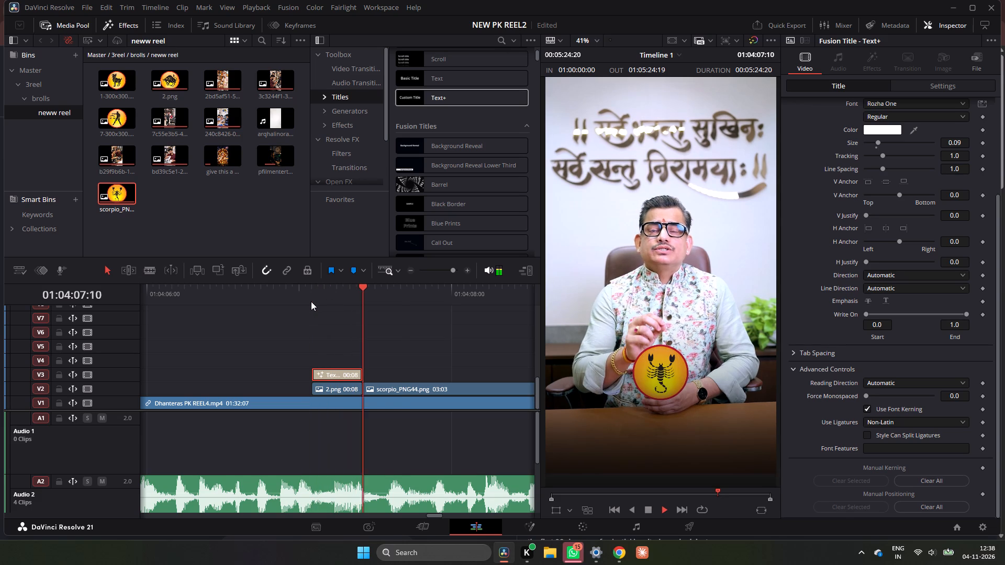
pyautogui.press('space')
pyautogui.scroll(1, 311, 301)
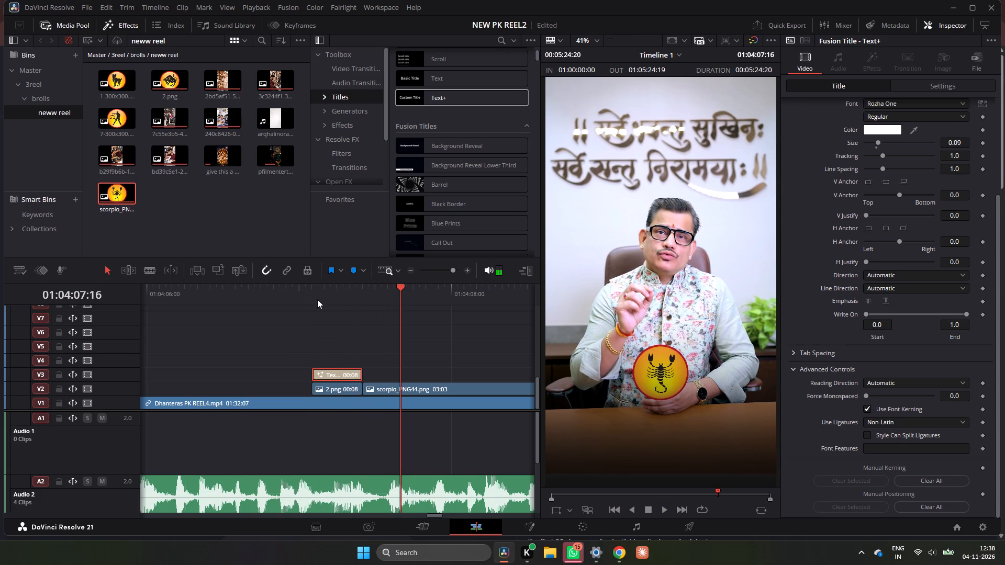
pyautogui.click(316, 294)
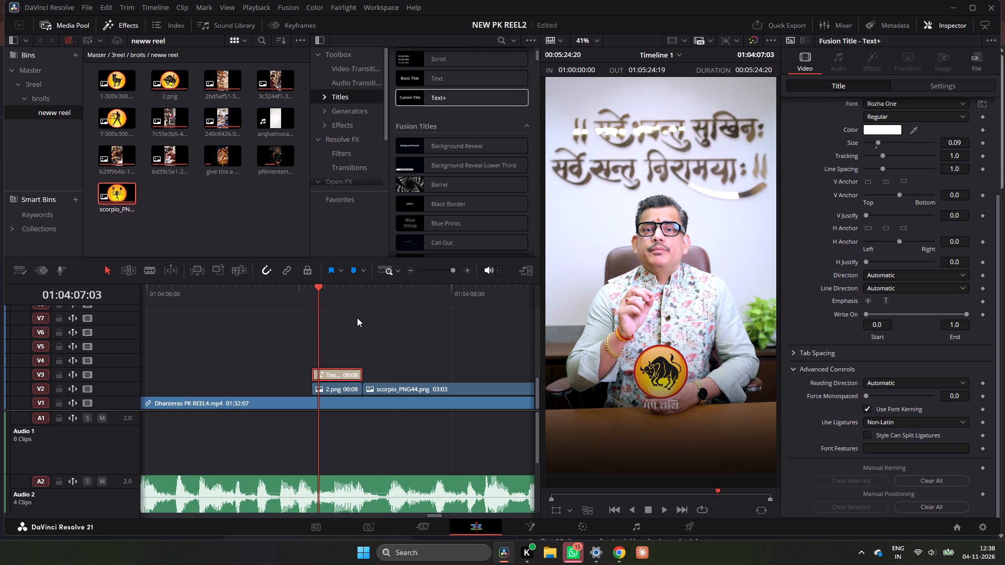
# Disable Compound Clip 1 on track V17.
pyautogui.click(412, 267)
pyautogui.scroll(5, 386, 334)
pyautogui.scroll(-4, 386, 334)
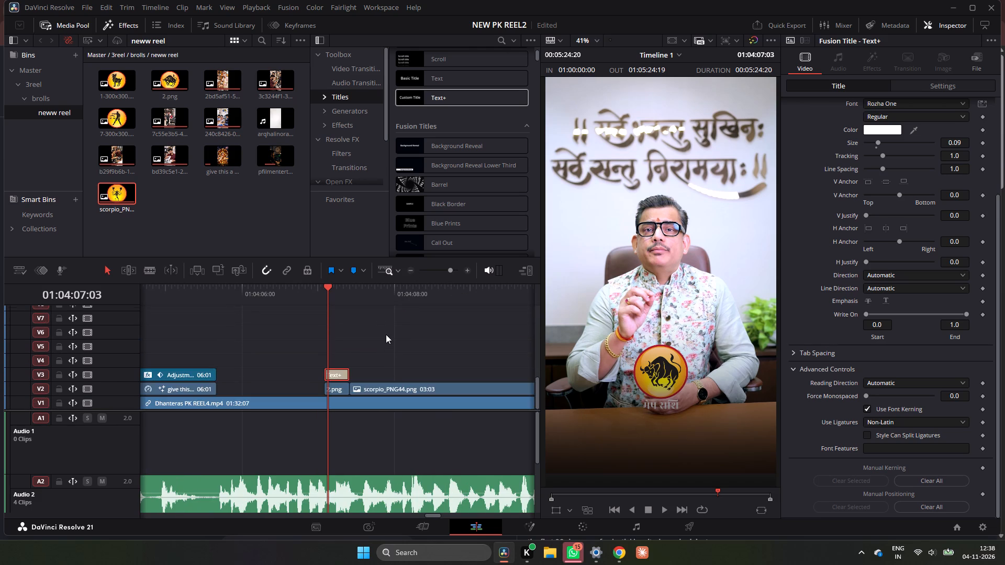
pyautogui.scroll(-3, 386, 334)
pyautogui.scroll(4, 386, 334)
pyautogui.scroll(-3, 381, 347)
pyautogui.scroll(3, 379, 338)
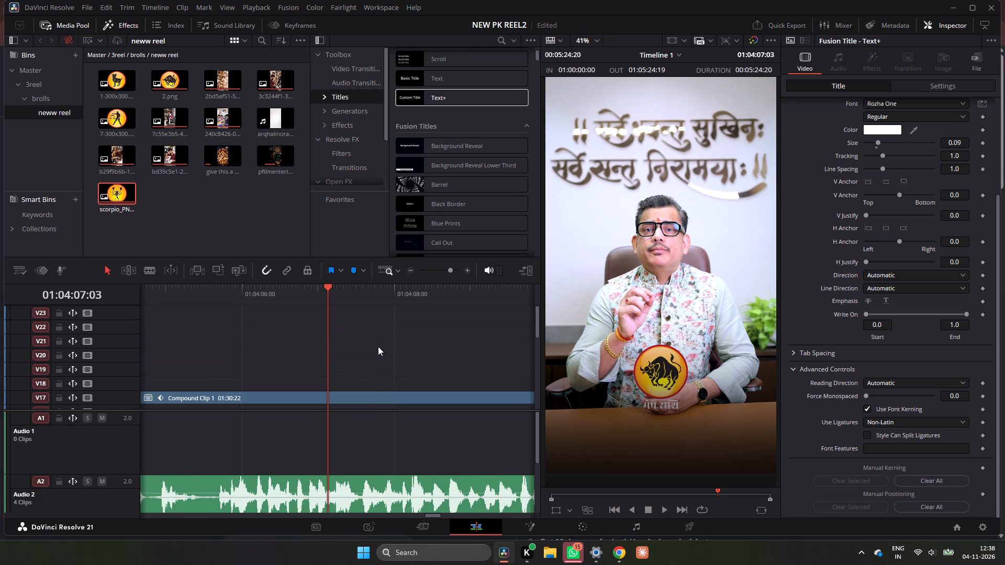
pyautogui.click(367, 392)
pyautogui.press('d')
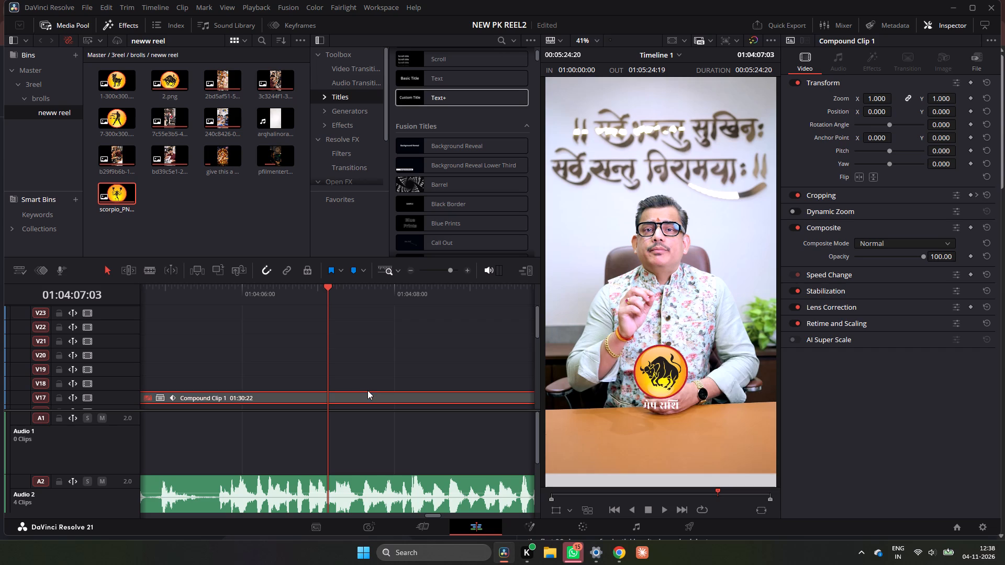
# Duplicate the मेष राशि title from track V3 onto track V4, directly above the original with the same timing.
pyautogui.scroll(-8, 403, 383)
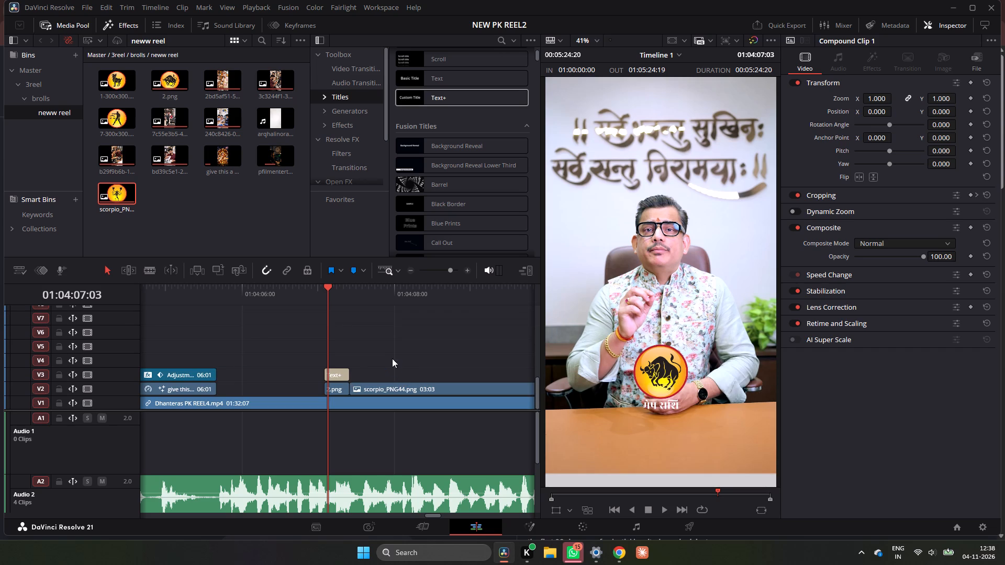
pyautogui.click(472, 270)
pyautogui.tripleClick(468, 270)
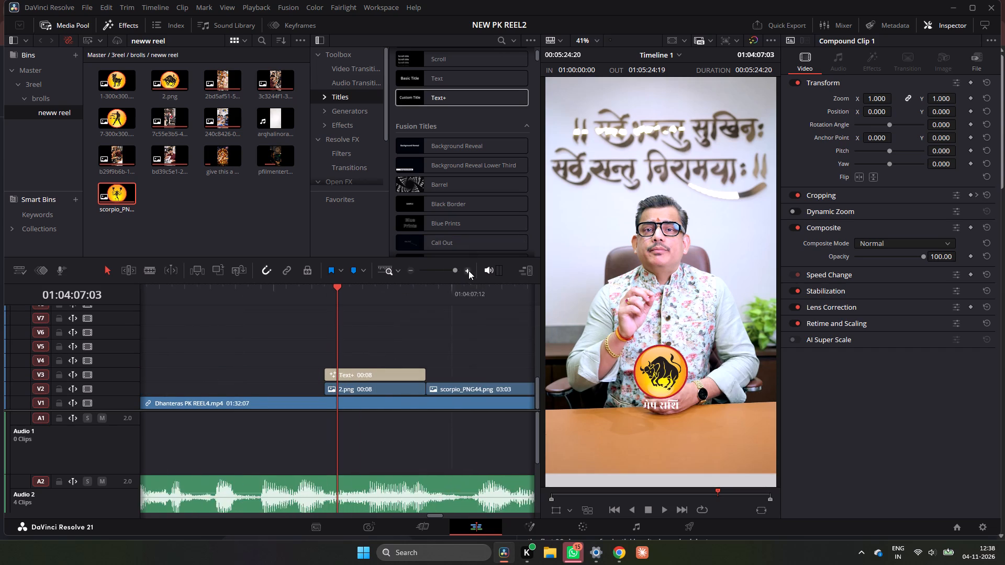
pyautogui.moveTo(357, 291); pyautogui.dragTo(410, 300)
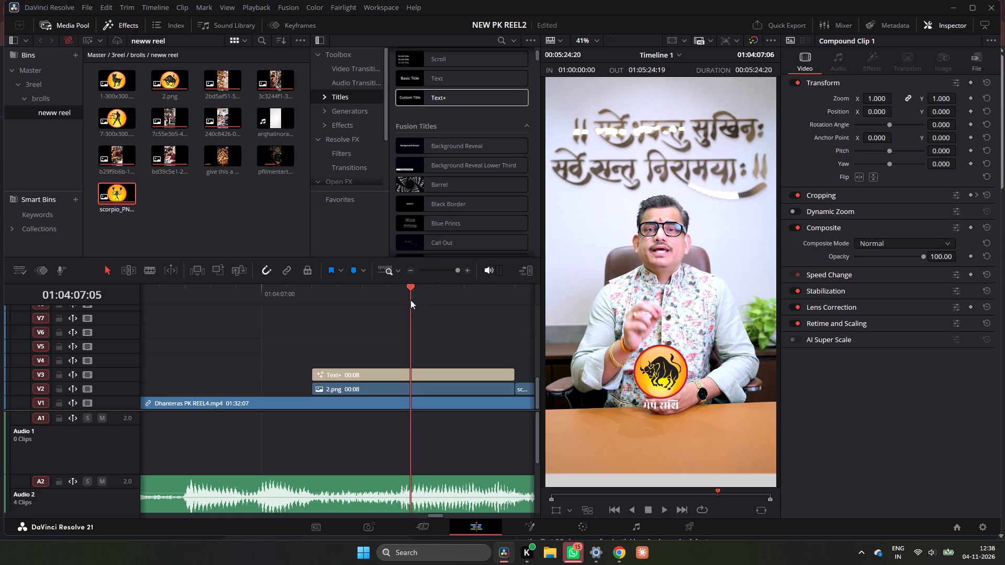
pyautogui.moveTo(410, 300); pyautogui.dragTo(414, 299)
pyautogui.click(408, 269)
pyautogui.click(386, 292)
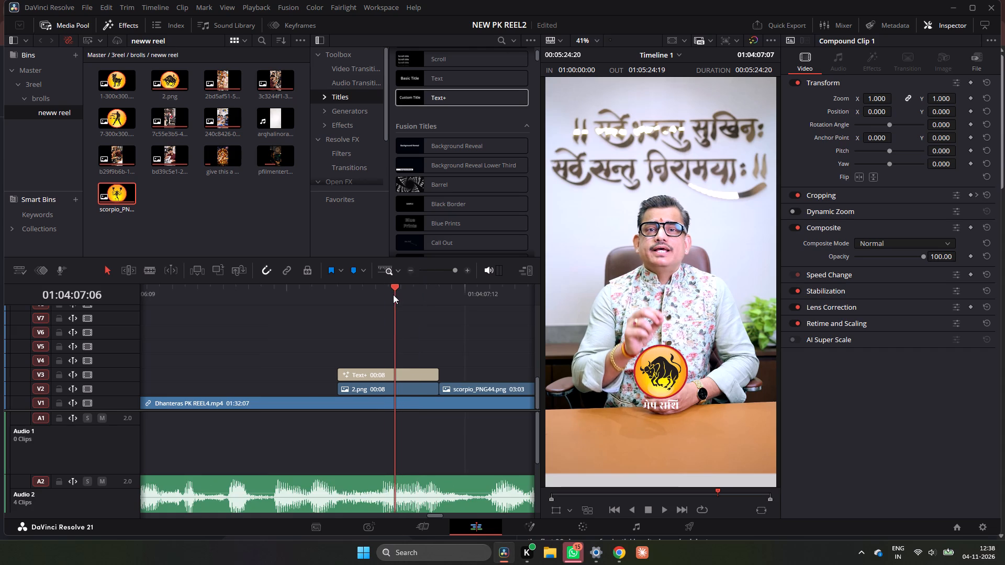
pyautogui.click(391, 379)
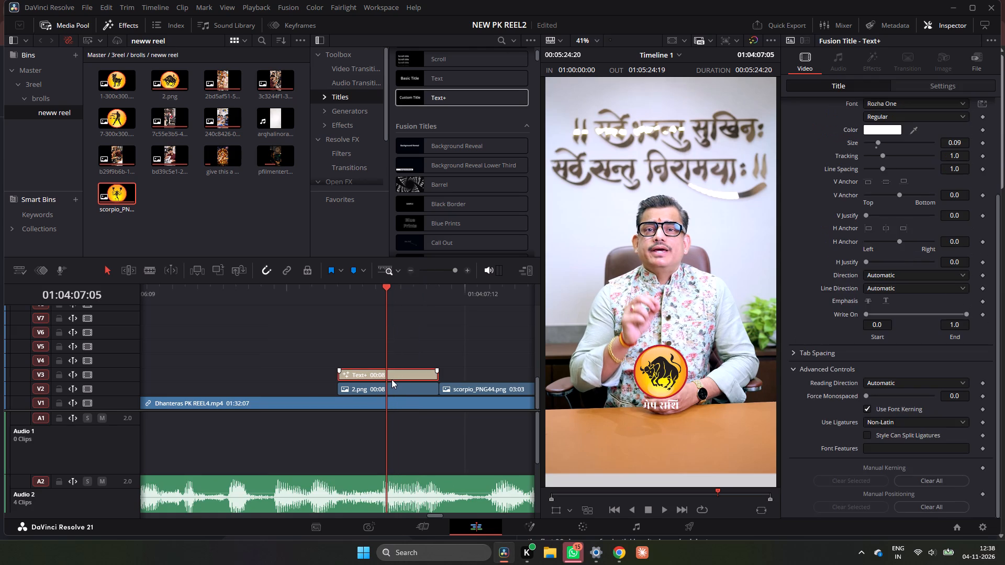
pyautogui.click(392, 386)
pyautogui.click(396, 378)
pyautogui.keyDown('alt'); pyautogui.moveTo(409, 375); pyautogui.dragTo(408, 356); pyautogui.keyUp('alt')
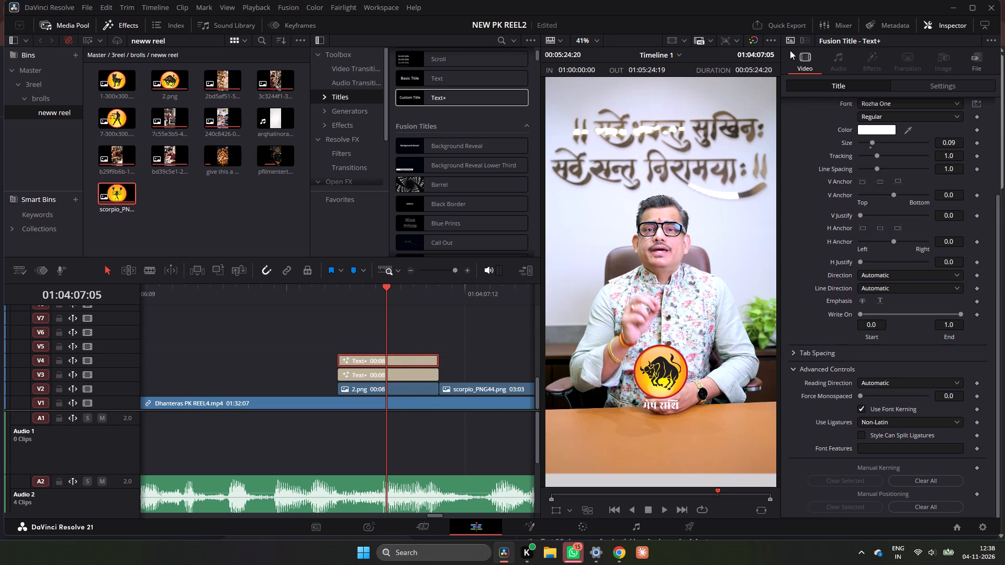
# Replace the text of the duplicated title on track V4 with (Aries).
pyautogui.click(854, 90)
pyautogui.click(829, 80)
pyautogui.scroll(7, 865, 195)
pyautogui.click(851, 175)
pyautogui.hotkey('ctrl', 'a')
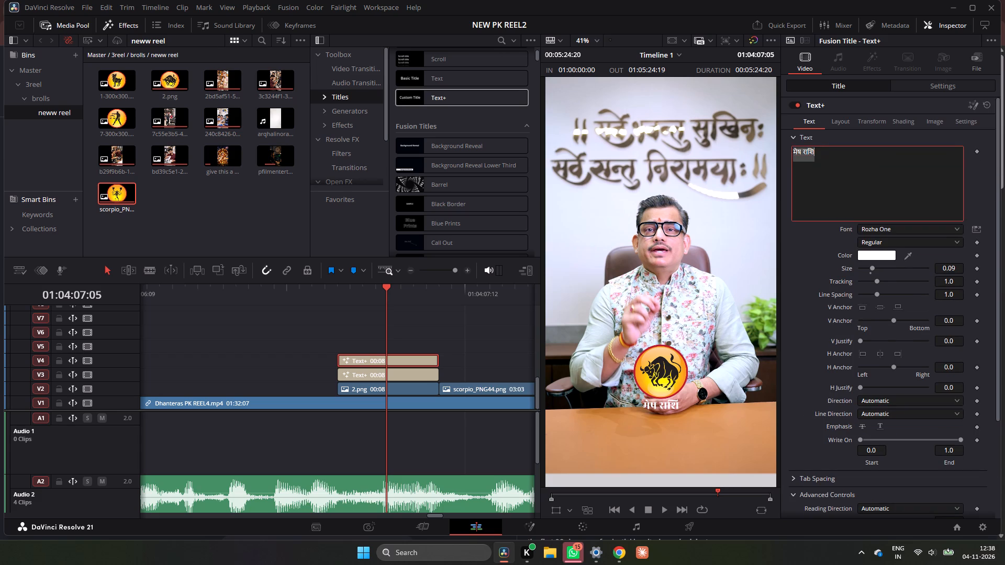
pyautogui.hotkey('ctrl', 'v')
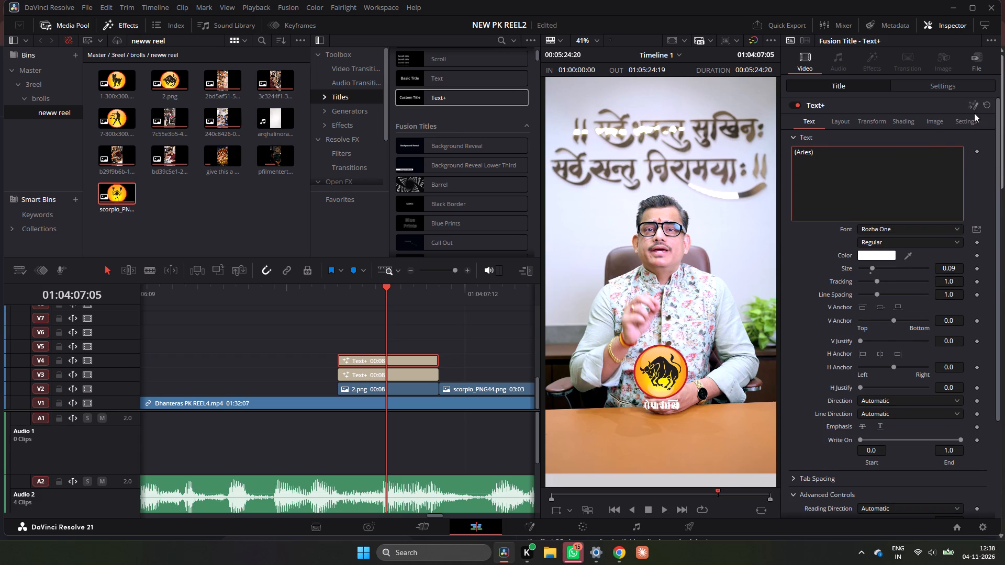
# Place the (Aries) title just beneath मेष राशि, with zoom 0.860, position X -7 and position Y -620.
pyautogui.click(966, 126)
pyautogui.click(942, 83)
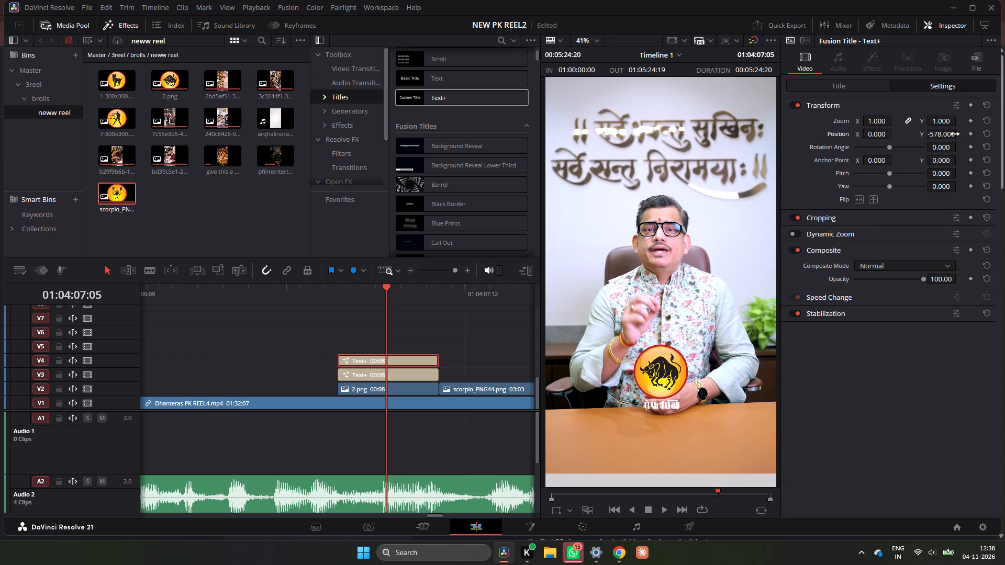
pyautogui.moveTo(950, 133); pyautogui.dragTo(925, 171)
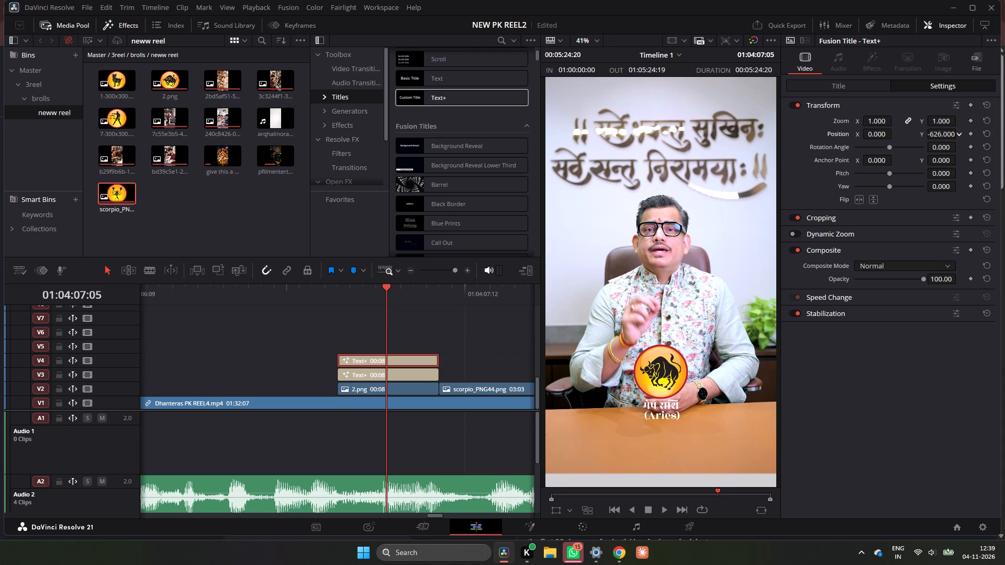
pyautogui.moveTo(925, 171); pyautogui.dragTo(922, 173)
pyautogui.moveTo(938, 134); pyautogui.dragTo(943, 136)
pyautogui.moveTo(943, 136); pyautogui.dragTo(944, 136)
pyautogui.moveTo(888, 123); pyautogui.dragTo(880, 126)
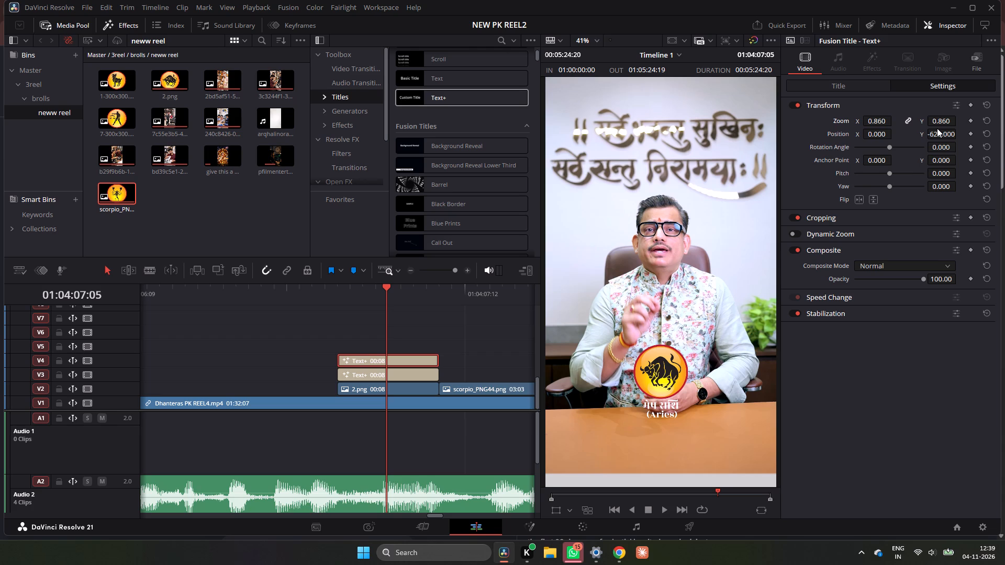
pyautogui.moveTo(936, 134); pyautogui.dragTo(942, 137)
pyautogui.moveTo(942, 137); pyautogui.dragTo(936, 143)
pyautogui.click(879, 134)
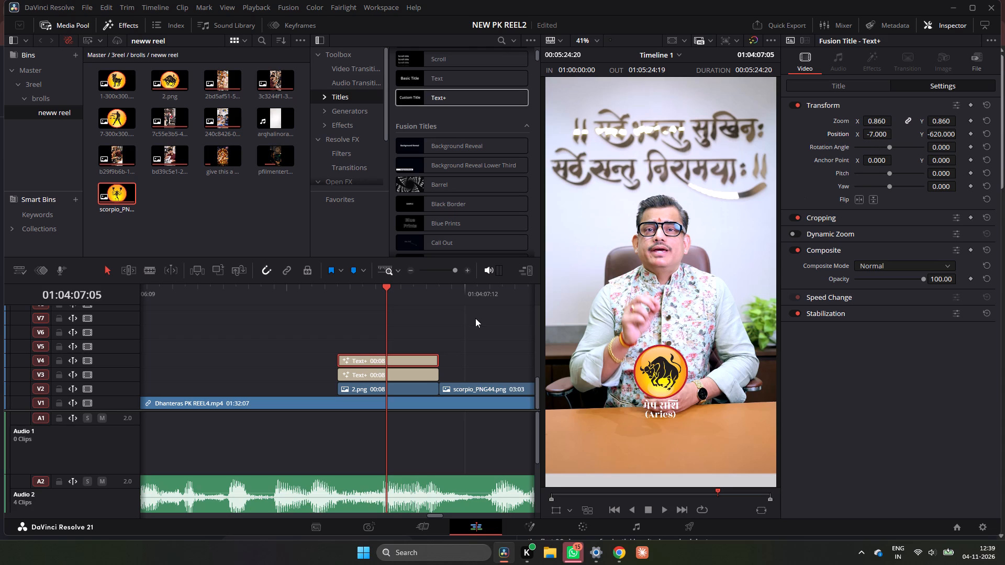
# Scrub through the bull image with its मेष राशि and (Aries) titles around 01:04:07:03 to 01:04:07:08, checking their look and timing.
pyautogui.moveTo(456, 314); pyautogui.dragTo(414, 376)
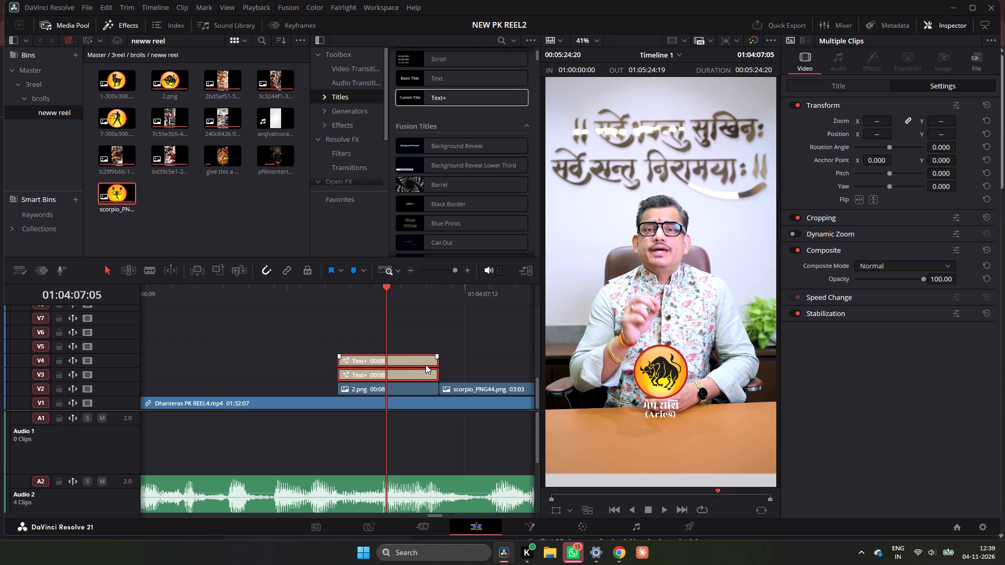
pyautogui.click(438, 326)
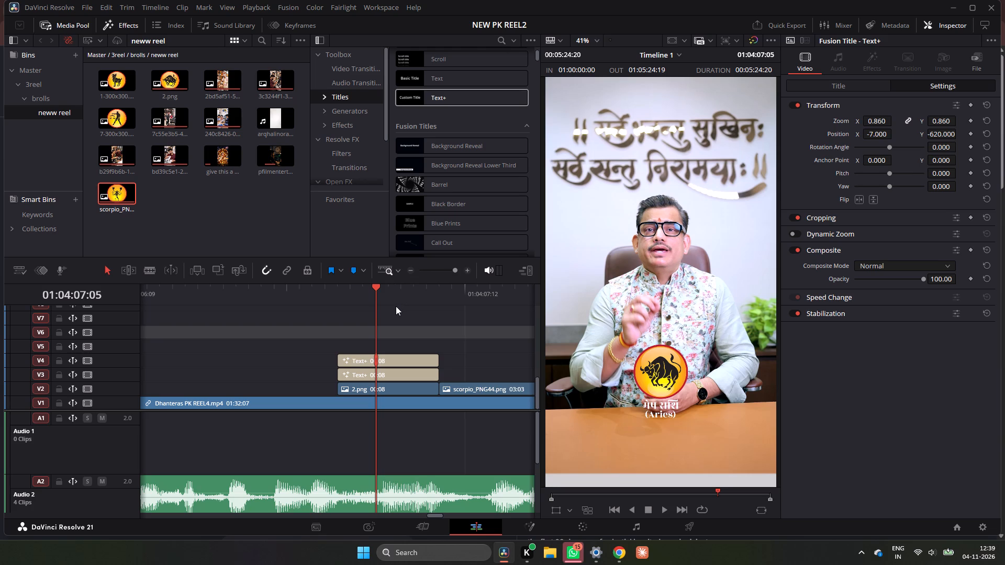
pyautogui.moveTo(382, 290); pyautogui.dragTo(355, 293)
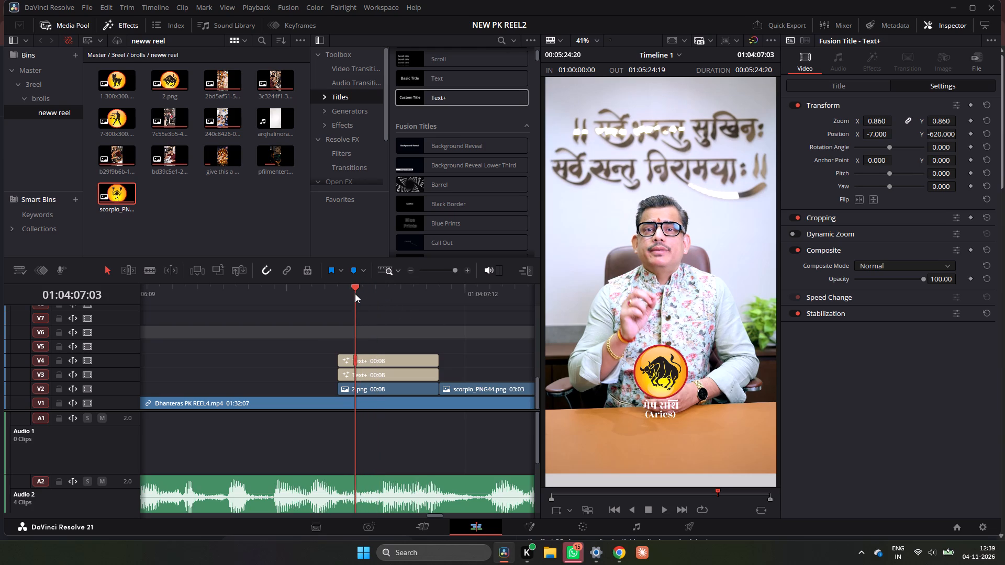
pyautogui.moveTo(355, 293); pyautogui.dragTo(370, 299)
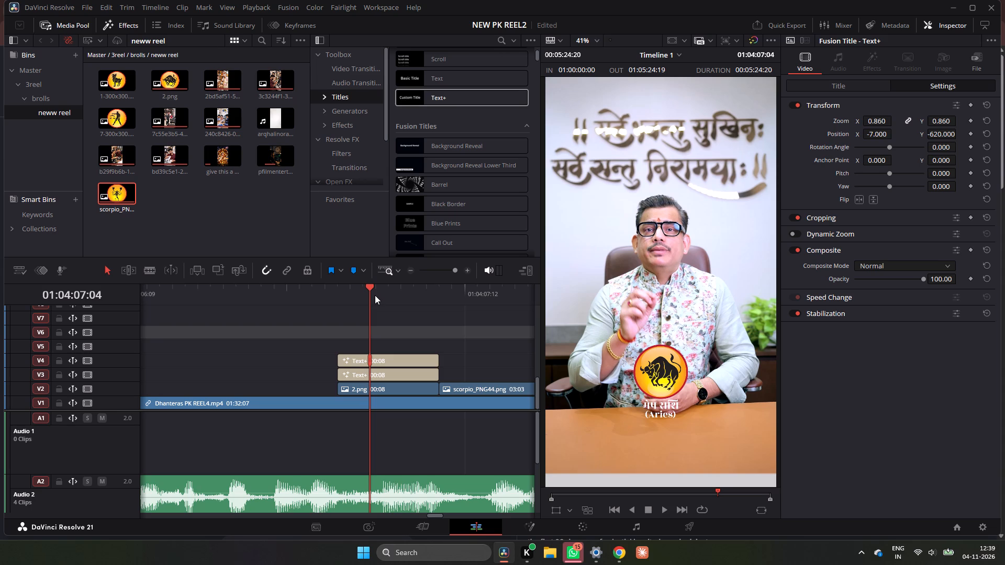
pyautogui.moveTo(375, 295); pyautogui.dragTo(417, 321)
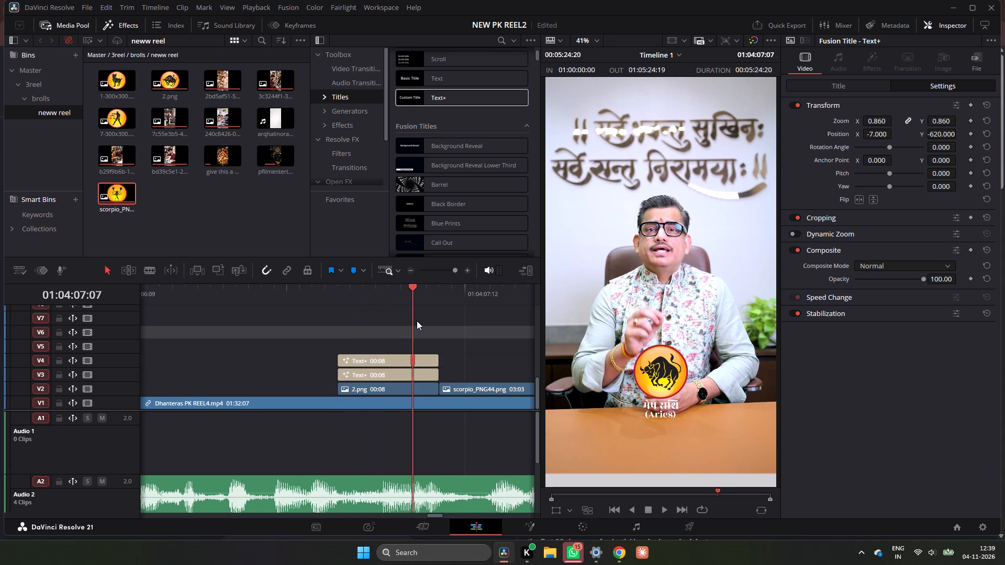
pyautogui.moveTo(417, 321); pyautogui.dragTo(380, 333)
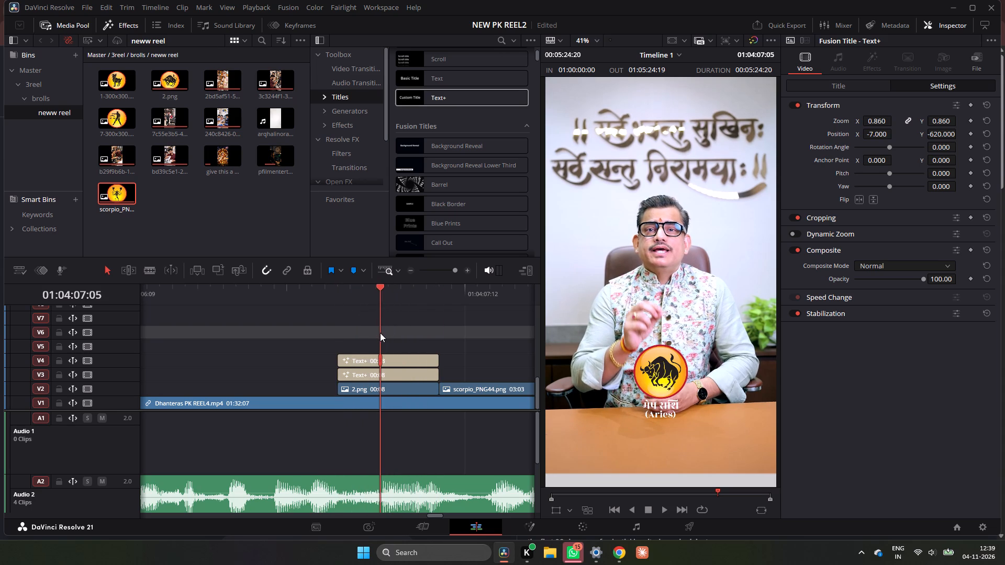
pyautogui.moveTo(380, 333); pyautogui.dragTo(386, 333)
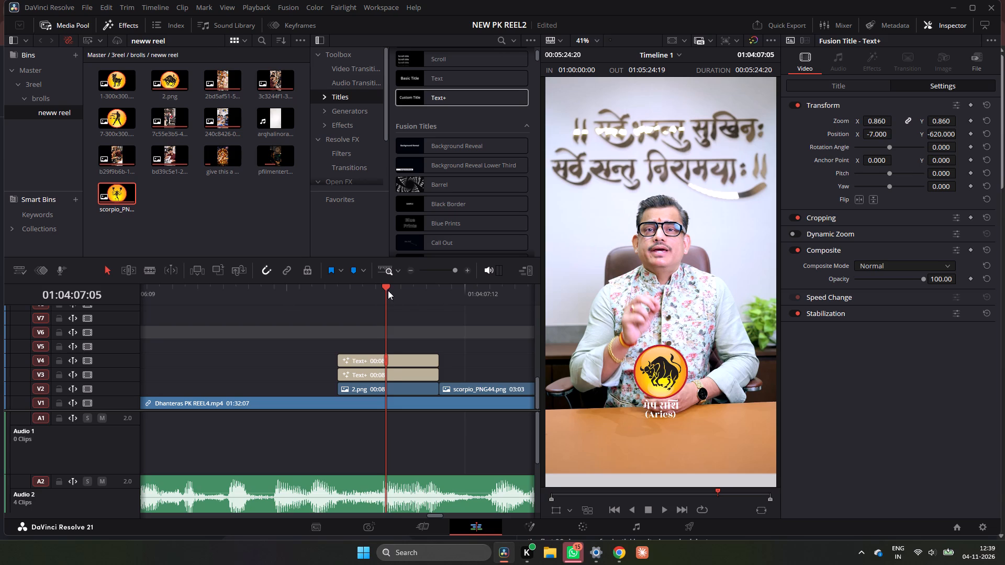
pyautogui.moveTo(388, 290); pyautogui.dragTo(375, 296)
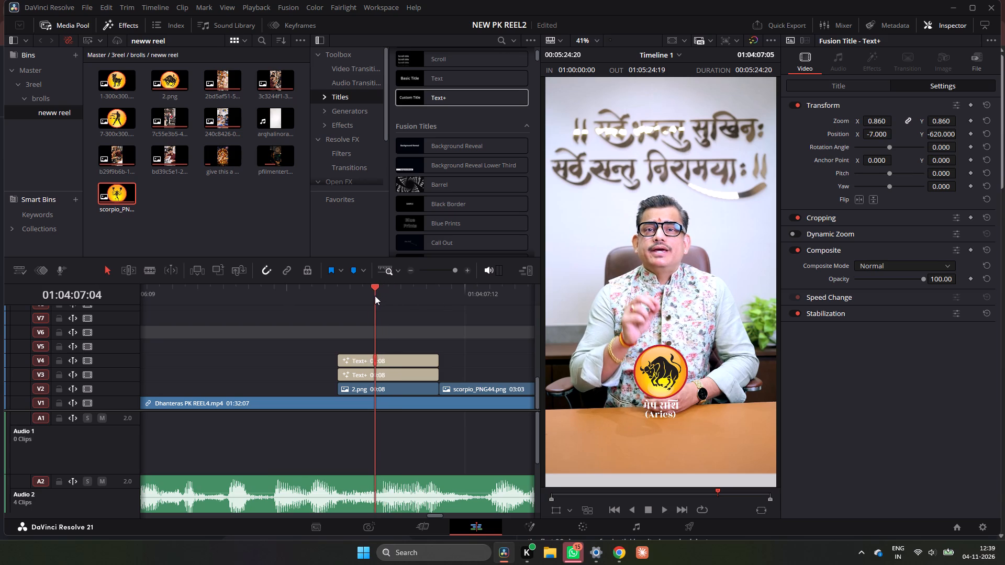
pyautogui.moveTo(375, 296); pyautogui.dragTo(384, 297)
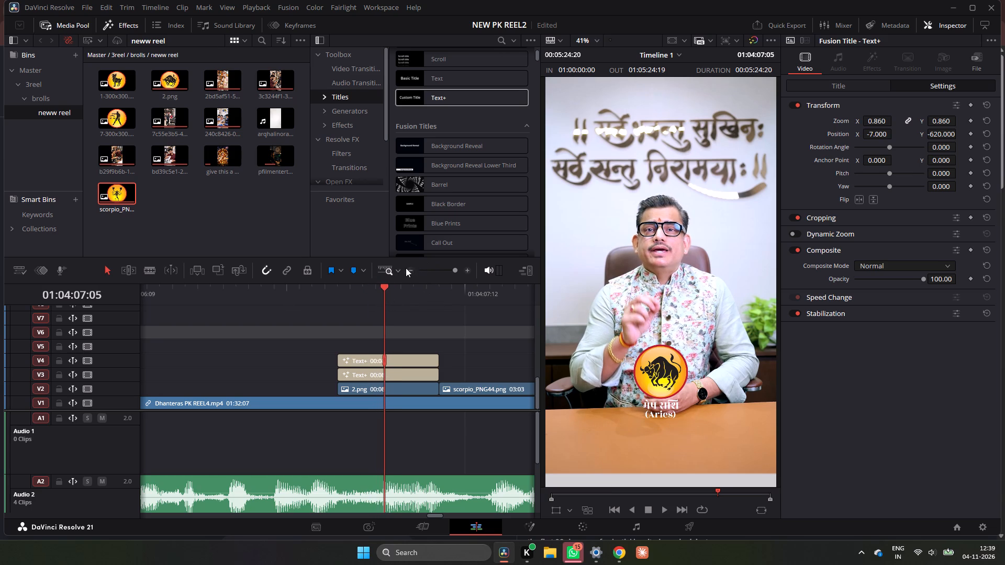
pyautogui.click(408, 270)
pyautogui.click(363, 284)
pyautogui.moveTo(364, 284); pyautogui.dragTo(374, 286)
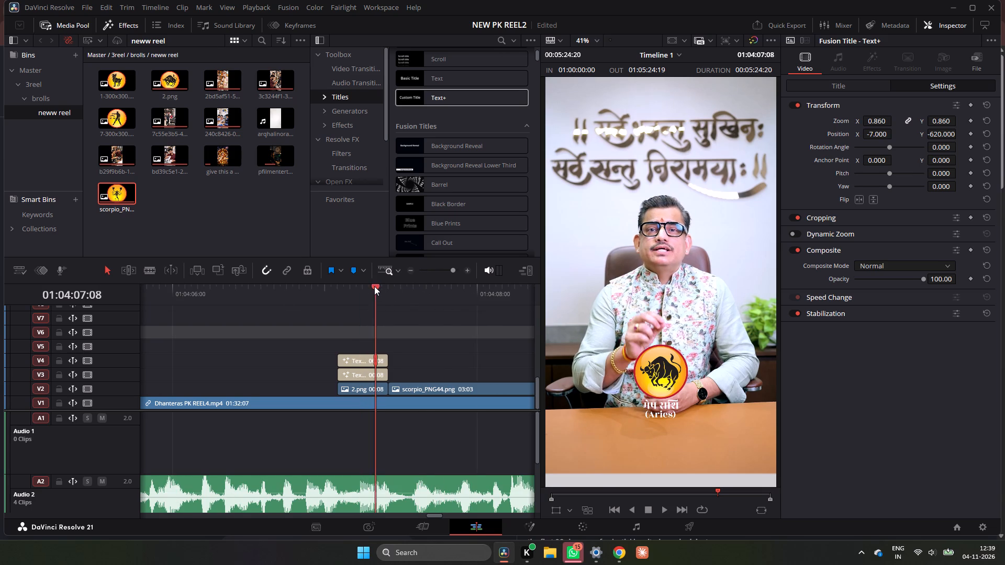
pyautogui.moveTo(374, 286); pyautogui.dragTo(365, 289)
pyautogui.doubleClick(466, 268)
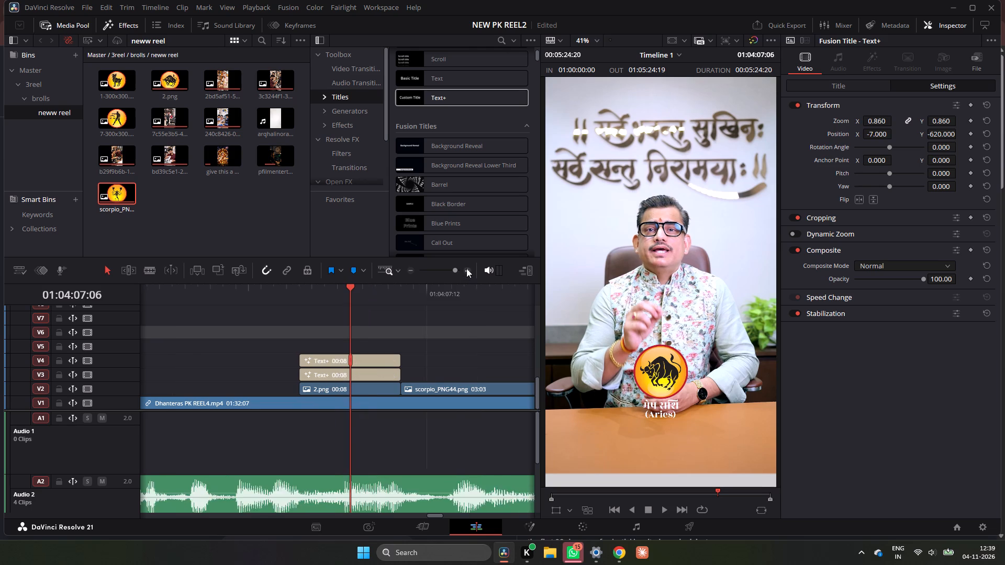
pyautogui.click(337, 286)
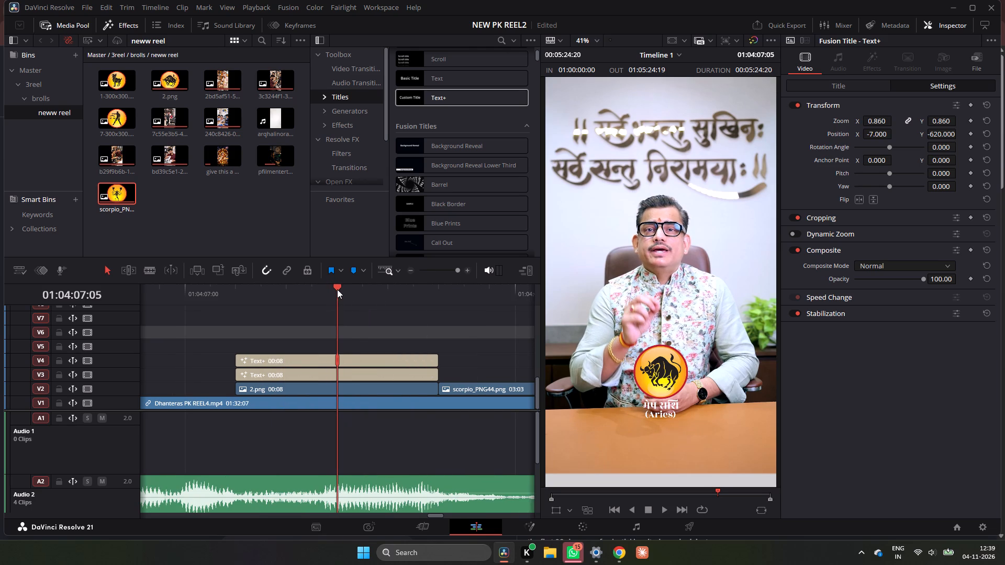
pyautogui.click(409, 268)
pyautogui.moveTo(341, 285); pyautogui.dragTo(353, 286)
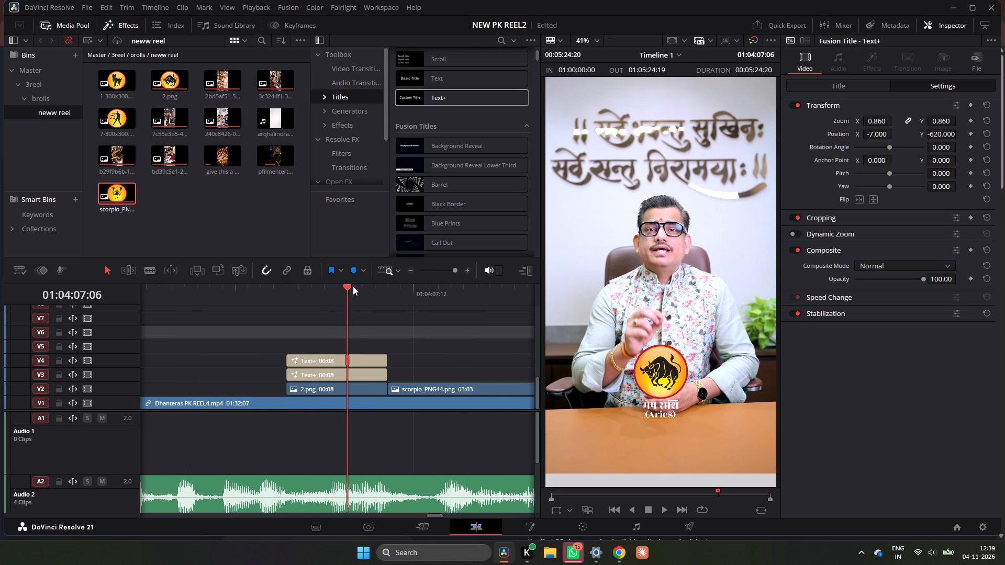
pyautogui.moveTo(353, 286); pyautogui.dragTo(349, 290)
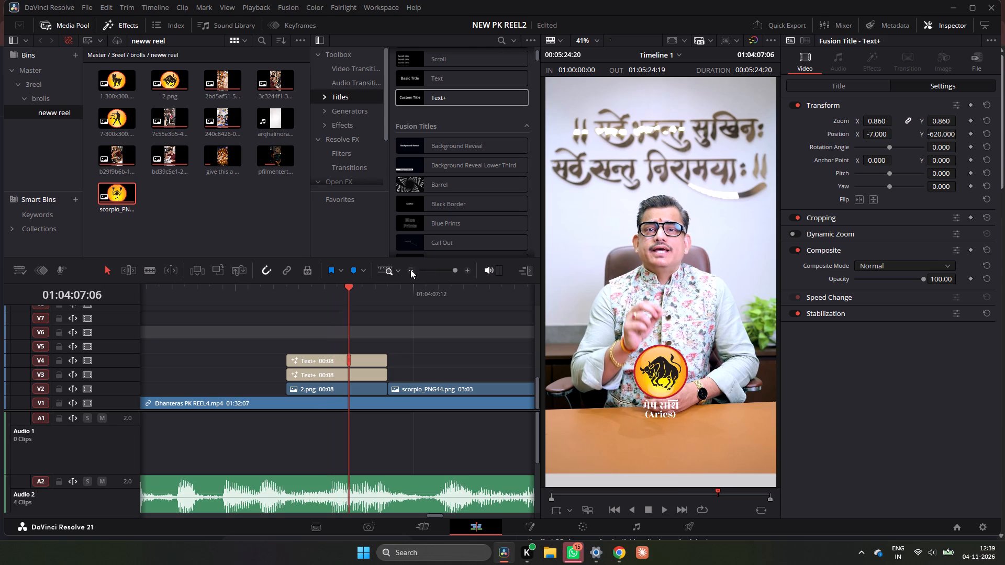
pyautogui.click(406, 269)
pyautogui.click(414, 270)
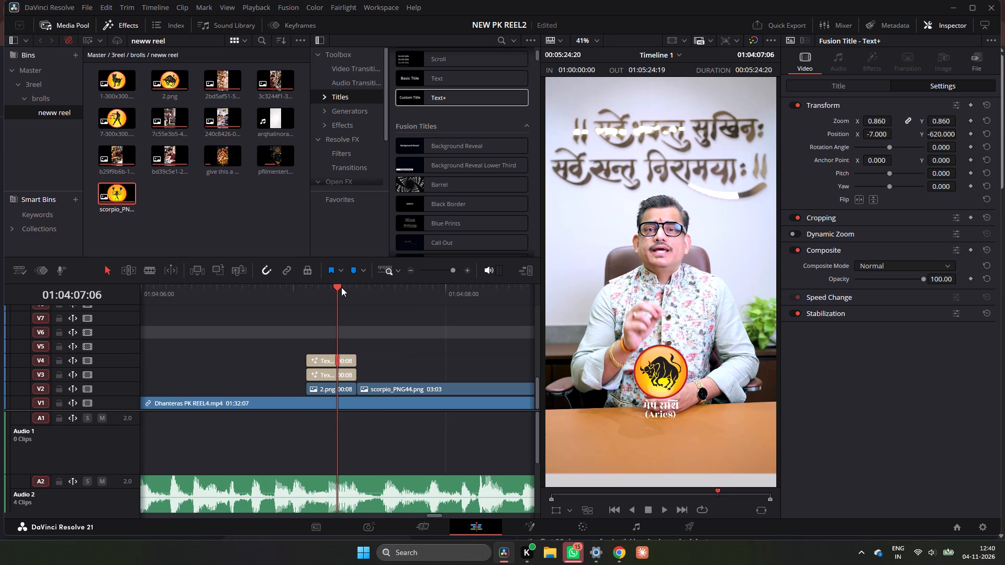
pyautogui.moveTo(336, 287); pyautogui.dragTo(330, 290)
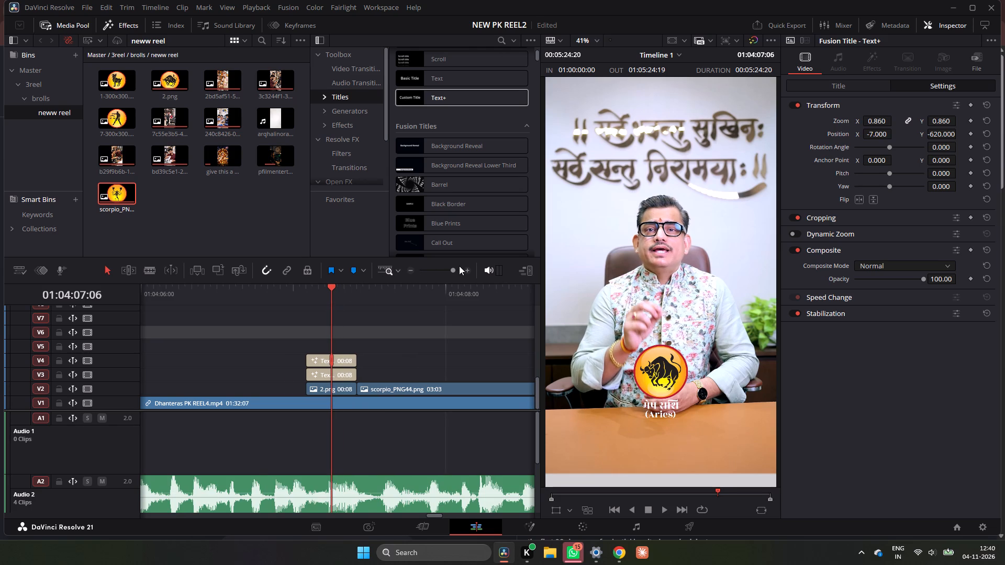
pyautogui.click(465, 268)
pyautogui.click(465, 268)
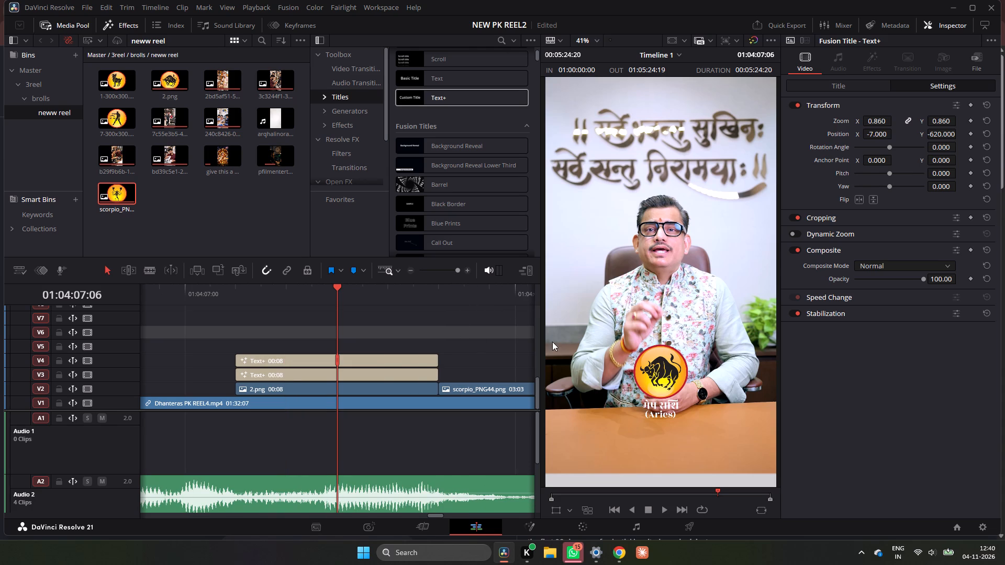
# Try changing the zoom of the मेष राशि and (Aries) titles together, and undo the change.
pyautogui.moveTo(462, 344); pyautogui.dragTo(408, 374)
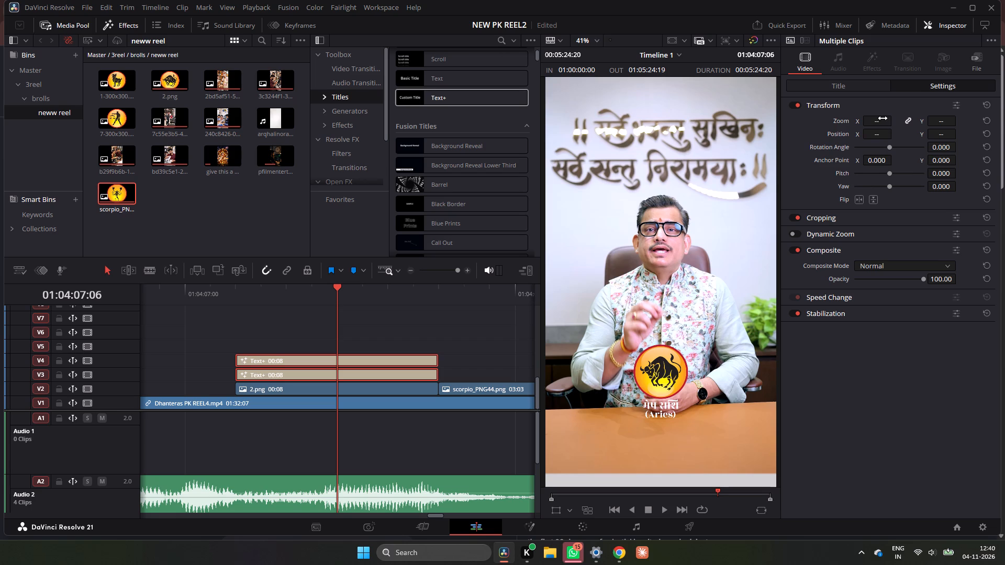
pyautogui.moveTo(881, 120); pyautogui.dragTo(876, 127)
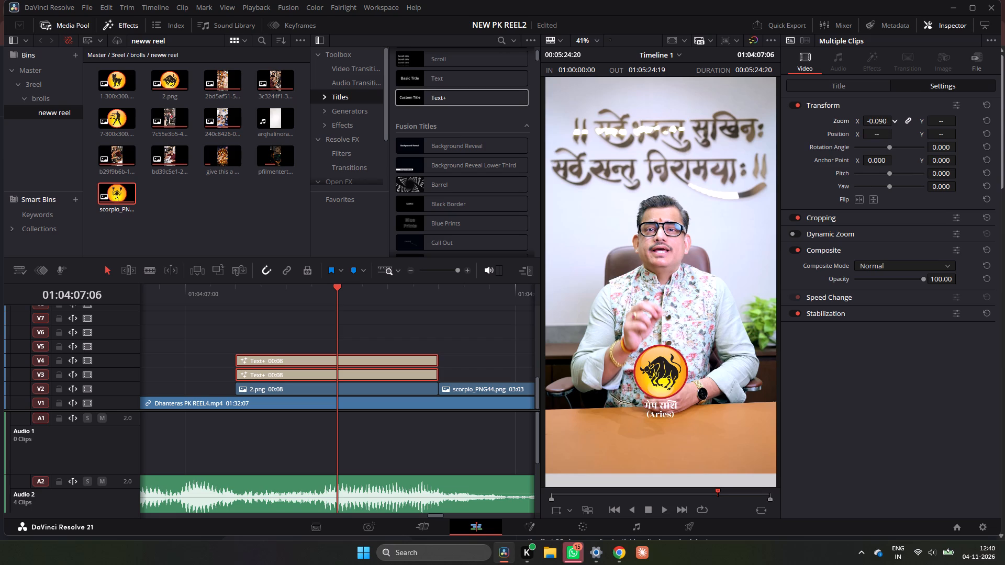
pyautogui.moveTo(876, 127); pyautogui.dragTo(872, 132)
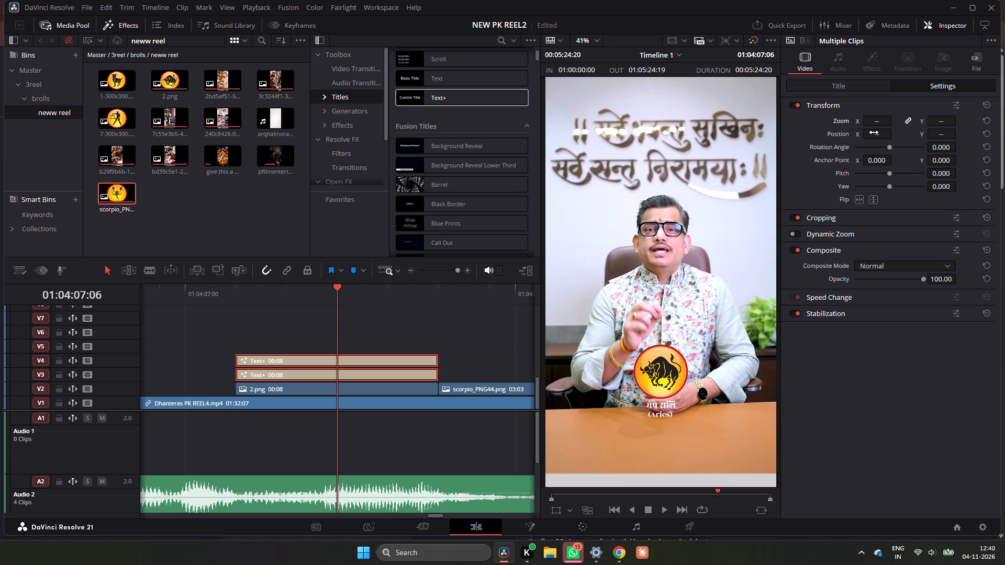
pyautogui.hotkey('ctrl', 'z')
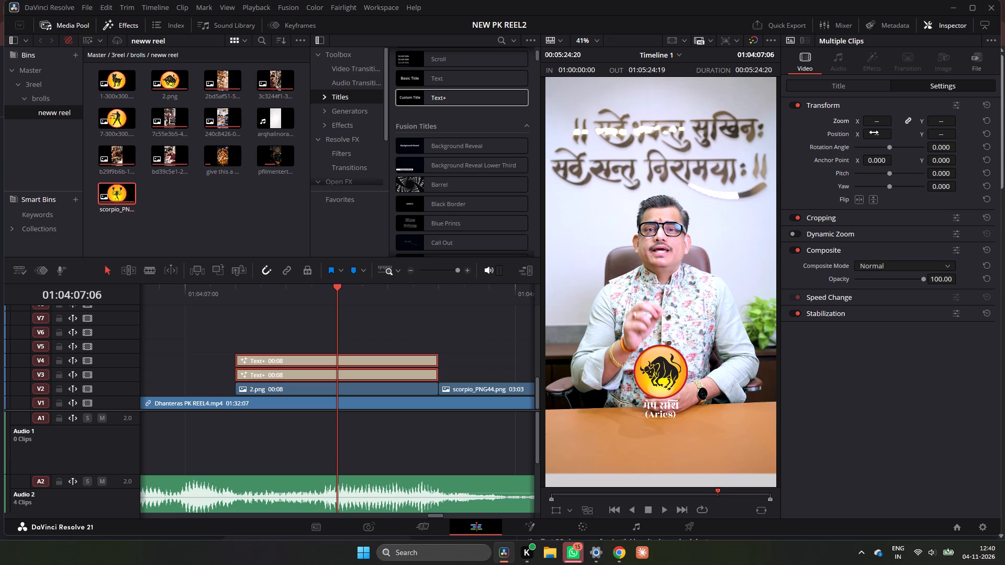
# Scrub and play from about 01:04:06:23 to 01:04:07:16, checking how the bull image and its titles match the speech.
pyautogui.click(235, 289)
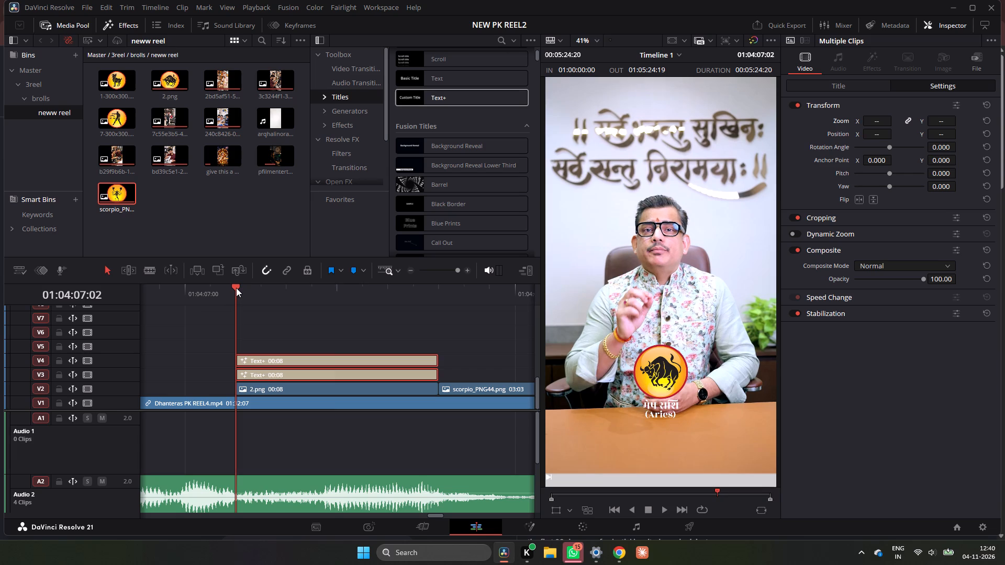
pyautogui.click(267, 340)
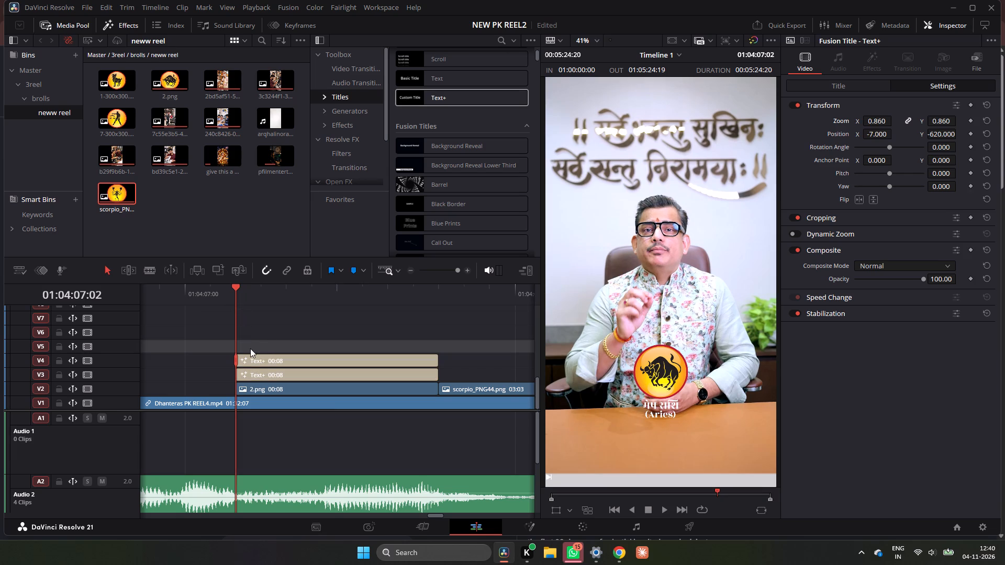
pyautogui.moveTo(244, 291); pyautogui.dragTo(226, 296)
pyautogui.moveTo(236, 291); pyautogui.dragTo(213, 295)
pyautogui.moveTo(235, 288); pyautogui.dragTo(204, 291)
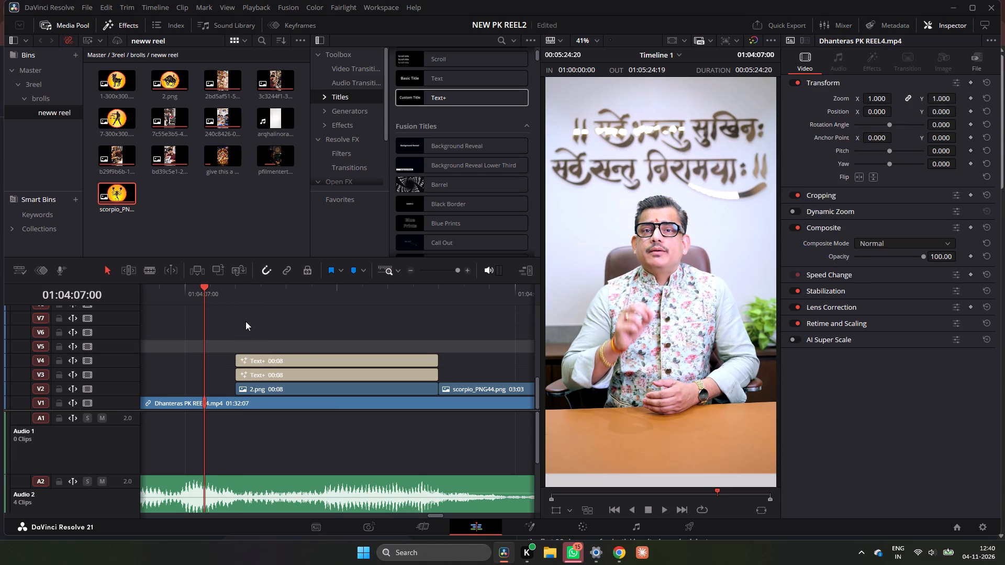
pyautogui.moveTo(236, 292); pyautogui.dragTo(254, 303)
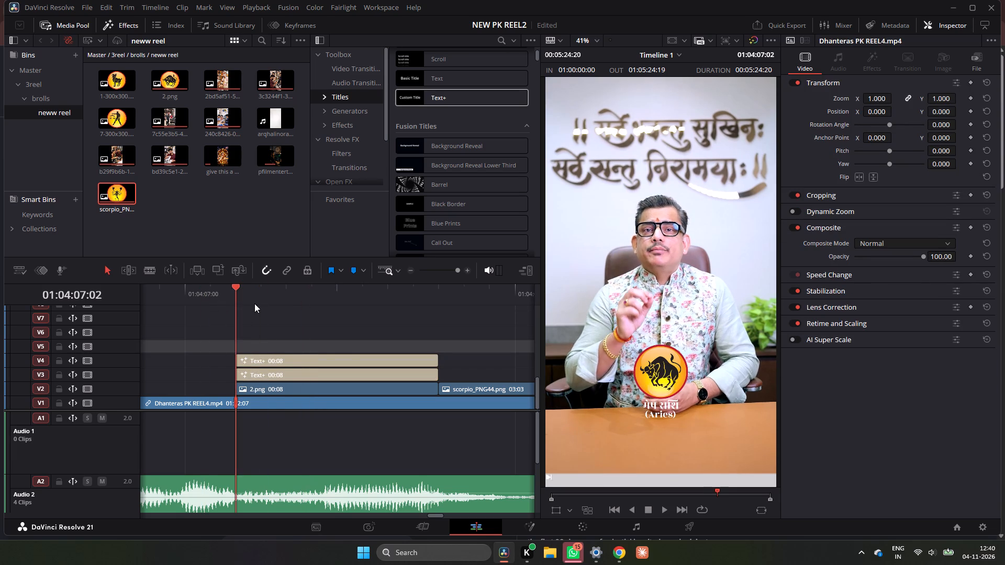
pyautogui.moveTo(254, 303); pyautogui.dragTo(270, 345)
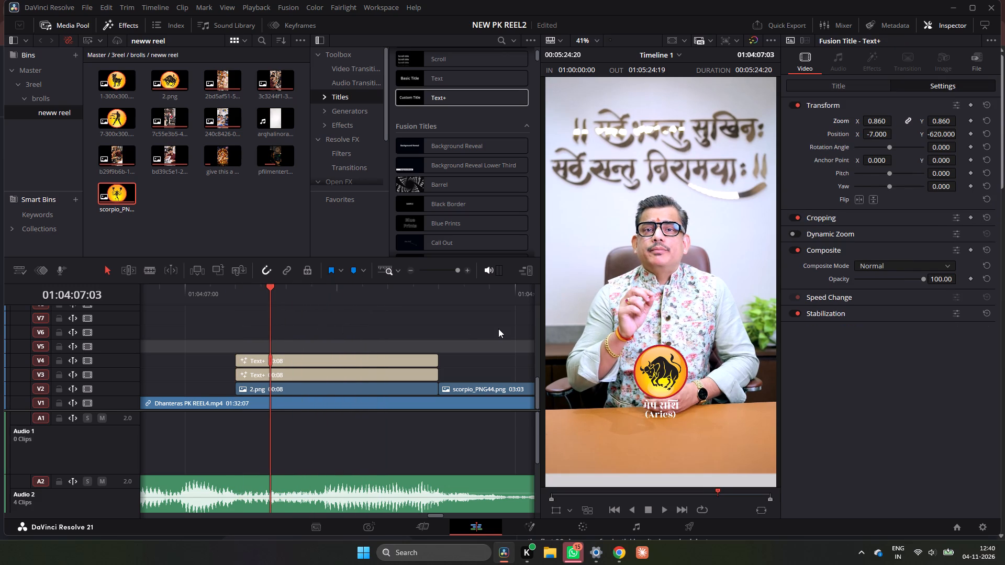
pyautogui.moveTo(228, 293); pyautogui.dragTo(166, 304)
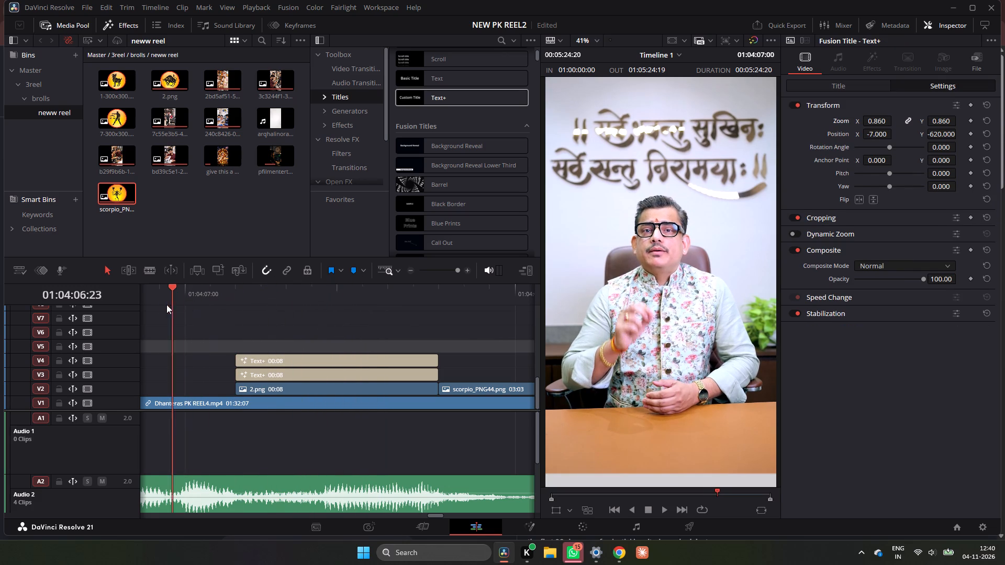
pyautogui.moveTo(166, 304); pyautogui.dragTo(158, 305)
pyautogui.press('space')
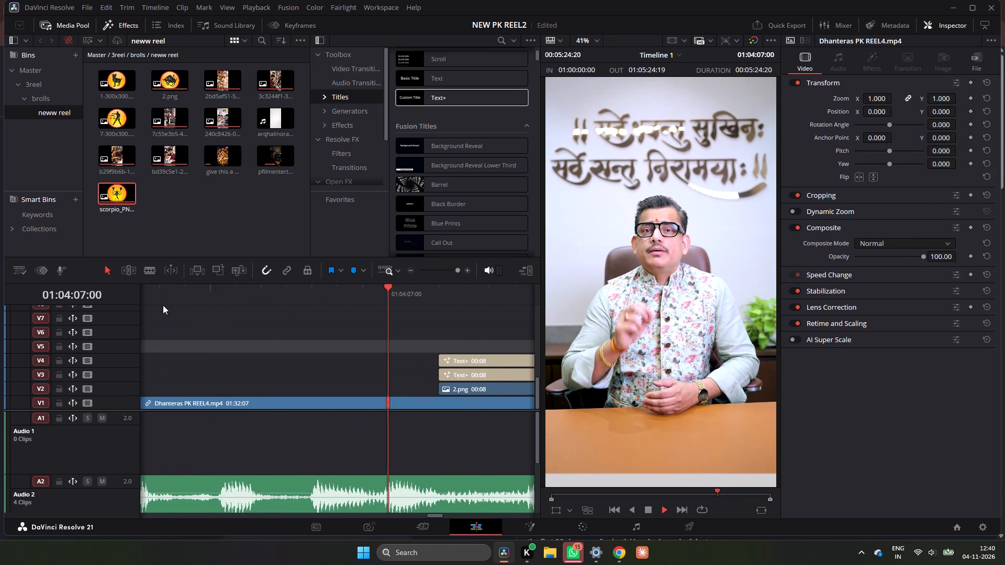
pyautogui.press('space')
pyautogui.press('space')
pyautogui.press('space')
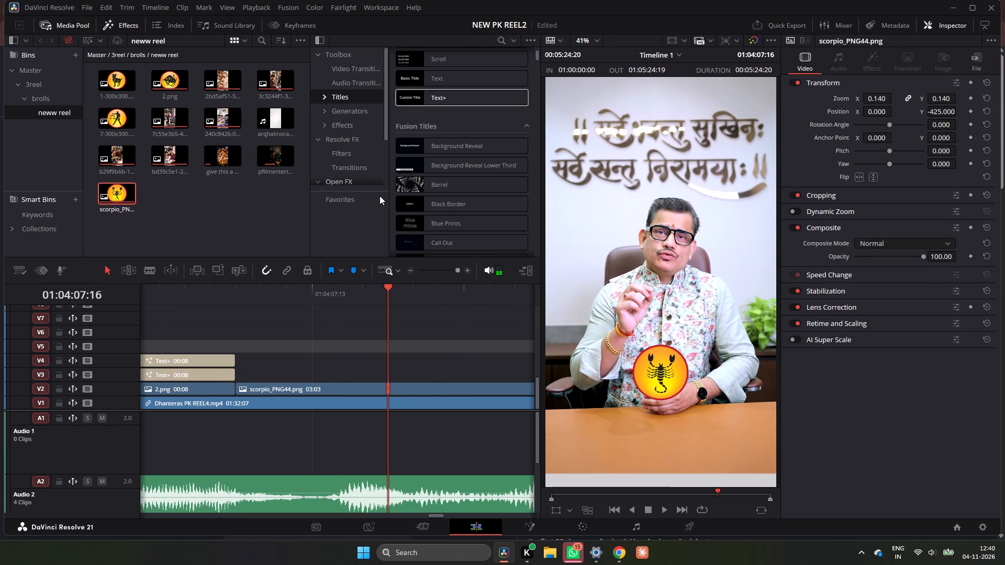
# Duplicate both titles on tracks V3 and V4 directly after the originals, starting with the scorpion image at 01:04:07:10.
pyautogui.tripleClick(410, 268)
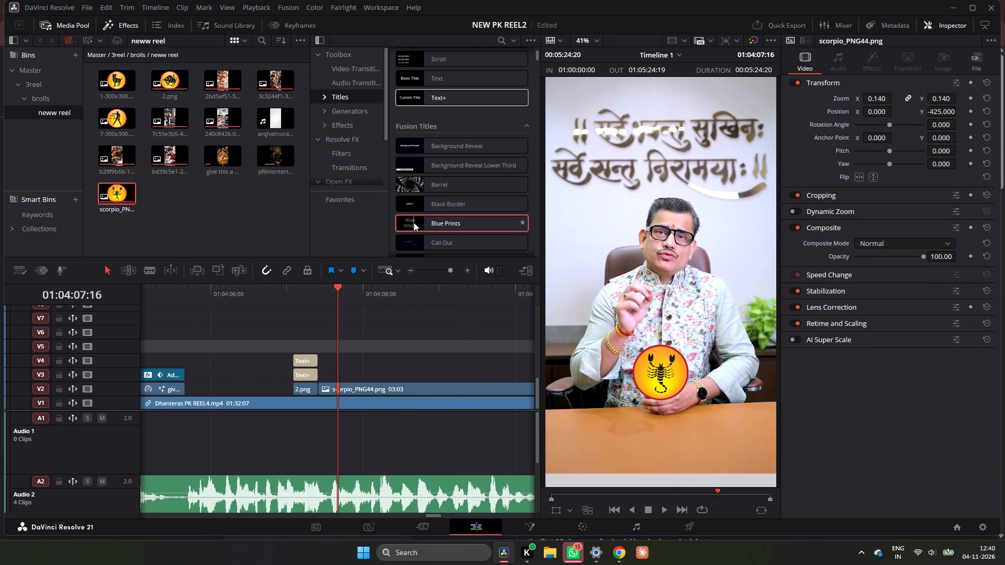
pyautogui.moveTo(371, 346); pyautogui.dragTo(306, 370)
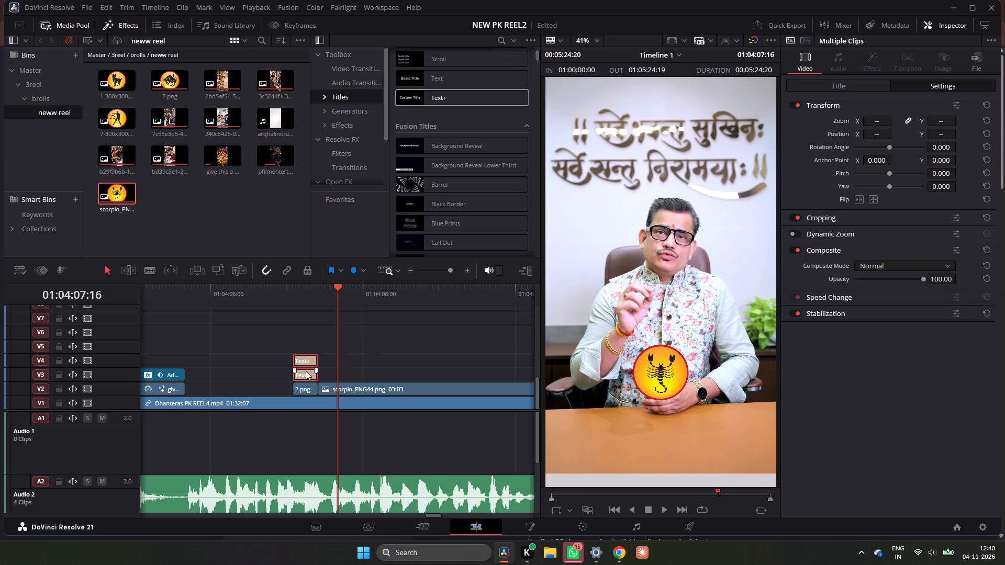
pyautogui.keyDown('alt'); pyautogui.moveTo(306, 371); pyautogui.dragTo(336, 376); pyautogui.keyUp('alt')
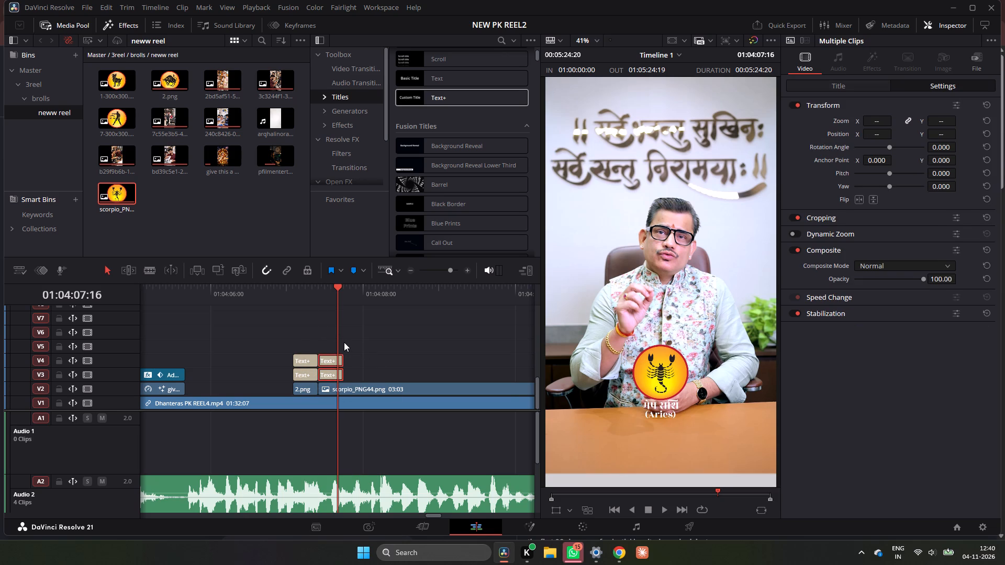
pyautogui.moveTo(337, 298); pyautogui.dragTo(307, 307)
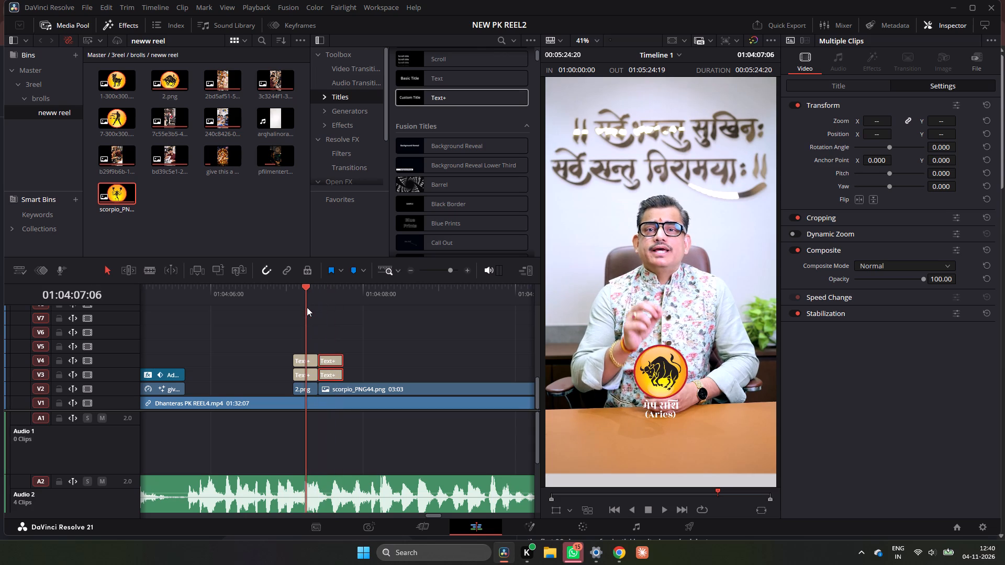
pyautogui.moveTo(307, 307); pyautogui.dragTo(321, 320)
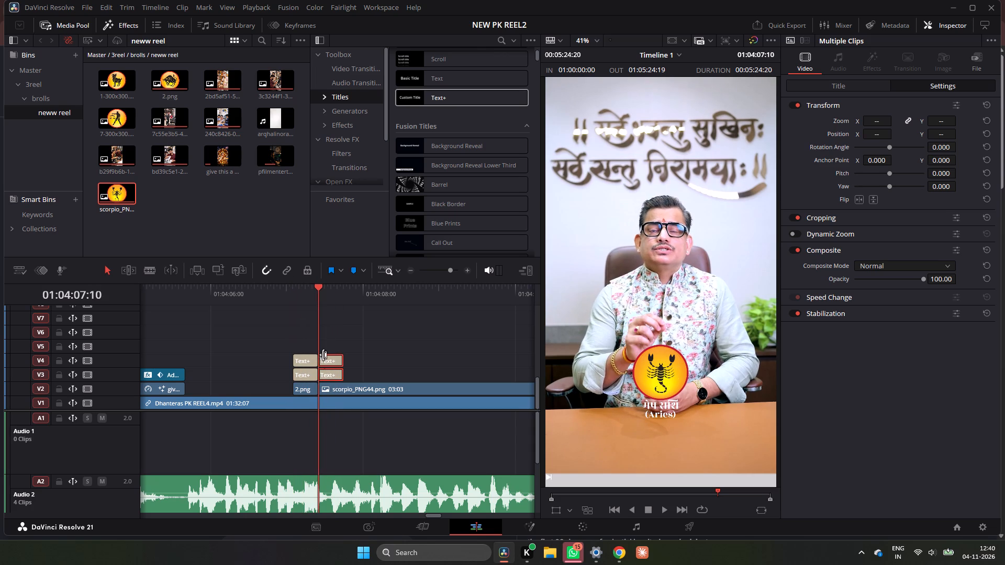
# Extend the two duplicated titles over the scorpion image to 03:03, ending together with scorpio_PNG44.png.
pyautogui.click(307, 385)
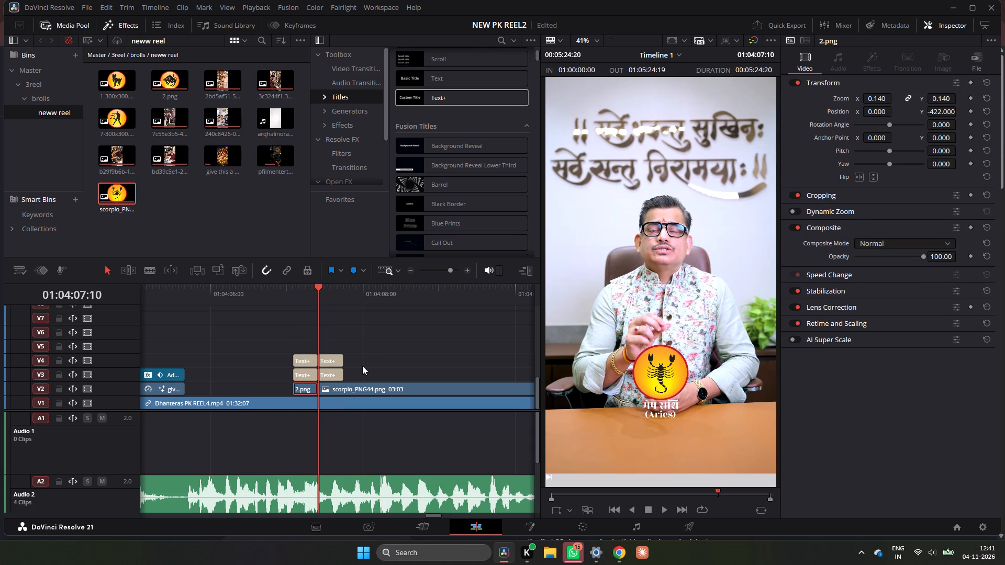
pyautogui.click(336, 379)
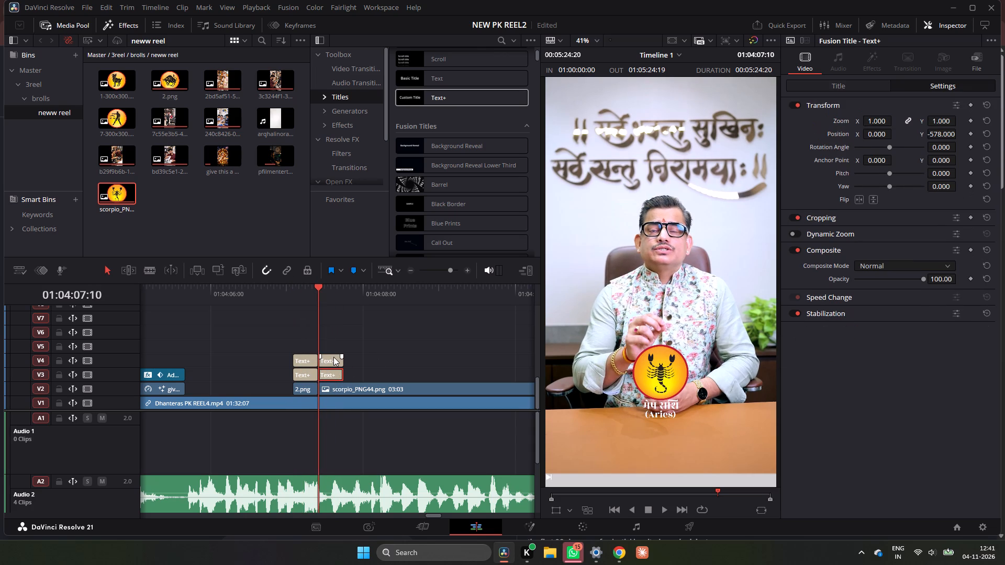
pyautogui.click(333, 357)
pyautogui.moveTo(370, 340); pyautogui.dragTo(338, 381)
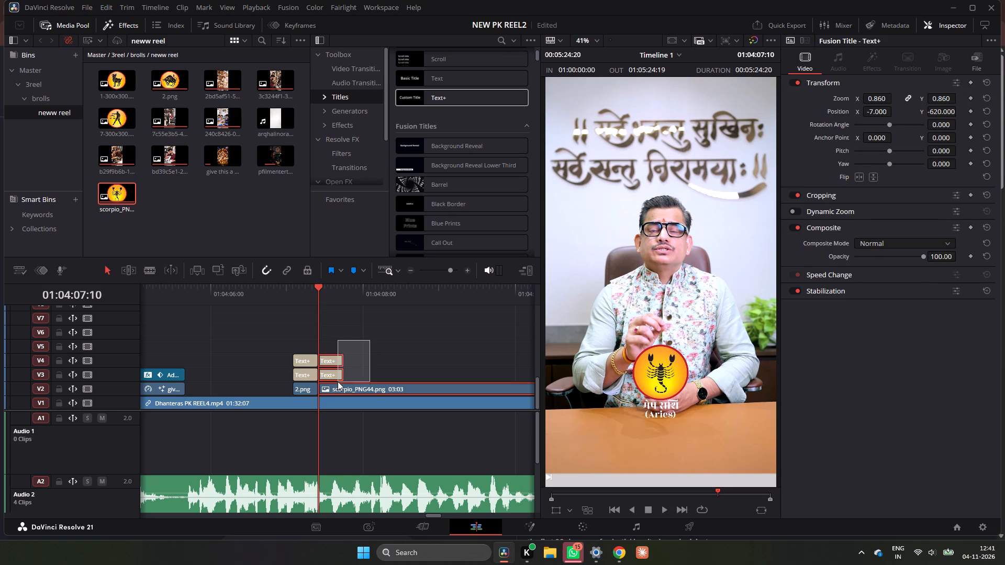
pyautogui.moveTo(338, 381); pyautogui.dragTo(337, 381)
pyautogui.click(410, 270)
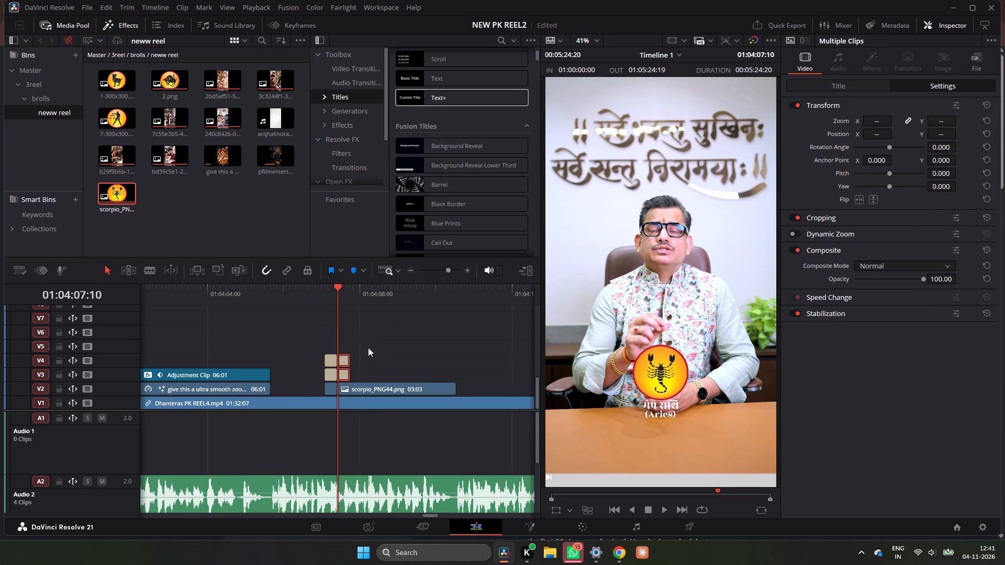
pyautogui.moveTo(352, 378); pyautogui.dragTo(436, 384)
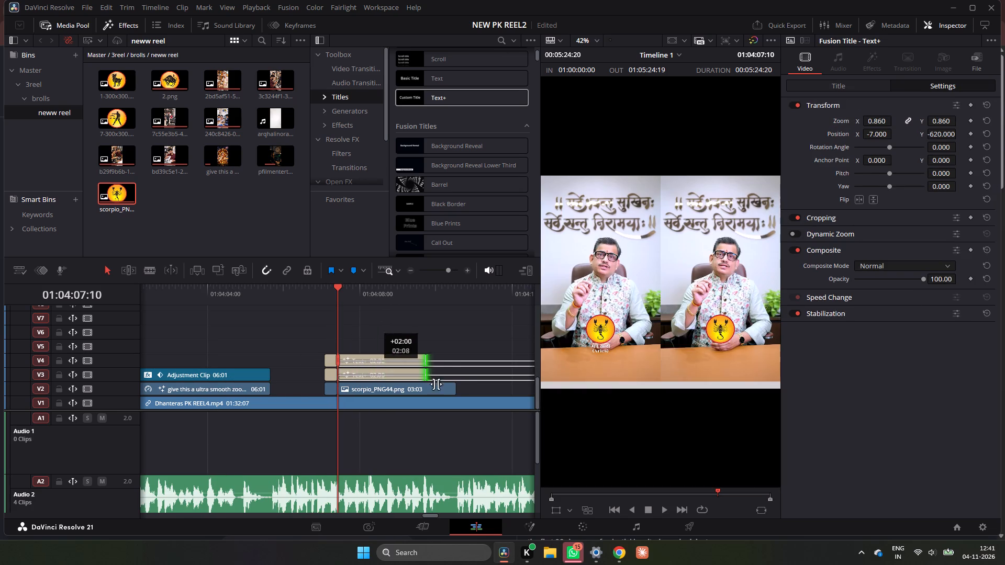
pyautogui.moveTo(436, 384); pyautogui.dragTo(464, 387)
# Play and scrub from 01:04:07:02 to about 01:04:08:18, checking the bull and scorpion images and titles against the speech.
pyautogui.moveTo(374, 291); pyautogui.dragTo(349, 297)
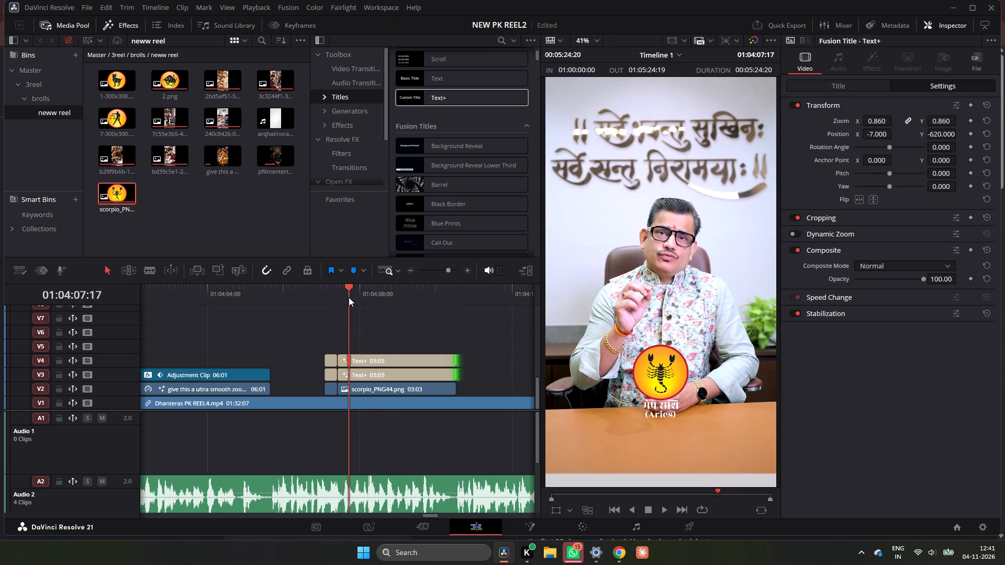
pyautogui.moveTo(349, 297); pyautogui.dragTo(356, 300)
pyautogui.click(326, 296)
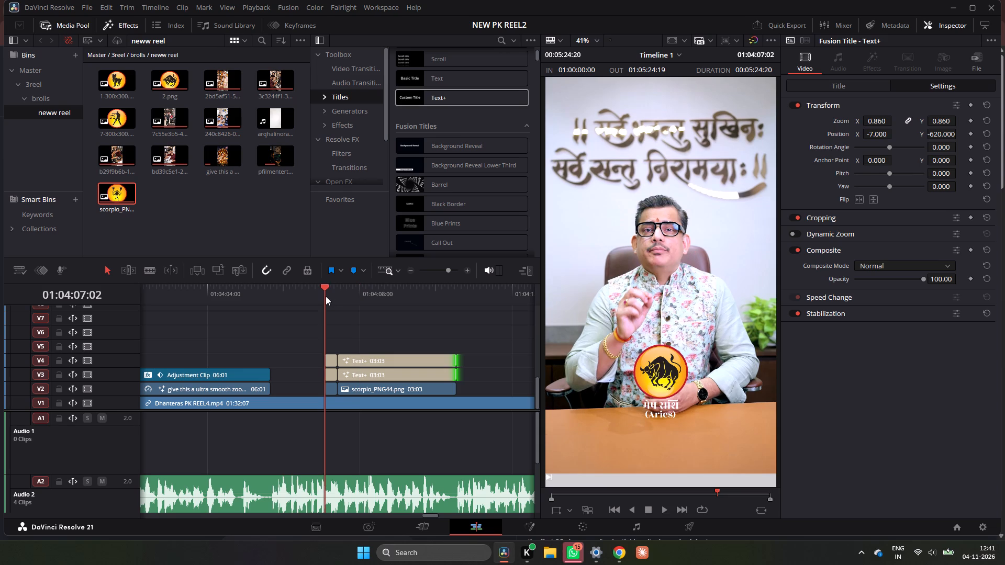
pyautogui.press('space')
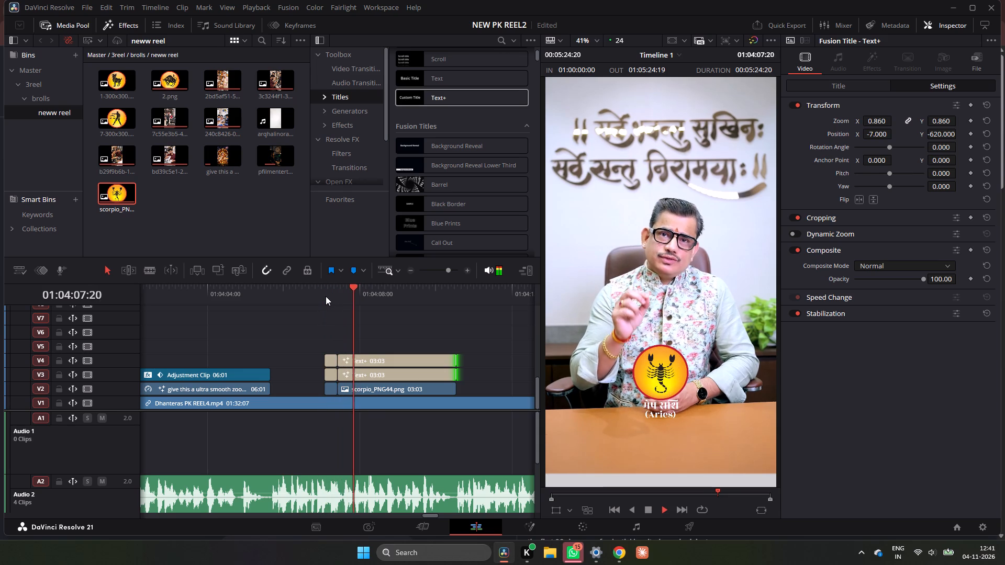
pyautogui.press('space')
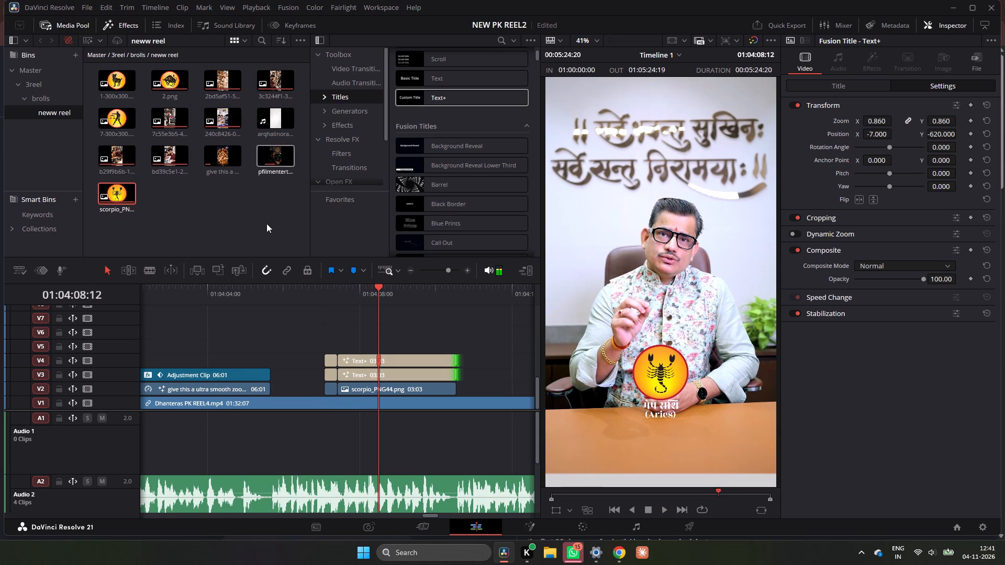
pyautogui.click(318, 291)
pyautogui.click(325, 290)
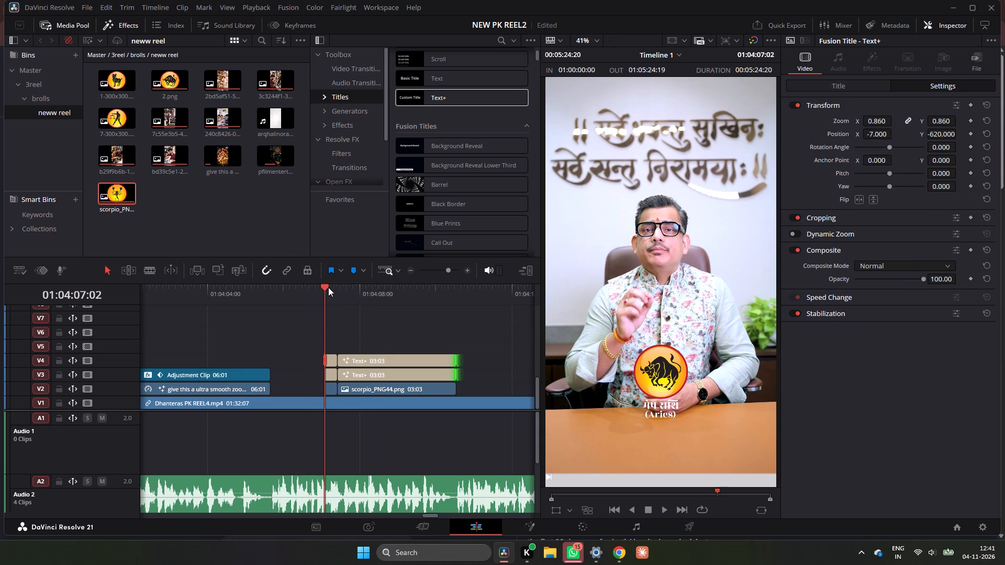
pyautogui.press('space')
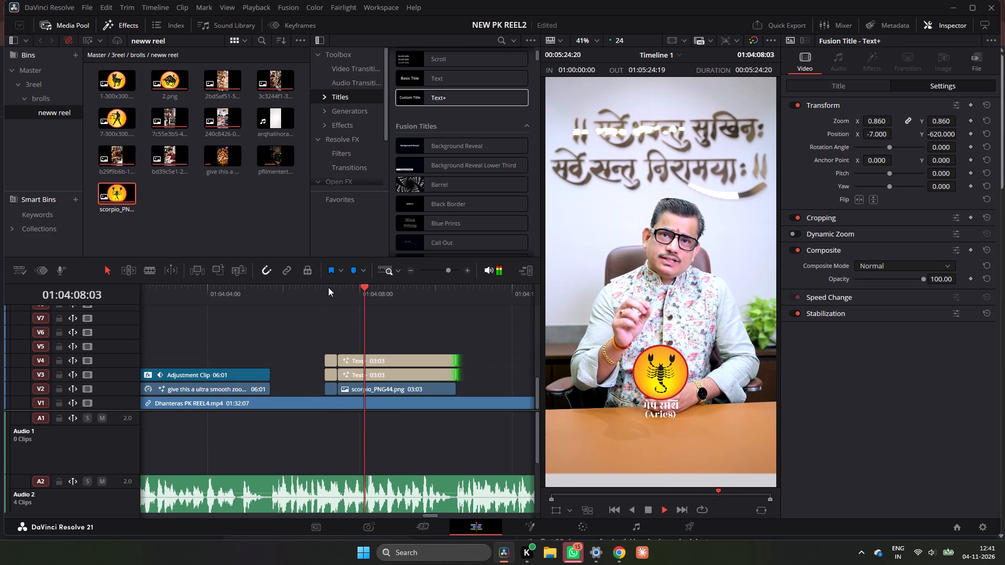
pyautogui.press('space')
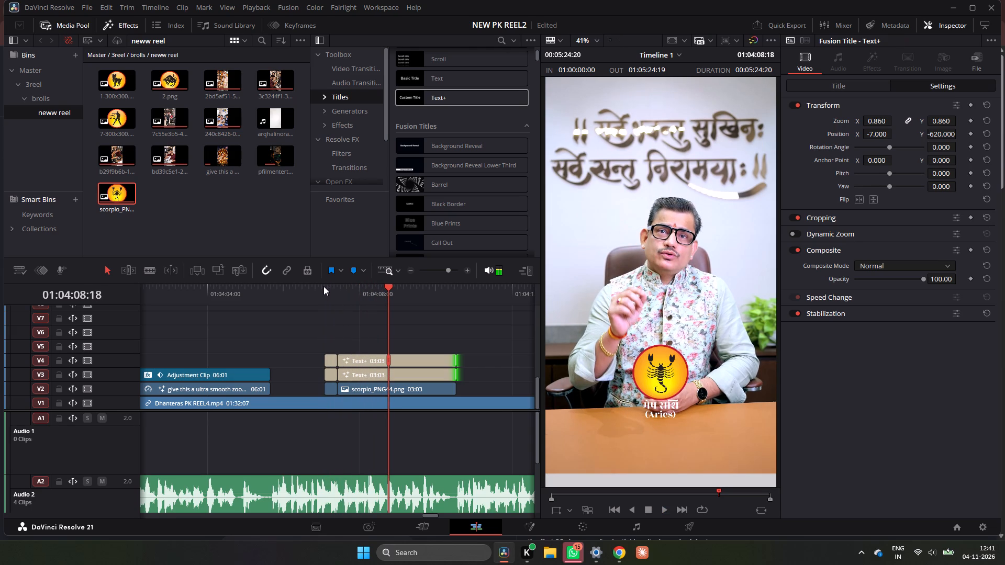
pyautogui.click(339, 287)
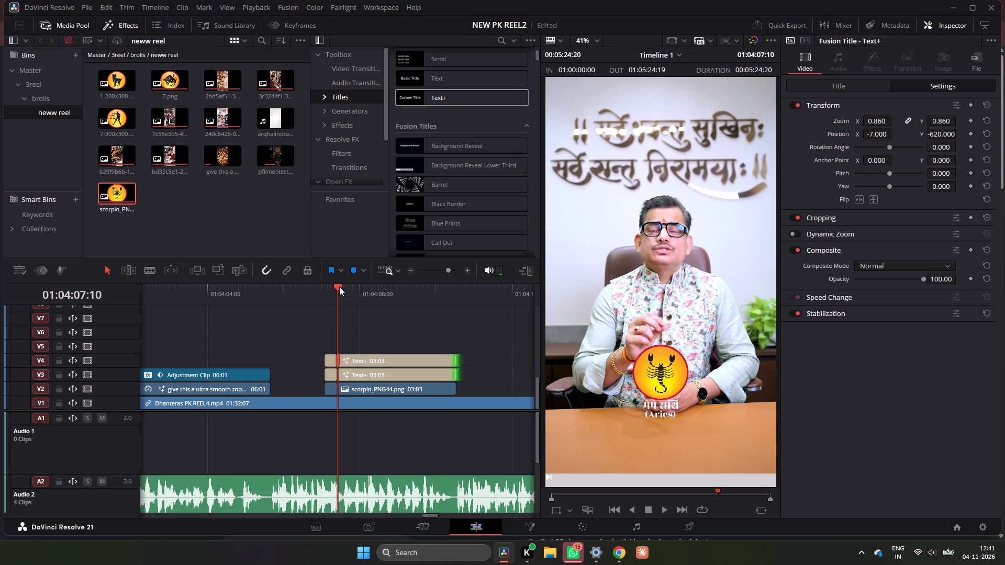
pyautogui.moveTo(338, 290); pyautogui.dragTo(388, 310)
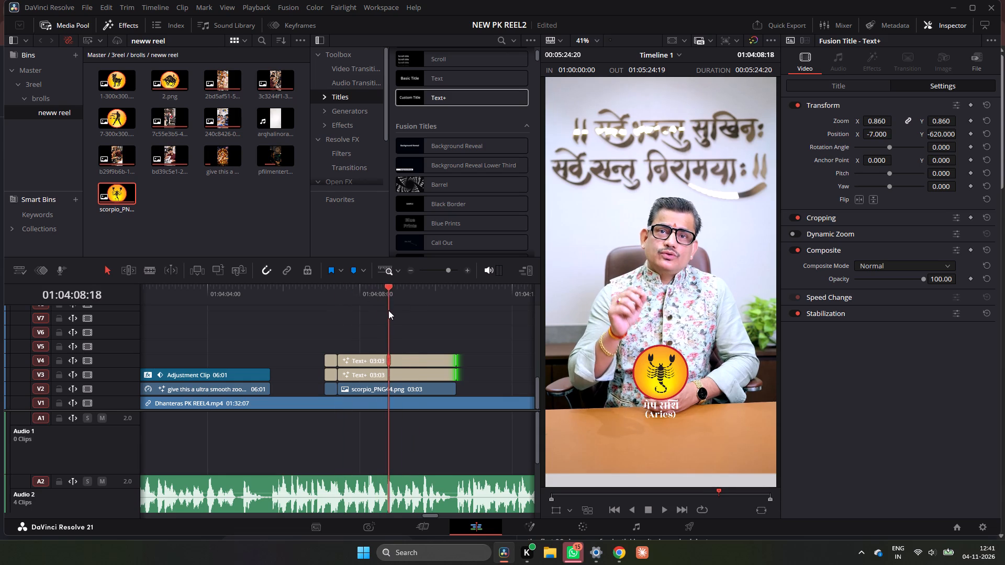
pyautogui.moveTo(388, 310); pyautogui.dragTo(388, 311)
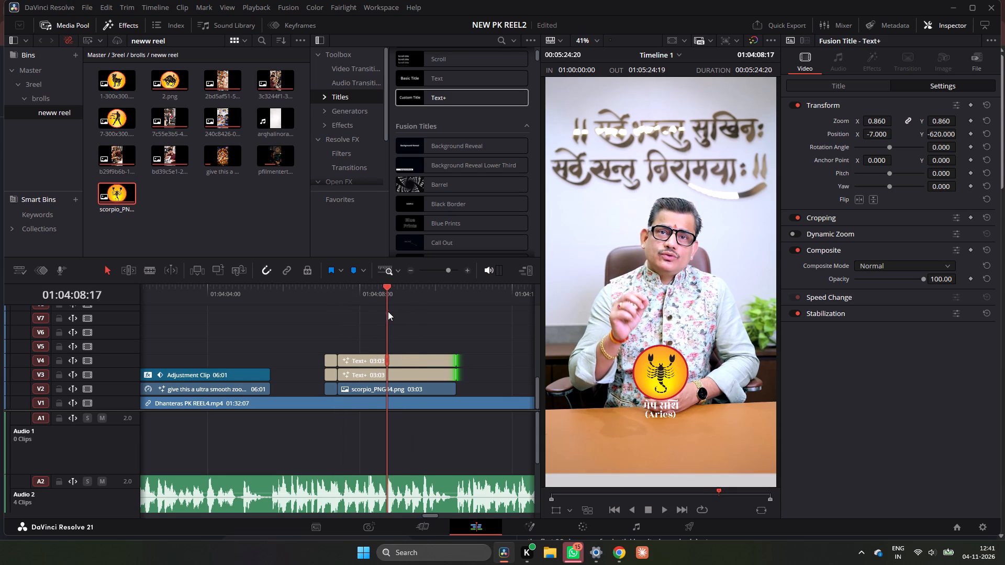
pyautogui.moveTo(388, 311); pyautogui.dragTo(384, 312)
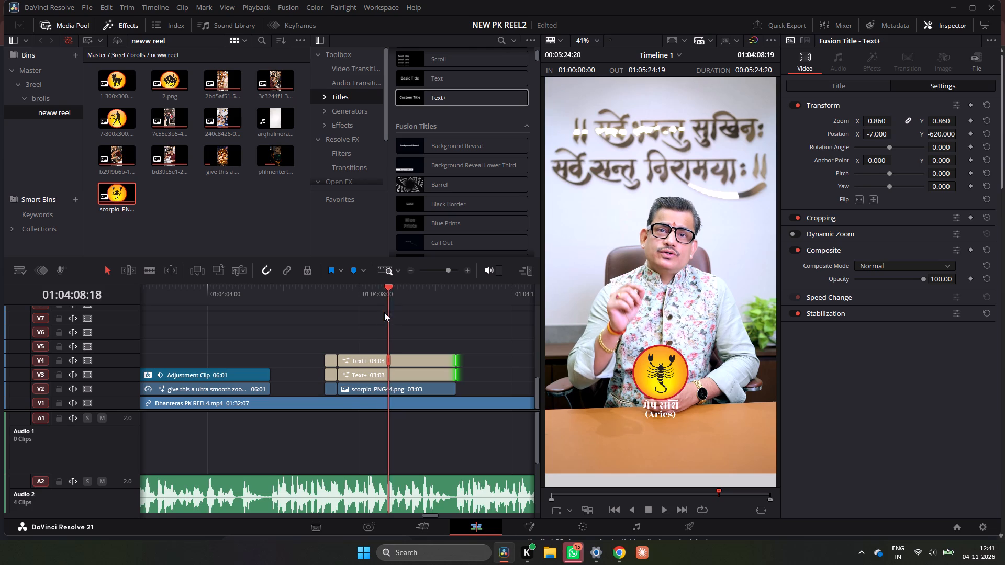
pyautogui.moveTo(384, 312); pyautogui.dragTo(340, 316)
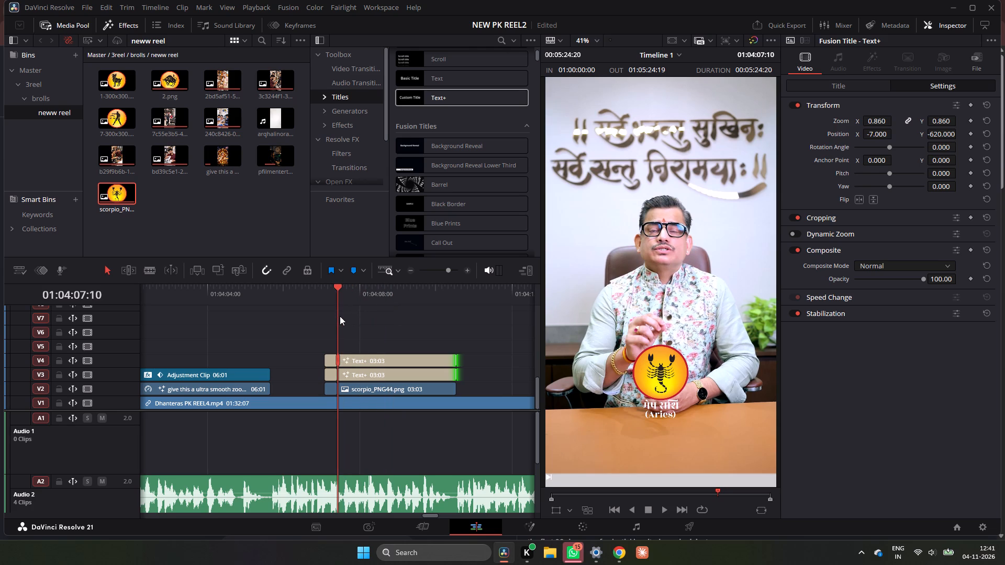
# Play and scrub from 01:04:07:02 to about 01:04:10:17, checking how long the bull and scorpion images should stay against the speech.
pyautogui.press('space')
pyautogui.press('space')
pyautogui.press('space')
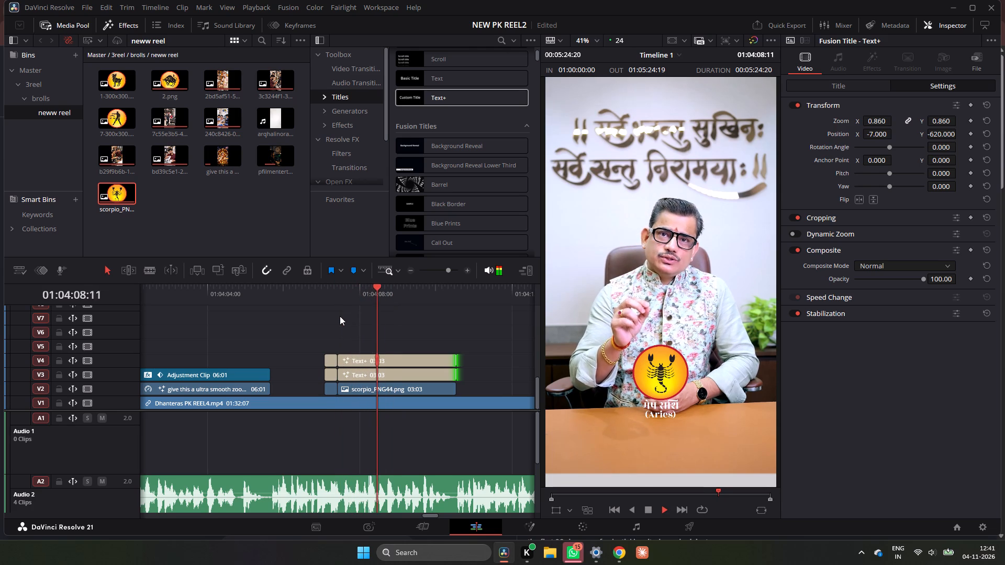
pyautogui.press('space')
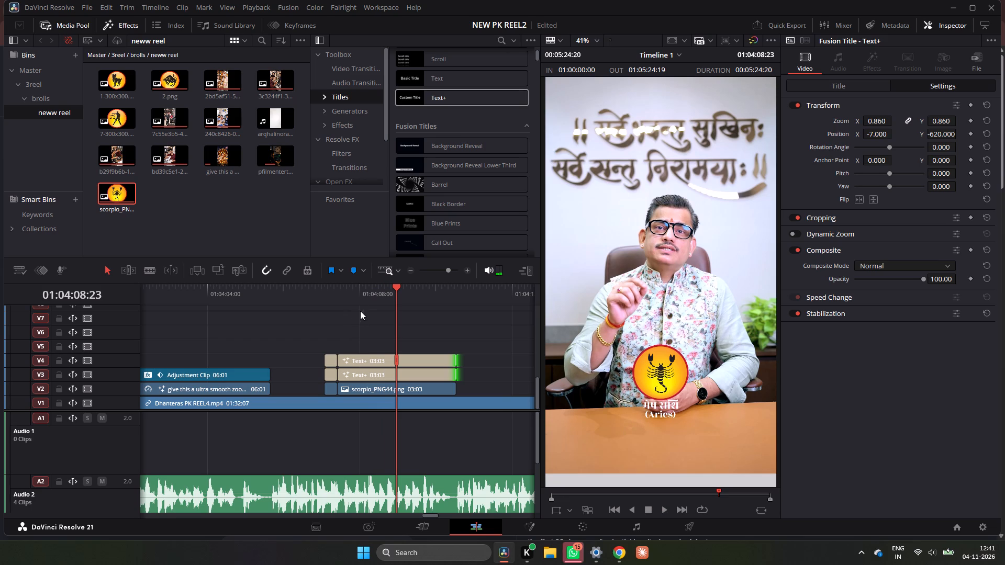
pyautogui.moveTo(370, 293); pyautogui.dragTo(358, 291)
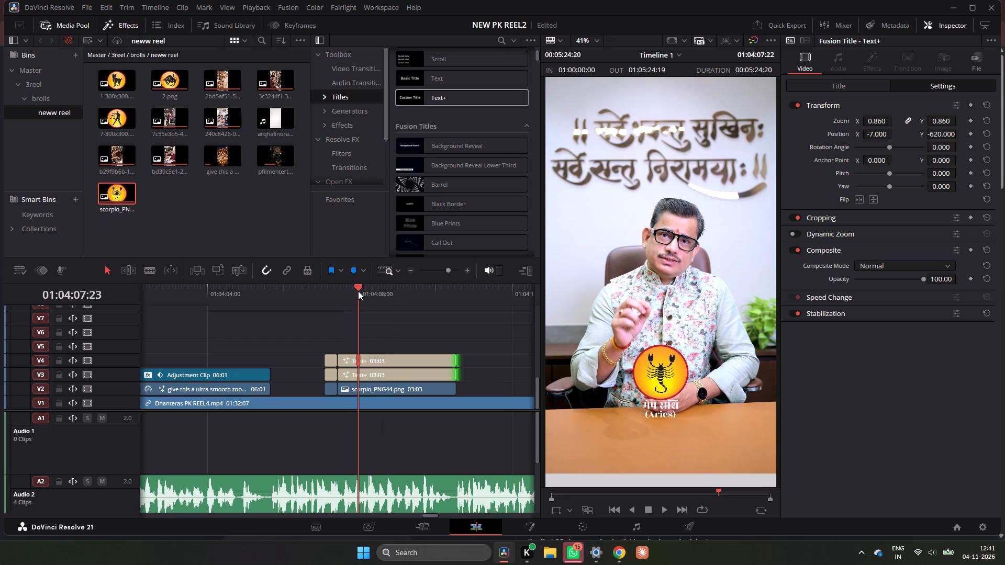
pyautogui.moveTo(358, 291); pyautogui.dragTo(333, 295)
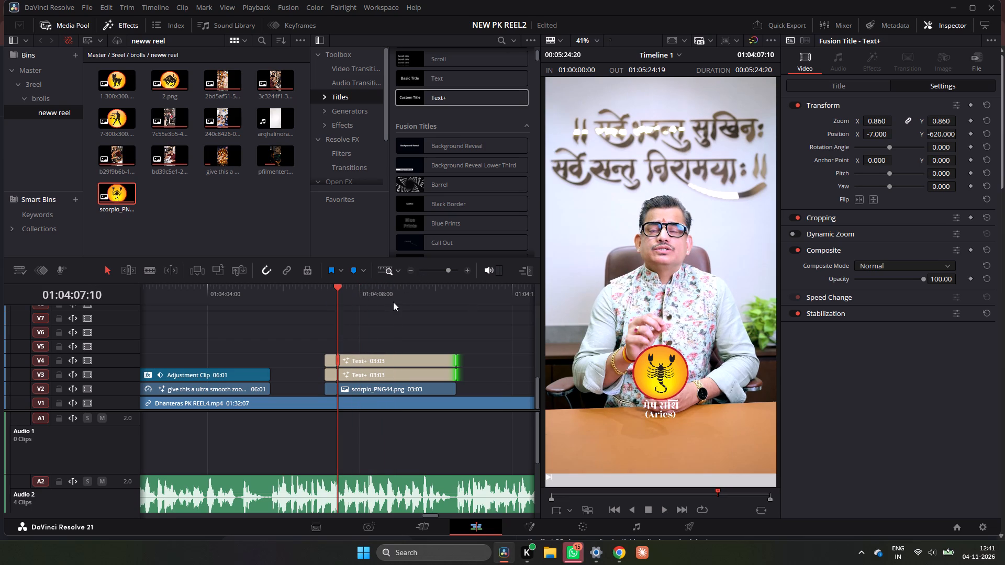
pyautogui.moveTo(393, 296); pyautogui.dragTo(400, 294)
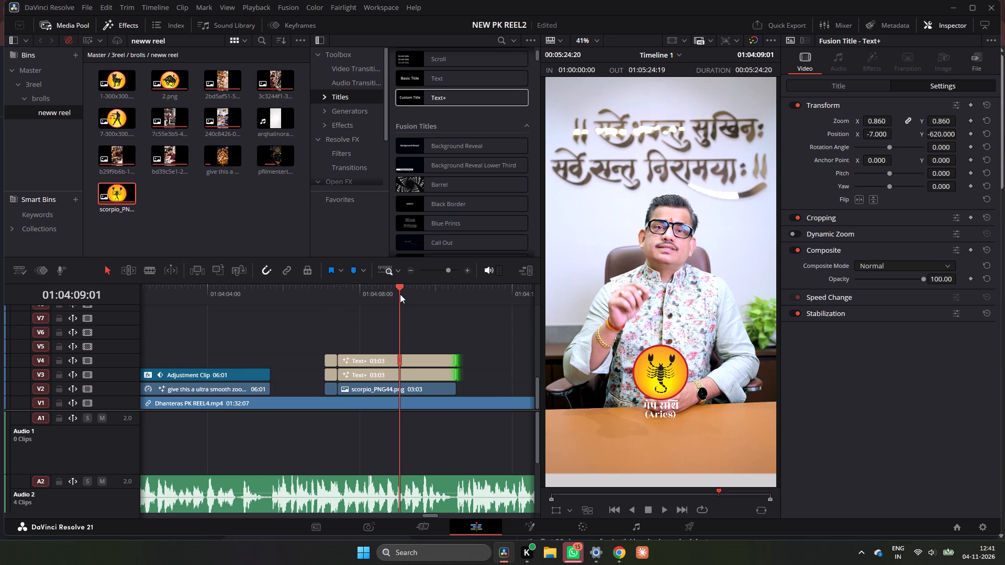
pyautogui.moveTo(400, 294); pyautogui.dragTo(351, 312)
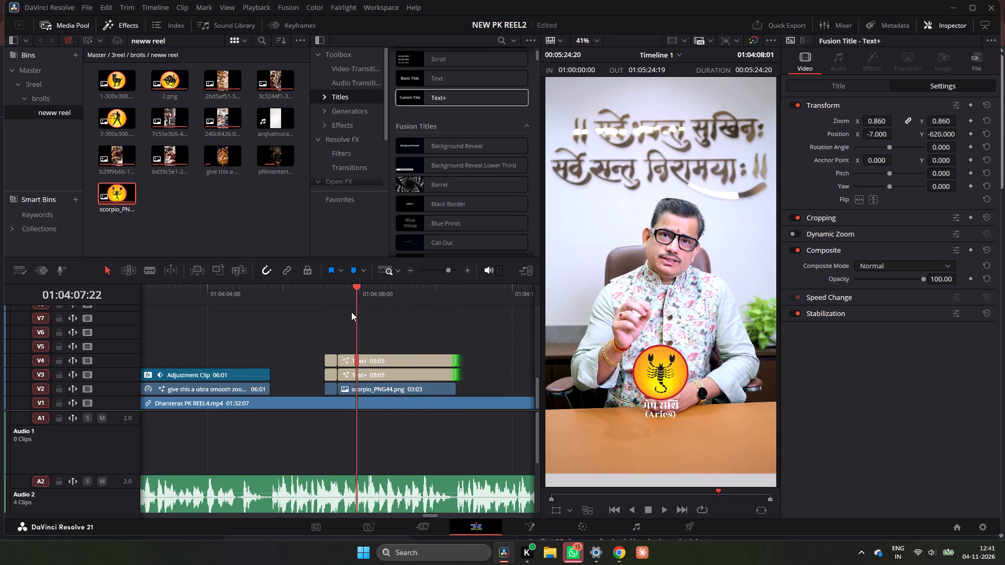
pyautogui.moveTo(351, 312); pyautogui.dragTo(334, 313)
pyautogui.press('space')
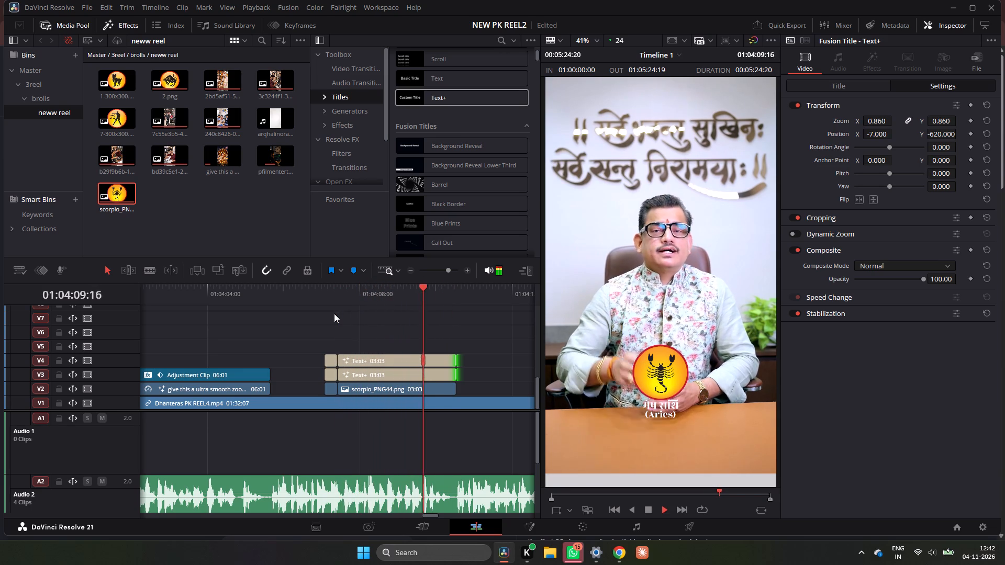
pyautogui.press('space')
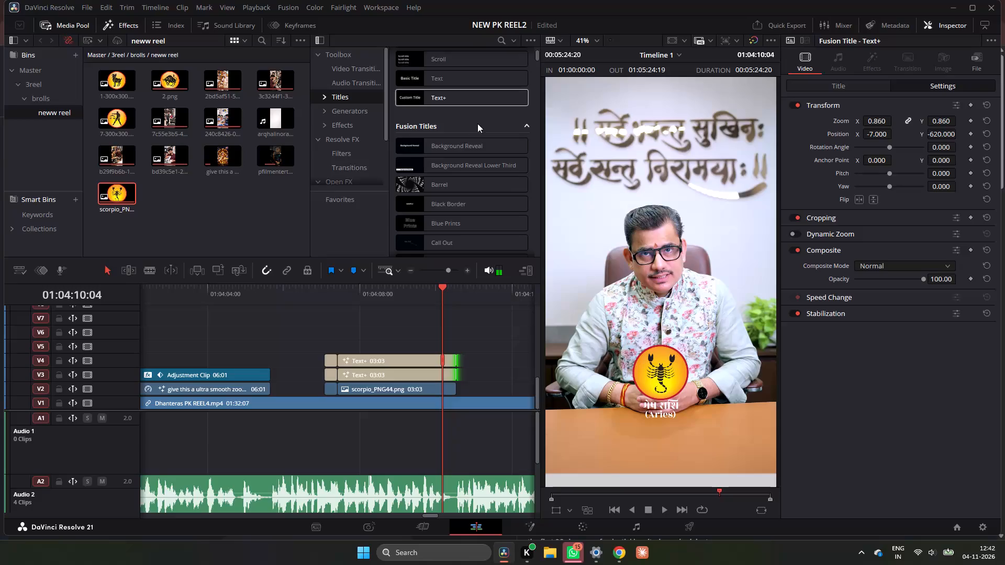
pyautogui.click(328, 291)
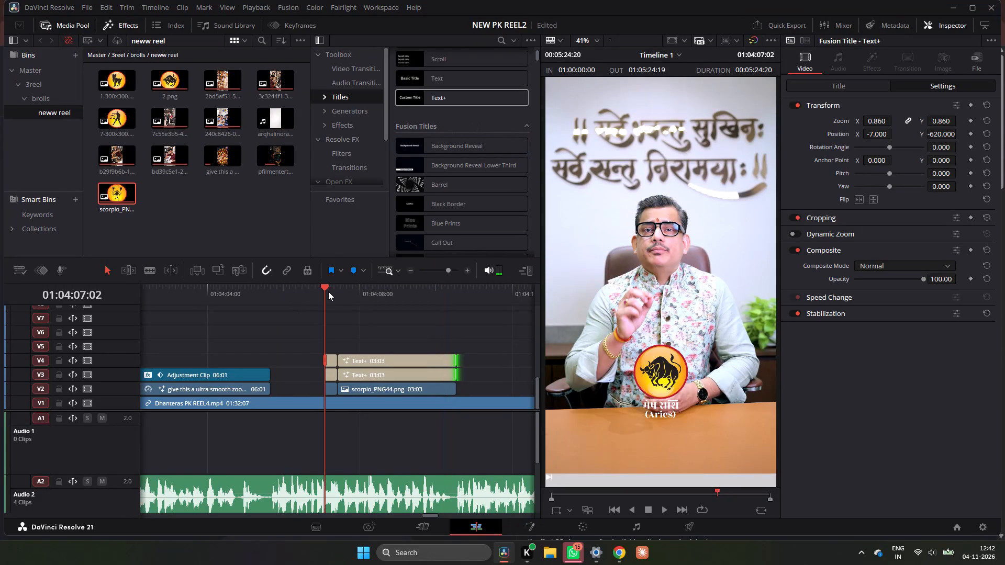
pyautogui.press('space')
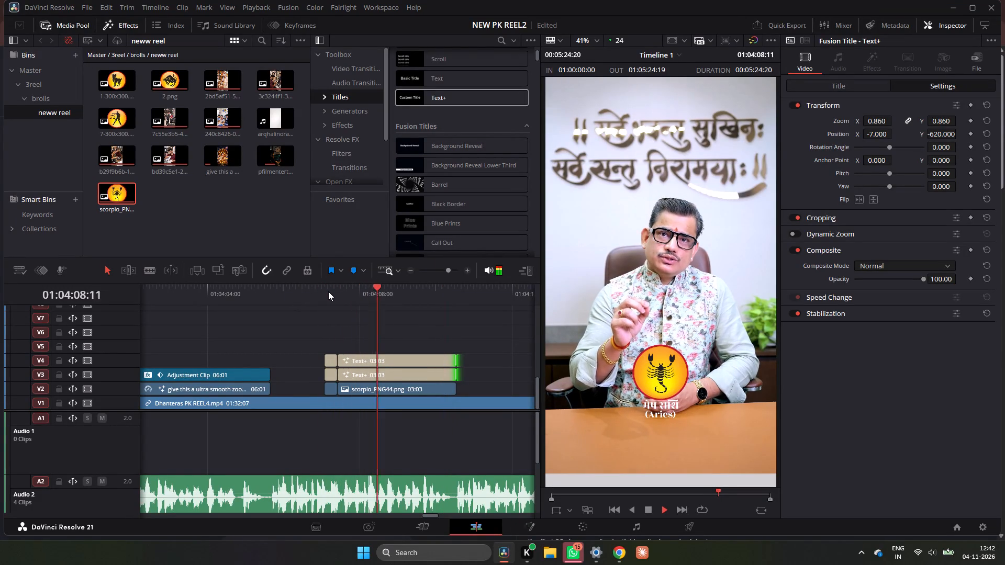
pyautogui.press('space')
pyautogui.press('space')
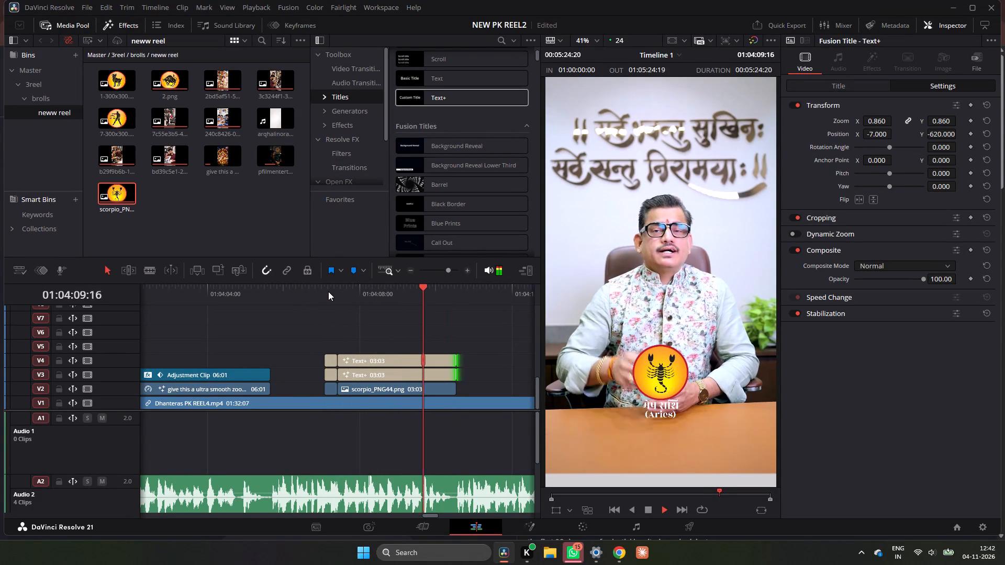
pyautogui.press('space')
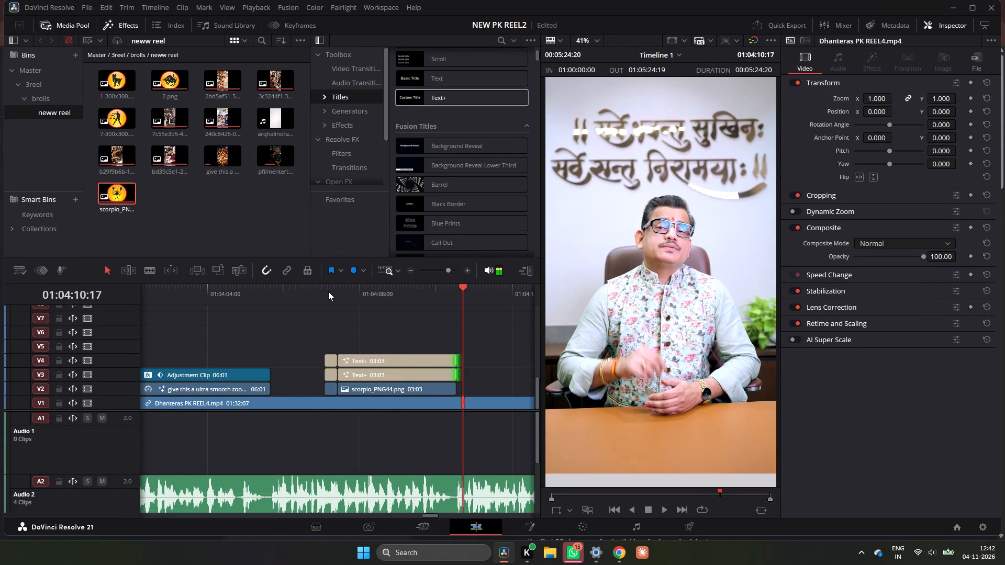
# Extend the start of 2.png and its two titles on V3 and V4 earlier to 00:12, beginning at about 01:04:06:22.
pyautogui.click(292, 290)
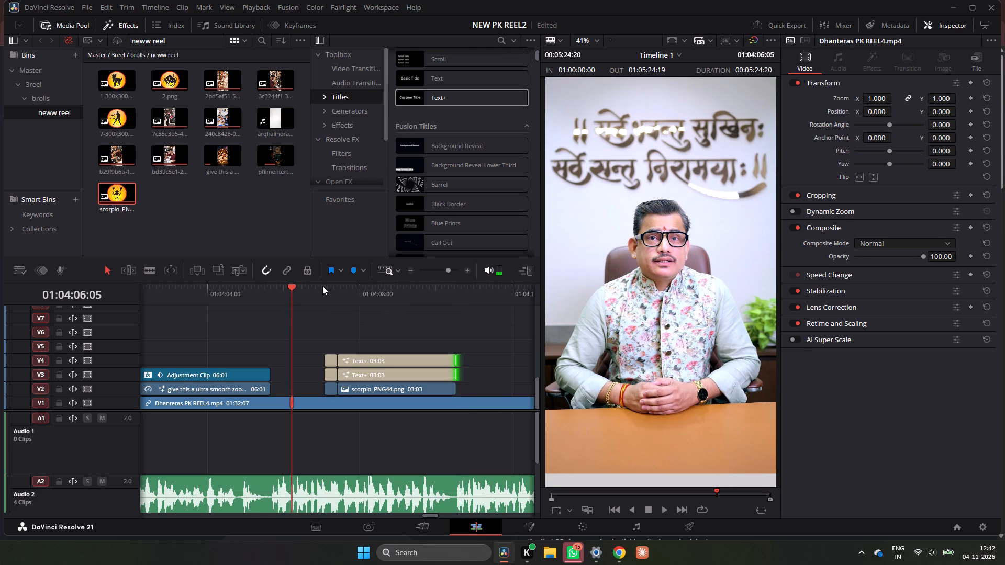
pyautogui.moveTo(315, 347); pyautogui.dragTo(328, 392)
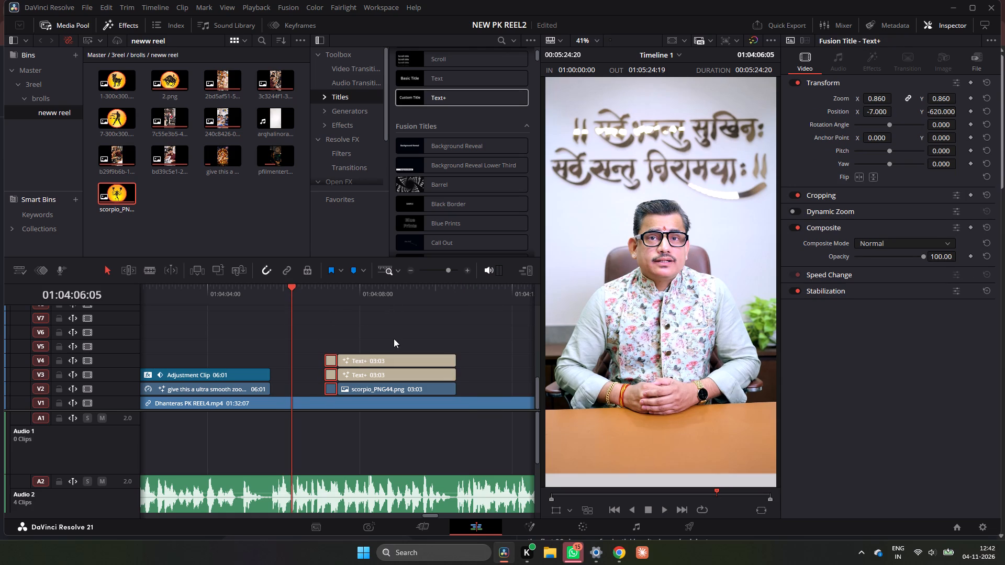
pyautogui.doubleClick(470, 270)
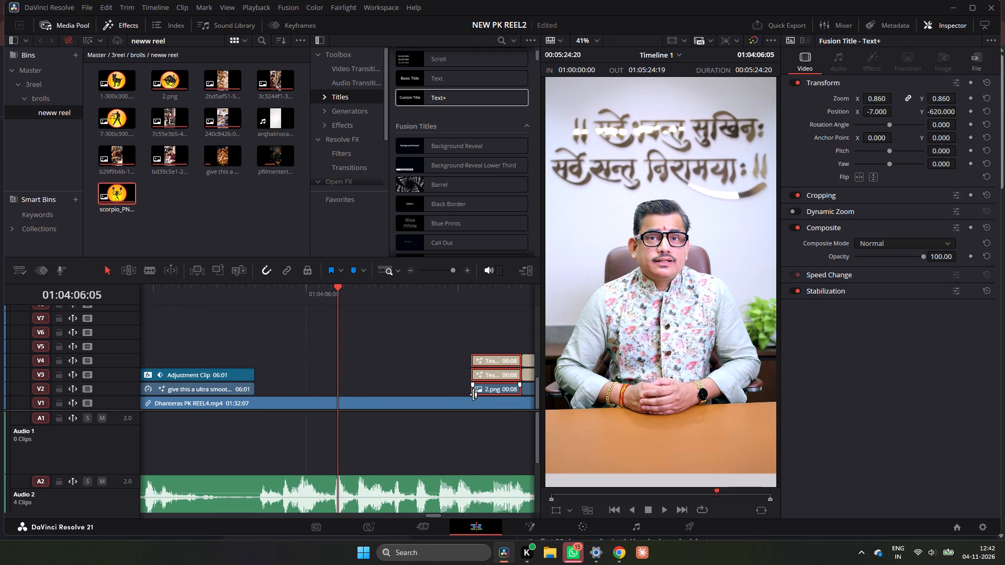
pyautogui.moveTo(472, 393); pyautogui.dragTo(446, 399)
# Play in short bursts from 01:04:06:22 to 01:04:09:15, checking the bull and scorpion image timing against the speech.
pyautogui.click(443, 295)
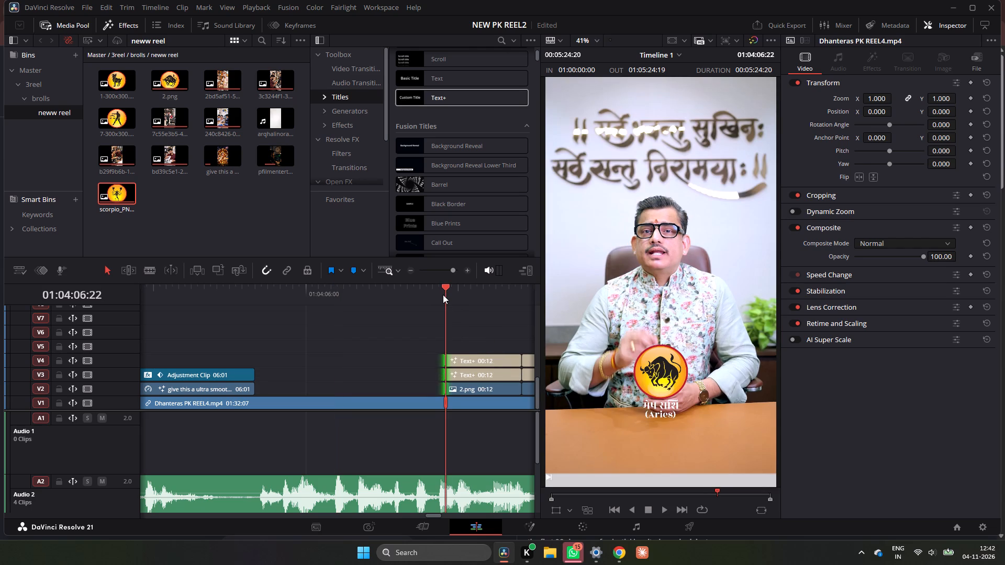
pyautogui.press('space')
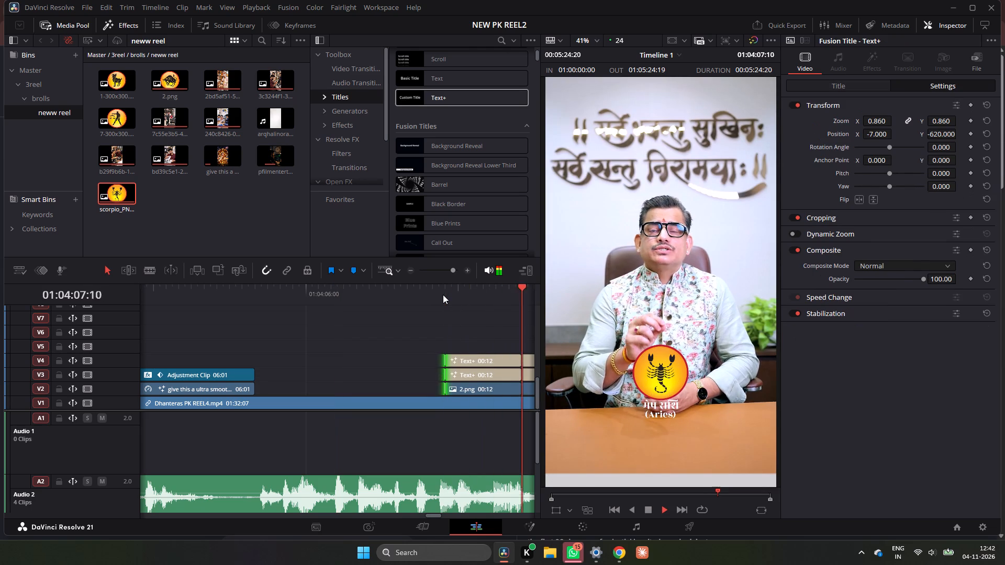
pyautogui.press('space')
pyautogui.press('space')
pyautogui.press('space')
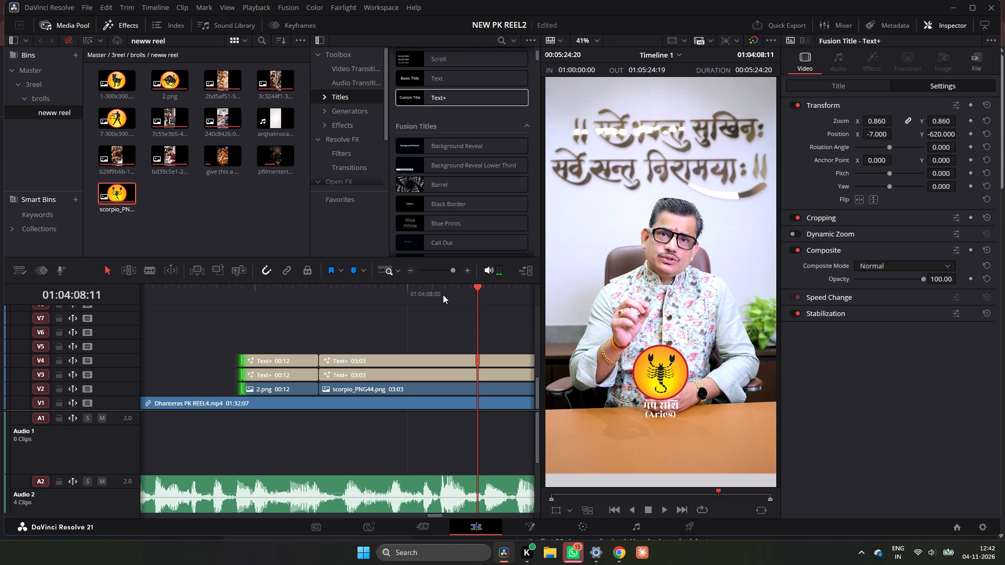
pyautogui.press('space')
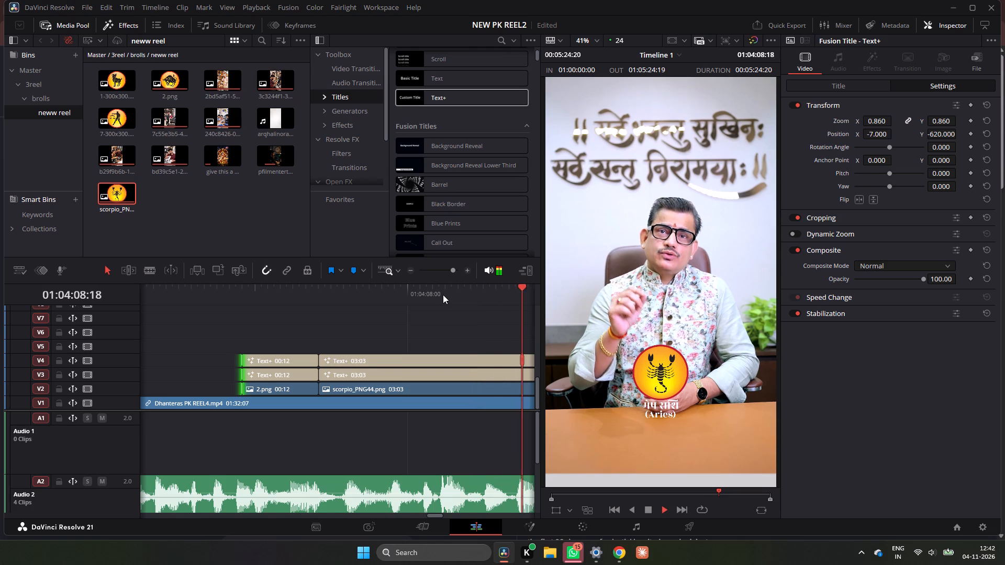
pyautogui.press('space')
pyautogui.press('space')
pyautogui.press('space')
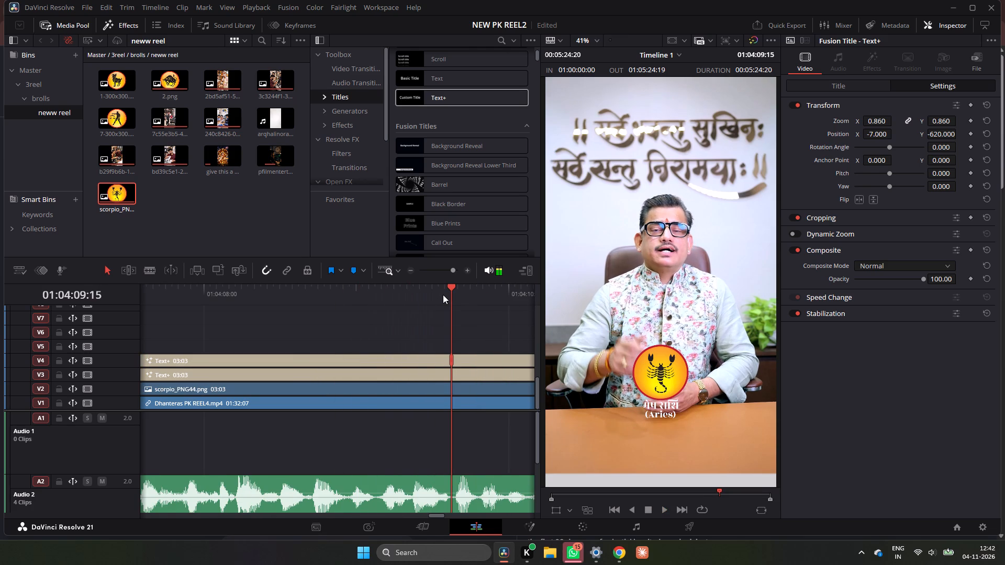
# Shorten scorpio_PNG44.png and its two titles on V3 and V4 to 01:17, ending at 01:04:09:03.
pyautogui.doubleClick(412, 271)
pyautogui.click(317, 291)
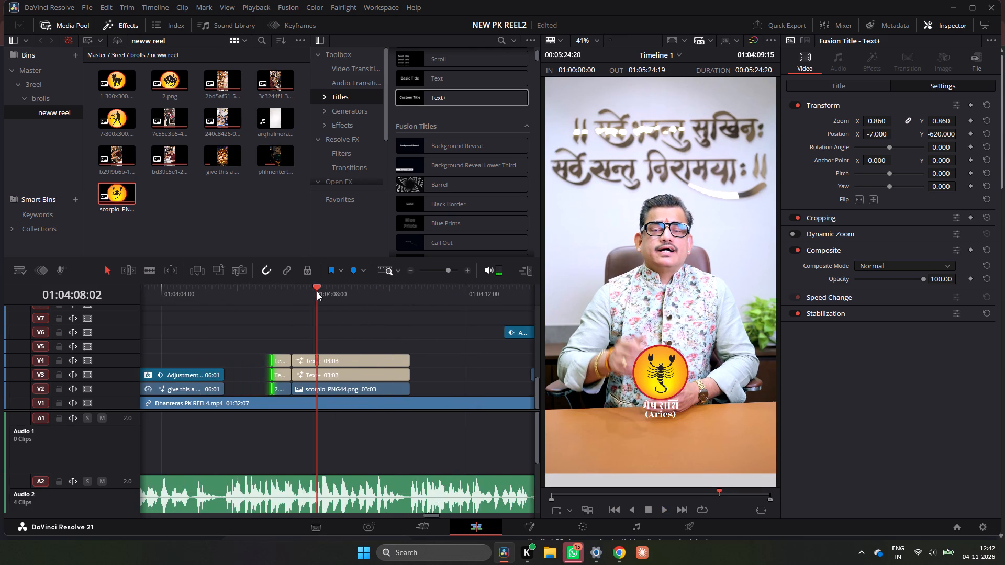
pyautogui.press('space')
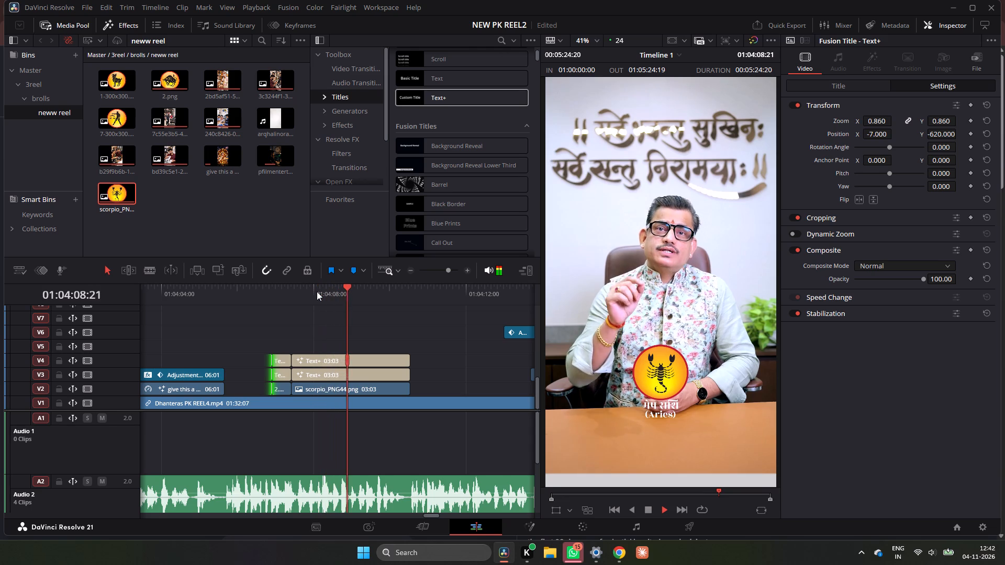
pyautogui.press('space')
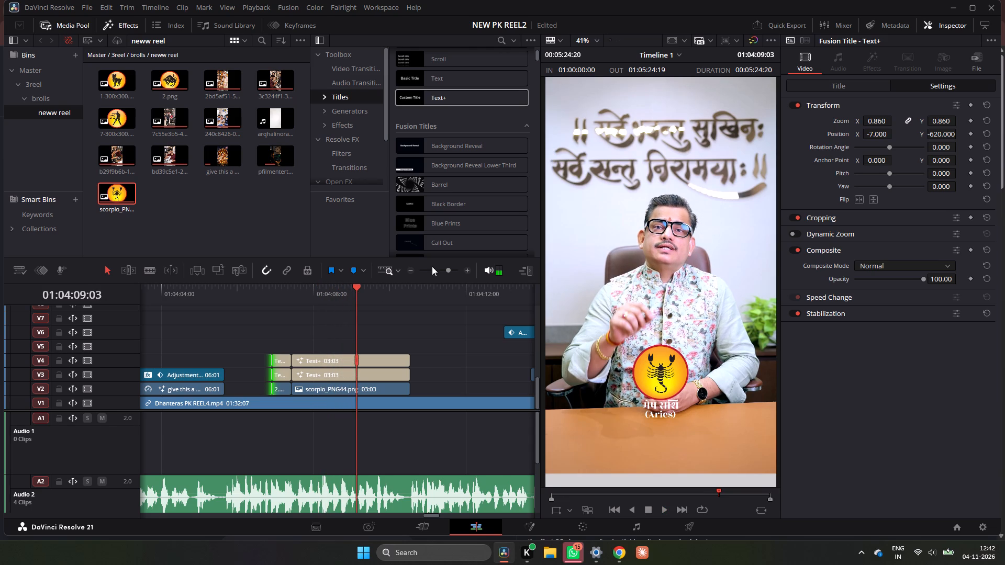
pyautogui.click(466, 268)
pyautogui.moveTo(484, 342); pyautogui.dragTo(405, 391)
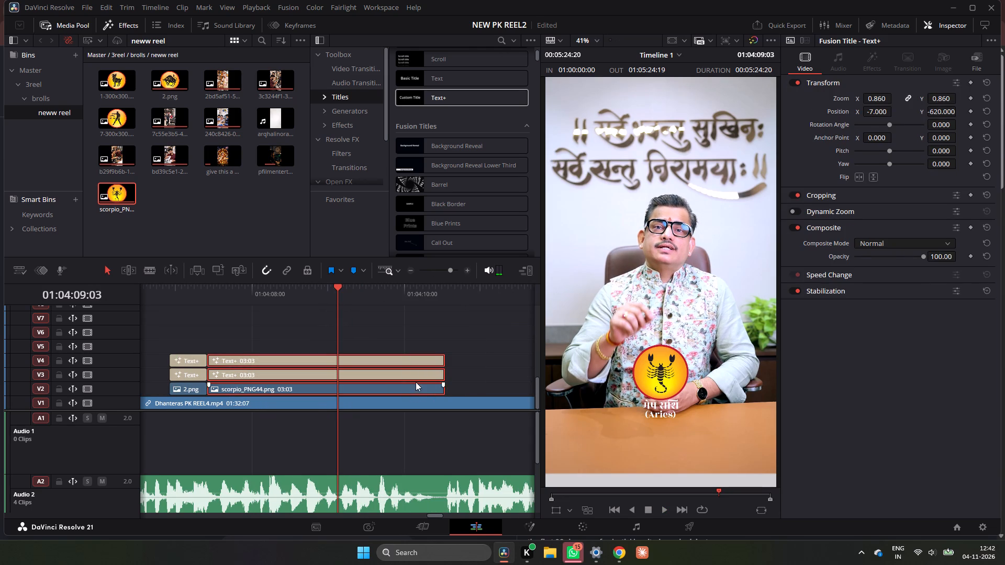
pyautogui.moveTo(443, 377); pyautogui.dragTo(329, 387)
# Scrub around 01:04:08:22 and play through the bull and scorpion images to 01:04:10:11, checking the trimmed ending against the speech.
pyautogui.click(473, 267)
pyautogui.doubleClick(469, 268)
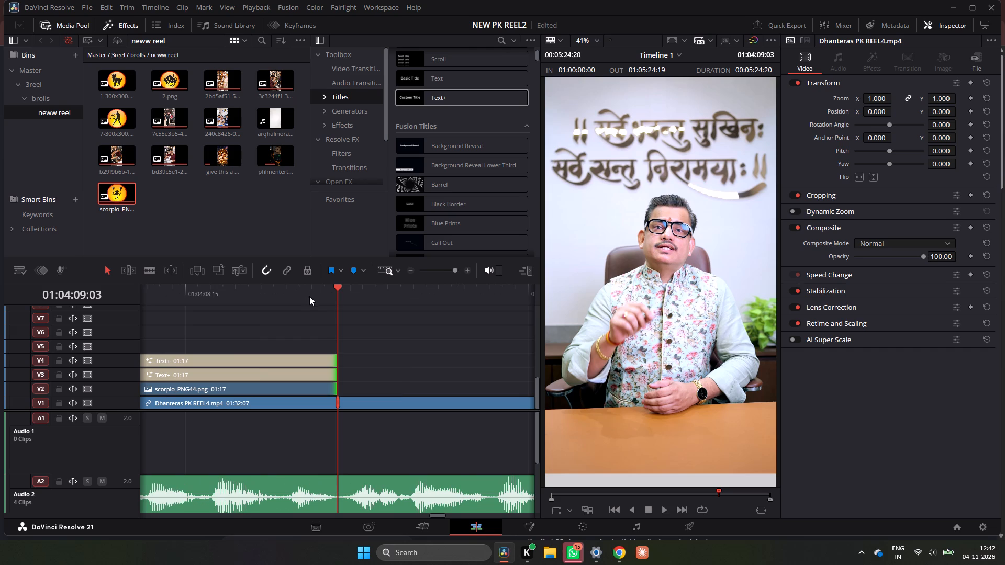
pyautogui.moveTo(319, 288); pyautogui.dragTo(275, 292)
pyautogui.click(416, 268)
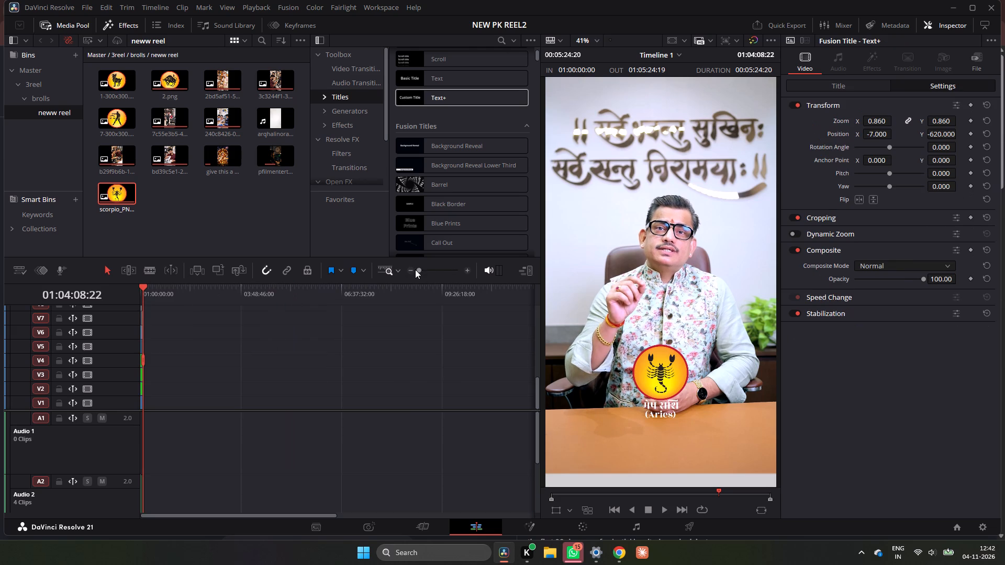
pyautogui.click(444, 270)
pyautogui.click(307, 281)
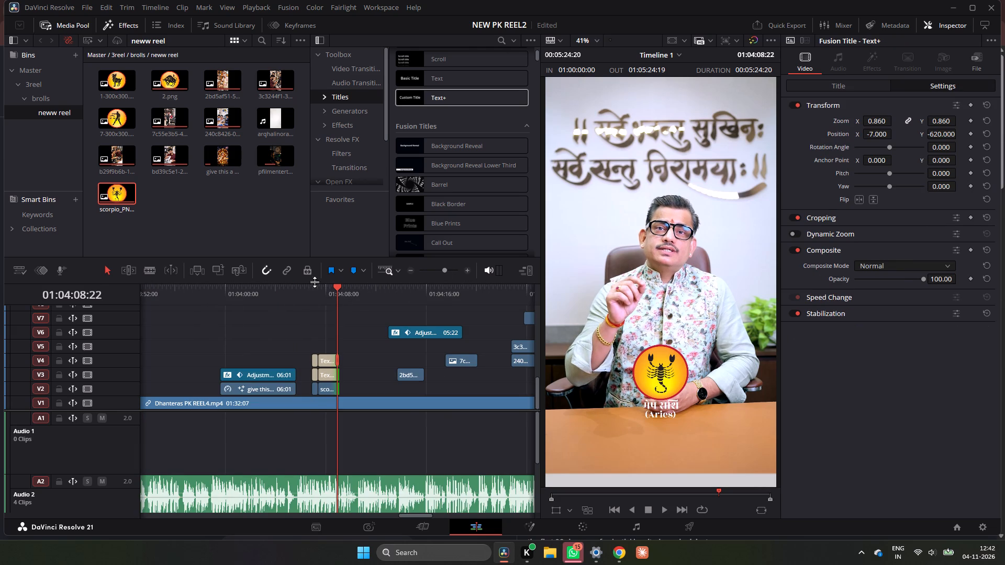
pyautogui.click(316, 285)
pyautogui.press('space')
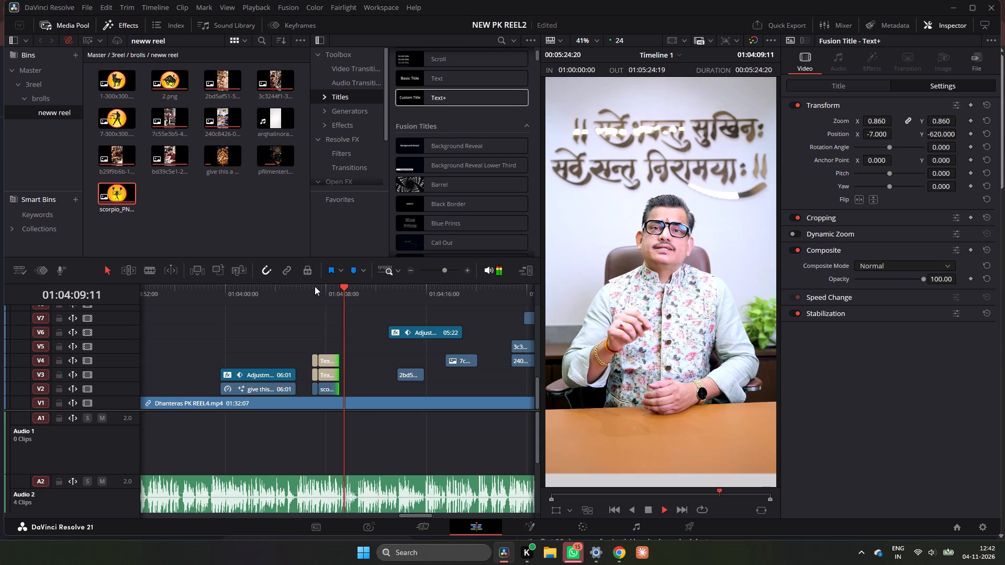
pyautogui.press('space')
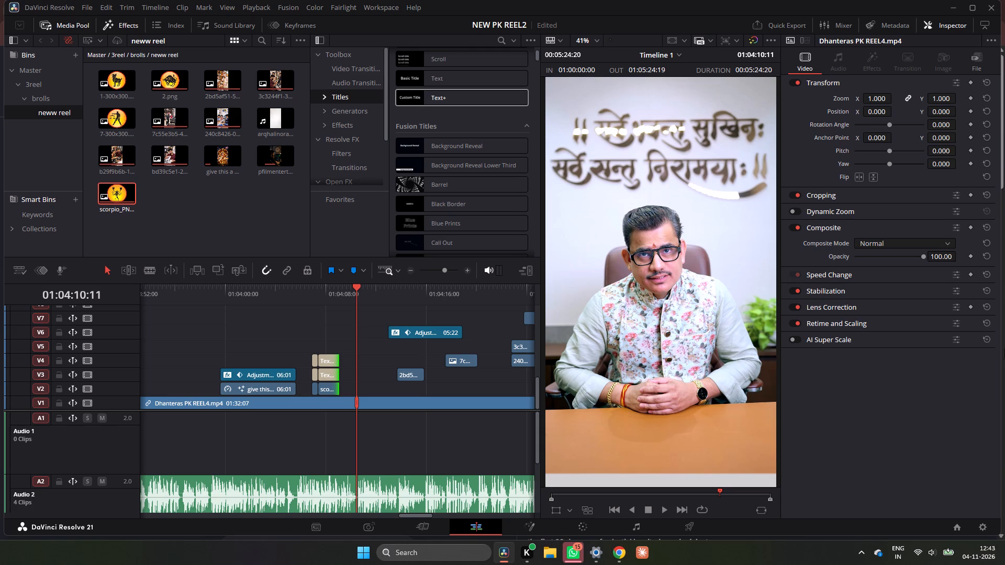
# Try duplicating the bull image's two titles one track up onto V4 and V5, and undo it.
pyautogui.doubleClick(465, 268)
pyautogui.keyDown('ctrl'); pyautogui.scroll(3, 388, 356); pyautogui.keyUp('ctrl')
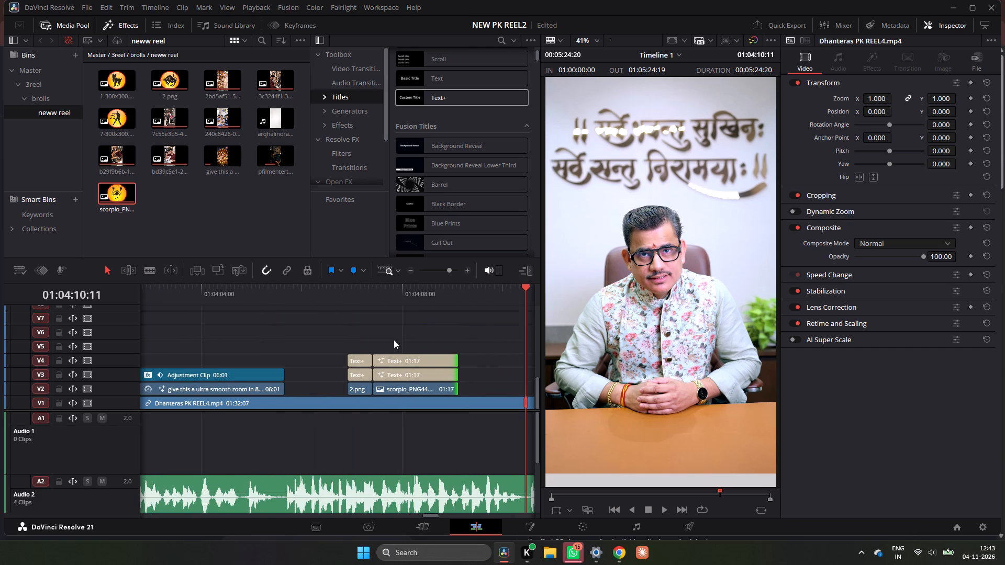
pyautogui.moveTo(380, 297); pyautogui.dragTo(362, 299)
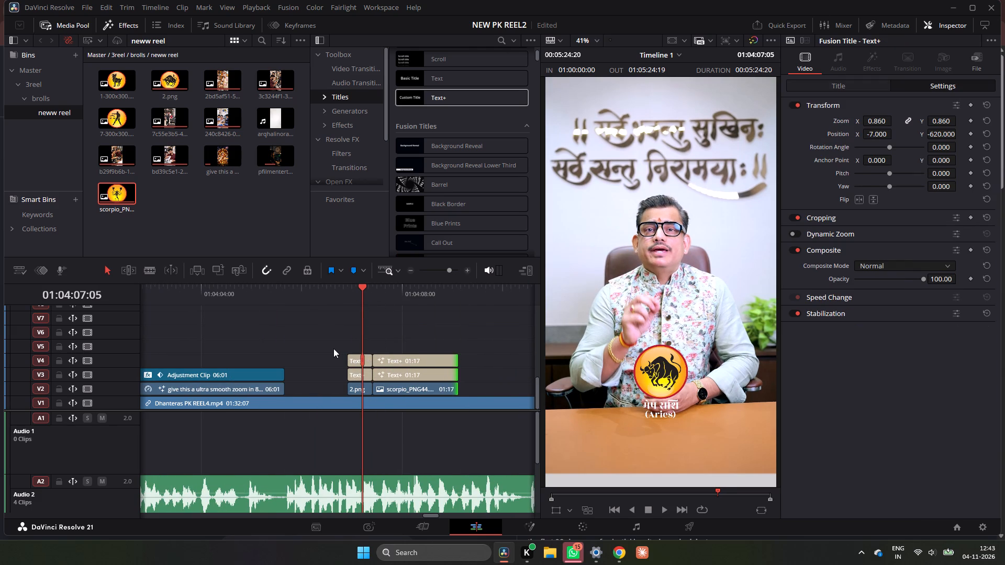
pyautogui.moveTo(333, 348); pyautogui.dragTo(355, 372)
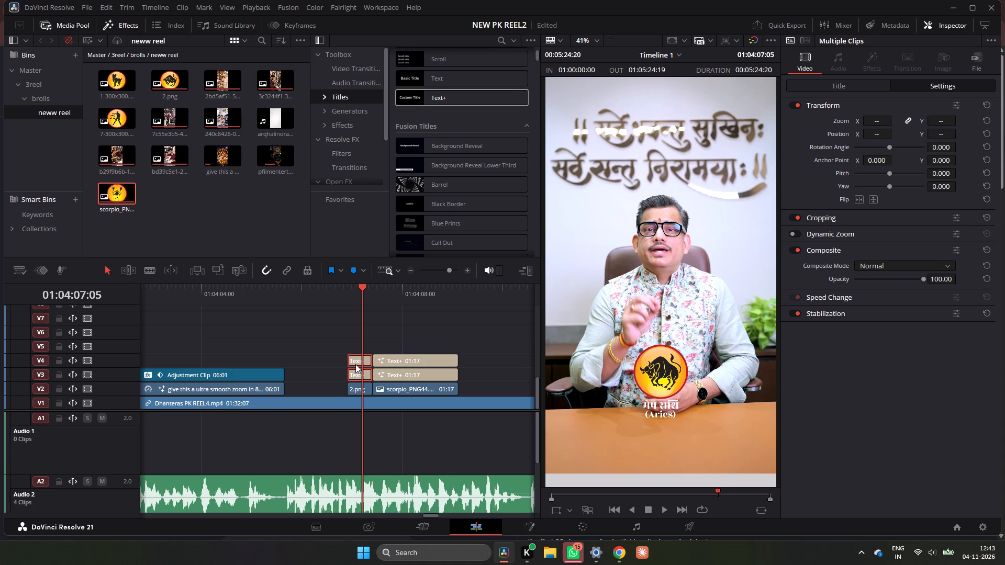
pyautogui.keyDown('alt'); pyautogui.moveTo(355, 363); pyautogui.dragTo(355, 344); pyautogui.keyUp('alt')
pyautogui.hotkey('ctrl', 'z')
# Duplicate the bull image's two titles from V3 and V4 onto V5 and V6 directly above.
pyautogui.moveTo(338, 348); pyautogui.dragTo(361, 381)
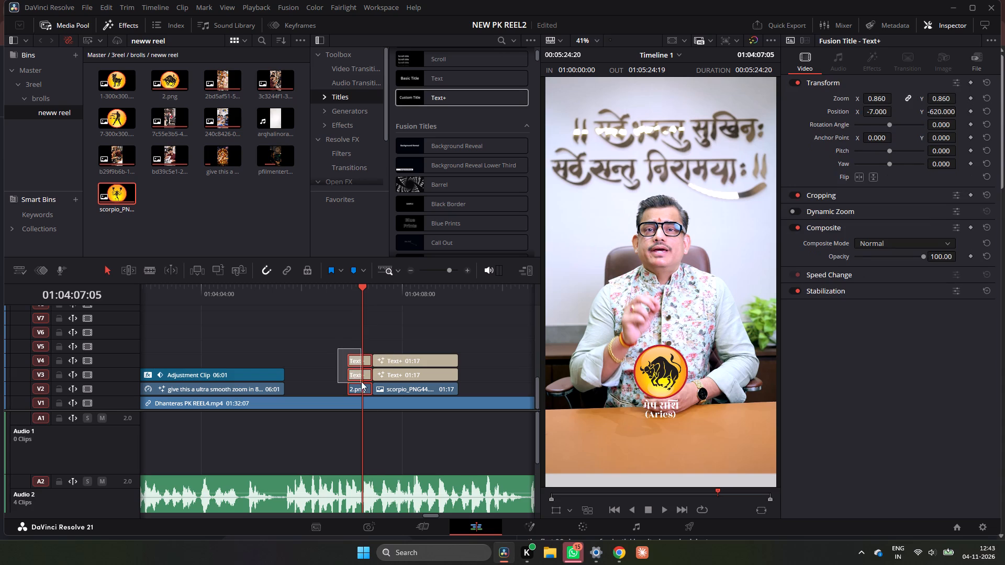
pyautogui.moveTo(361, 381); pyautogui.dragTo(361, 383)
pyautogui.click(319, 362)
pyautogui.moveTo(339, 346); pyautogui.dragTo(363, 374)
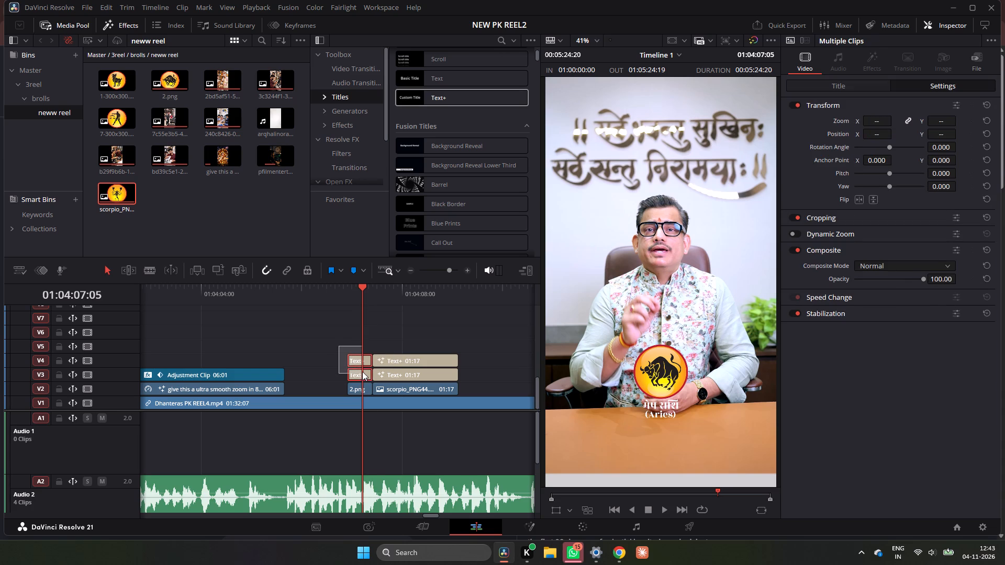
pyautogui.keyDown('alt'); pyautogui.moveTo(356, 372); pyautogui.dragTo(356, 349); pyautogui.keyUp('alt')
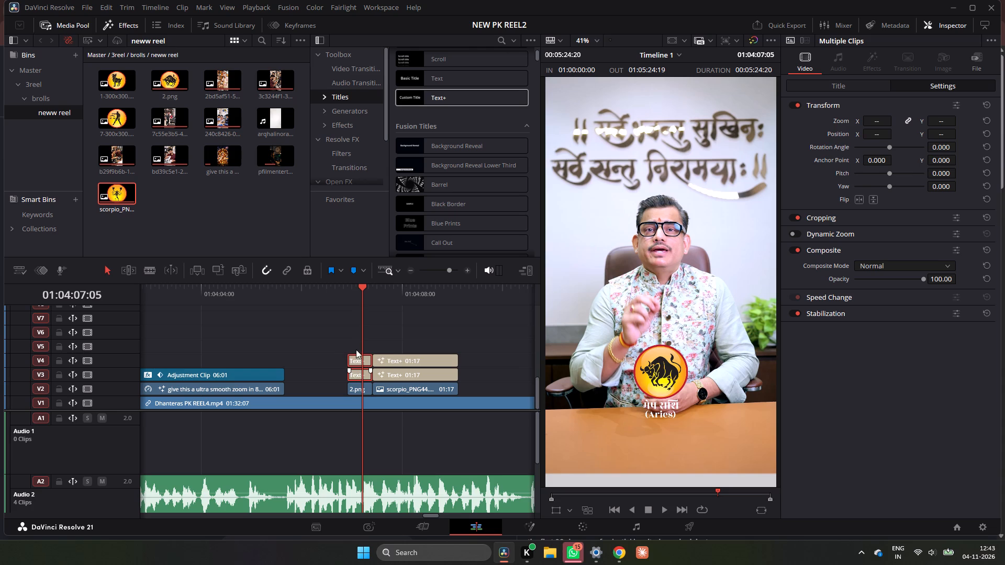
pyautogui.keyDown('alt'); pyautogui.moveTo(356, 349); pyautogui.dragTo(356, 344); pyautogui.keyUp('alt')
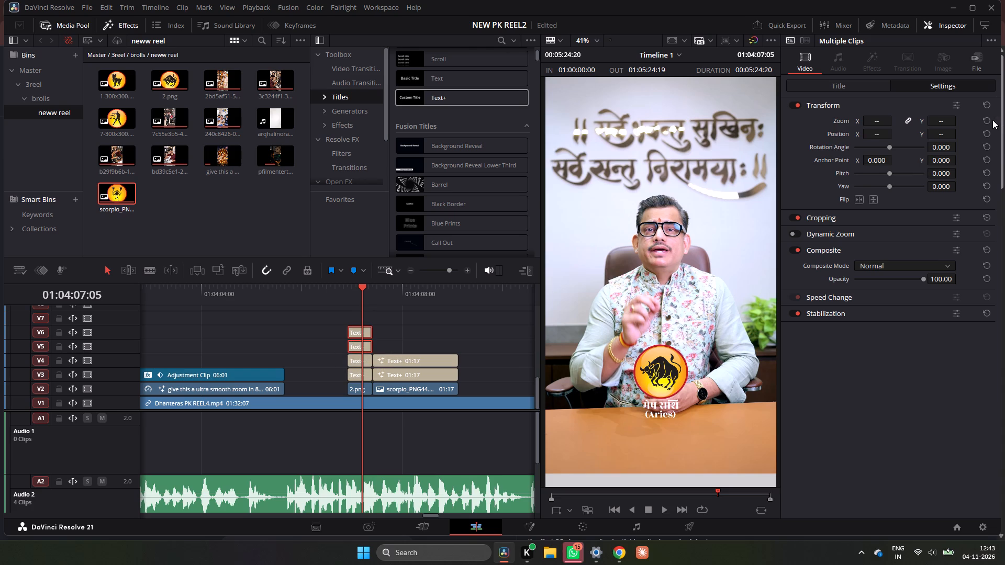
# Offset the X position of both duplicated titles by +3.
pyautogui.click(878, 137)
# Set the text colour of the duplicated titles on V5 and V6 to red #e70000.
pyautogui.click(843, 85)
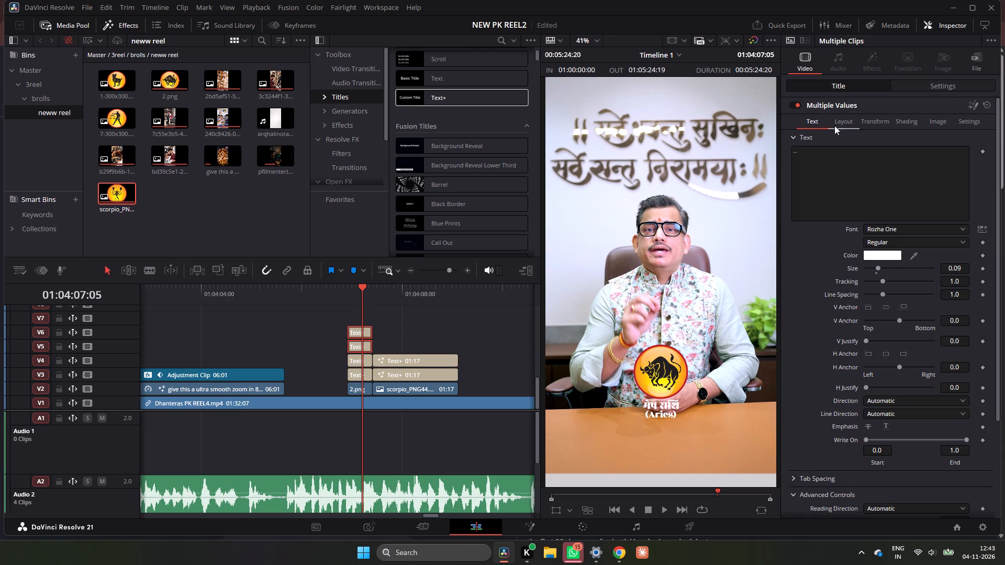
pyautogui.click(872, 259)
pyautogui.moveTo(548, 238); pyautogui.dragTo(558, 231)
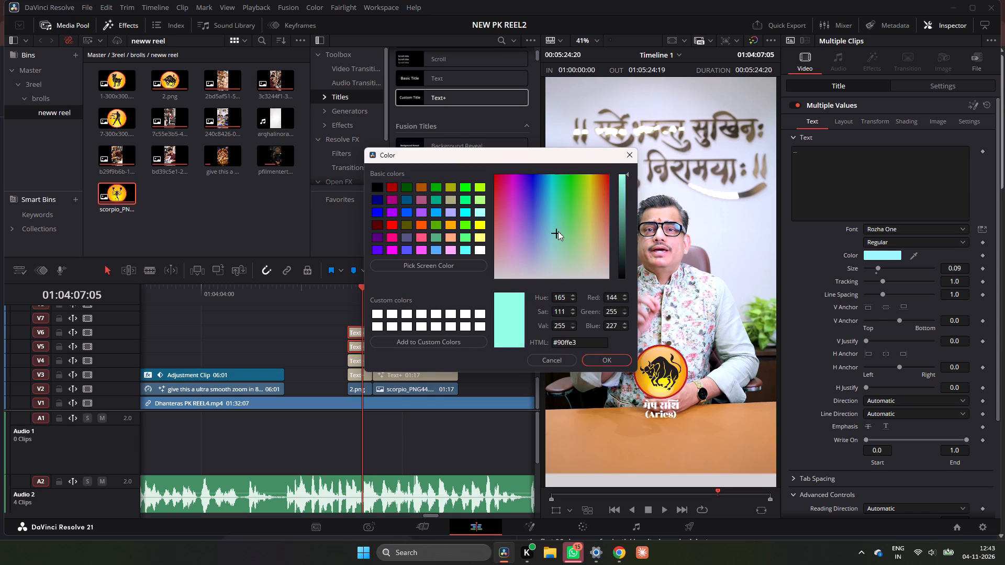
pyautogui.moveTo(558, 231); pyautogui.dragTo(598, 193)
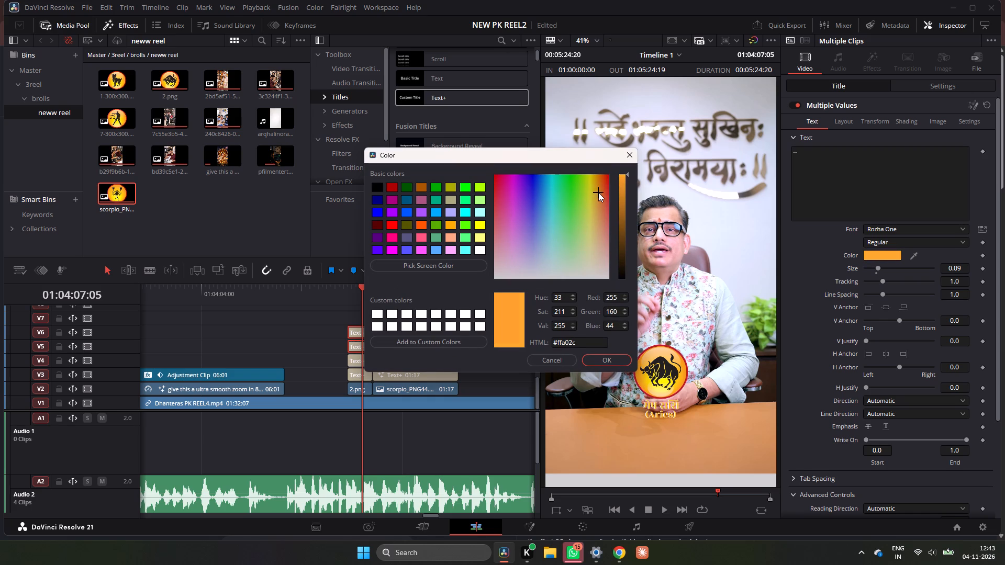
pyautogui.moveTo(598, 193); pyautogui.dragTo(600, 193)
pyautogui.moveTo(600, 193); pyautogui.dragTo(605, 196)
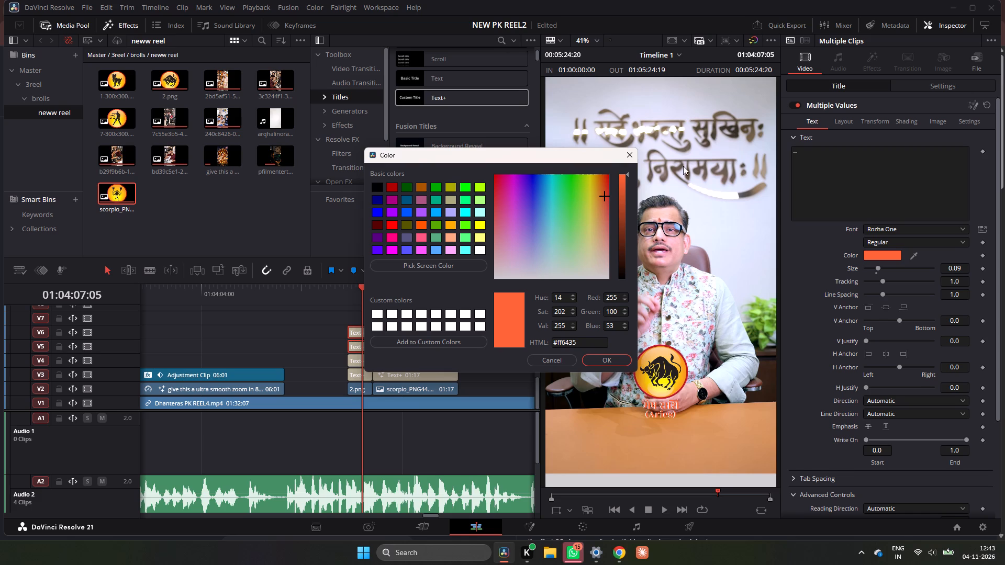
pyautogui.moveTo(604, 195); pyautogui.dragTo(615, 174)
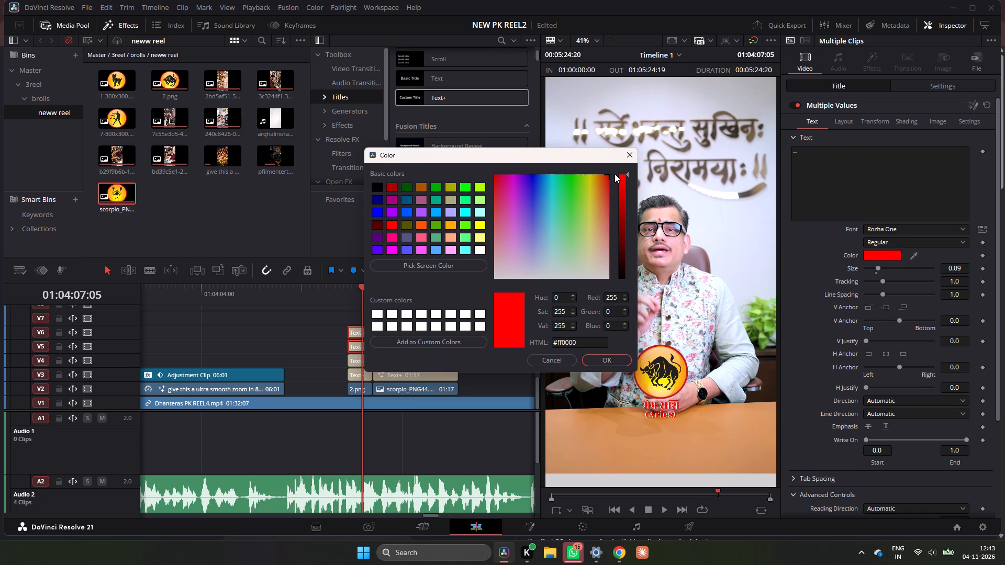
pyautogui.moveTo(615, 174); pyautogui.dragTo(616, 173)
pyautogui.moveTo(610, 177); pyautogui.dragTo(617, 175)
pyautogui.moveTo(628, 174); pyautogui.dragTo(633, 239)
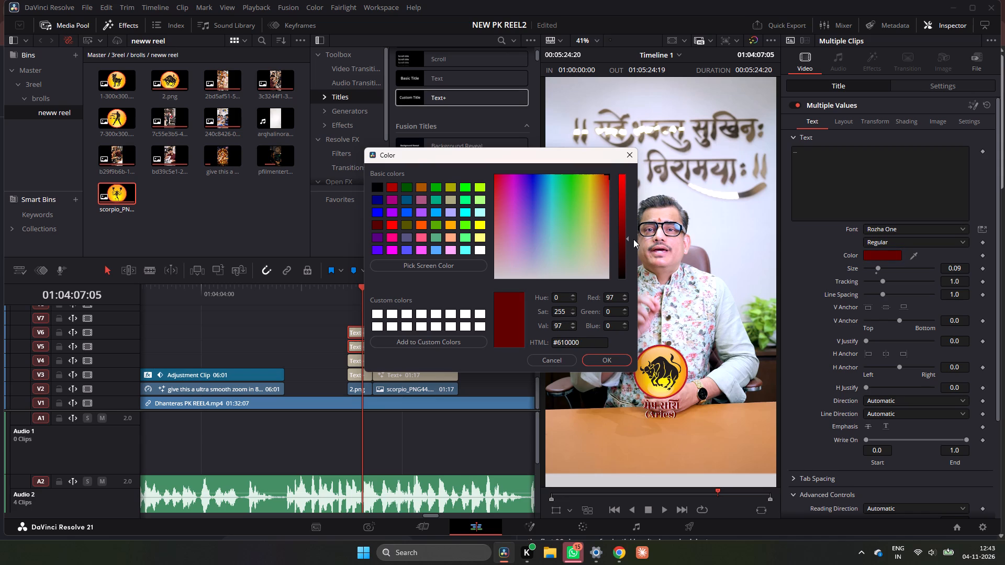
pyautogui.moveTo(633, 239); pyautogui.dragTo(640, 234)
pyautogui.moveTo(640, 234); pyautogui.dragTo(817, 227)
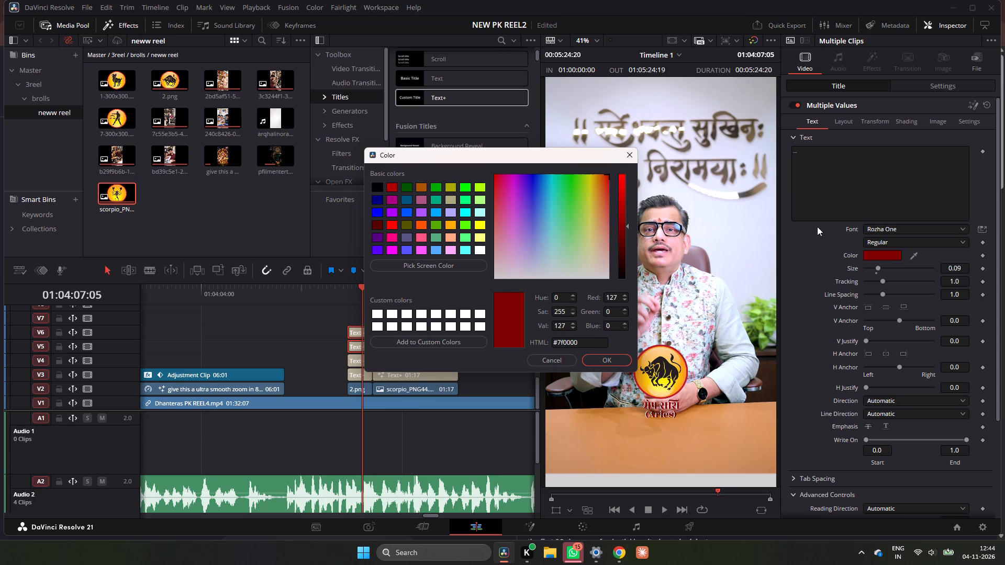
pyautogui.moveTo(817, 227); pyautogui.dragTo(760, 225)
pyautogui.moveTo(760, 225); pyautogui.dragTo(768, 211)
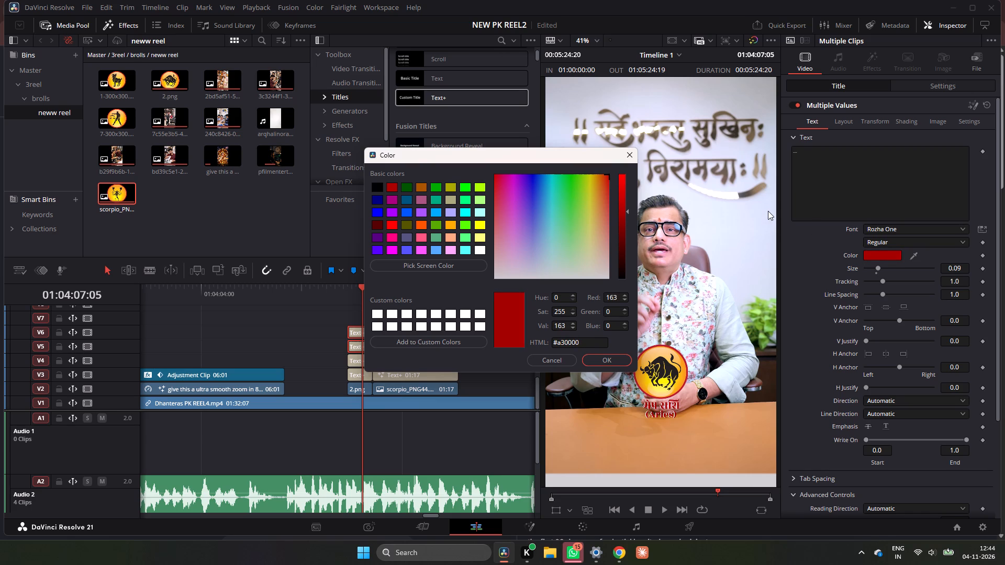
pyautogui.moveTo(768, 211); pyautogui.dragTo(807, 118)
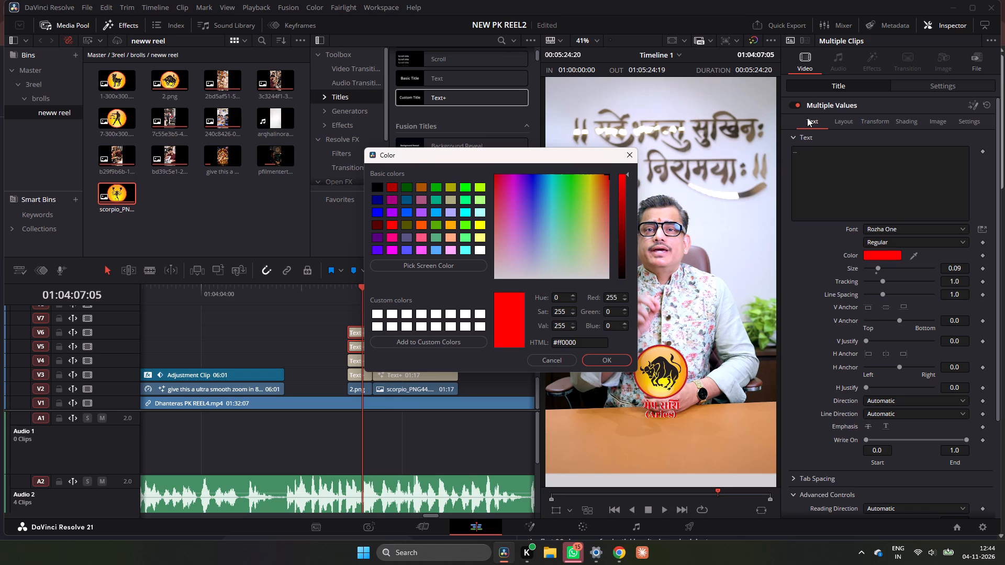
pyautogui.moveTo(807, 118); pyautogui.dragTo(799, 181)
pyautogui.moveTo(799, 181); pyautogui.dragTo(797, 184)
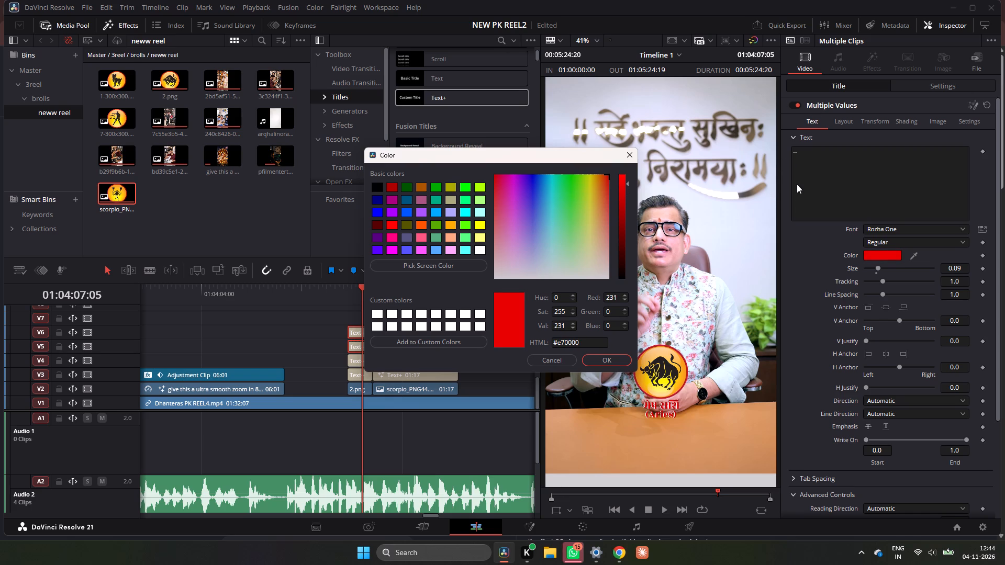
pyautogui.click(605, 359)
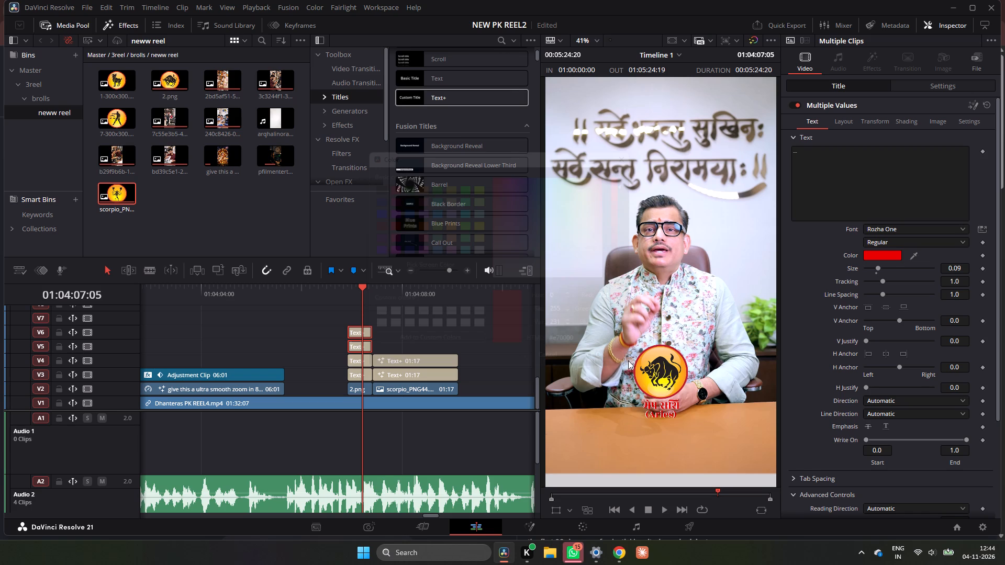
# Play through the bull and scorpion images to 01:04:08:20, return to 01:04:06:22 and check the layered red titles full screen.
pyautogui.press('l')
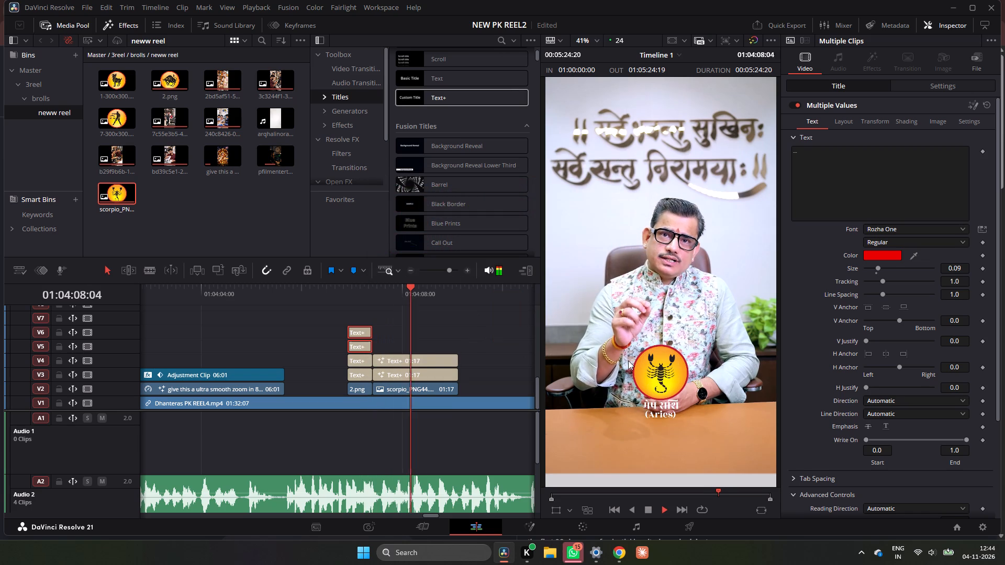
pyautogui.press('space')
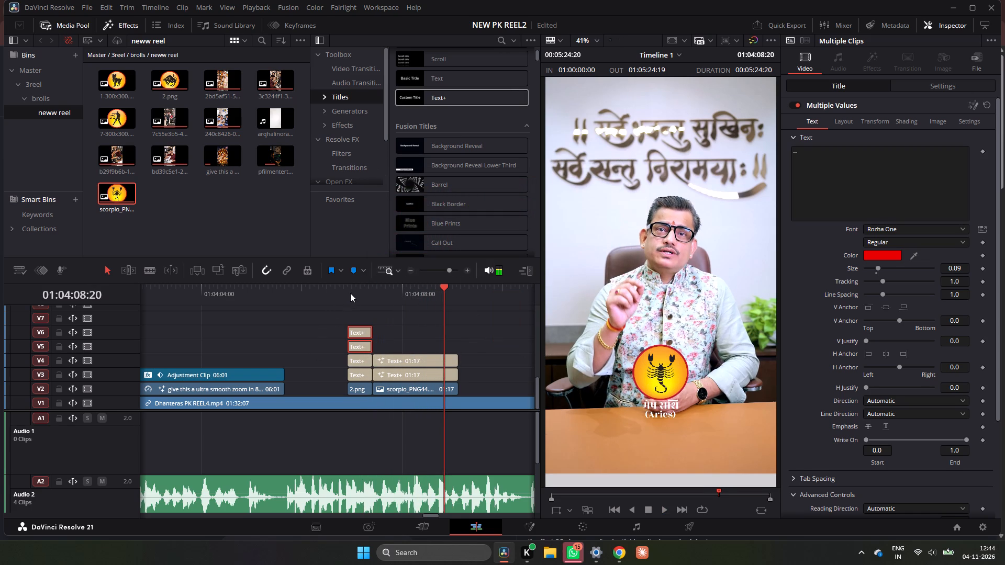
pyautogui.click(352, 291)
pyautogui.press('p')
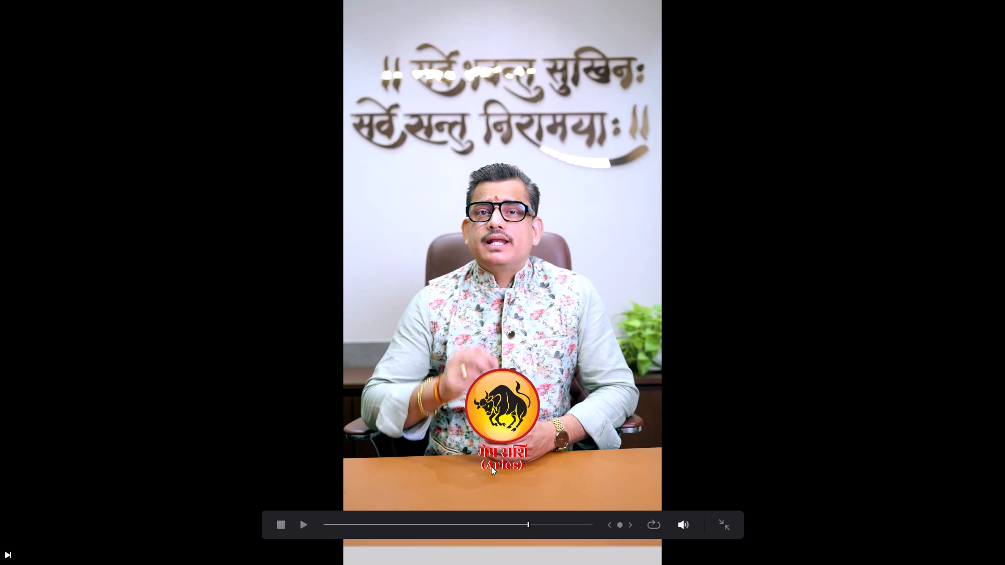
pyautogui.click(714, 522)
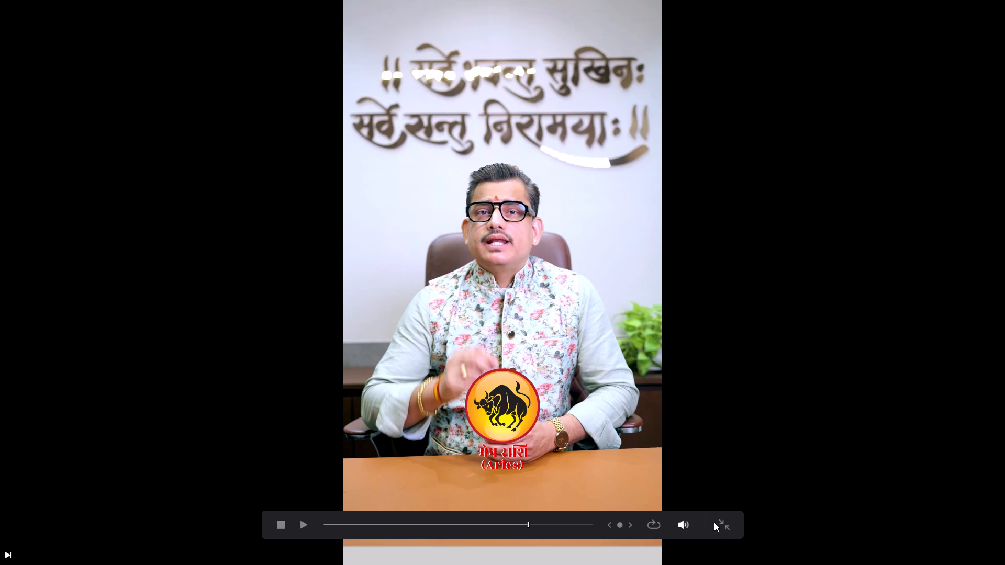
pyautogui.click(722, 519)
# Enable Compound Clip 1 on V17.
pyautogui.scroll(4, 459, 345)
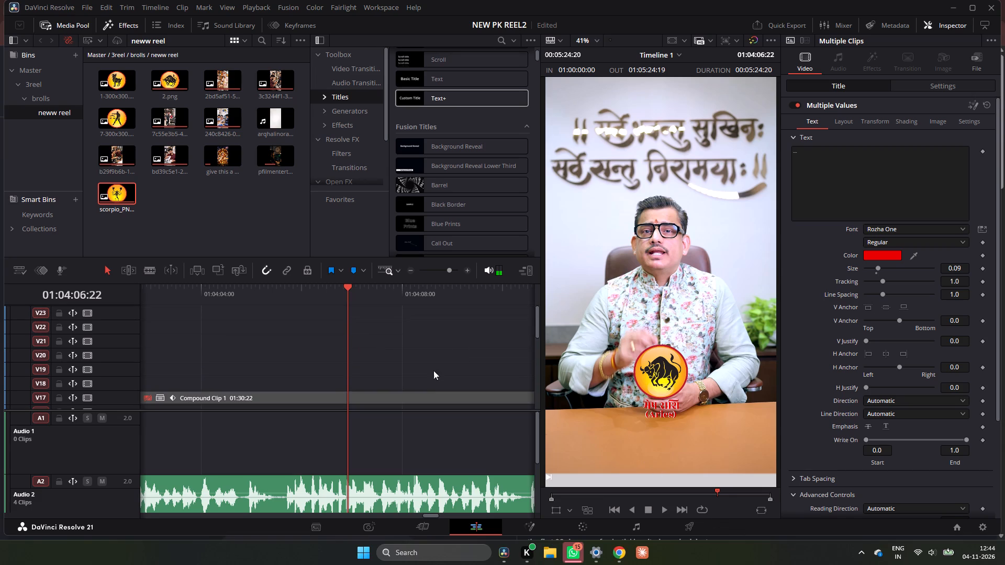
pyautogui.click(428, 390)
pyautogui.press('d')
pyautogui.scroll(-4, 429, 394)
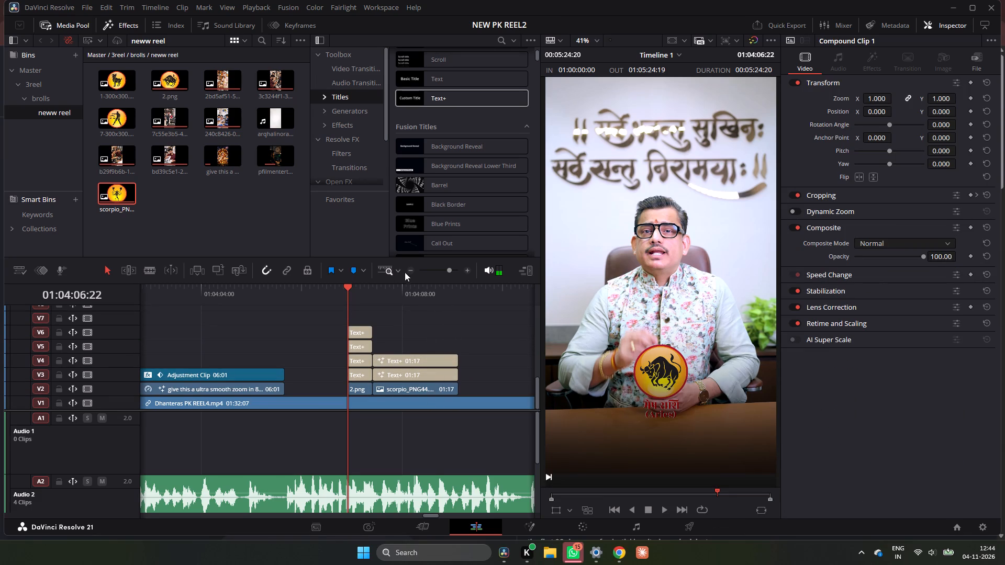
# Replay short bursts from 01:04:06:22, examining the bull image and its layered titles against the speech with the compound clip enabled.
pyautogui.click(469, 270)
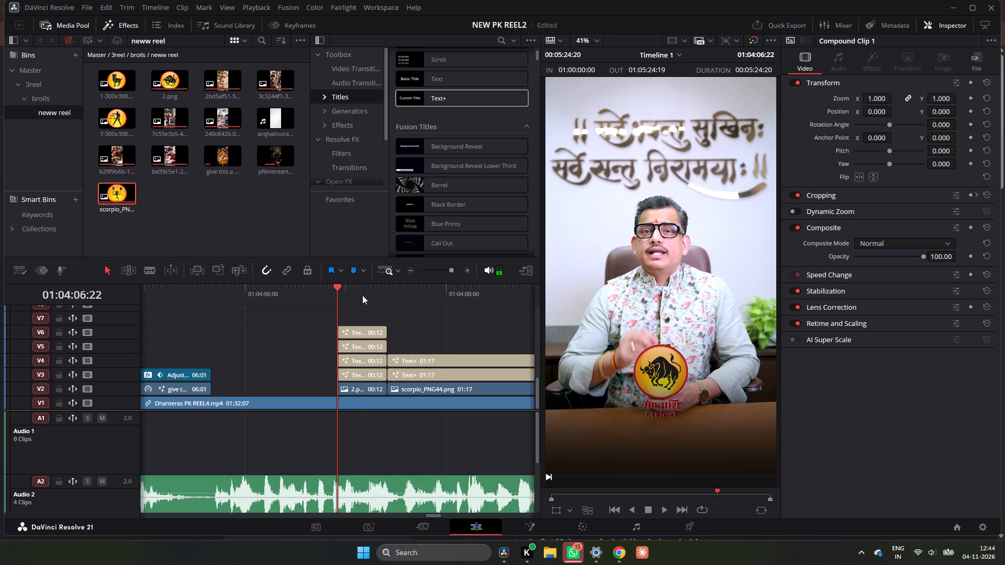
pyautogui.moveTo(360, 295); pyautogui.dragTo(341, 304)
pyautogui.press('space')
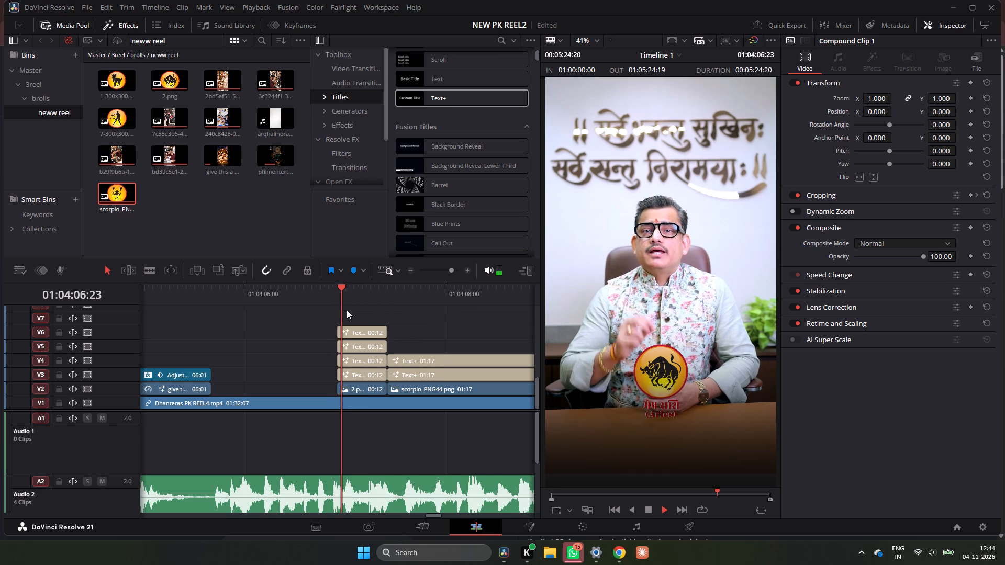
pyautogui.press('space')
pyautogui.press('space')
pyautogui.press('space')
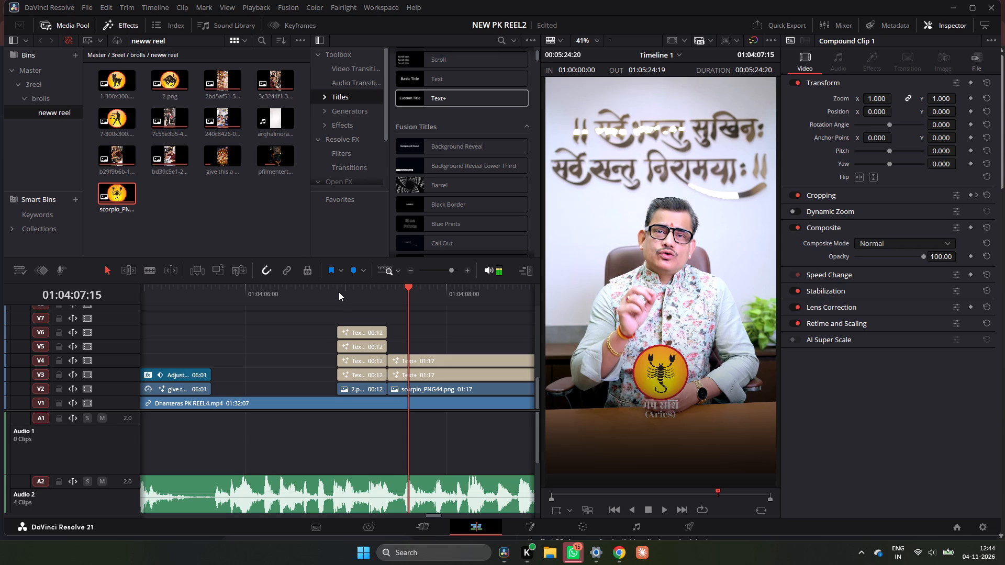
pyautogui.click(337, 292)
pyautogui.press('space')
pyautogui.press('space')
pyautogui.click(336, 295)
pyautogui.press('space')
pyautogui.press('space')
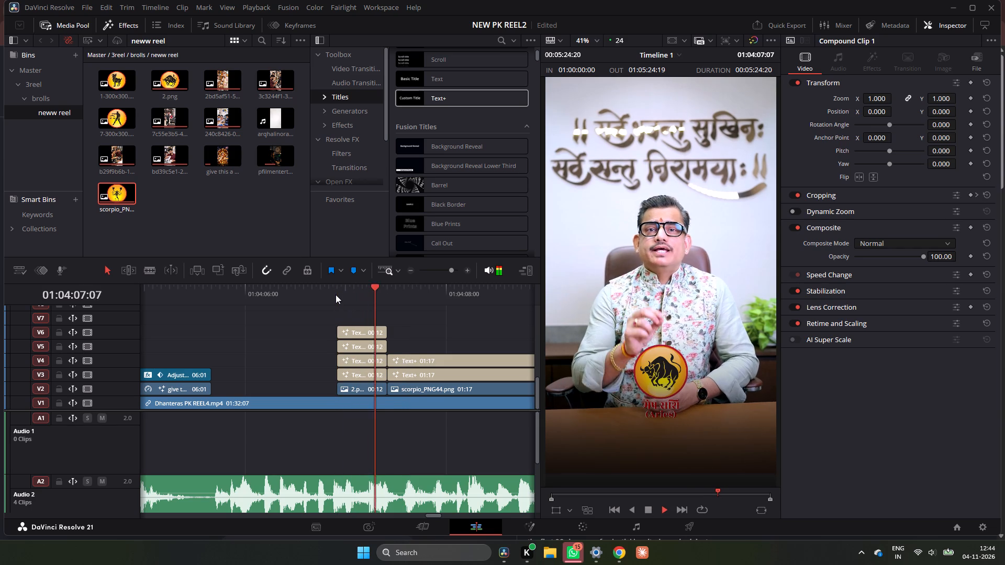
pyautogui.click(336, 295)
pyautogui.press('space')
pyautogui.press('space')
pyautogui.click(336, 295)
pyautogui.press('space')
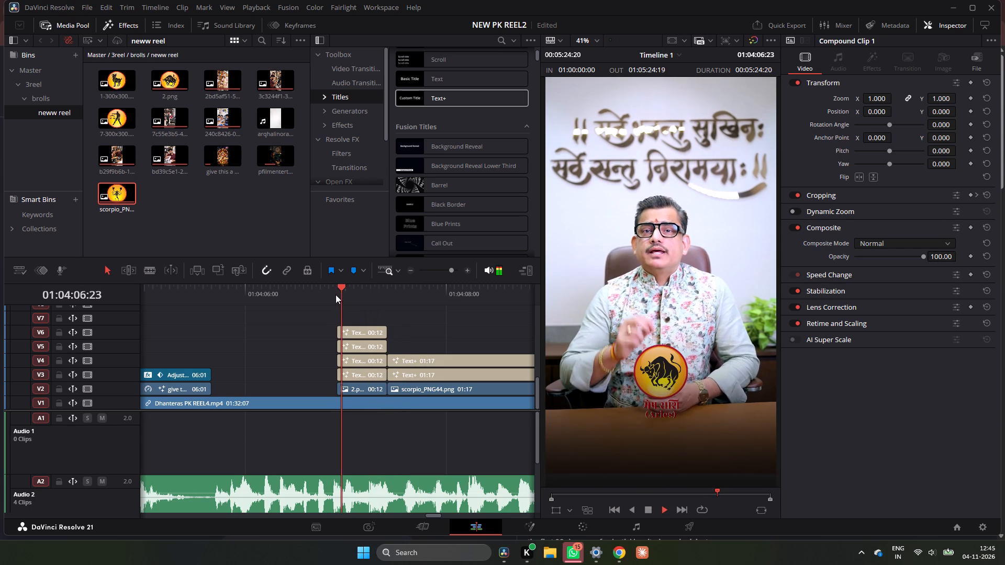
pyautogui.press('space')
pyautogui.click(336, 295)
pyautogui.press('space')
pyautogui.press('space')
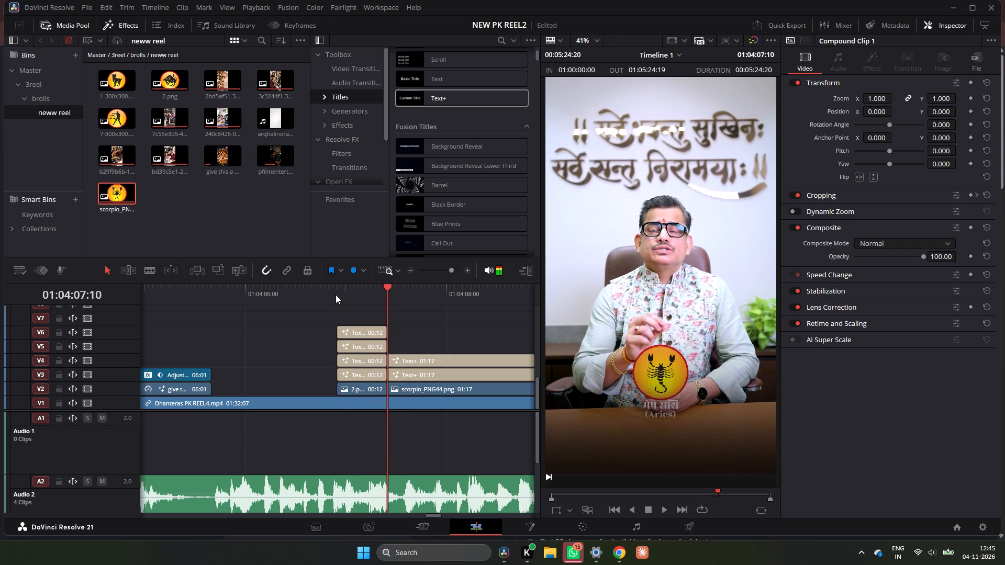
pyautogui.click(336, 295)
pyautogui.press('space')
pyautogui.press('space')
pyautogui.click(336, 295)
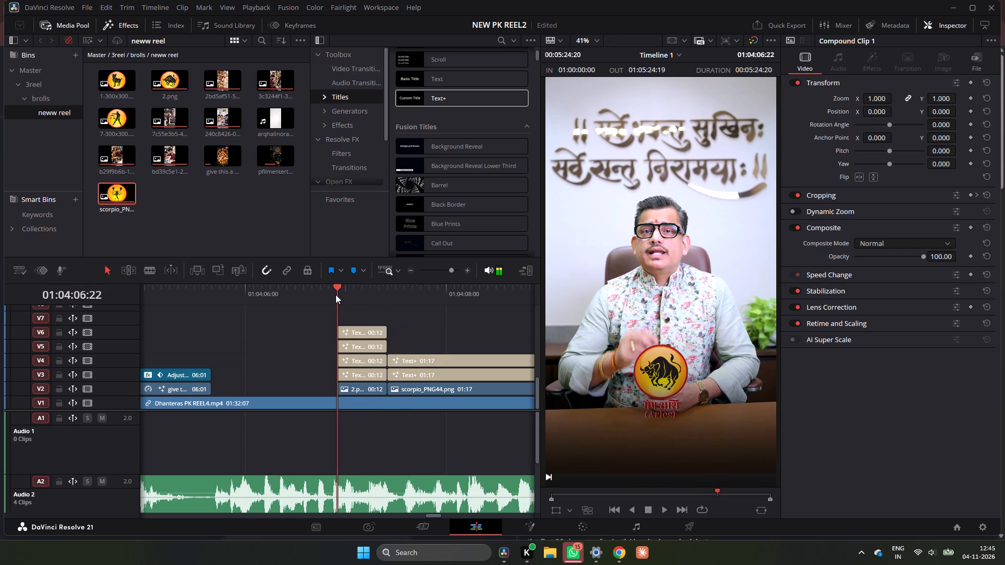
# Scrub between the bull and scorpion images and replay their changeover, comparing the images and layered titles against the speech.
pyautogui.click(411, 270)
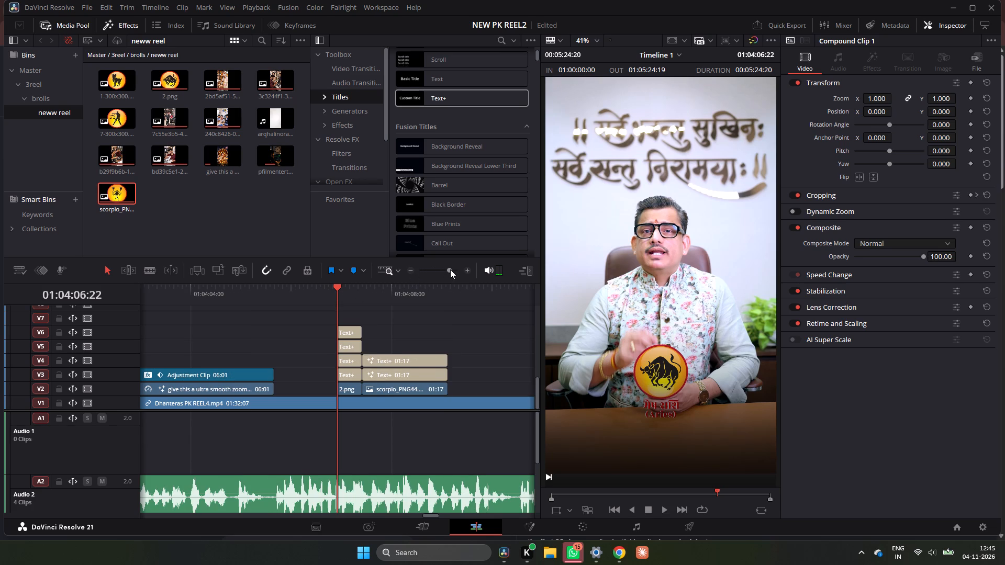
pyautogui.moveTo(448, 270); pyautogui.dragTo(449, 277)
pyautogui.click(449, 277)
pyautogui.moveTo(370, 292); pyautogui.dragTo(396, 332)
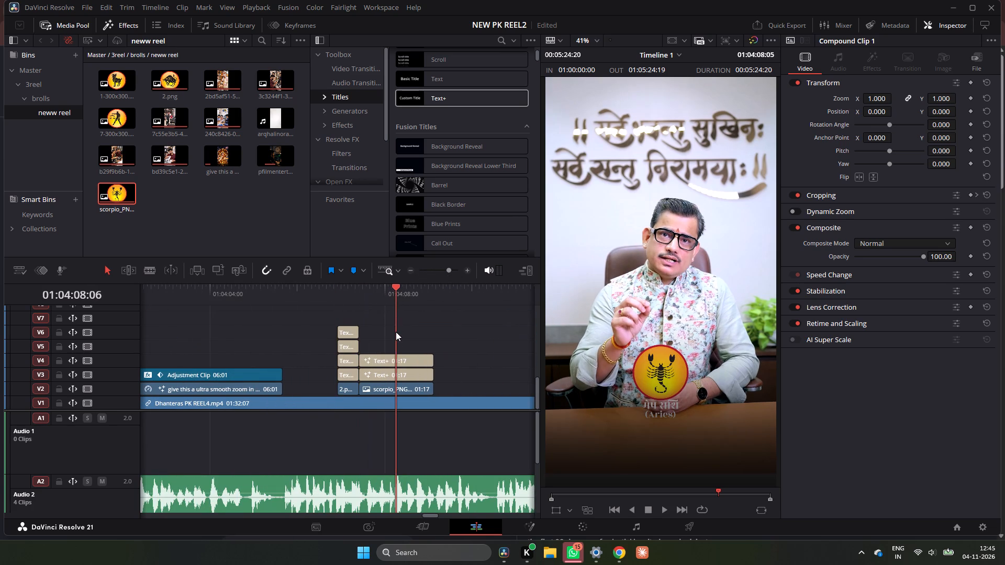
pyautogui.moveTo(396, 332); pyautogui.dragTo(396, 341)
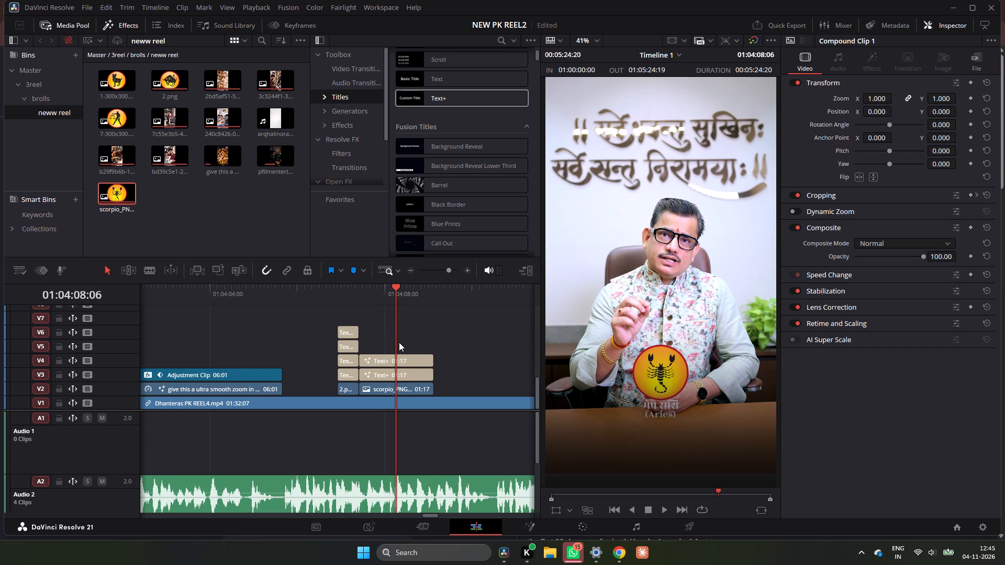
pyautogui.moveTo(400, 295); pyautogui.dragTo(370, 294)
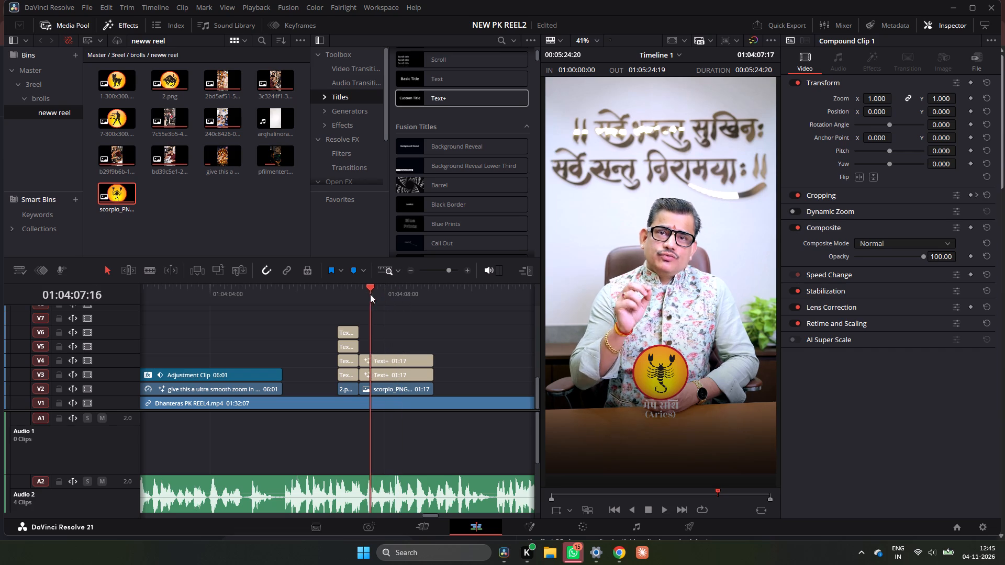
pyautogui.moveTo(370, 294); pyautogui.dragTo(361, 320)
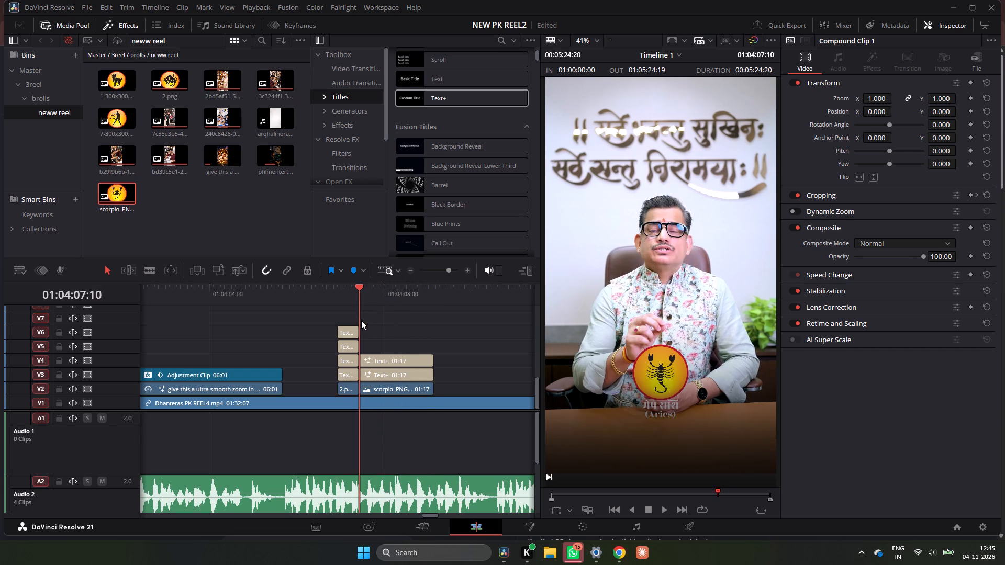
pyautogui.moveTo(361, 320); pyautogui.dragTo(398, 328)
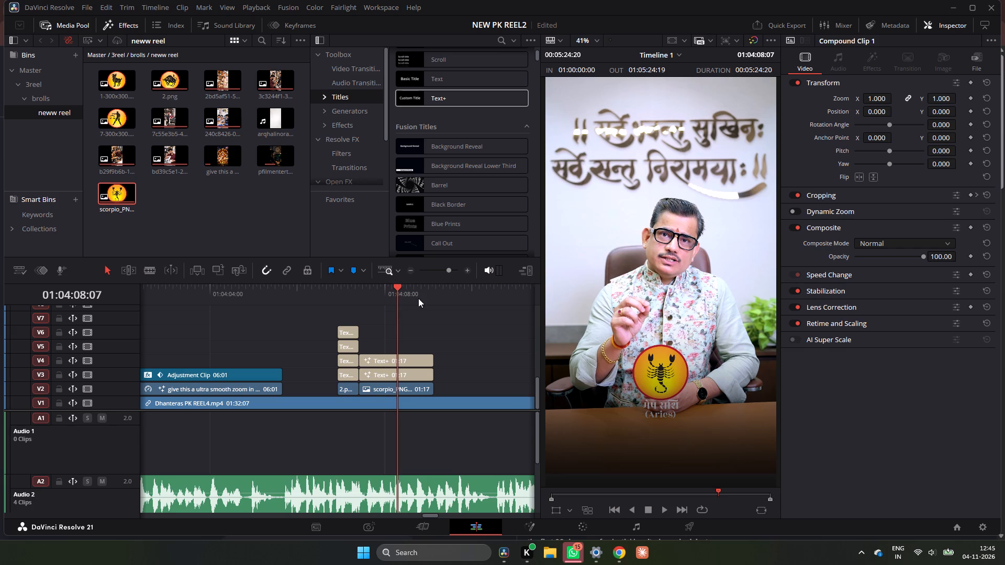
pyautogui.moveTo(394, 287); pyautogui.dragTo(375, 296)
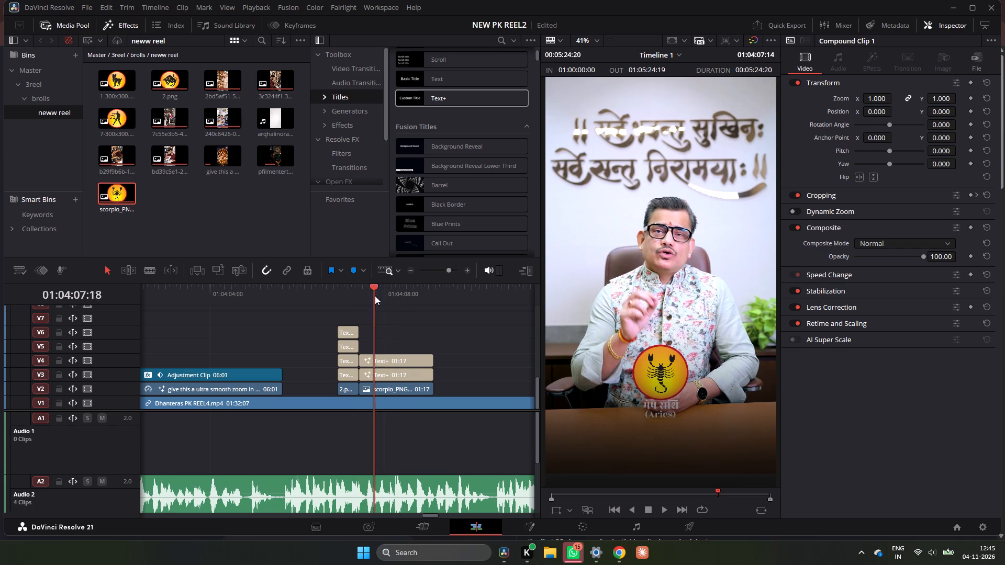
pyautogui.moveTo(375, 296); pyautogui.dragTo(344, 303)
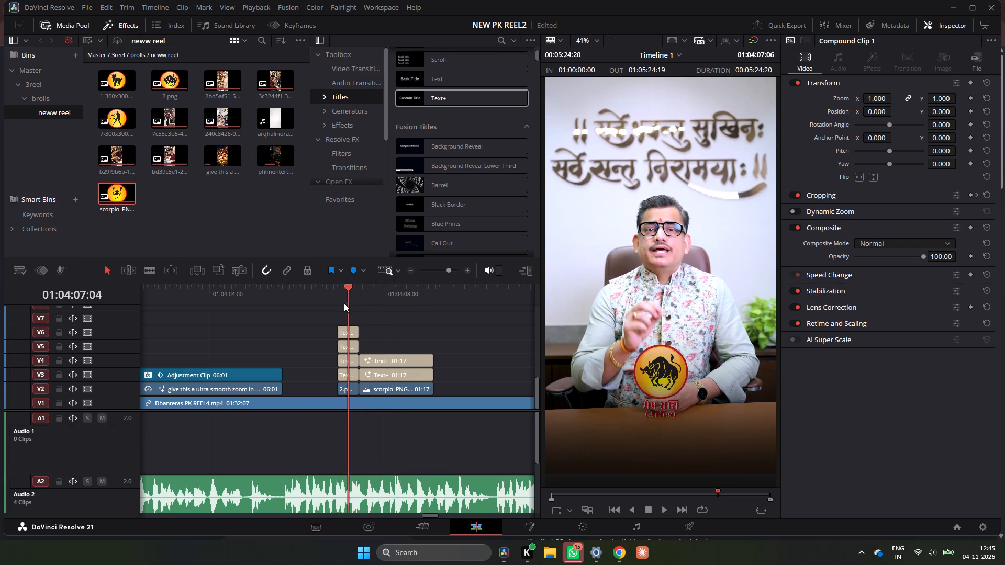
pyautogui.moveTo(344, 303); pyautogui.dragTo(340, 303)
pyautogui.press('space')
pyautogui.press('space')
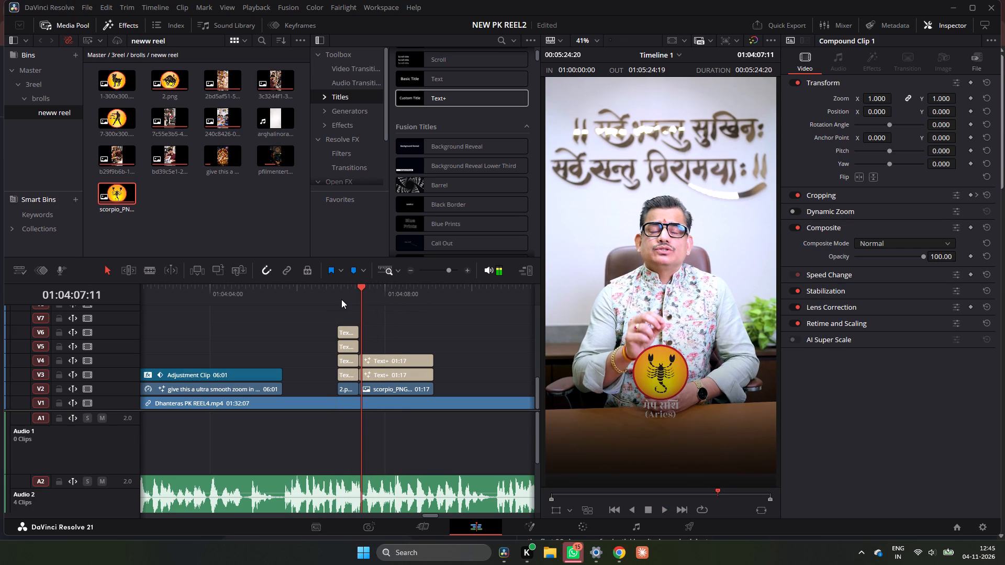
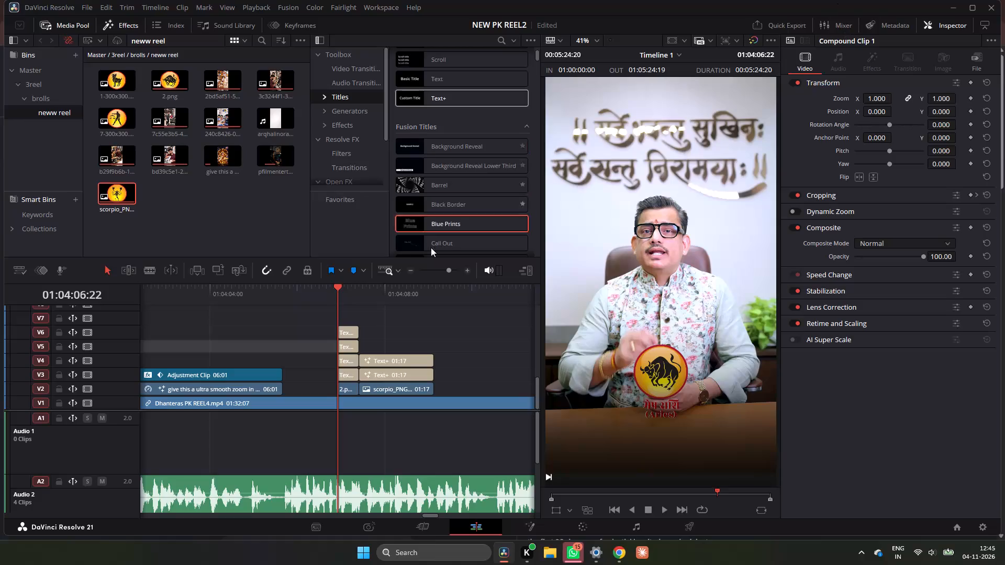
# Replay from 01:04:06:22 into the scorpion image, examining the images and layered titles against the speech.
pyautogui.press('space')
pyautogui.press('space')
pyautogui.click(336, 298)
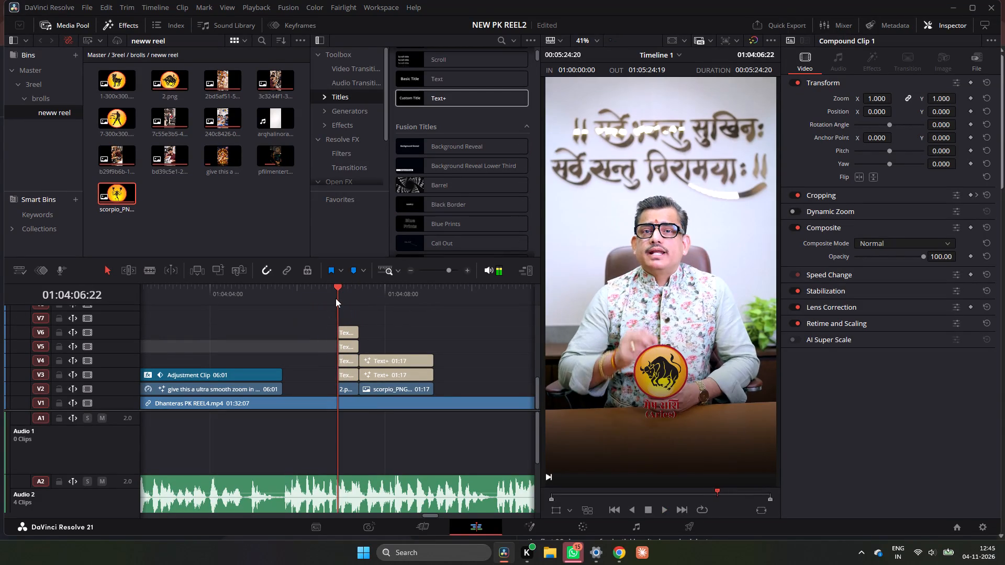
pyautogui.press('space')
pyautogui.press('space')
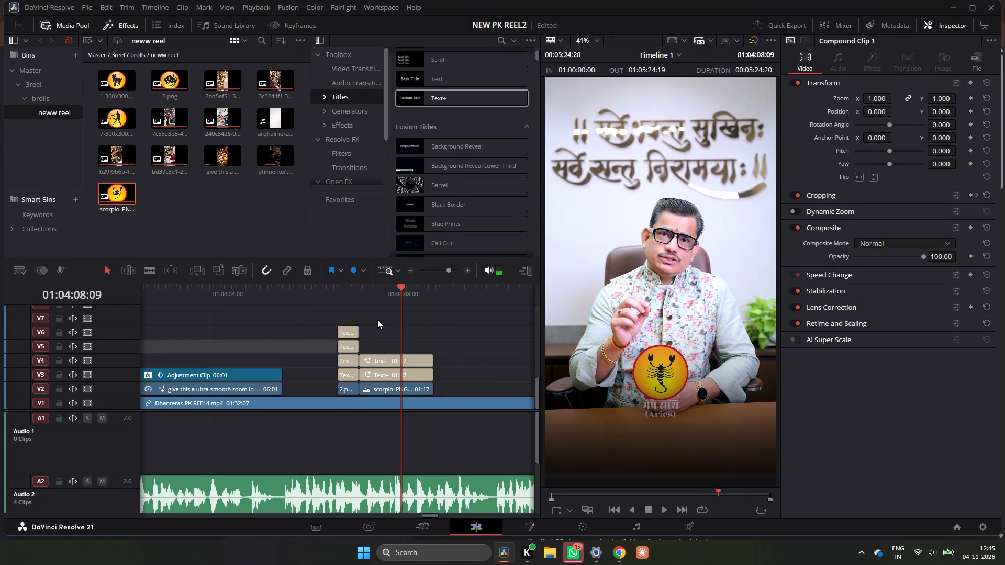
# Recolour the bull image's duplicate titles on V5 and V6 from red to black, and check them full screen at 01:04:07:02.
pyautogui.click(344, 291)
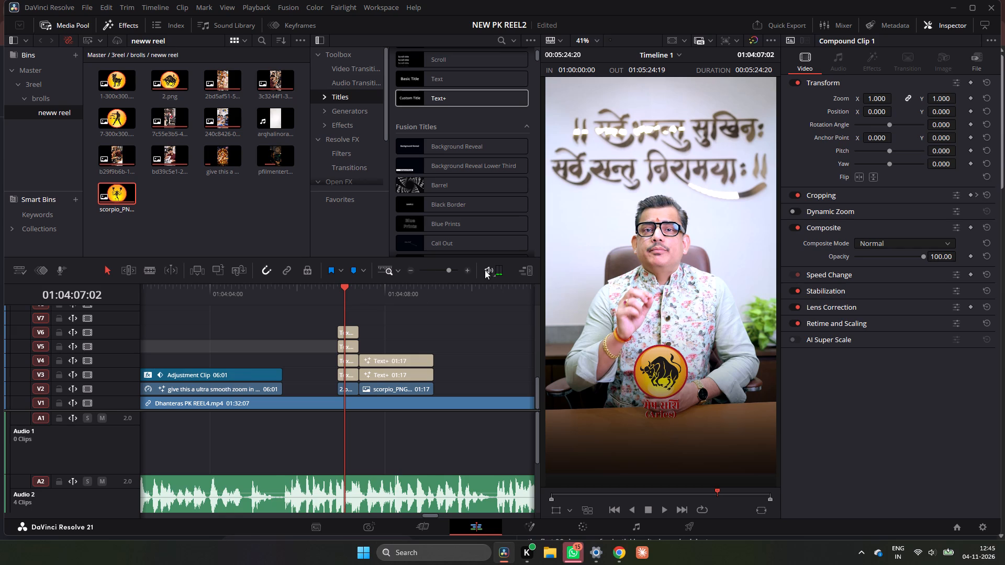
pyautogui.click(468, 269)
pyautogui.click(468, 269)
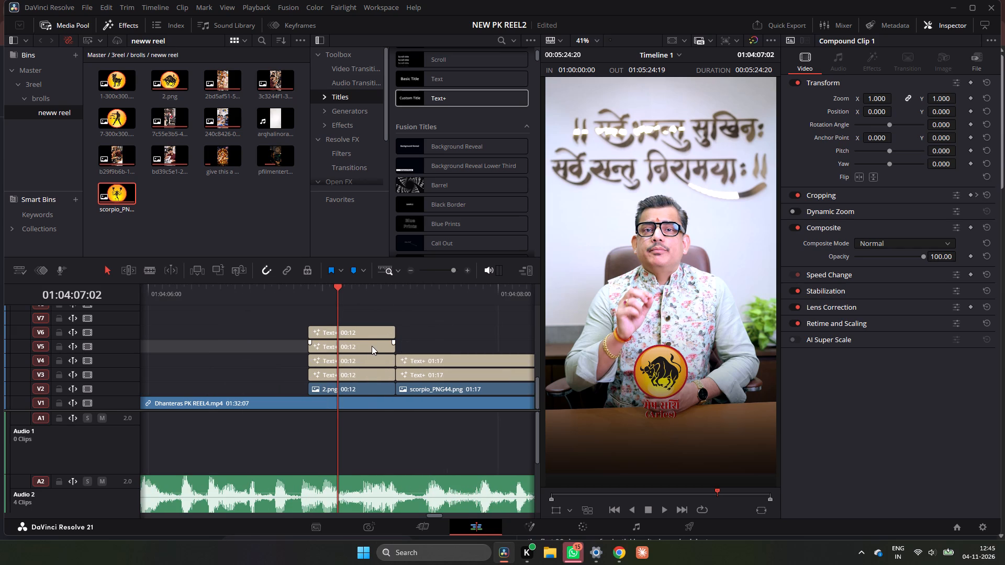
pyautogui.moveTo(384, 313); pyautogui.dragTo(364, 344)
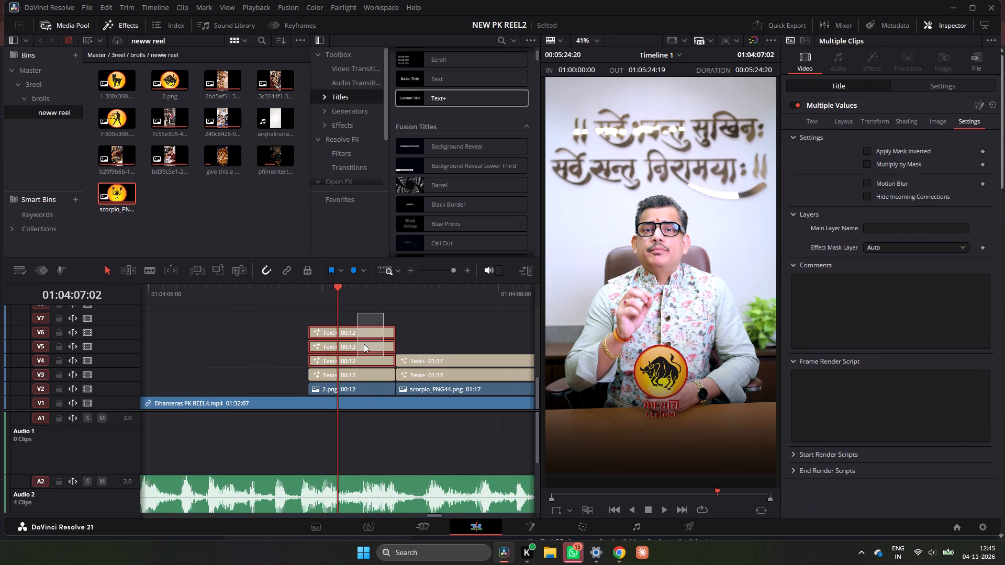
pyautogui.moveTo(364, 344); pyautogui.dragTo(364, 342)
pyautogui.click(880, 258)
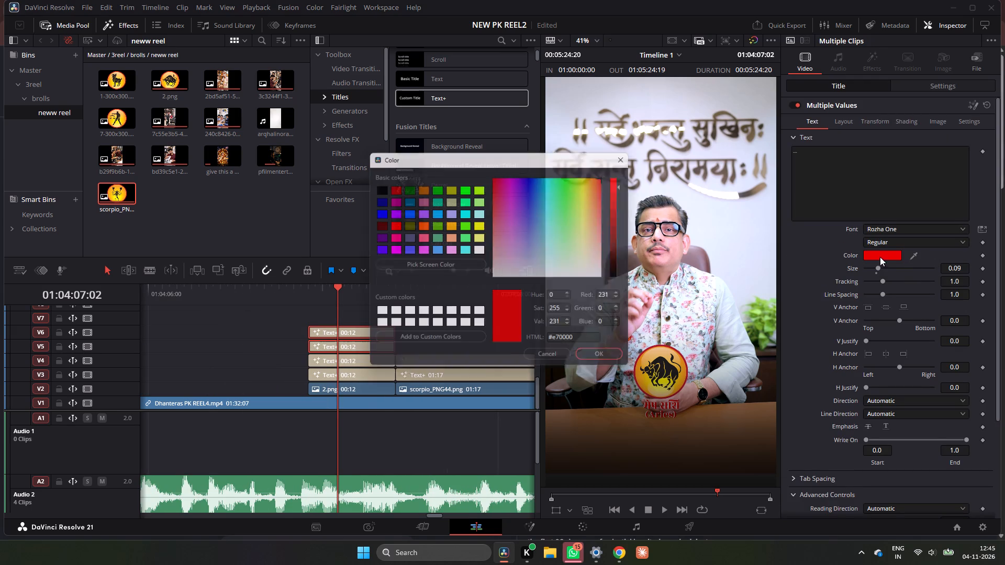
pyautogui.moveTo(603, 214); pyautogui.dragTo(590, 183)
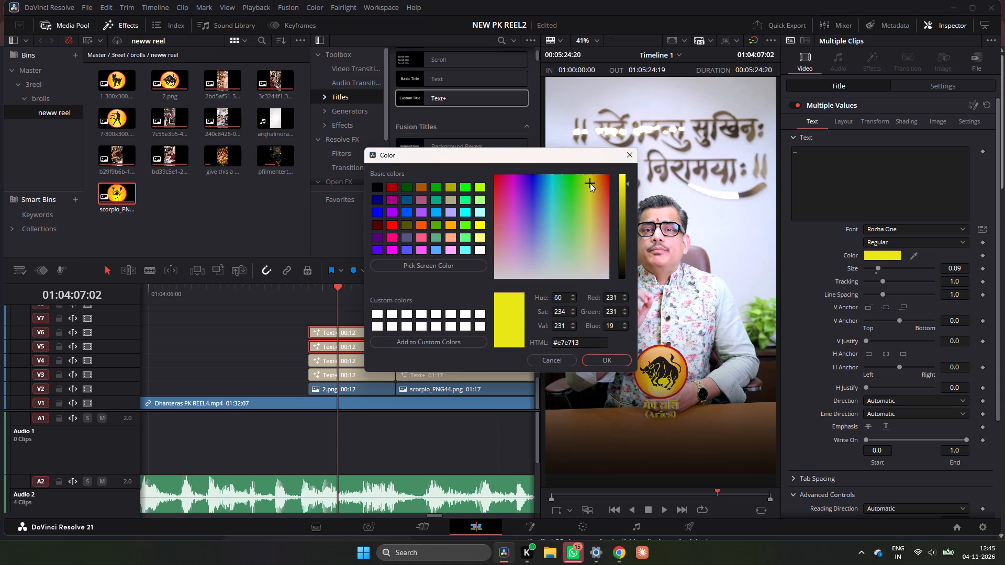
pyautogui.moveTo(590, 183); pyautogui.dragTo(591, 222)
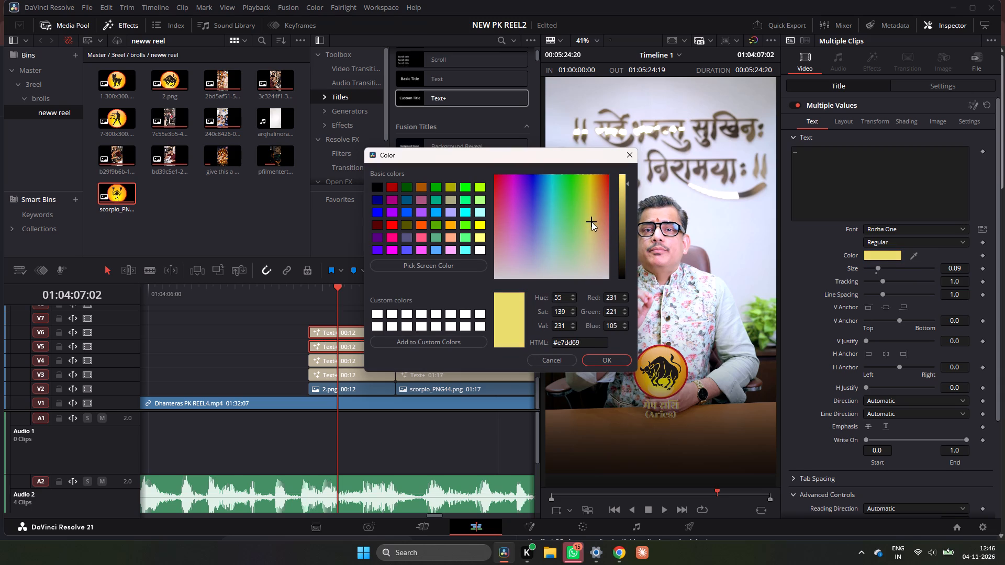
pyautogui.moveTo(591, 222); pyautogui.dragTo(590, 220)
pyautogui.click(478, 310)
pyautogui.moveTo(598, 232); pyautogui.dragTo(608, 268)
pyautogui.moveTo(624, 176); pyautogui.dragTo(624, 274)
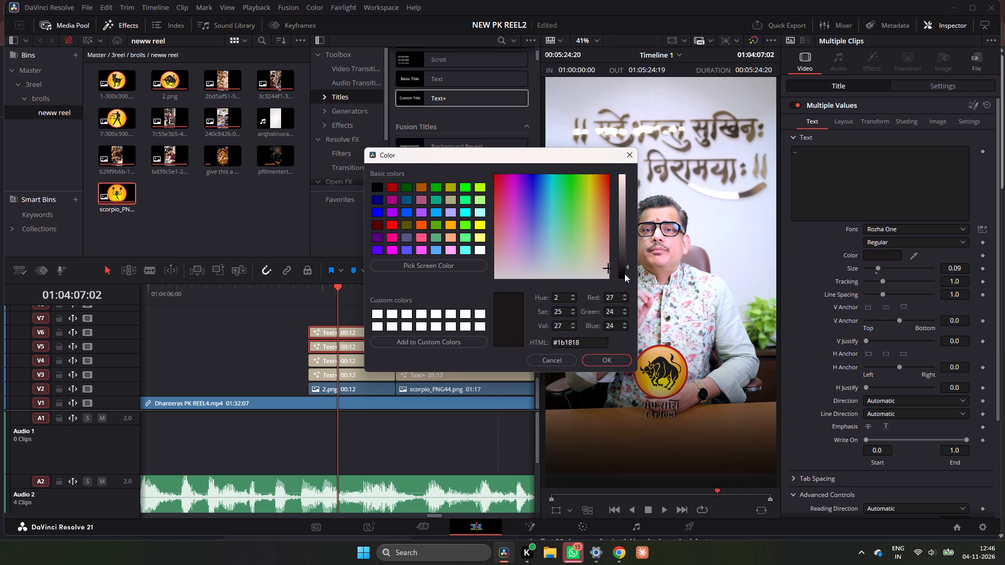
pyautogui.moveTo(624, 274); pyautogui.dragTo(623, 303)
pyautogui.click(618, 364)
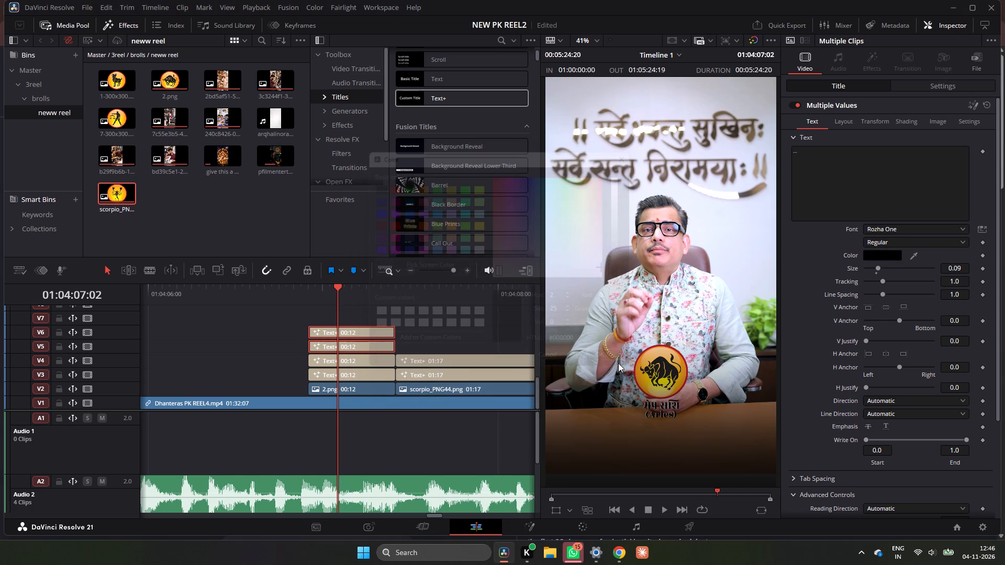
pyautogui.press('p')
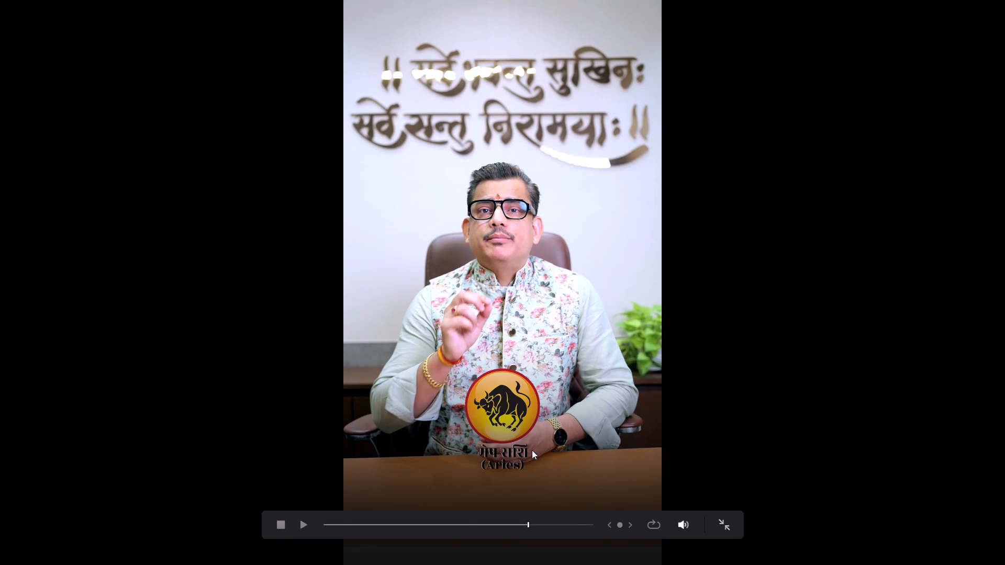
pyautogui.press('p')
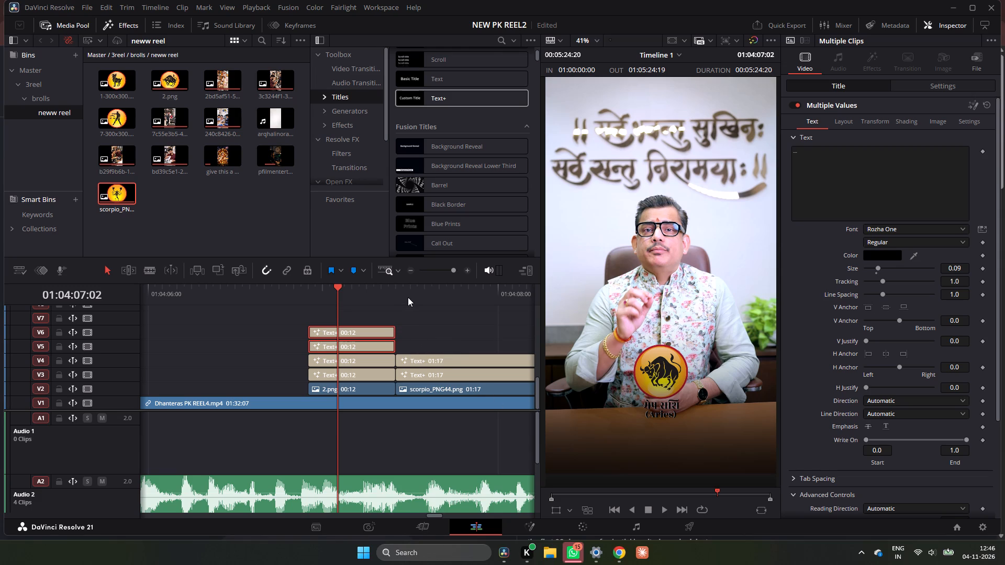
# Duplicate the bull image's white Hindi and English titles from V3 and V4 onto V7 and V8, and replay them from 01:04:06:22.
pyautogui.moveTo(287, 353); pyautogui.dragTo(344, 380)
pyautogui.keyDown('alt'); pyautogui.moveTo(348, 363); pyautogui.dragTo(350, 343); pyautogui.keyUp('alt')
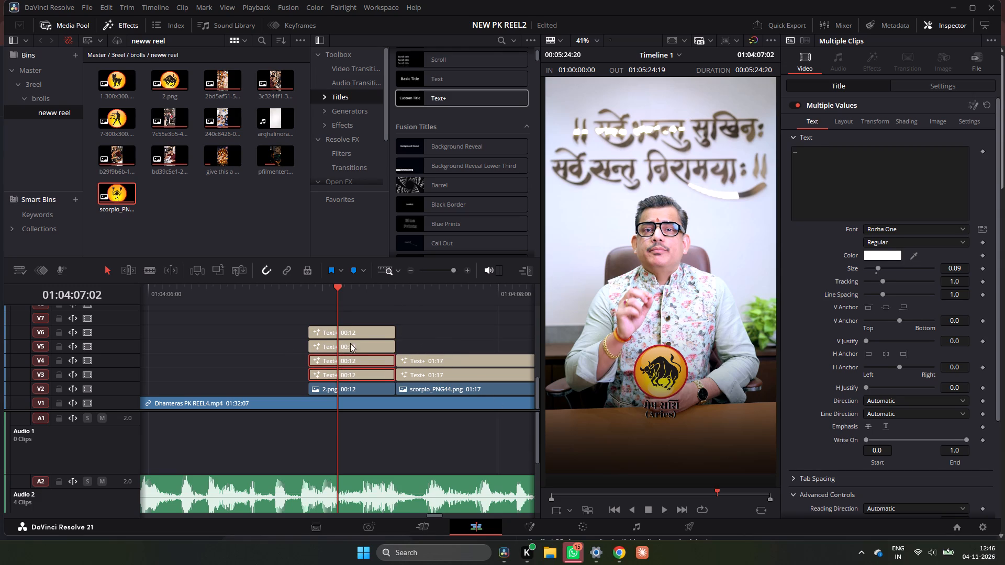
pyautogui.keyDown('alt'); pyautogui.moveTo(350, 343); pyautogui.dragTo(352, 329); pyautogui.keyUp('alt')
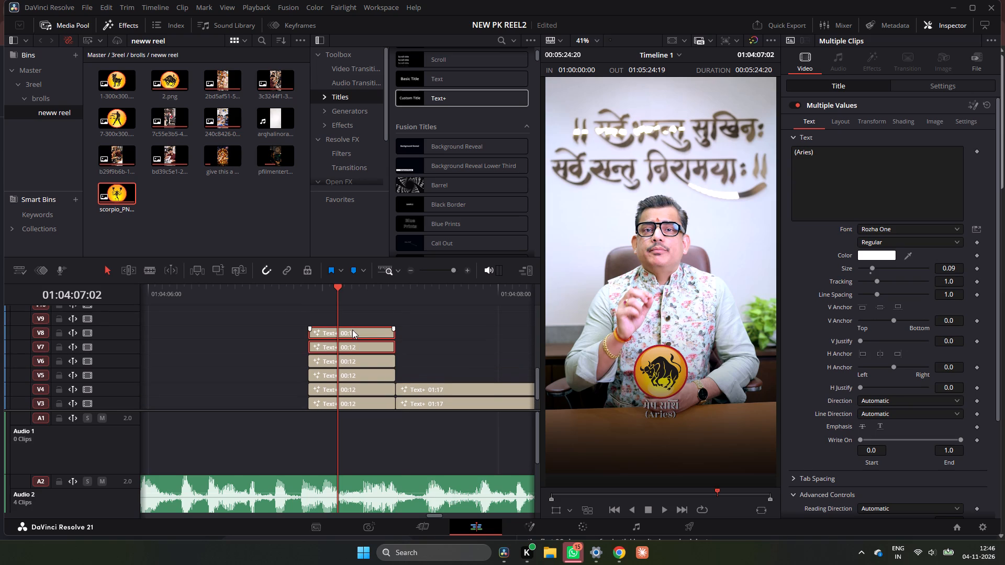
pyautogui.click(311, 290)
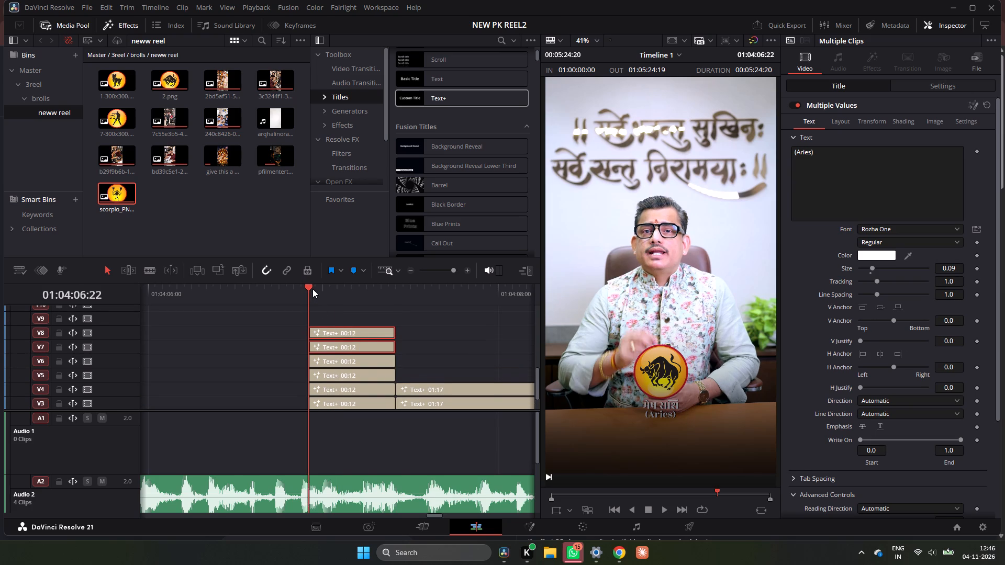
pyautogui.press('space')
pyautogui.press('space')
pyautogui.moveTo(322, 292); pyautogui.dragTo(315, 292)
pyautogui.click(316, 291)
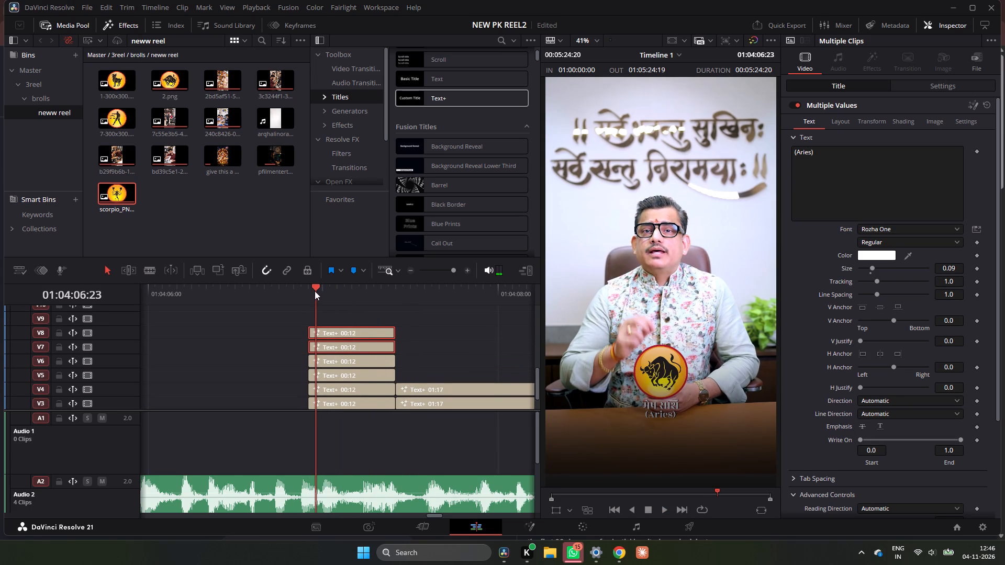
pyautogui.click(315, 290)
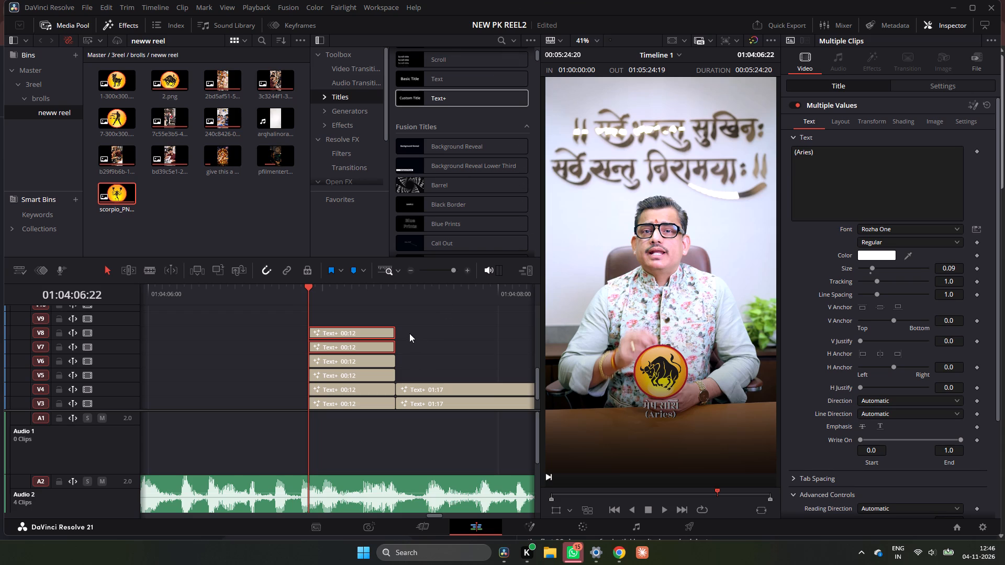
# Set the copied (Aries) title's colour to red #ff0000 and check it full screen over the bull image.
pyautogui.rightClick(376, 340)
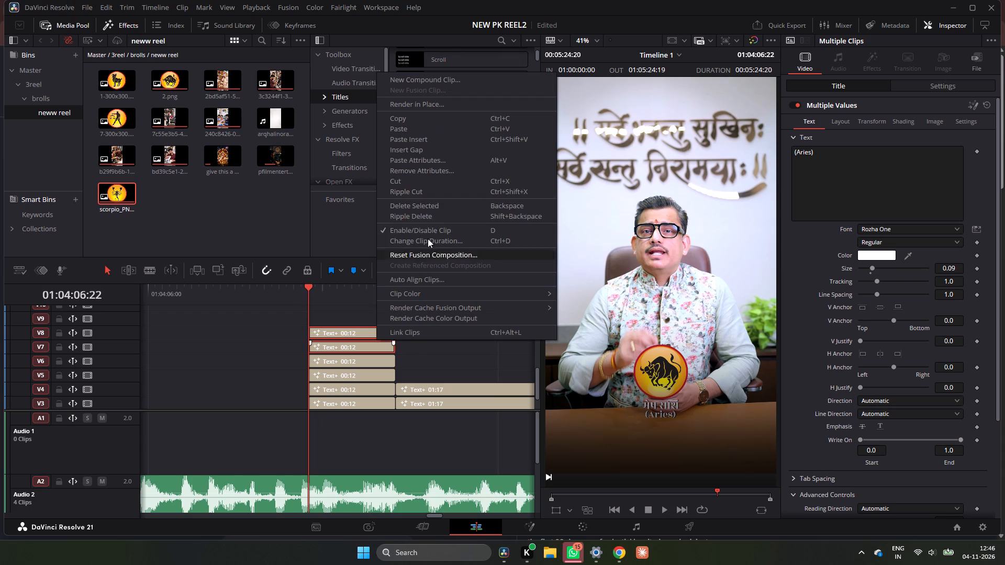
pyautogui.click(876, 250)
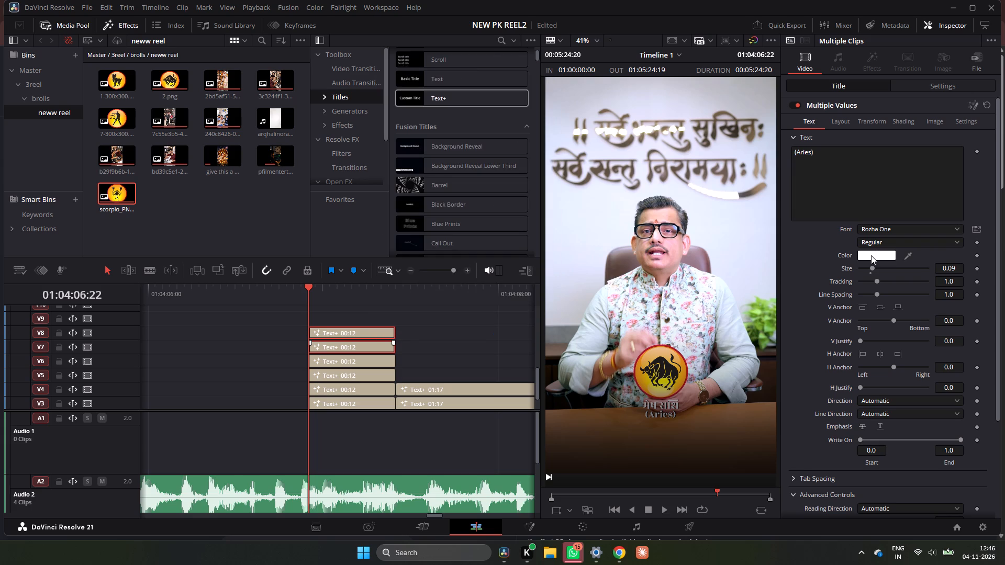
pyautogui.click(871, 255)
pyautogui.moveTo(595, 205); pyautogui.dragTo(615, 171)
pyautogui.click(596, 353)
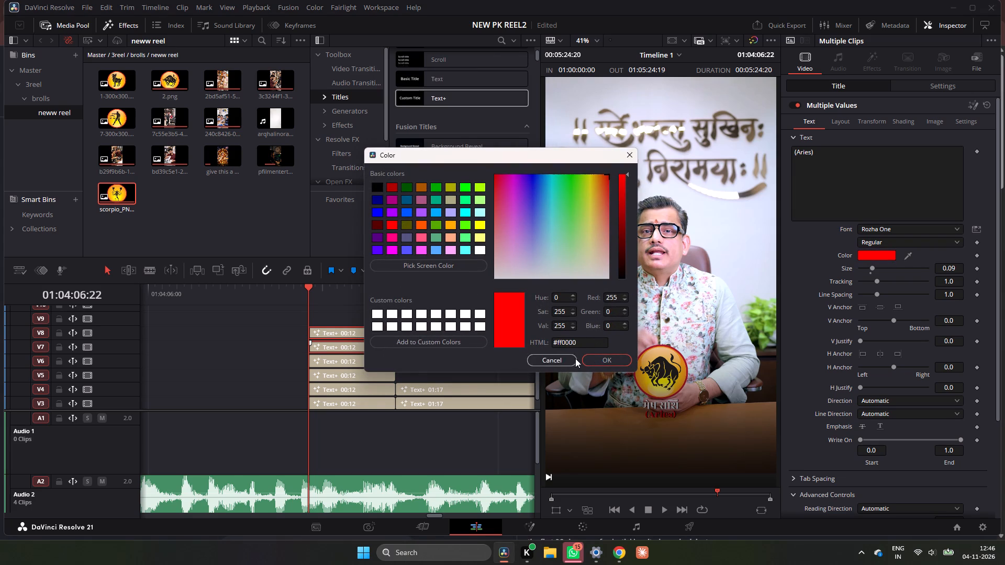
pyautogui.click(590, 356)
pyautogui.press('p')
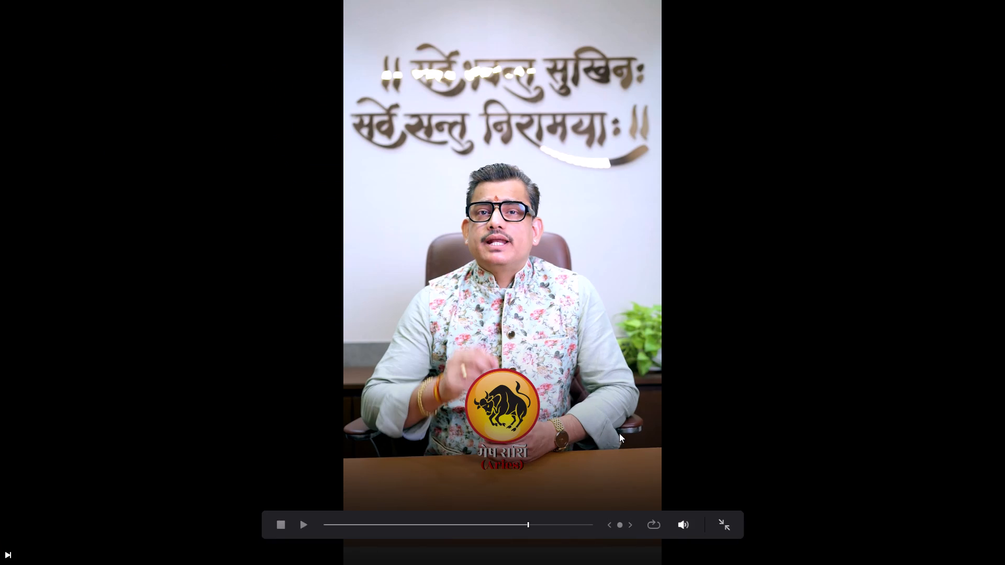
pyautogui.click(718, 523)
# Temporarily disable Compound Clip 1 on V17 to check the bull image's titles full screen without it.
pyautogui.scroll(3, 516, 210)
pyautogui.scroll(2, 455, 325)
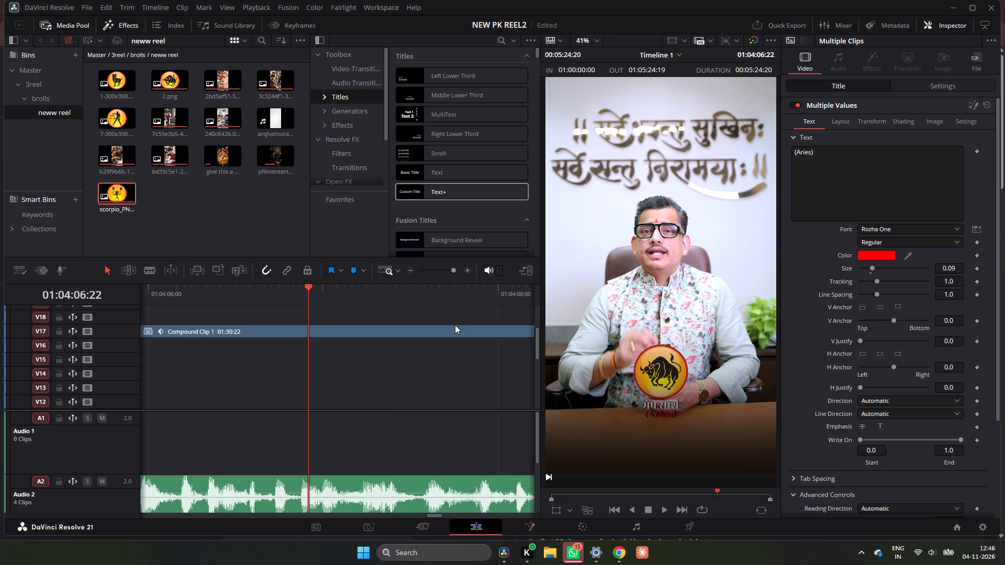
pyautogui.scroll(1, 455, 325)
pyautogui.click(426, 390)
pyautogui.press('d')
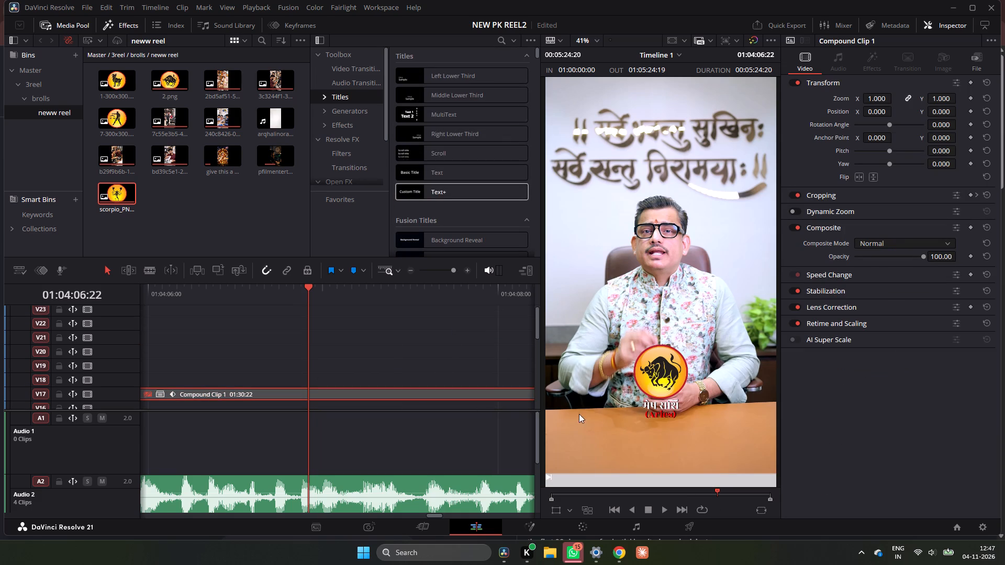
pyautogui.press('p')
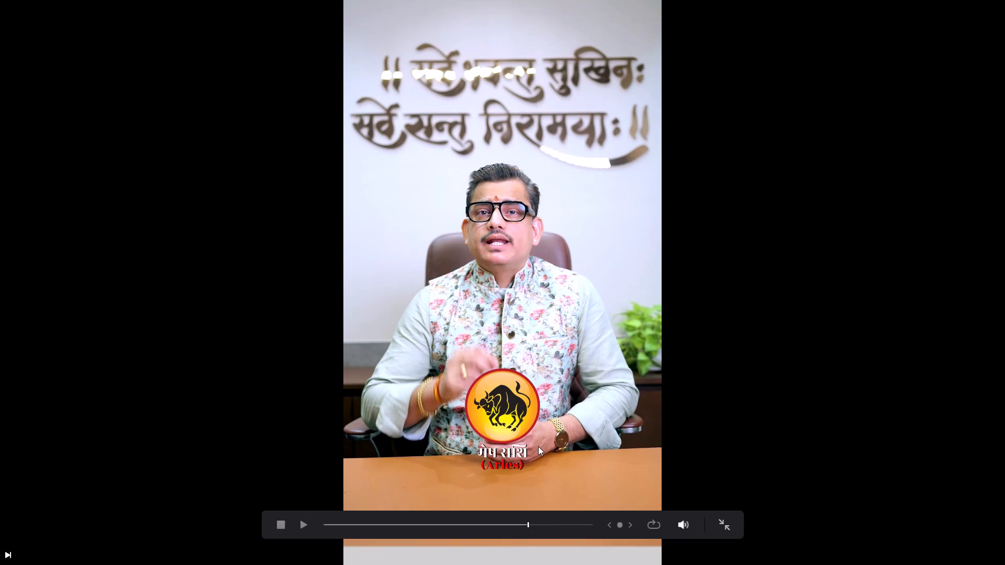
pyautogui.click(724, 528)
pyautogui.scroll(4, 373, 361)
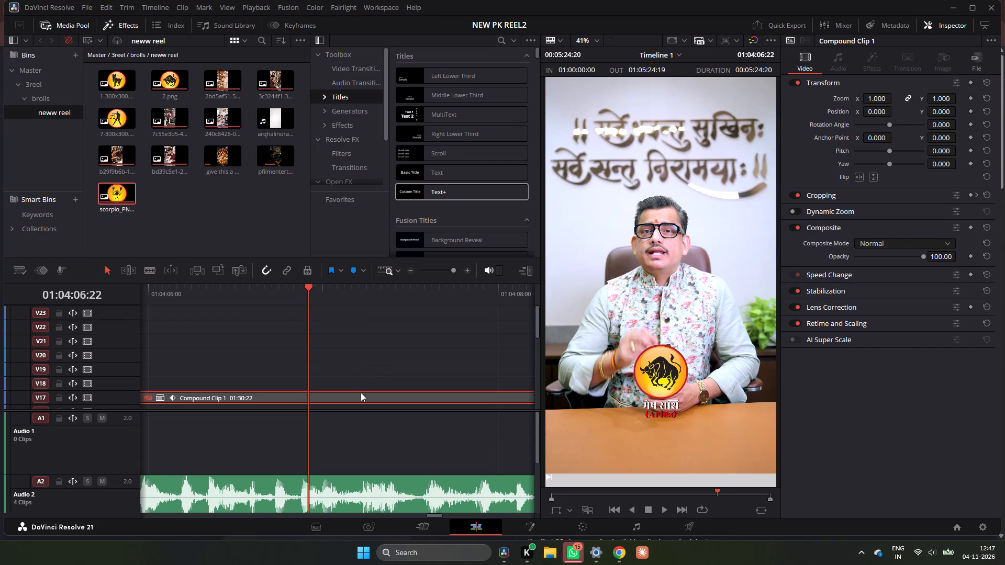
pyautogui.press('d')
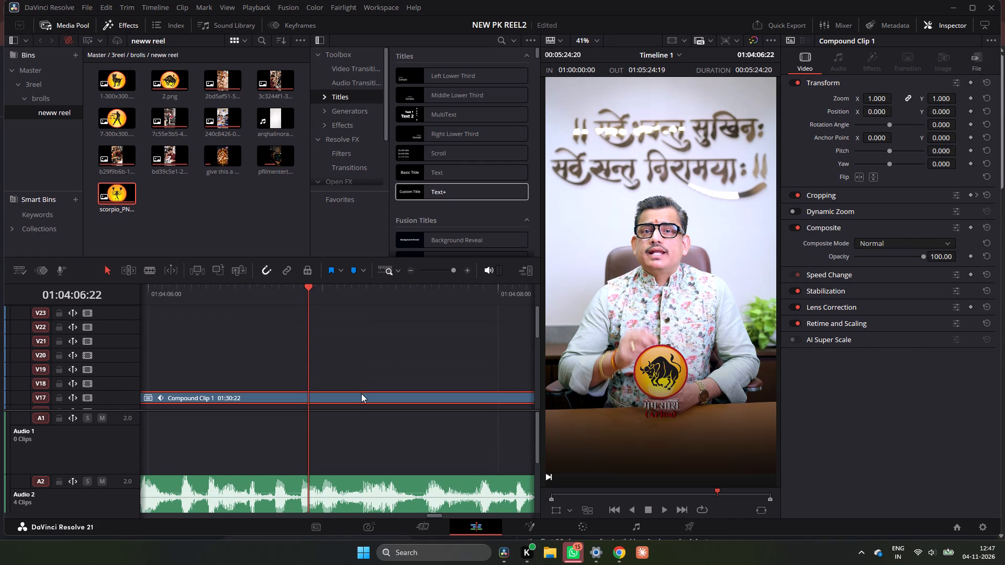
# Move all the bull and scorpion image titles above Compound Clip 1, onto V18 to V23, keeping their timing.
pyautogui.doubleClick(410, 272)
pyautogui.scroll(-7, 377, 349)
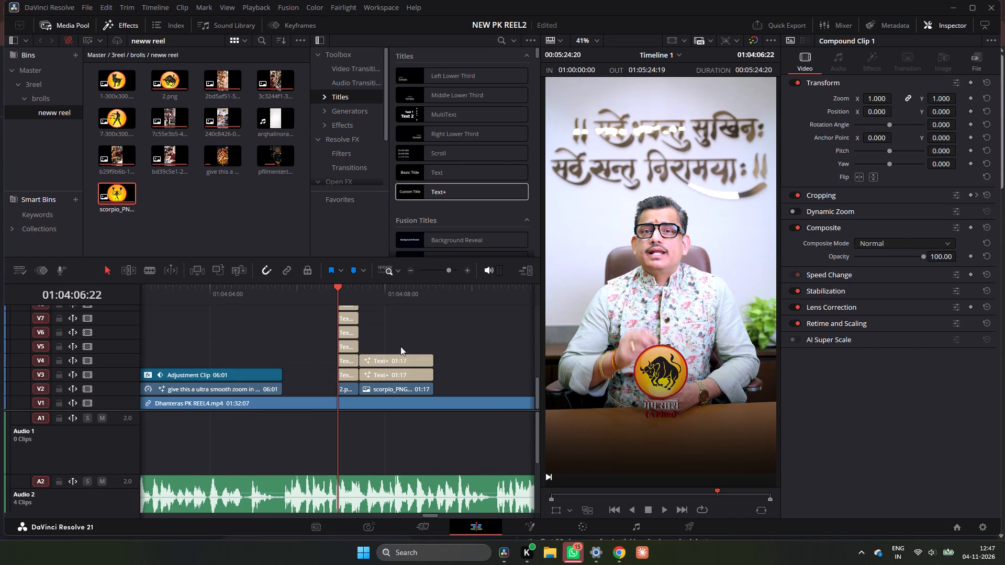
pyautogui.scroll(1, 388, 333)
pyautogui.moveTo(315, 348); pyautogui.dragTo(404, 413)
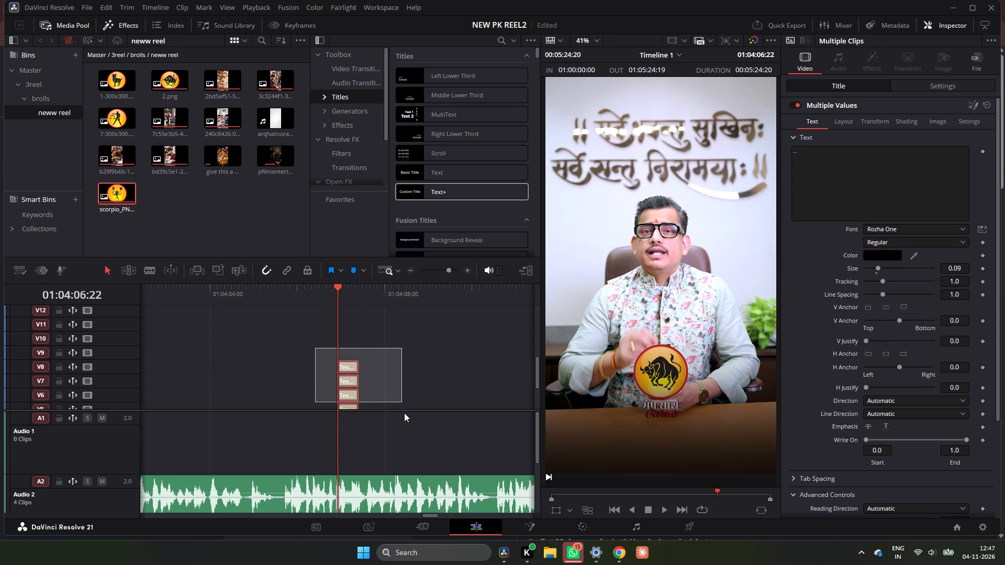
pyautogui.moveTo(404, 413); pyautogui.dragTo(427, 381)
pyautogui.scroll(1, 372, 336)
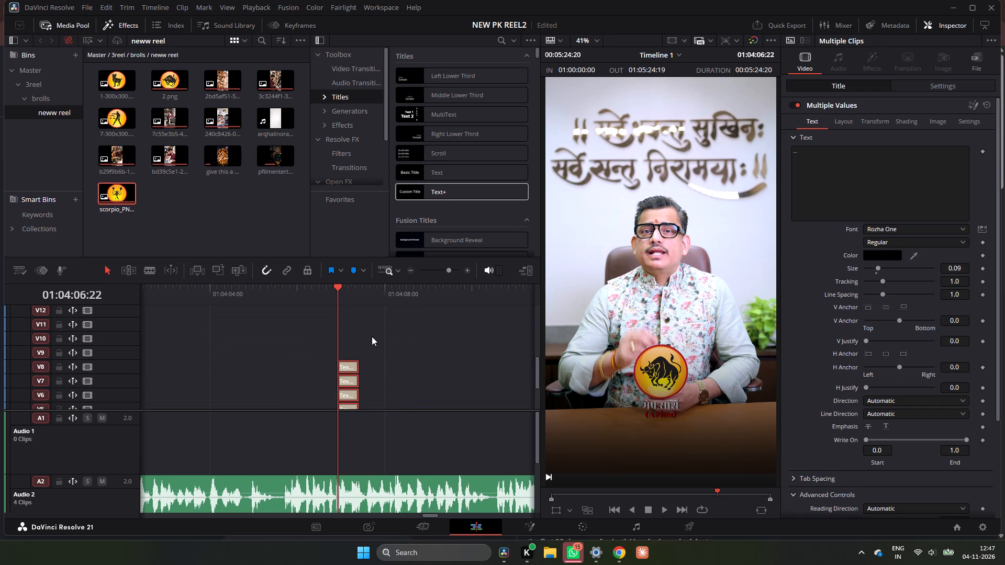
pyautogui.scroll(2, 353, 372)
pyautogui.scroll(-2, 354, 376)
pyautogui.moveTo(352, 368); pyautogui.dragTo(351, 359)
pyautogui.moveTo(351, 359); pyautogui.dragTo(349, 314)
pyautogui.scroll(1, 349, 318)
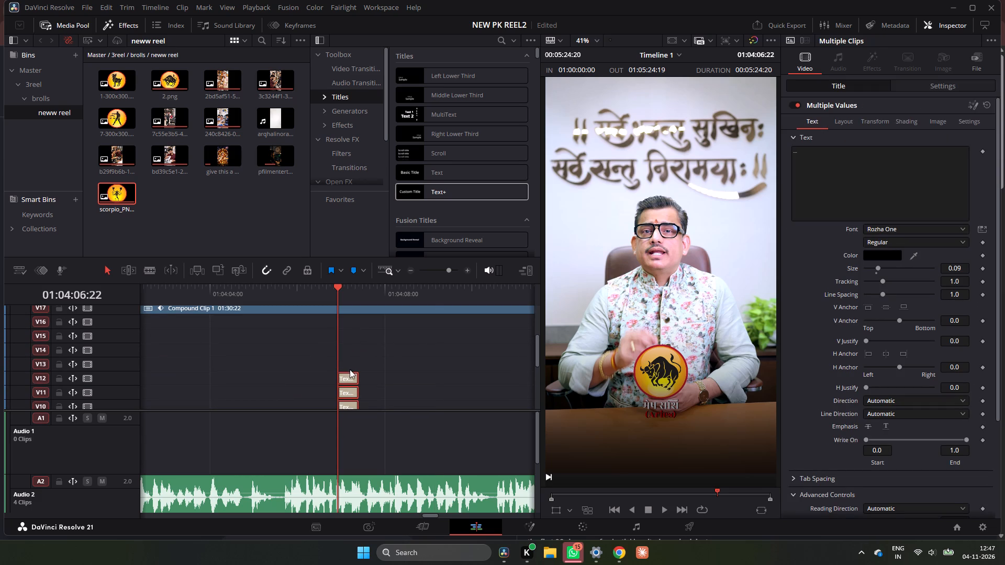
pyautogui.moveTo(350, 376); pyautogui.dragTo(346, 329)
pyautogui.scroll(2, 349, 329)
pyautogui.scroll(-1, 349, 359)
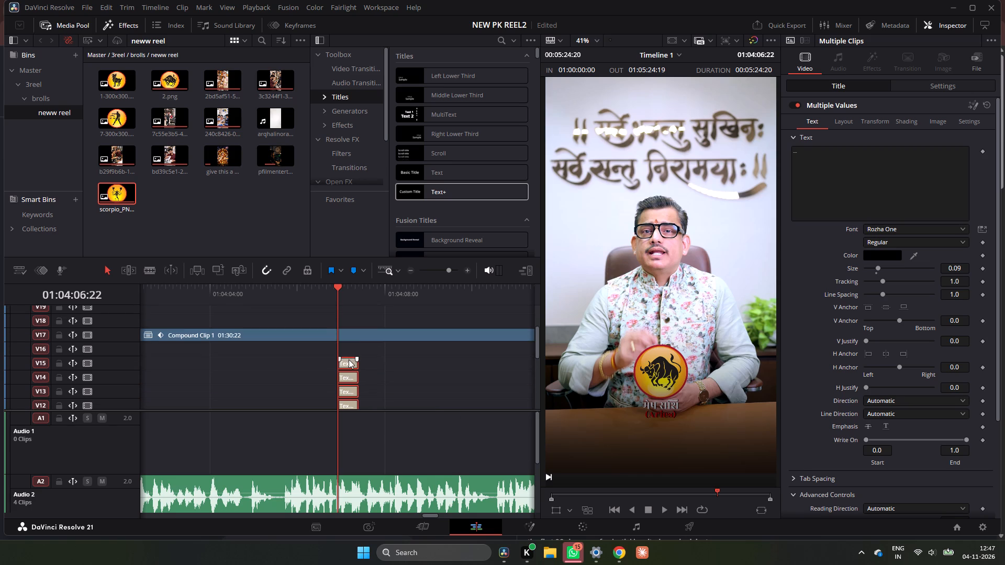
pyautogui.moveTo(349, 361); pyautogui.dragTo(347, 340)
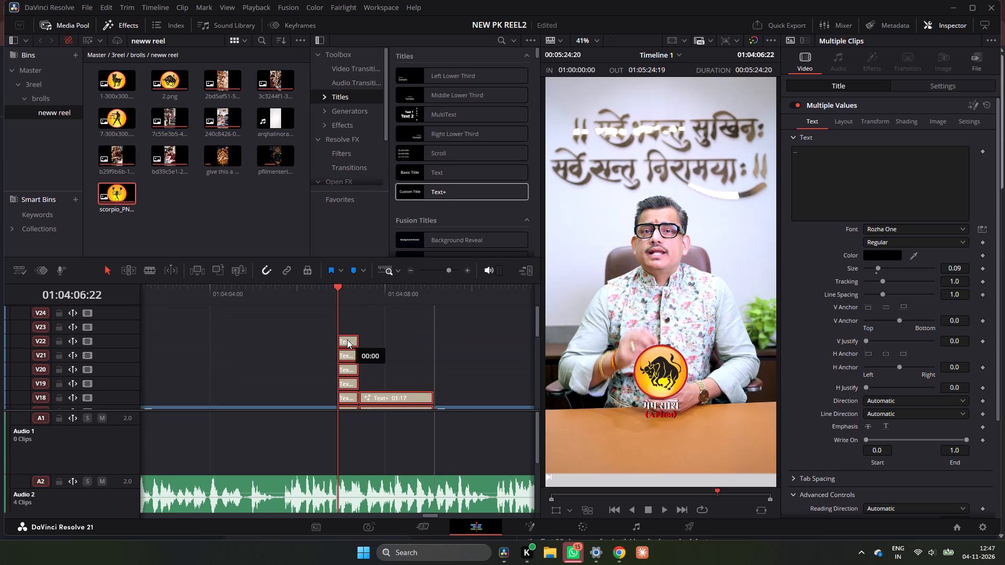
pyautogui.moveTo(347, 340); pyautogui.dragTo(348, 317)
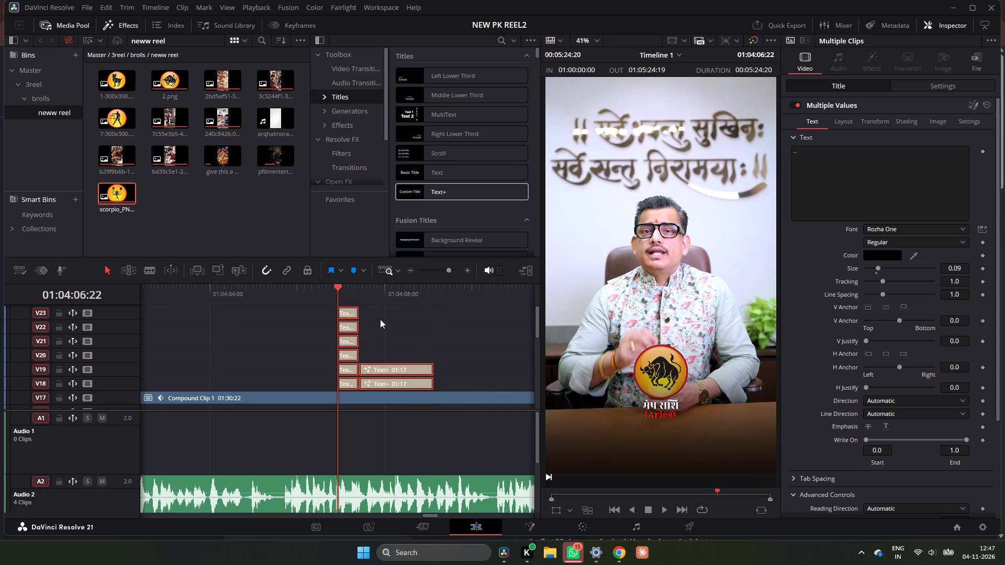
# Check the bull image's raised titles full screen at 01:04:06:22.
pyautogui.press('p')
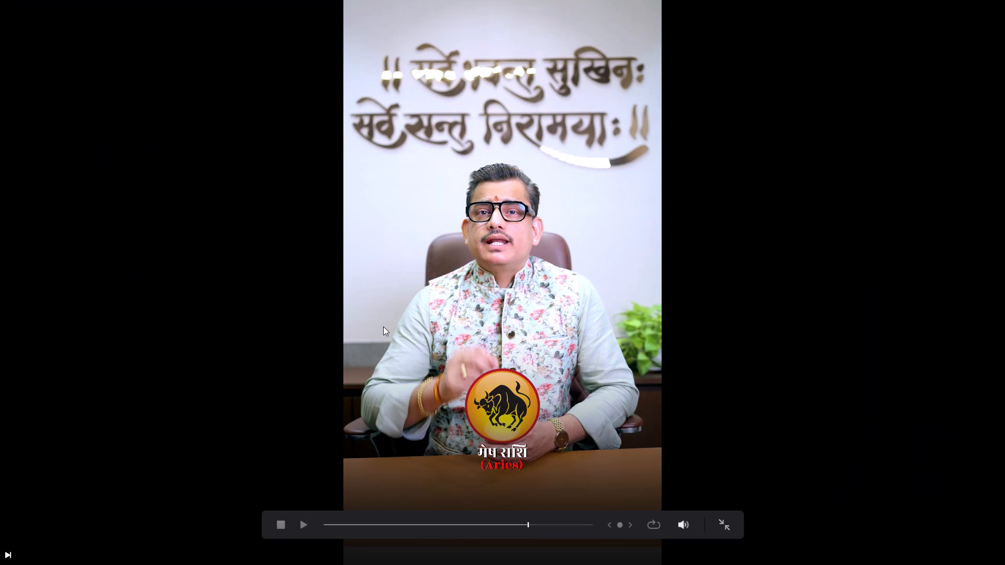